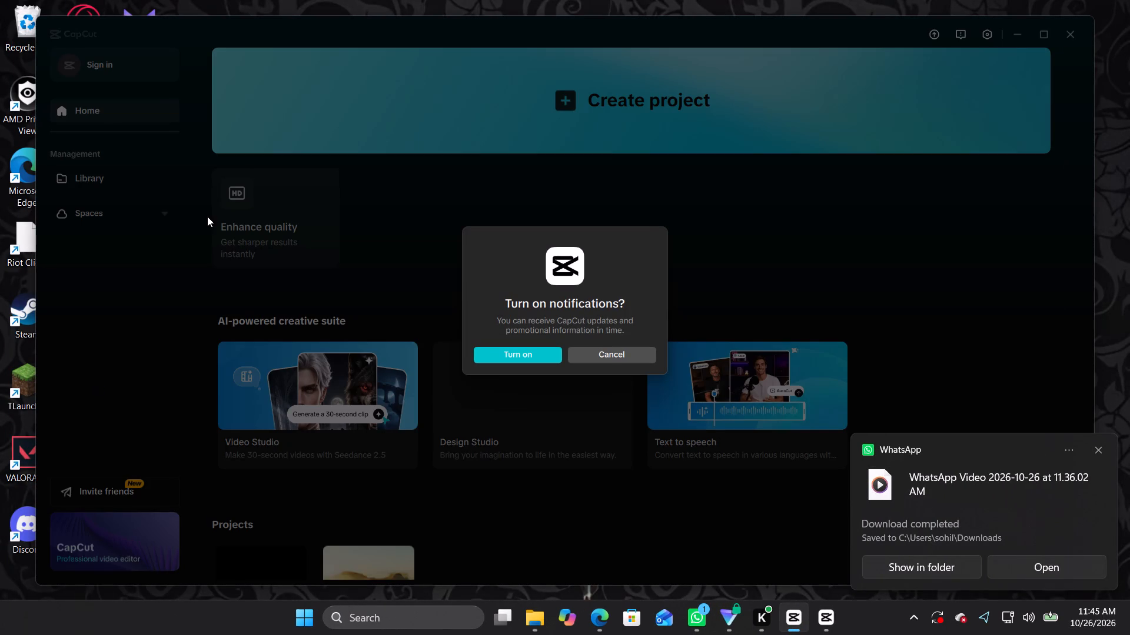
Decline turning on notifications and dismiss the WhatsApp download-completed notification.
click(603, 349)
click(1096, 446)
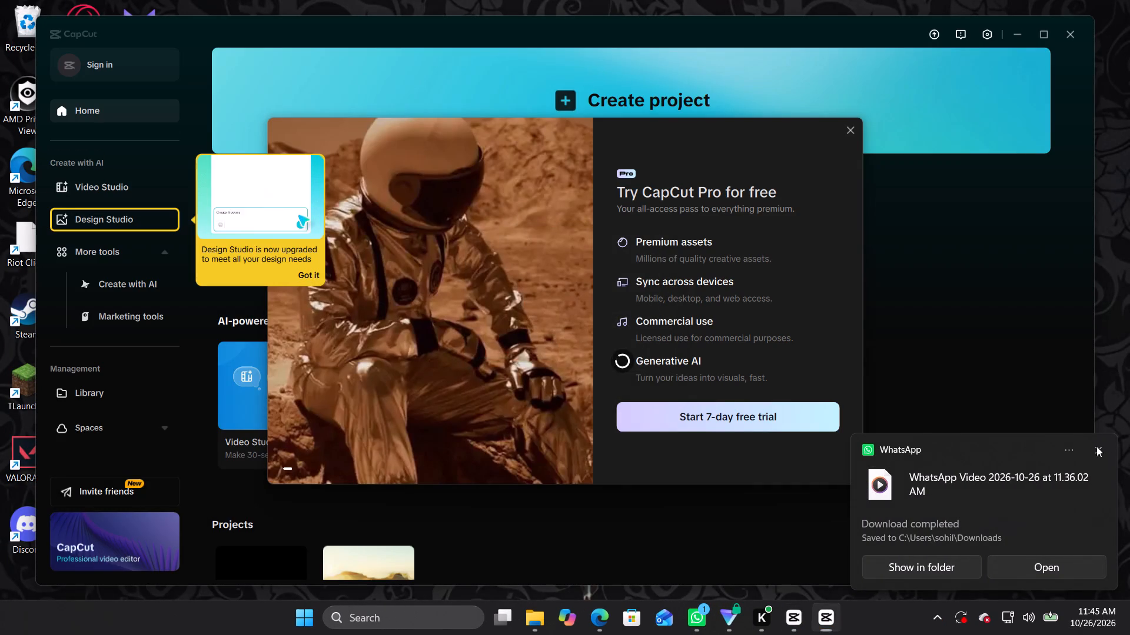
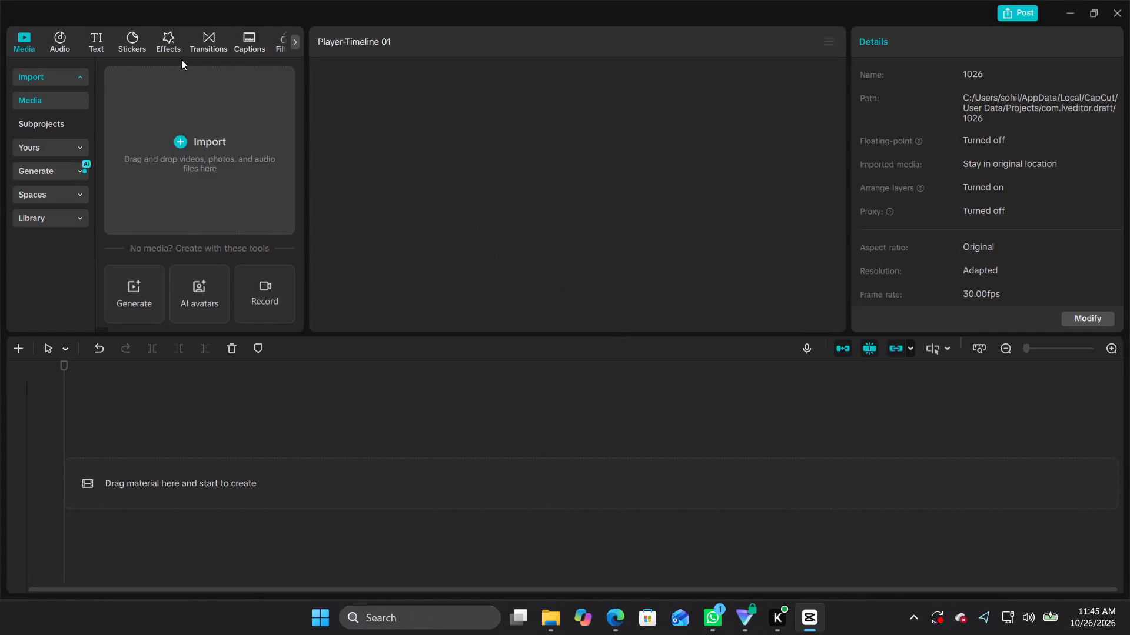
Import the batch of WhatsApp videos dated 2026-10-26 from the Downloads folder into the project media.
click(221, 186)
click(212, 159)
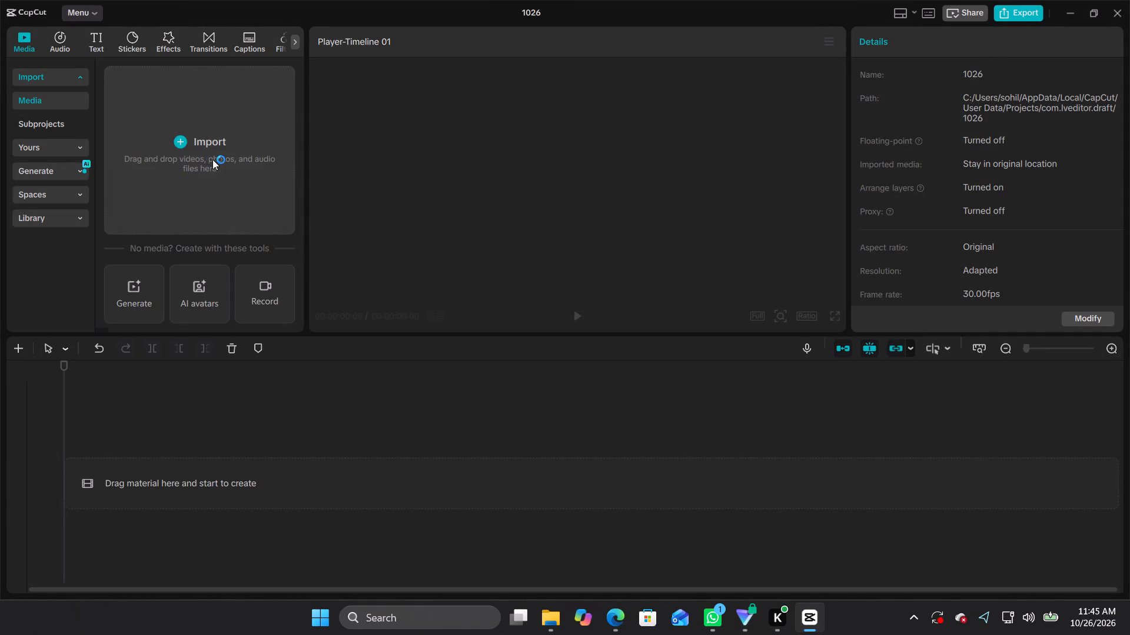
click(227, 141)
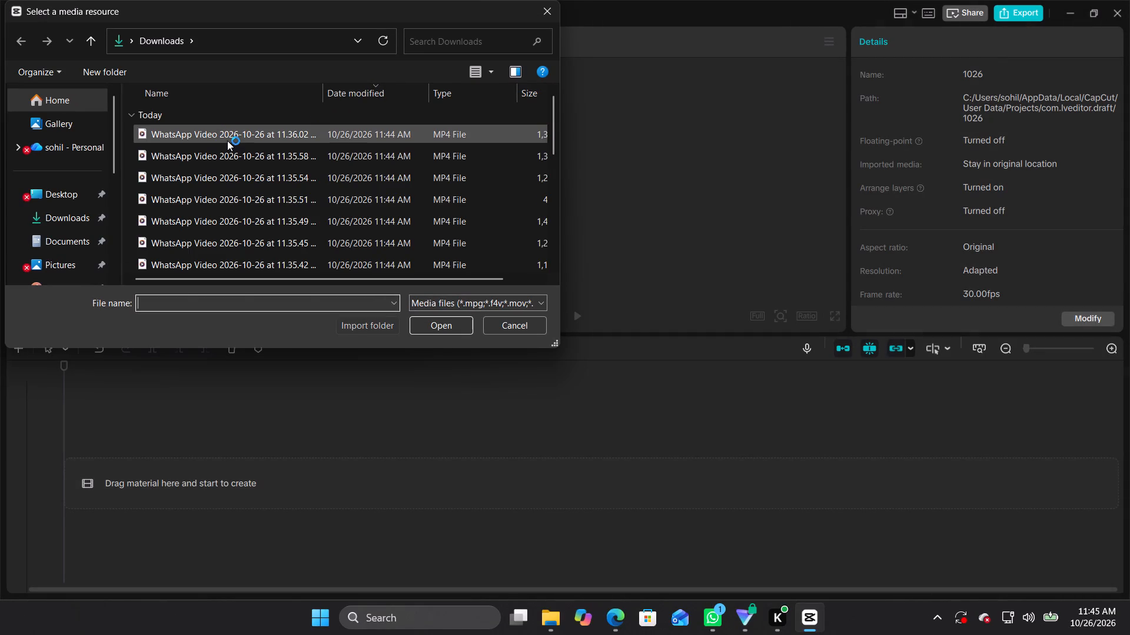
shift+scroll(301, 146, down, 1)
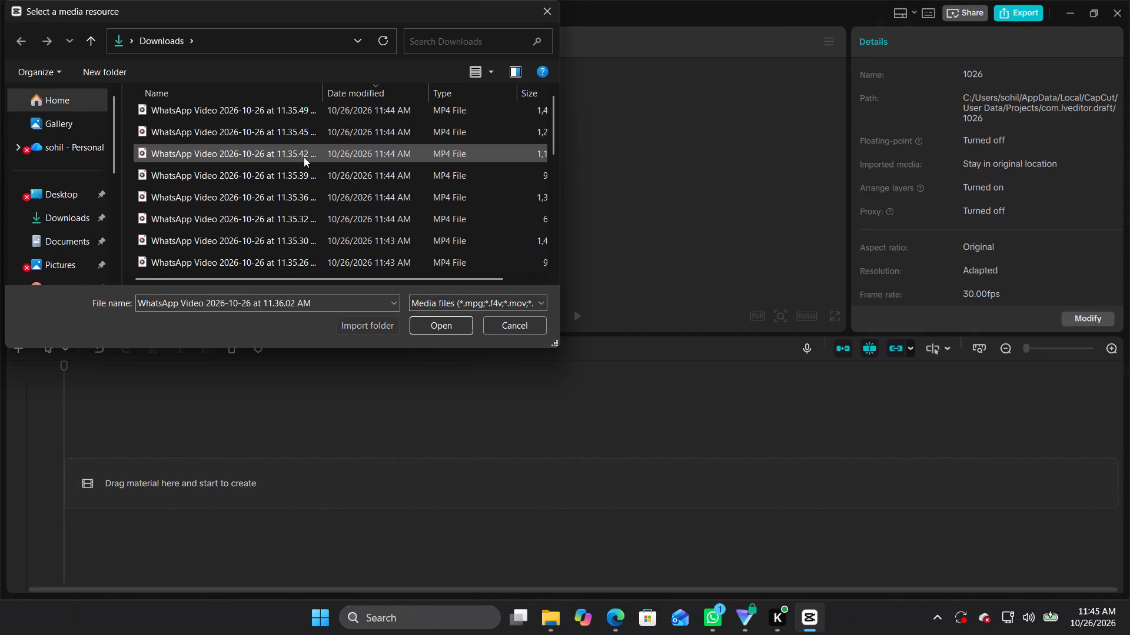
shift+scroll(304, 157, down, 1)
shift+click(297, 205)
click(440, 336)
click(441, 332)
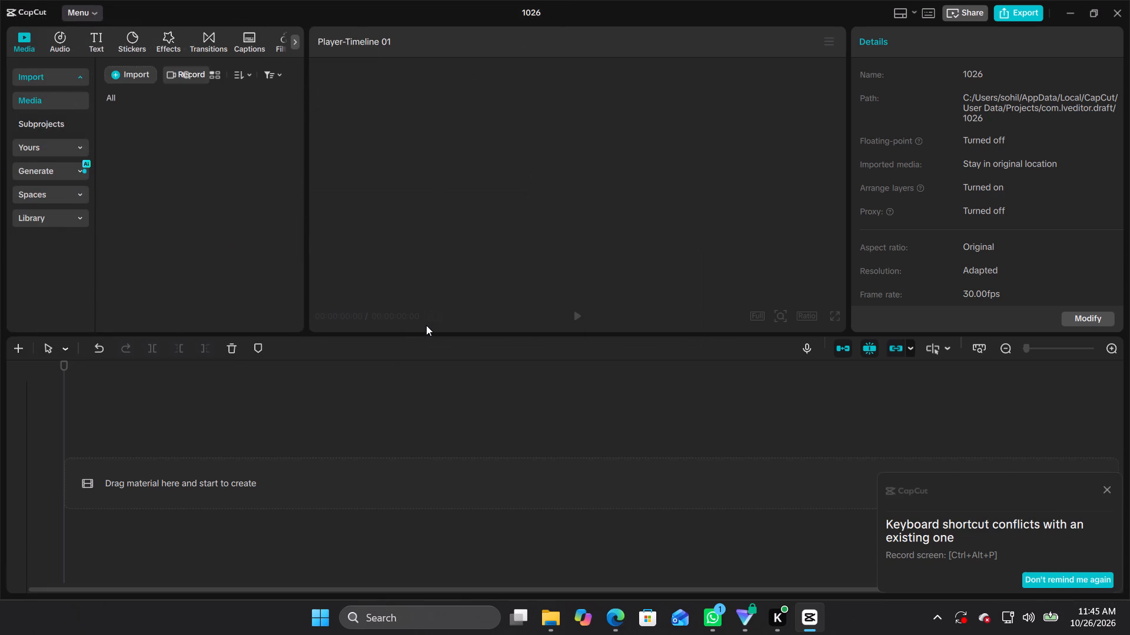
Add all the selected imported WhatsApp clips to the empty timeline, starting with the first clip in the media list.
scroll(287, 290, down, 16)
scroll(287, 286, up, 3)
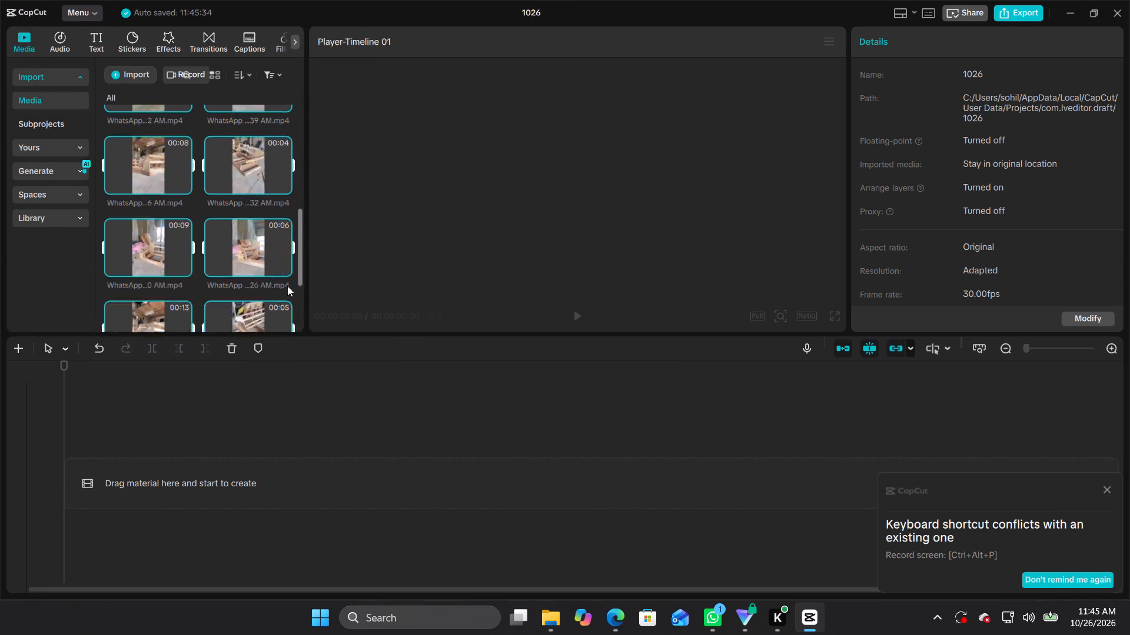
scroll(287, 286, up, 12)
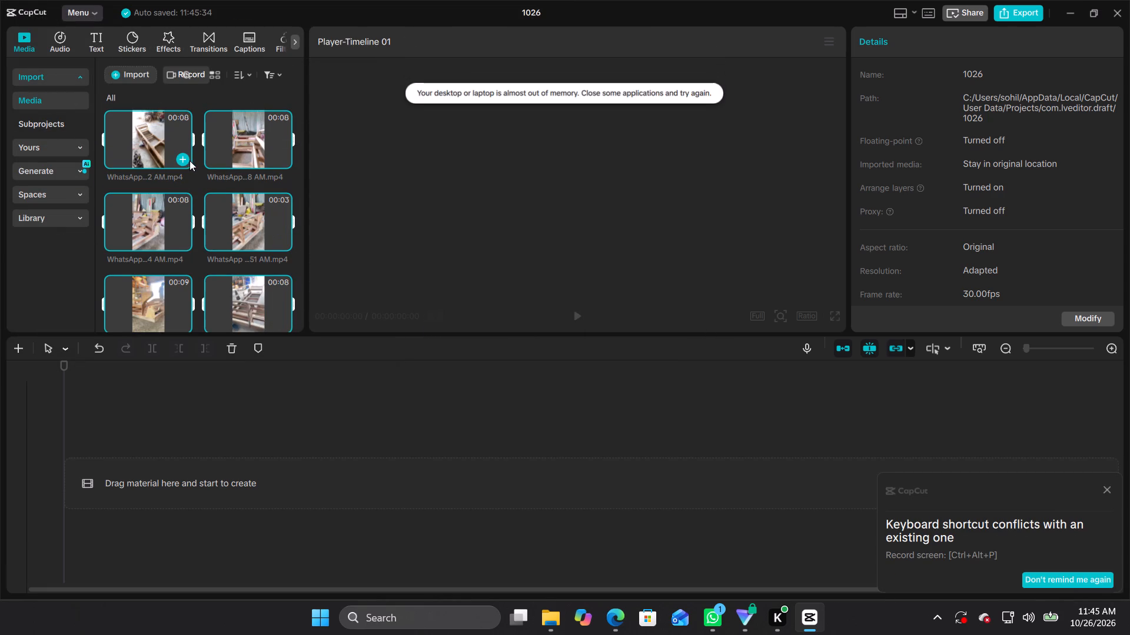
click(183, 158)
click(283, 159)
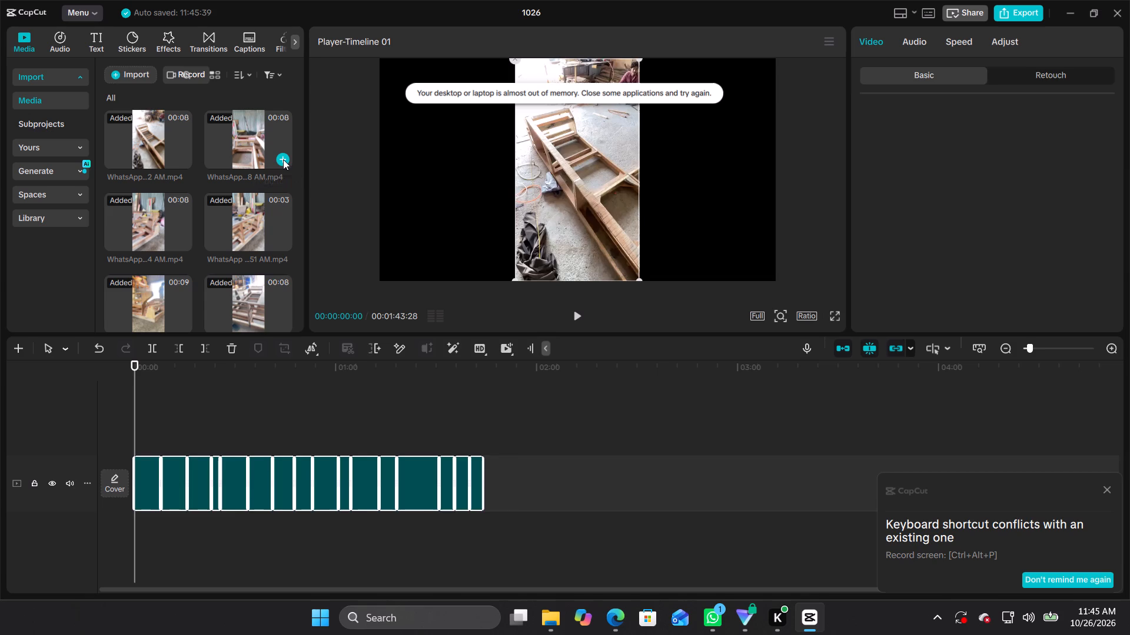
Add eight media library clips in listed order, from the one ending "4 AM" through "32 AM", to the start of the timeline.
click(184, 240)
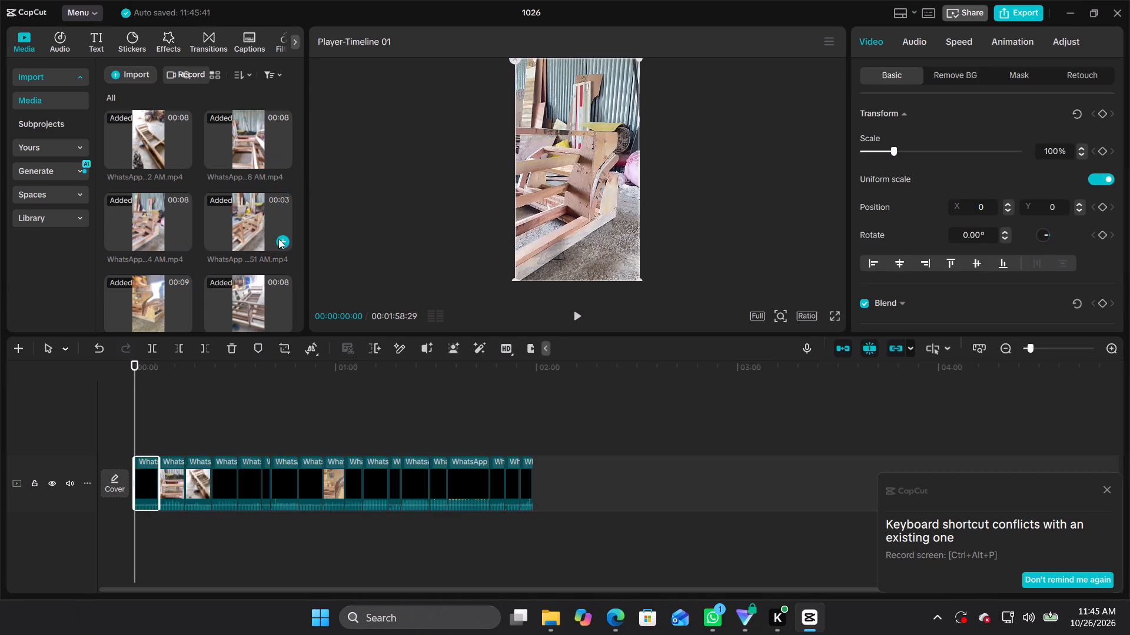
click(278, 239)
scroll(171, 323, down, 1)
click(188, 260)
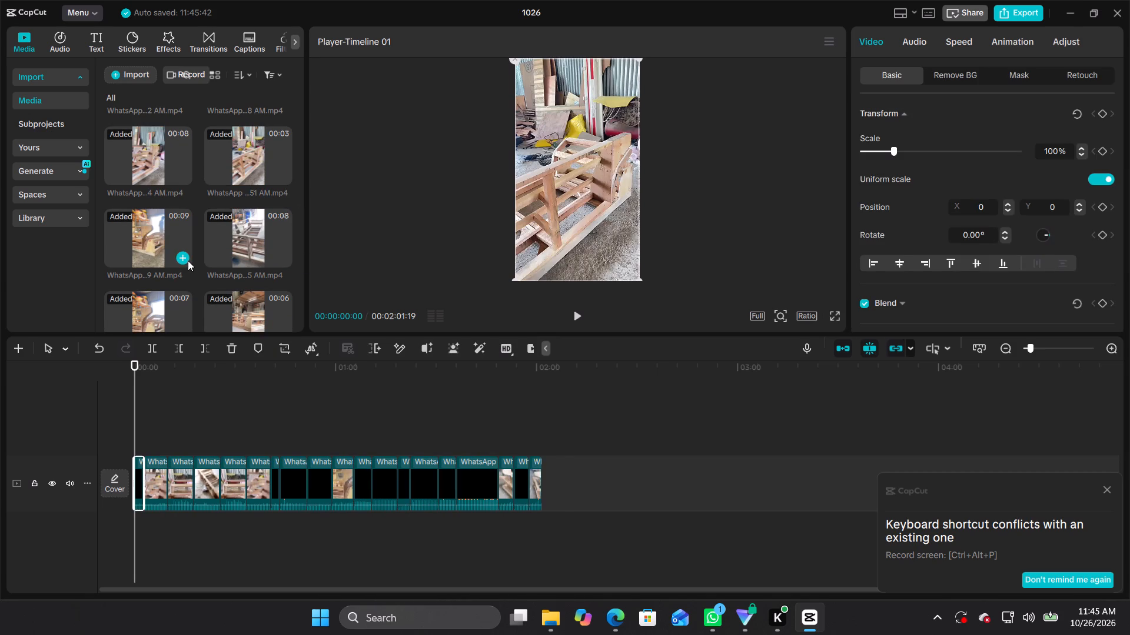
click(280, 258)
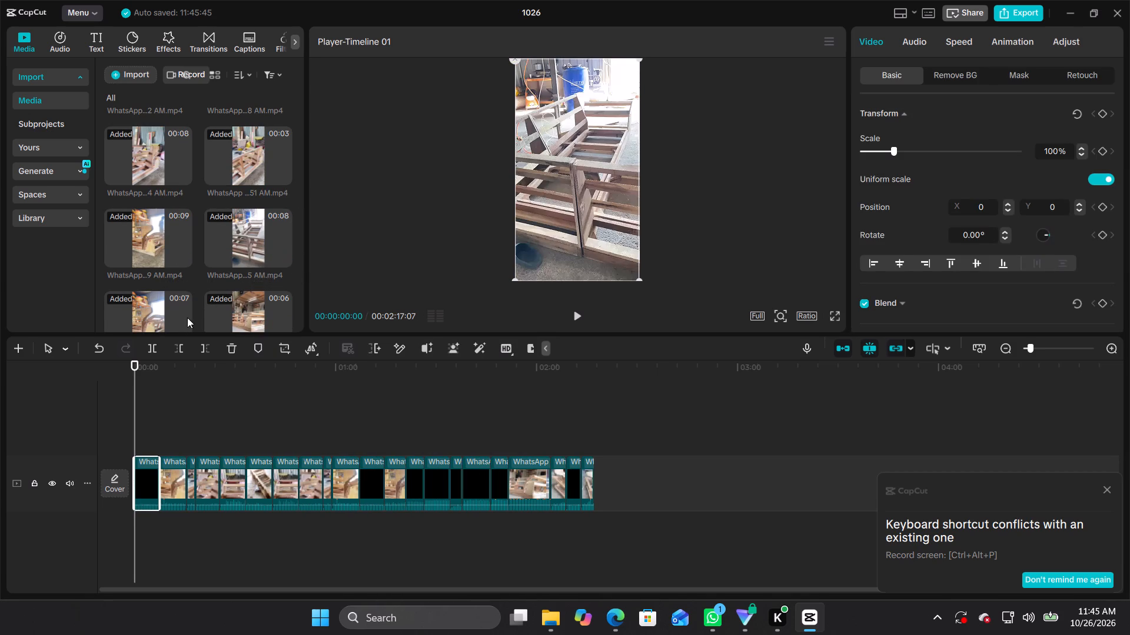
scroll(185, 286, down, 1)
click(181, 275)
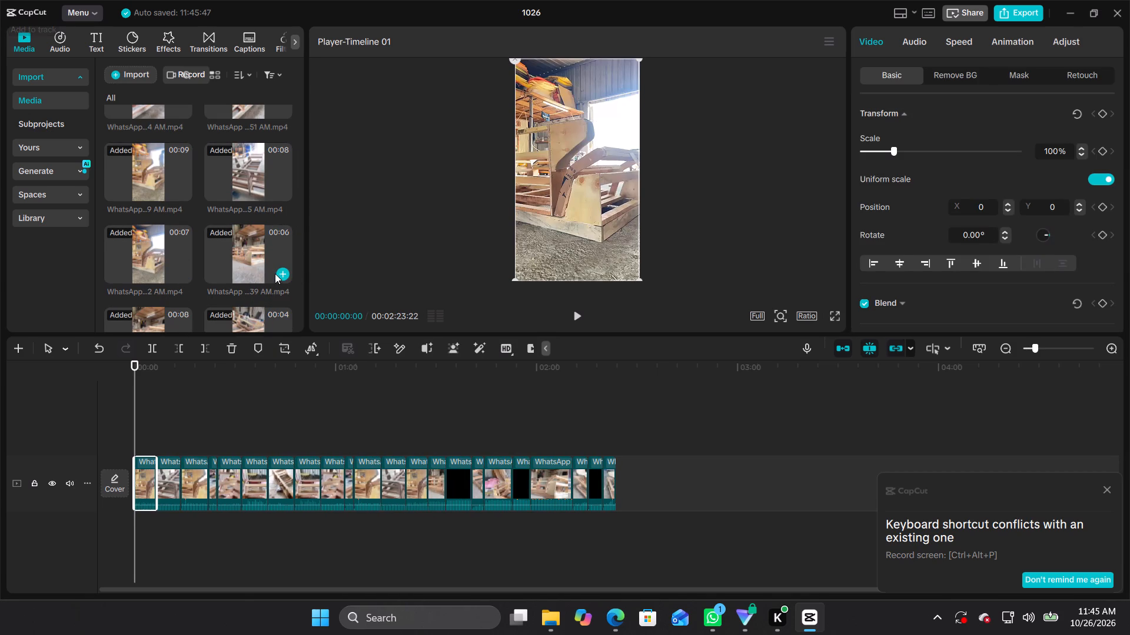
click(281, 275)
scroll(197, 319, down, 1)
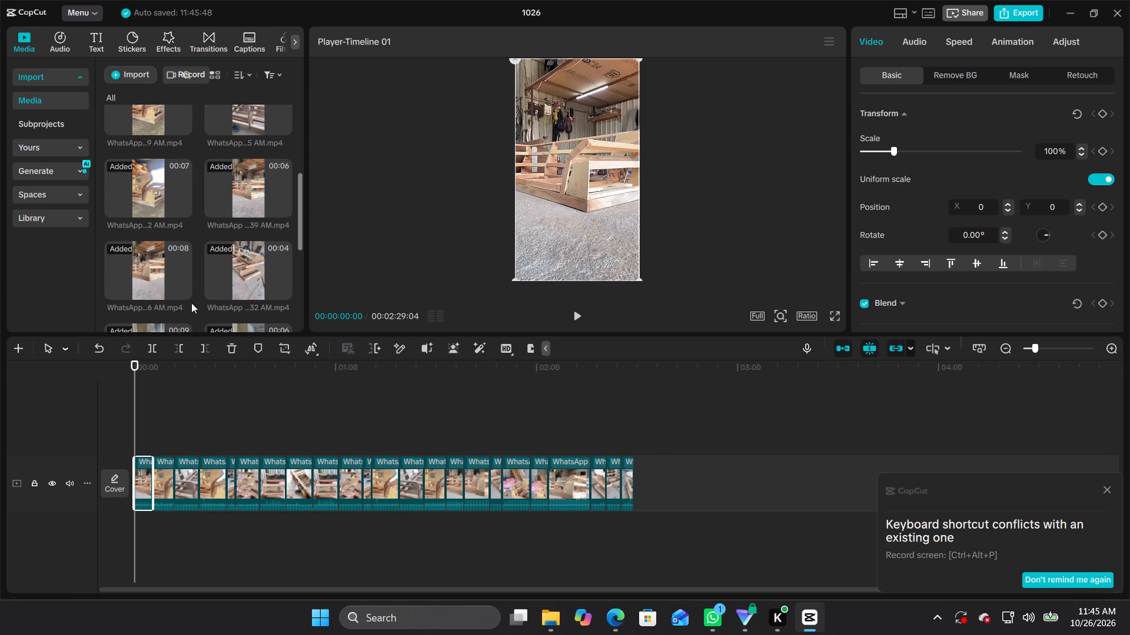
click(181, 292)
click(281, 291)
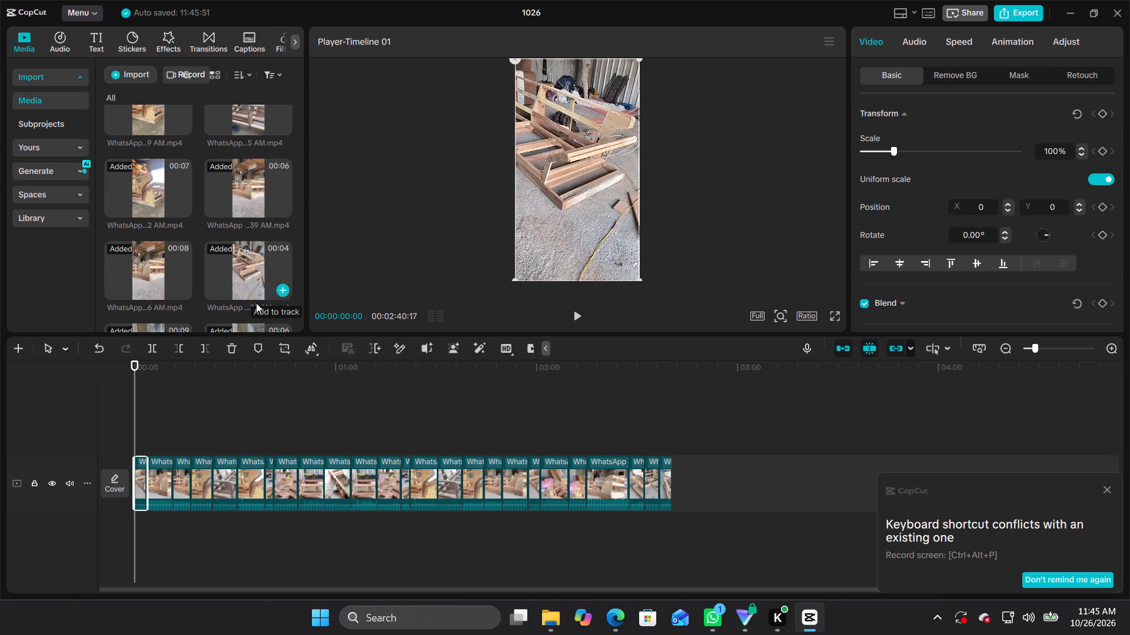
Add the library clips ending "0 AM", "26 AM", "16 AM" and "13 AM" to the start of the timeline.
scroll(242, 307, down, 1)
click(182, 305)
click(284, 307)
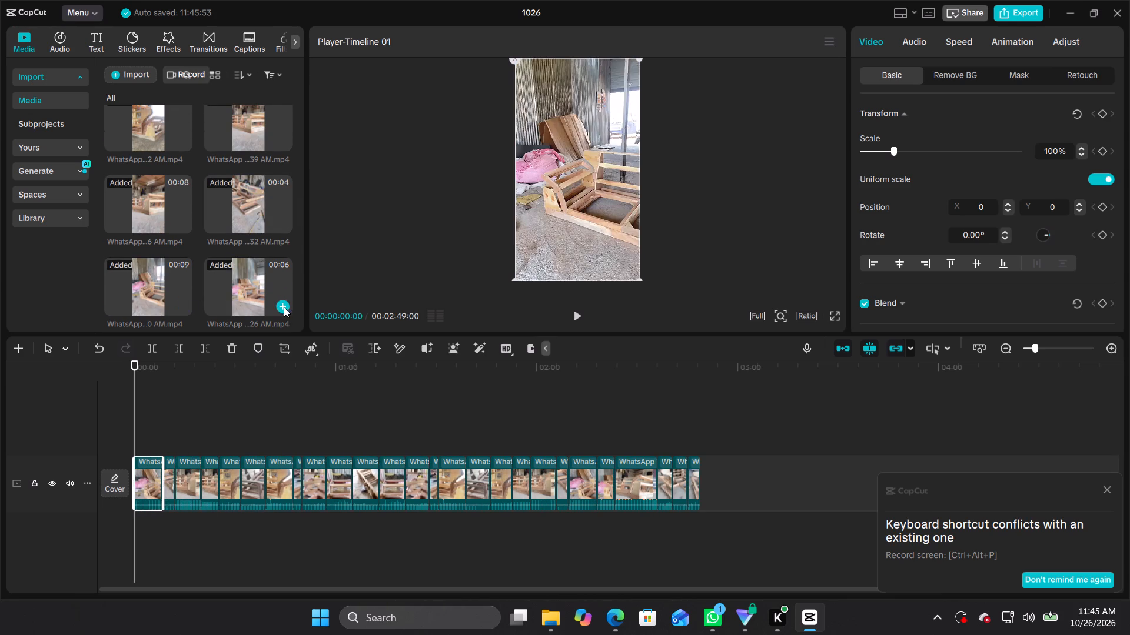
scroll(257, 302, down, 1)
scroll(195, 299, down, 2)
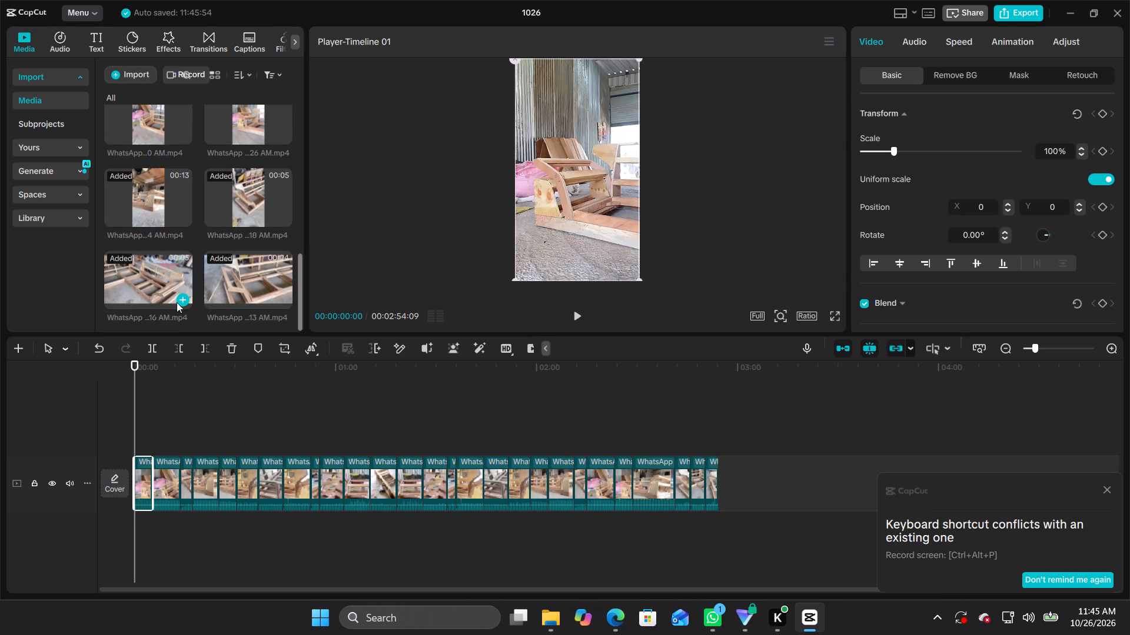
click(181, 299)
click(284, 302)
scroll(230, 301, down, 1)
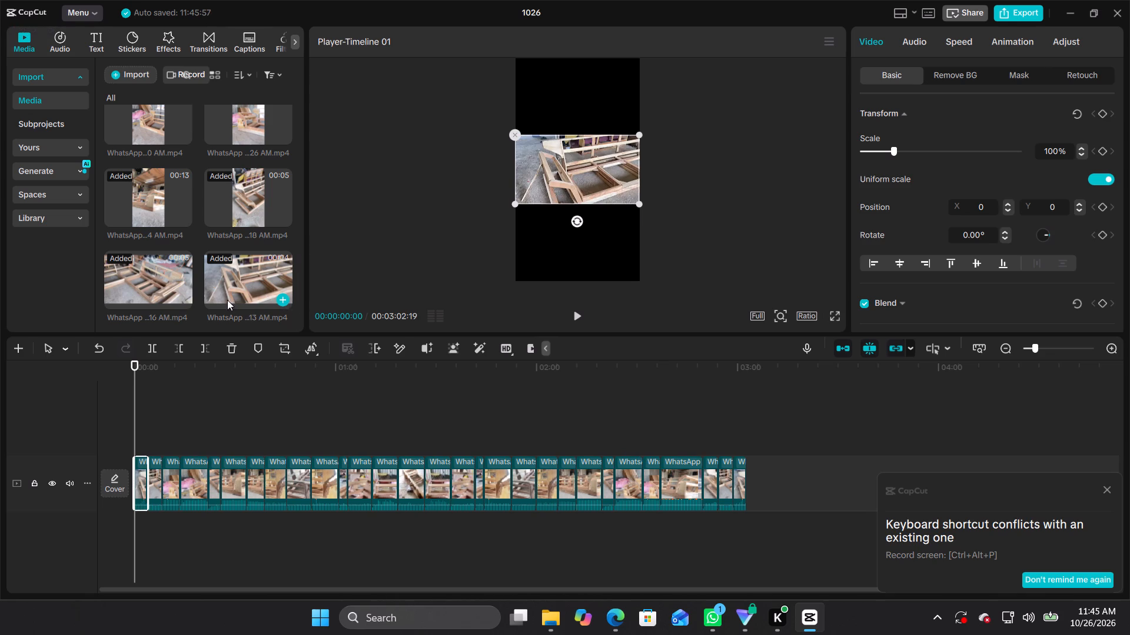
scroll(260, 301, up, 3)
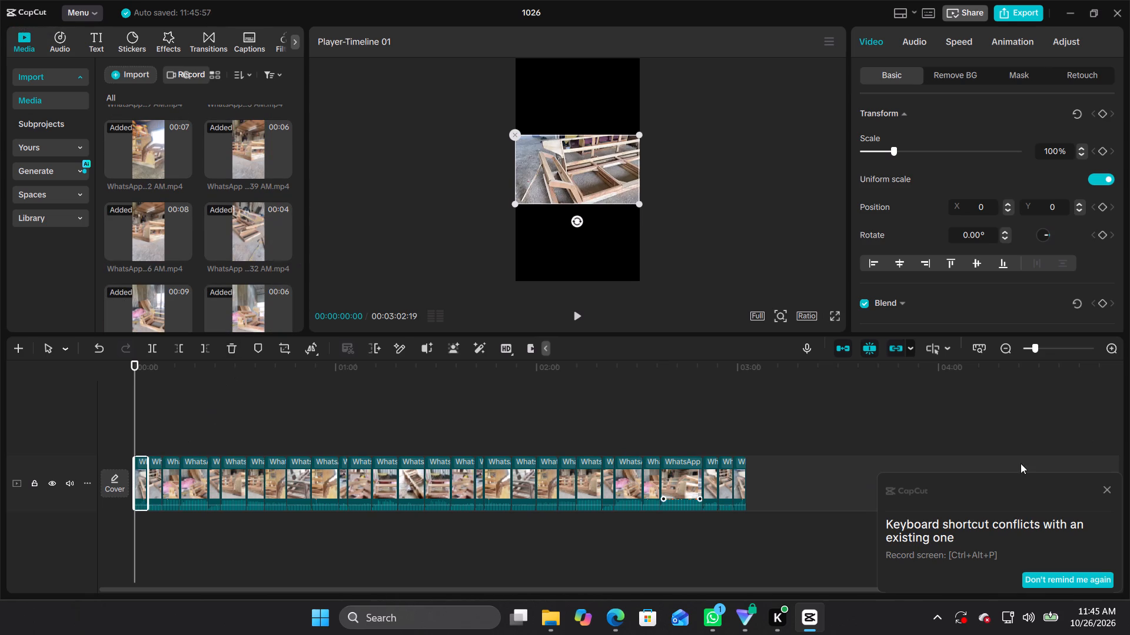
Dismiss the keyboard shortcut conflict notification.
click(1108, 490)
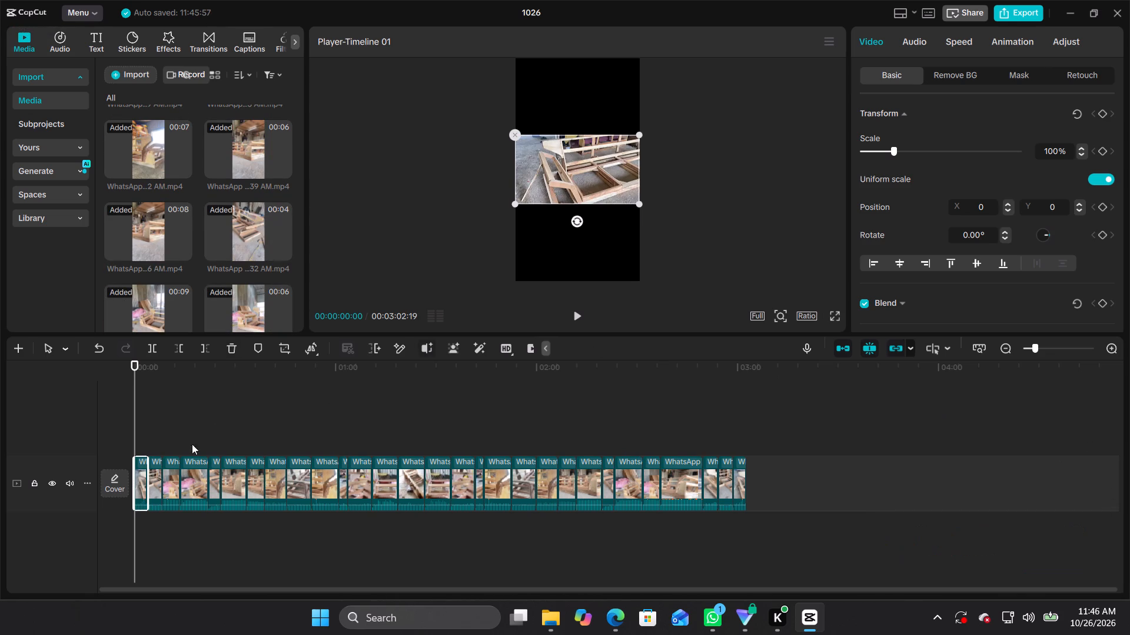
Mute the original audio of the main video track.
click(136, 480)
click(147, 488)
click(68, 480)
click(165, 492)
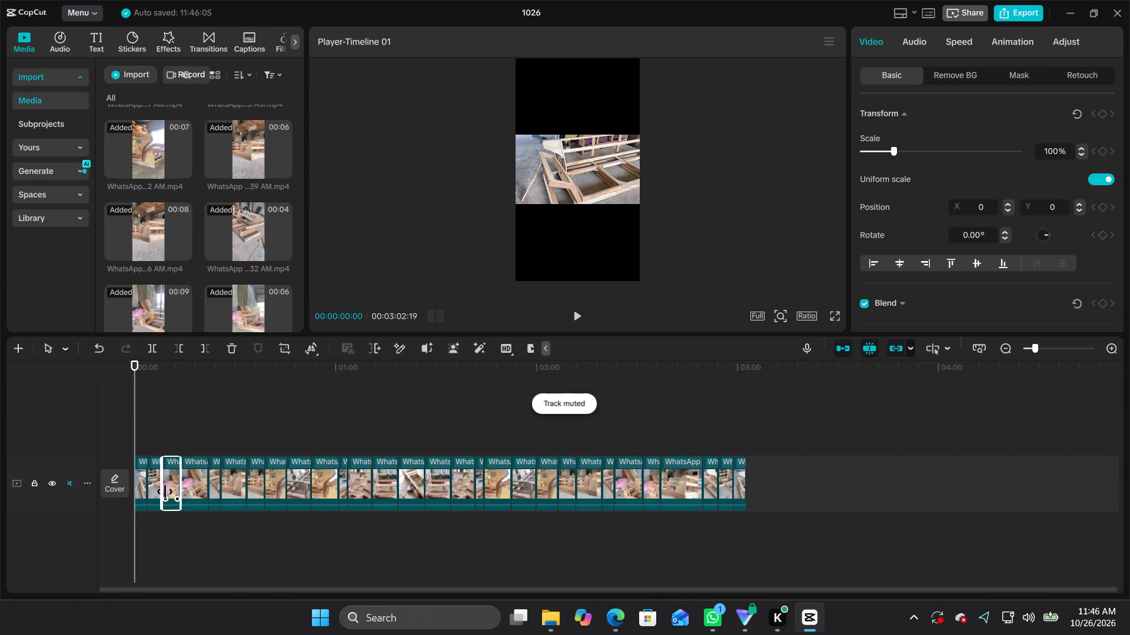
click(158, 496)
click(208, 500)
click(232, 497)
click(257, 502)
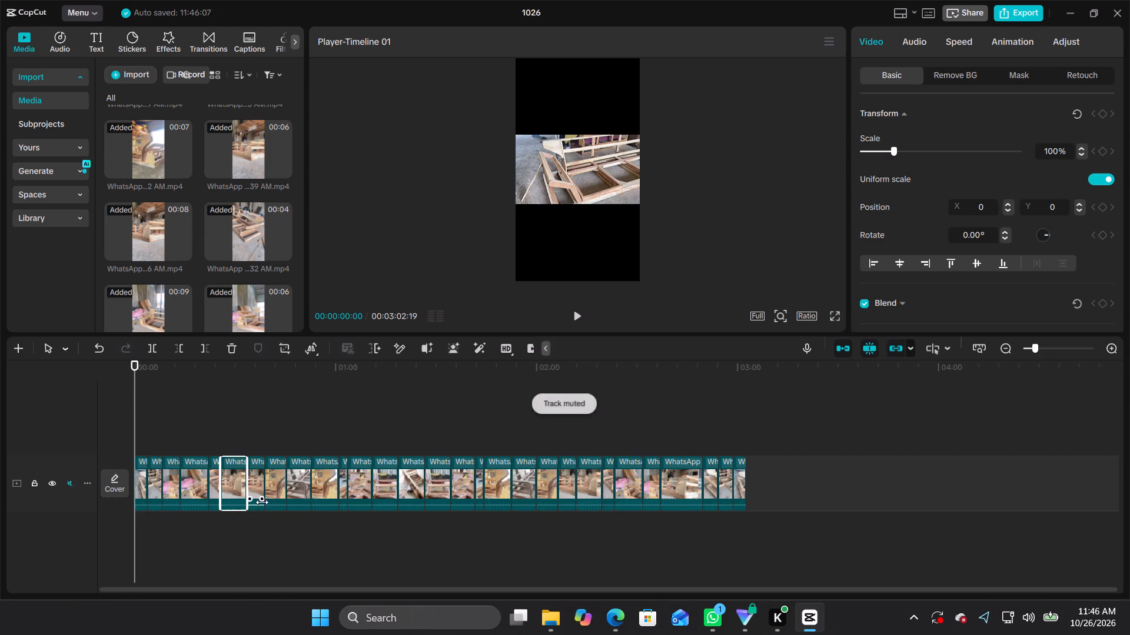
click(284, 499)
Play the assembled video from its beginning and check it briefly in full-screen preview.
click(578, 316)
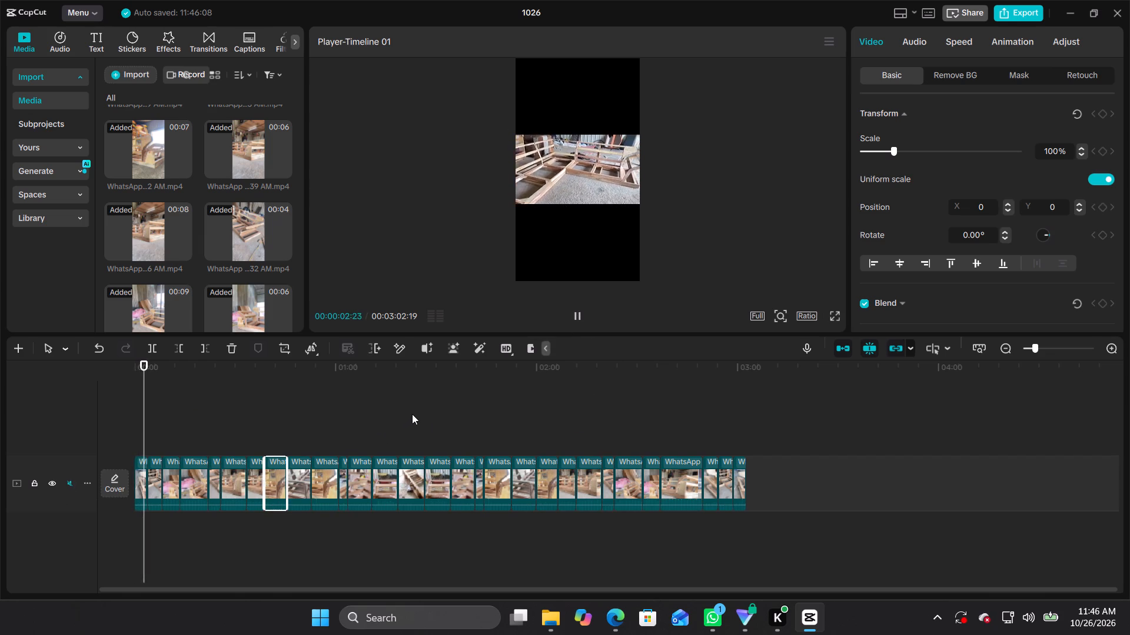
click(840, 313)
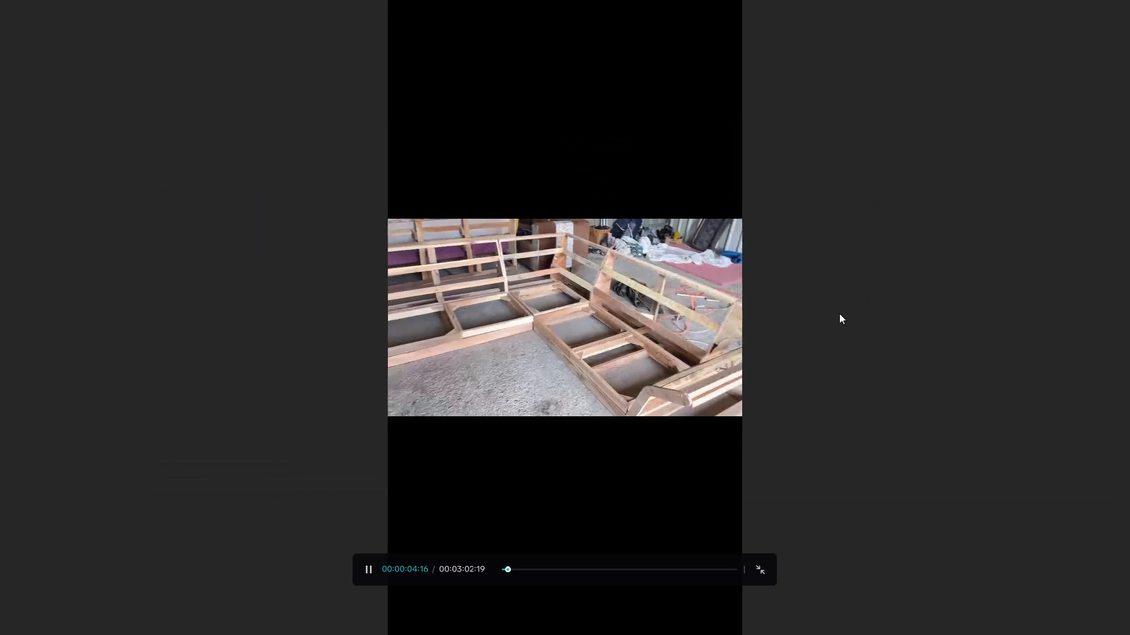
click(757, 568)
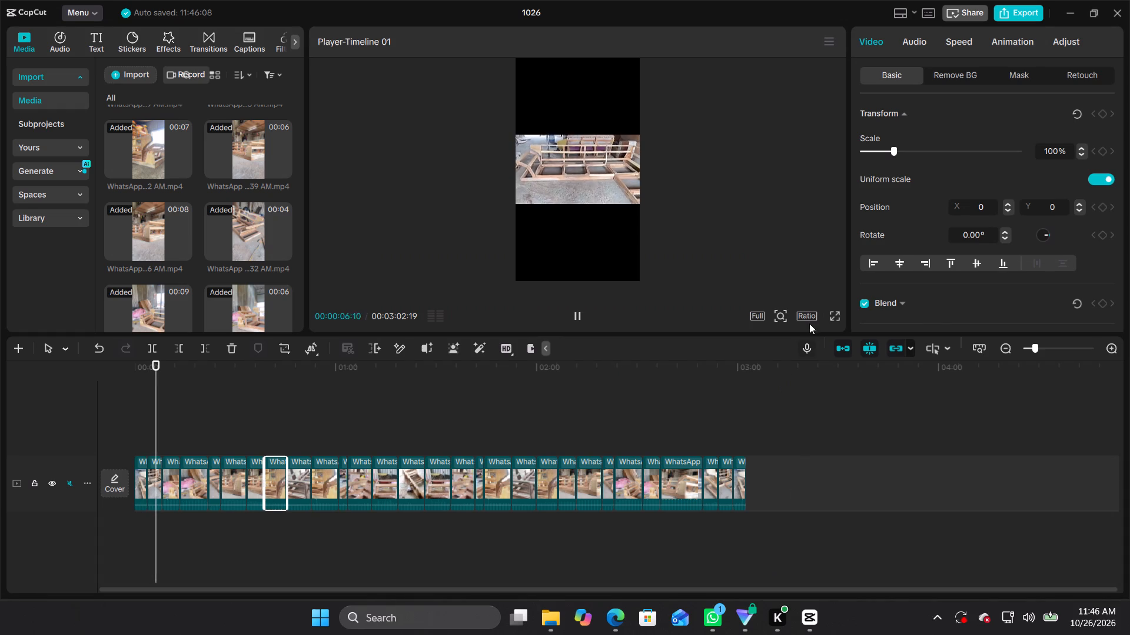
Set the project's aspect ratio to 9:16.
click(810, 316)
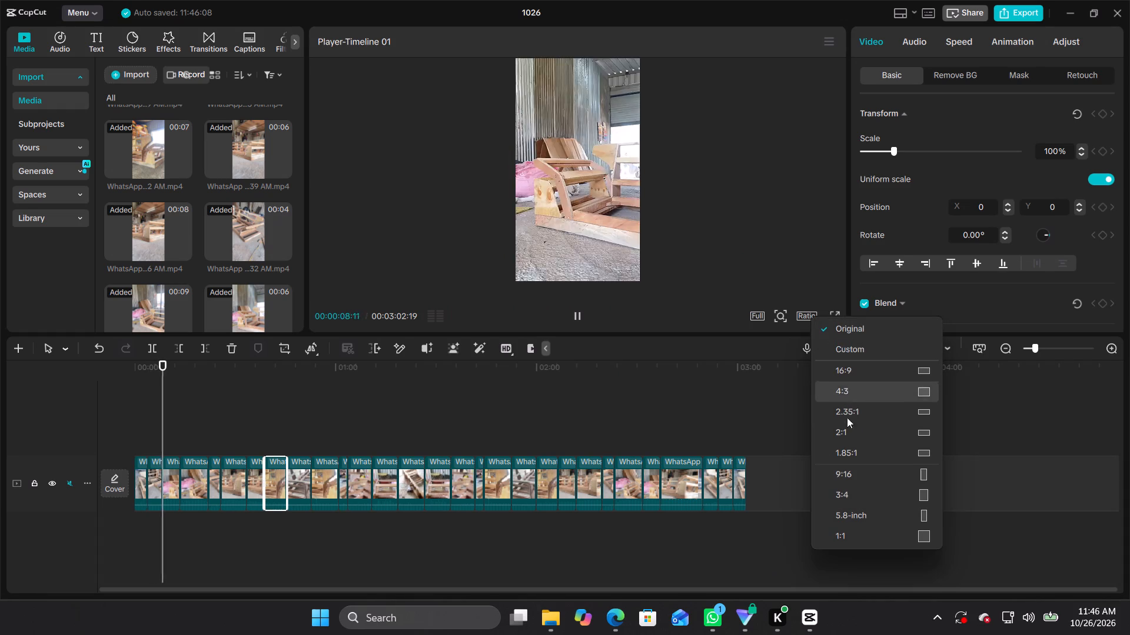
click(868, 474)
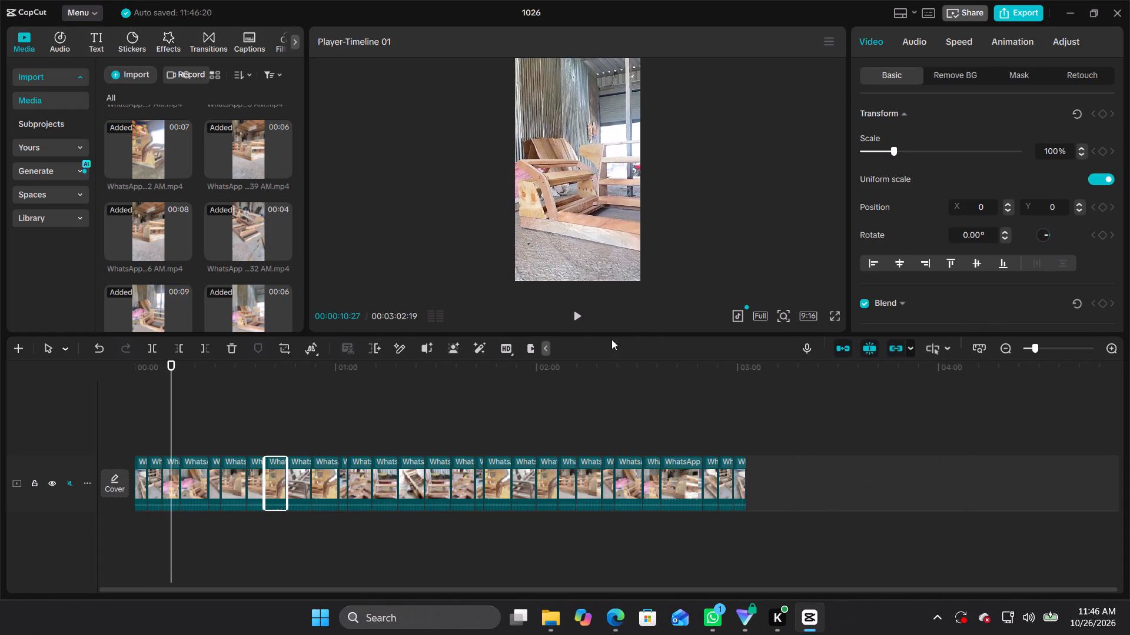
Return the playhead to the start of the timeline and play the 9:16 video.
drag(175, 360, 135, 377)
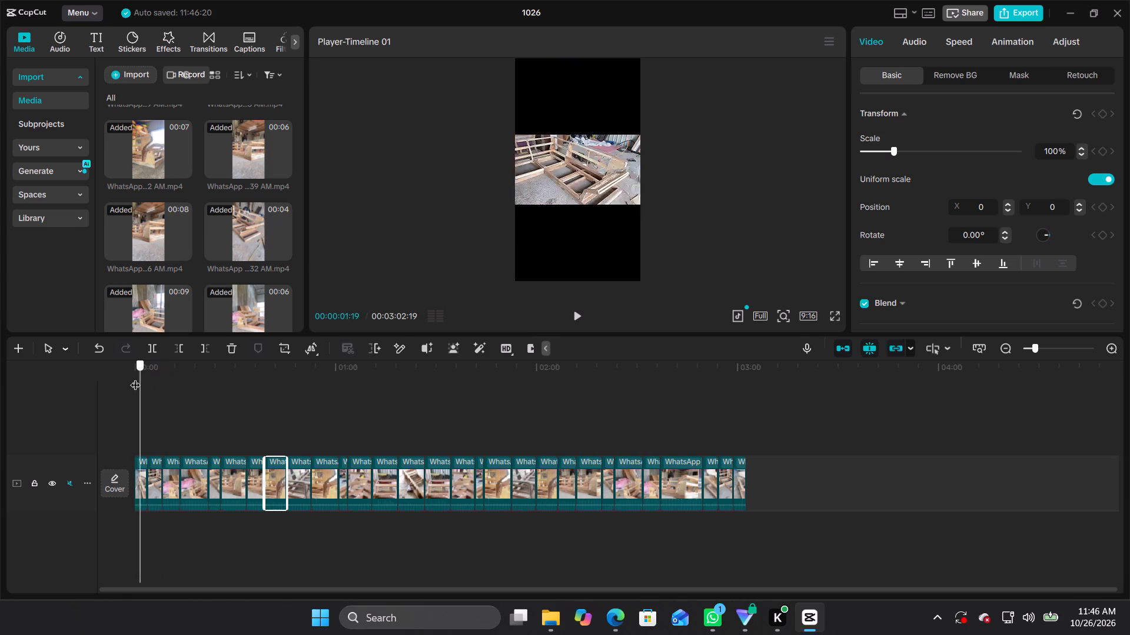
drag(135, 377, 132, 380)
click(572, 317)
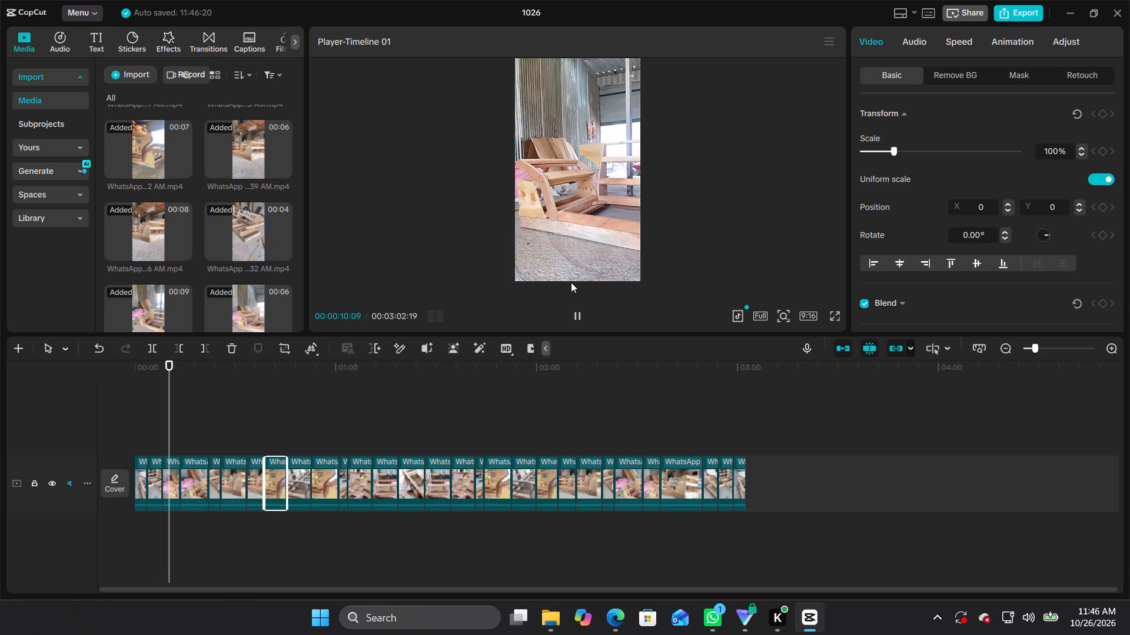
Switch to Edge, play "Kaka New Song - Temporary Pyar" from YouTube's recommended videos, and return to CapCut.
click(642, 611)
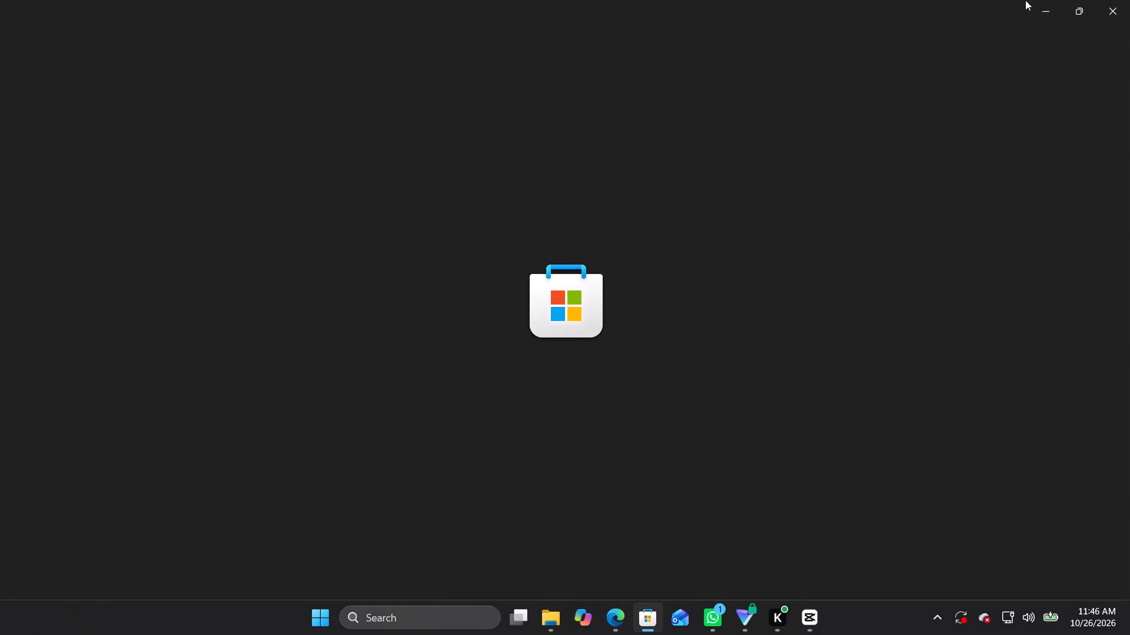
click(1129, 19)
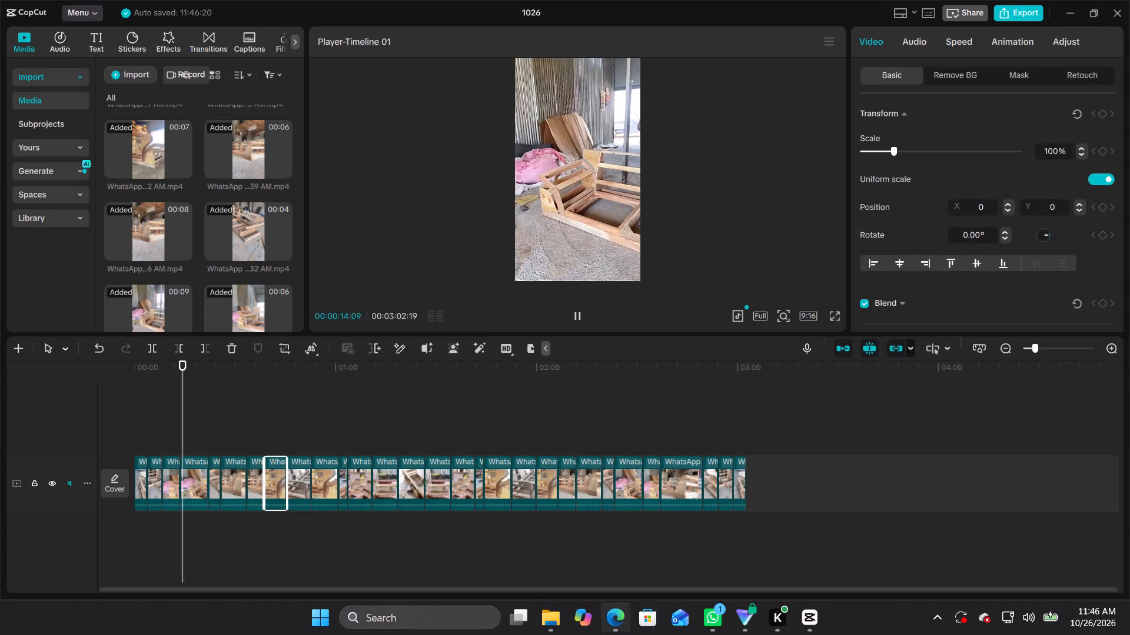
click(600, 634)
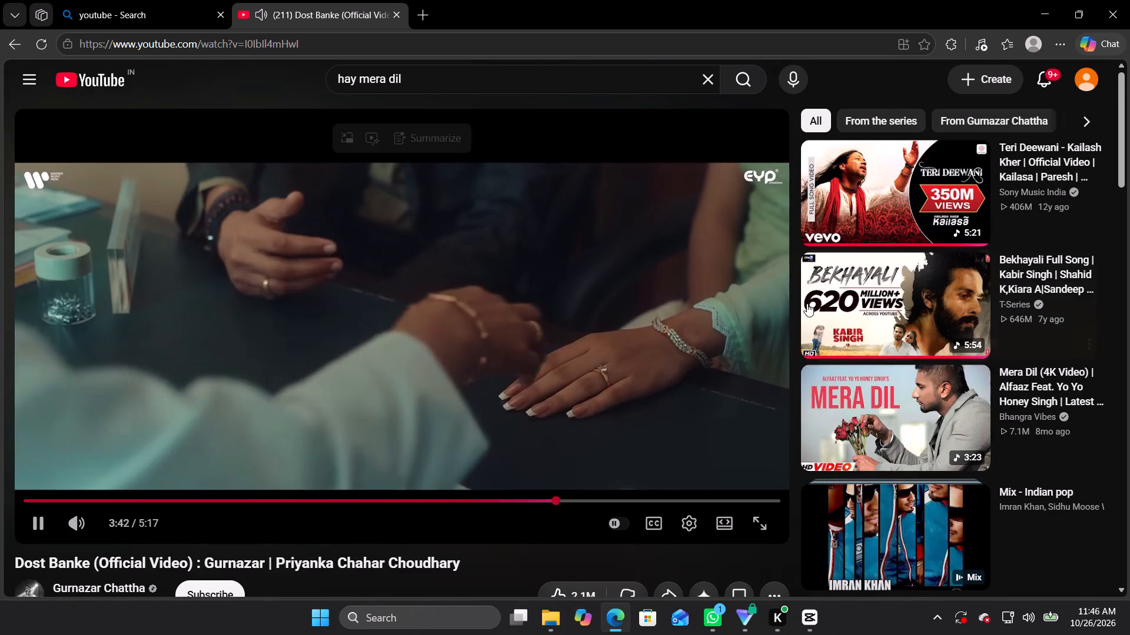
scroll(808, 302, down, 3)
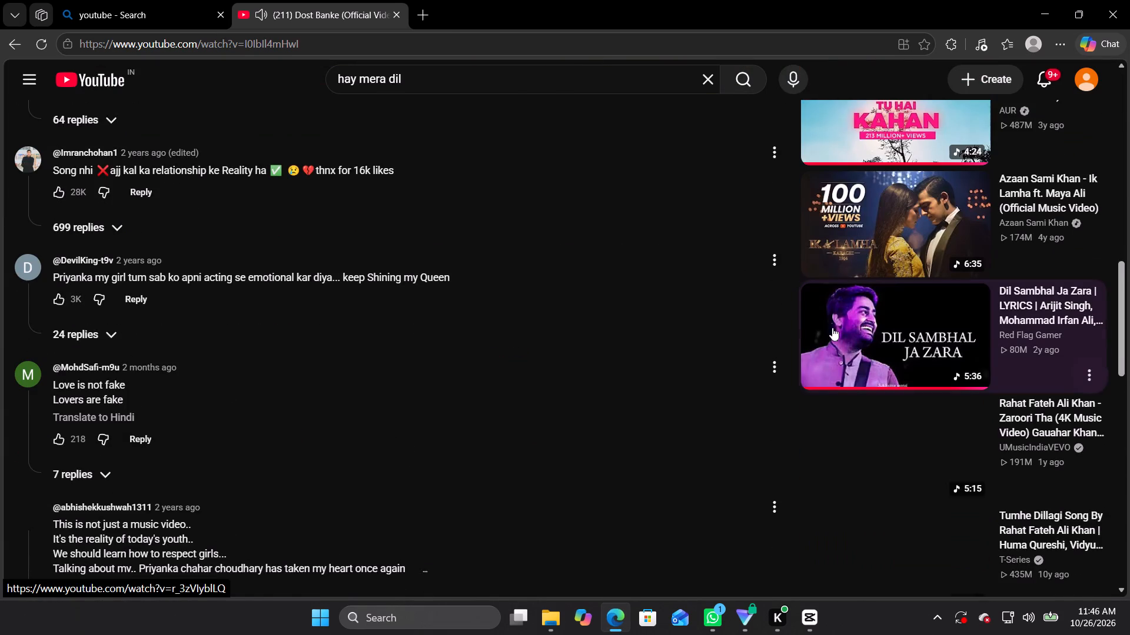
scroll(913, 315, down, 2)
scroll(924, 348, up, 1)
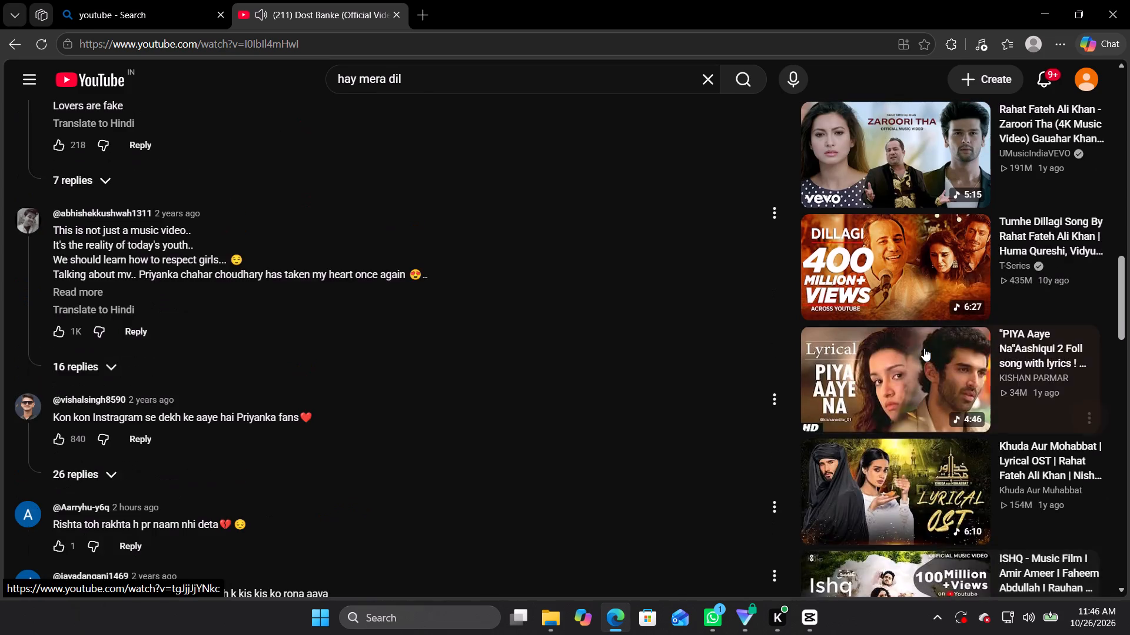
scroll(924, 349, down, 3)
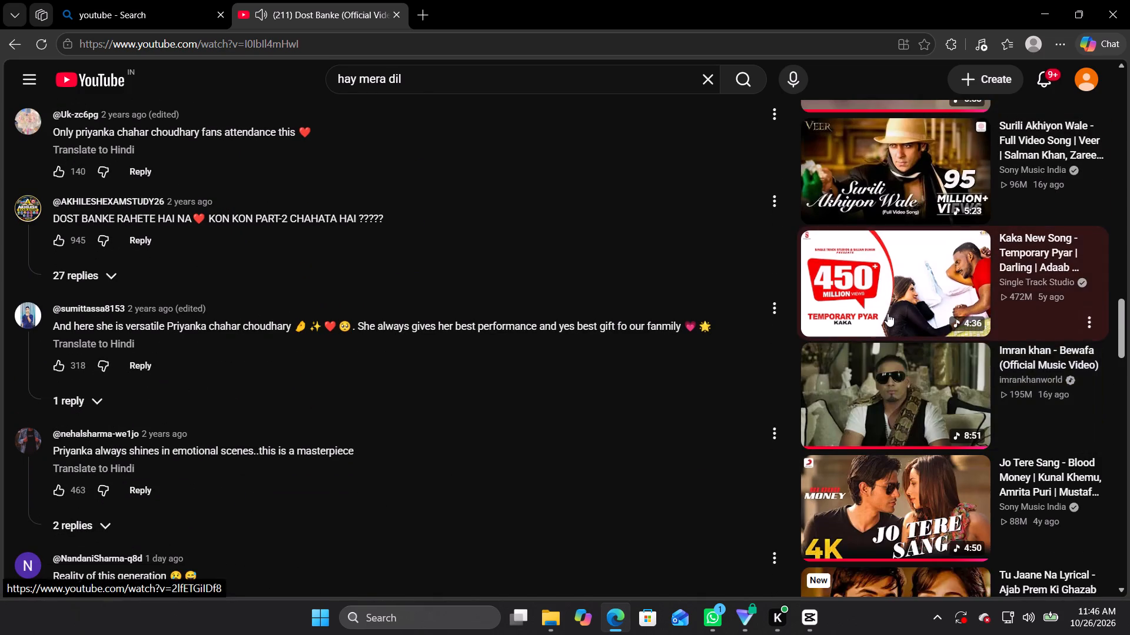
scroll(888, 309, down, 1)
scroll(908, 324, up, 1)
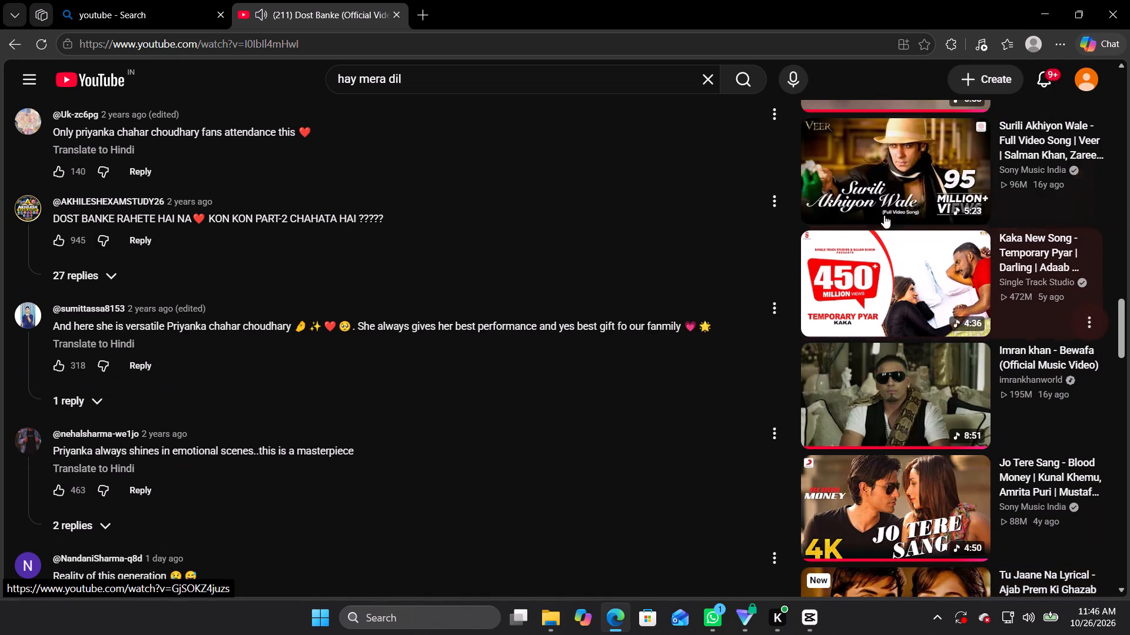
click(886, 296)
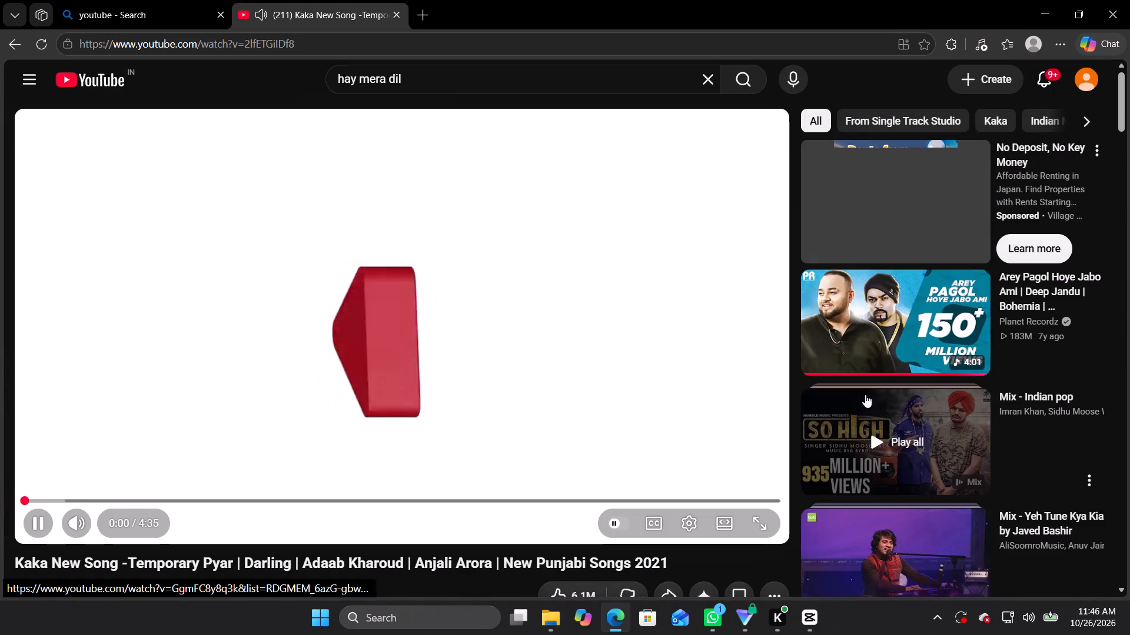
scroll(865, 395, down, 3)
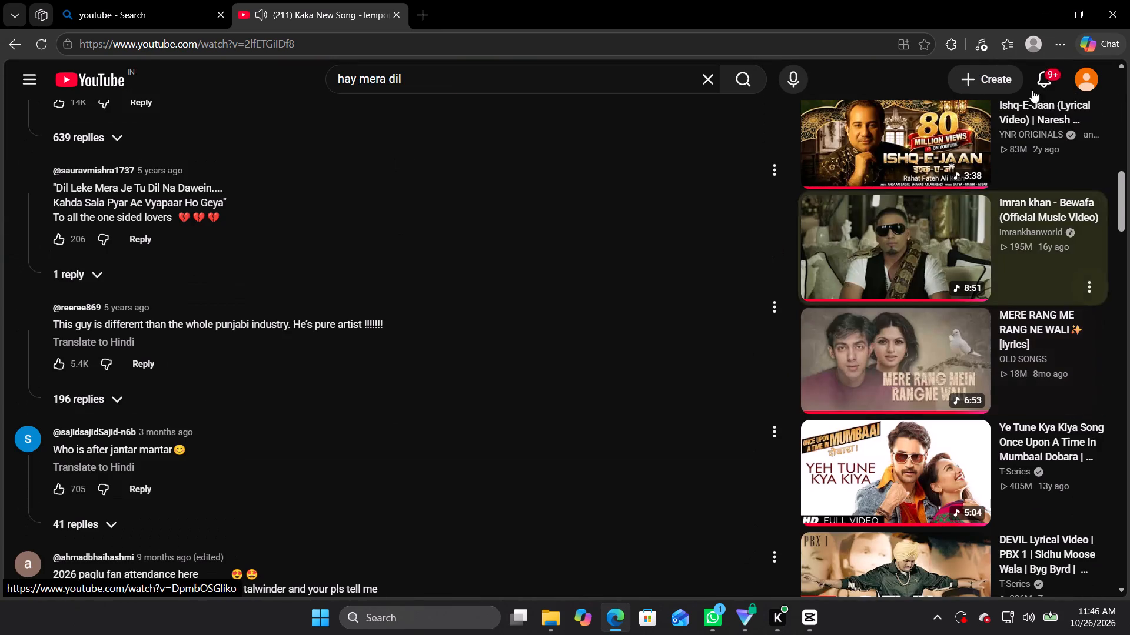
click(1046, 10)
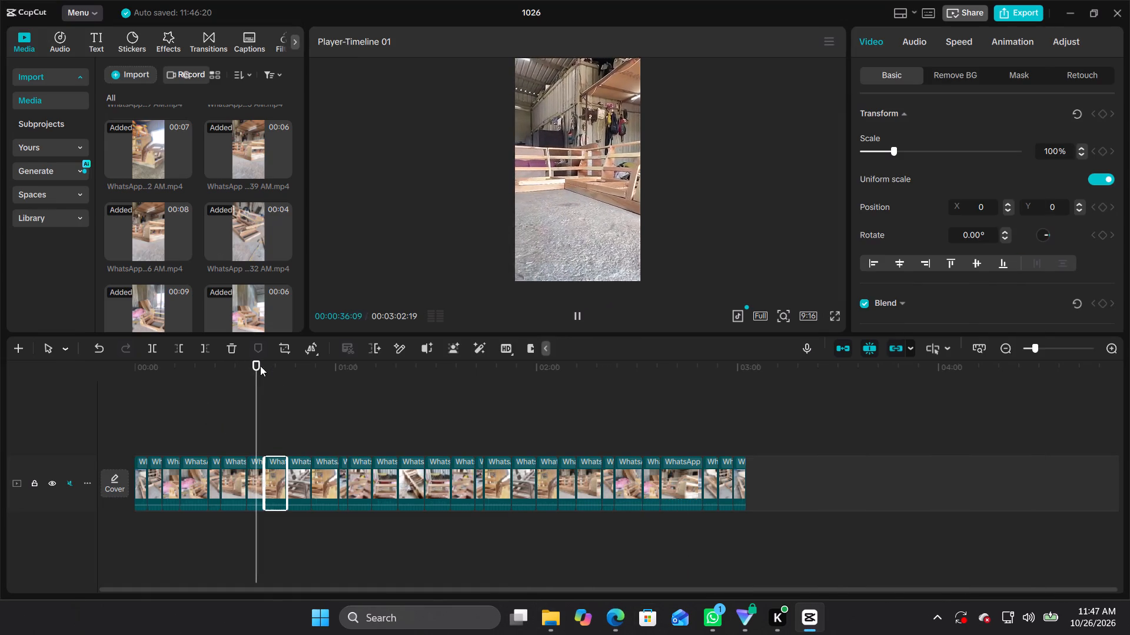
Scrub through the whole timeline to review the clips, ending back at the start.
drag(259, 365, 332, 381)
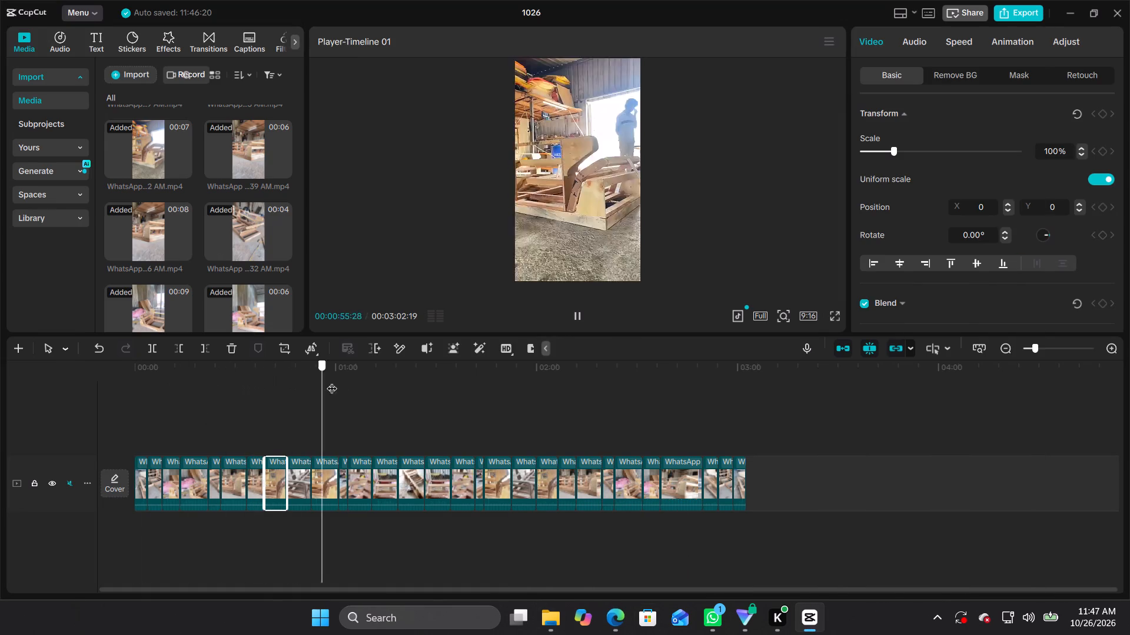
drag(332, 381, 774, 379)
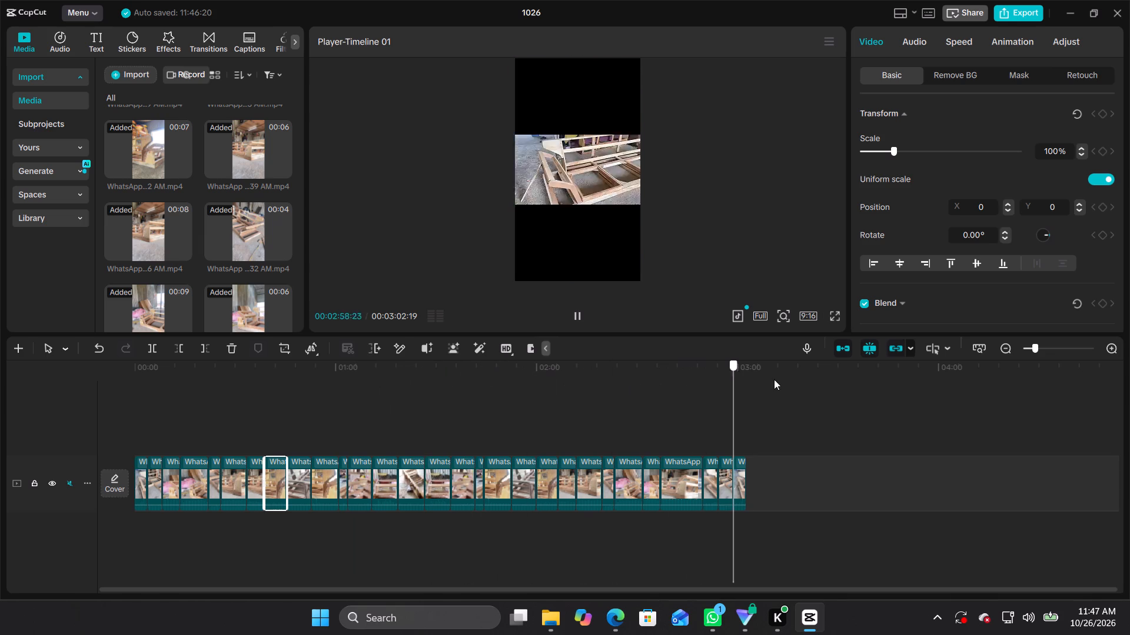
drag(774, 379, 98, 381)
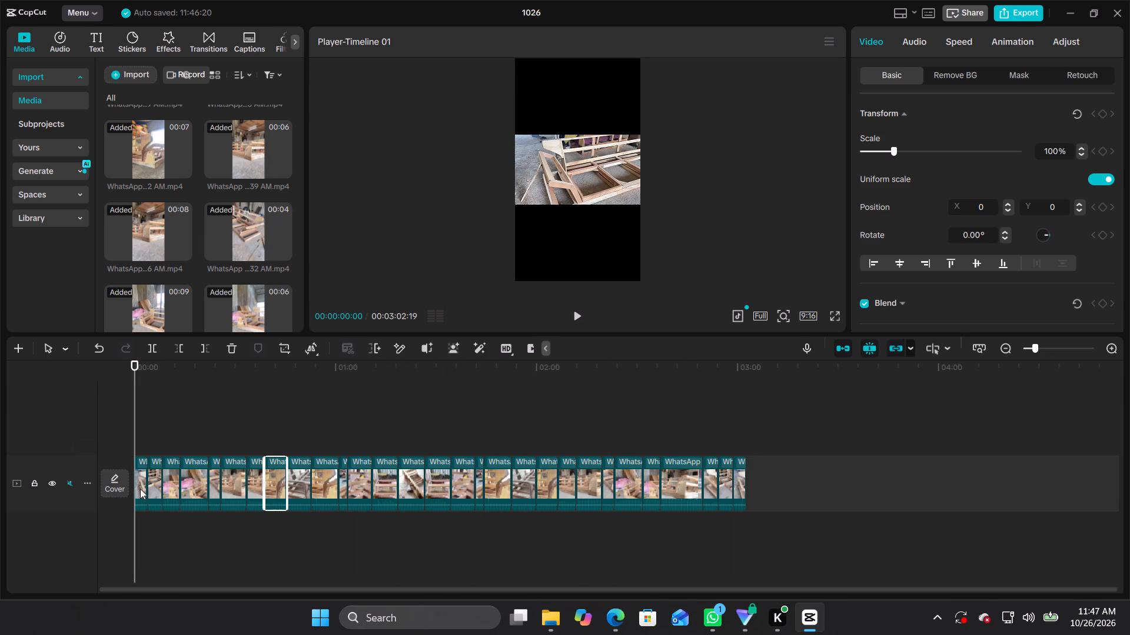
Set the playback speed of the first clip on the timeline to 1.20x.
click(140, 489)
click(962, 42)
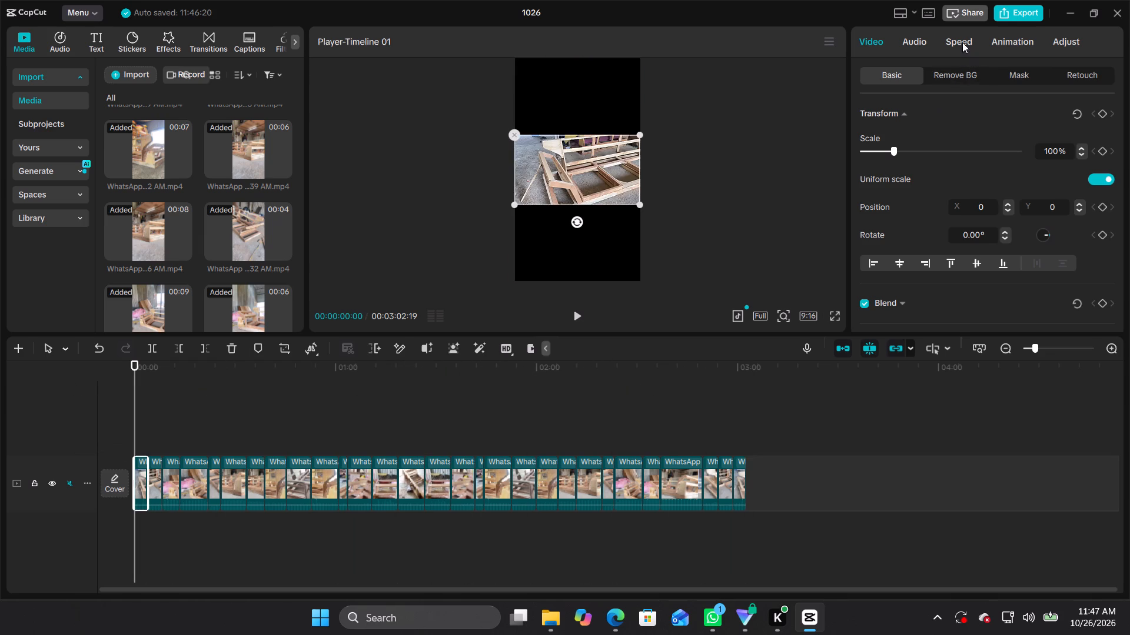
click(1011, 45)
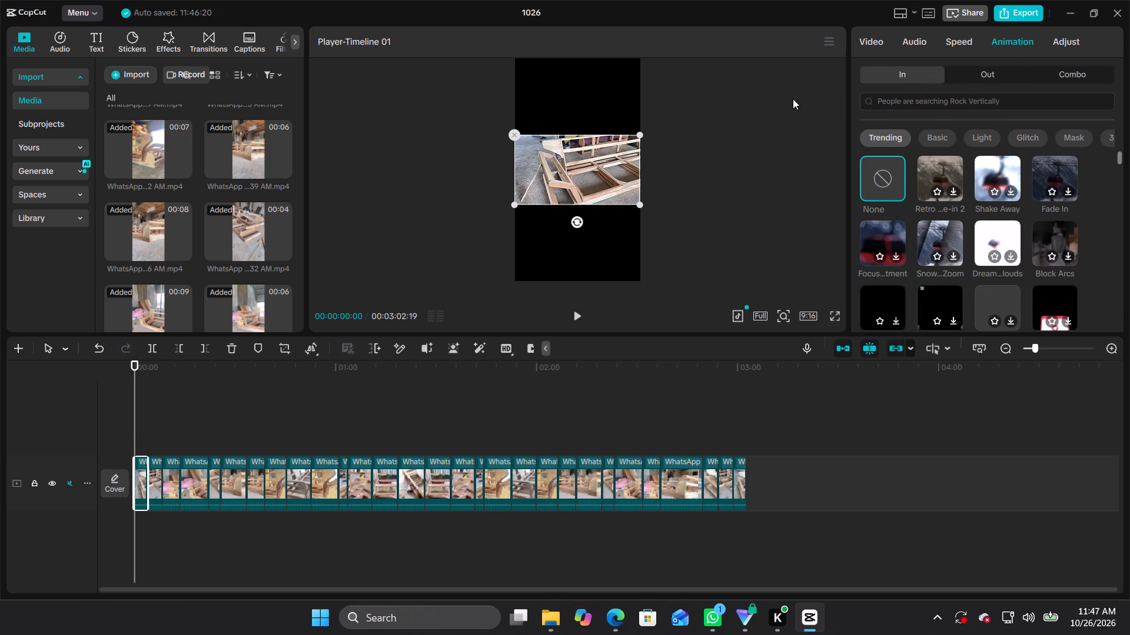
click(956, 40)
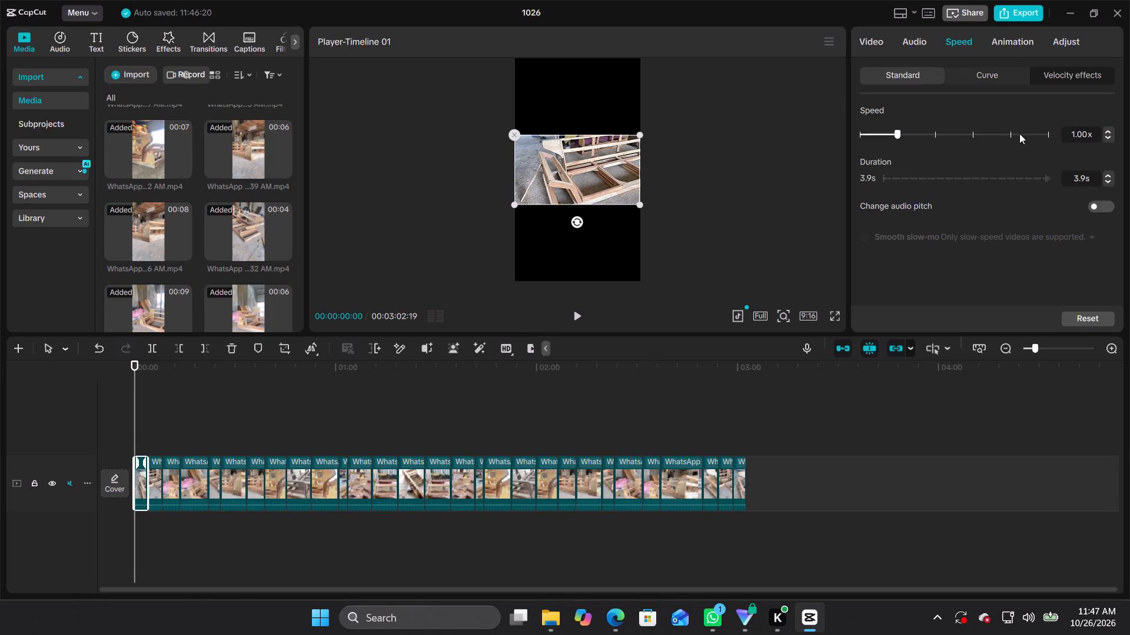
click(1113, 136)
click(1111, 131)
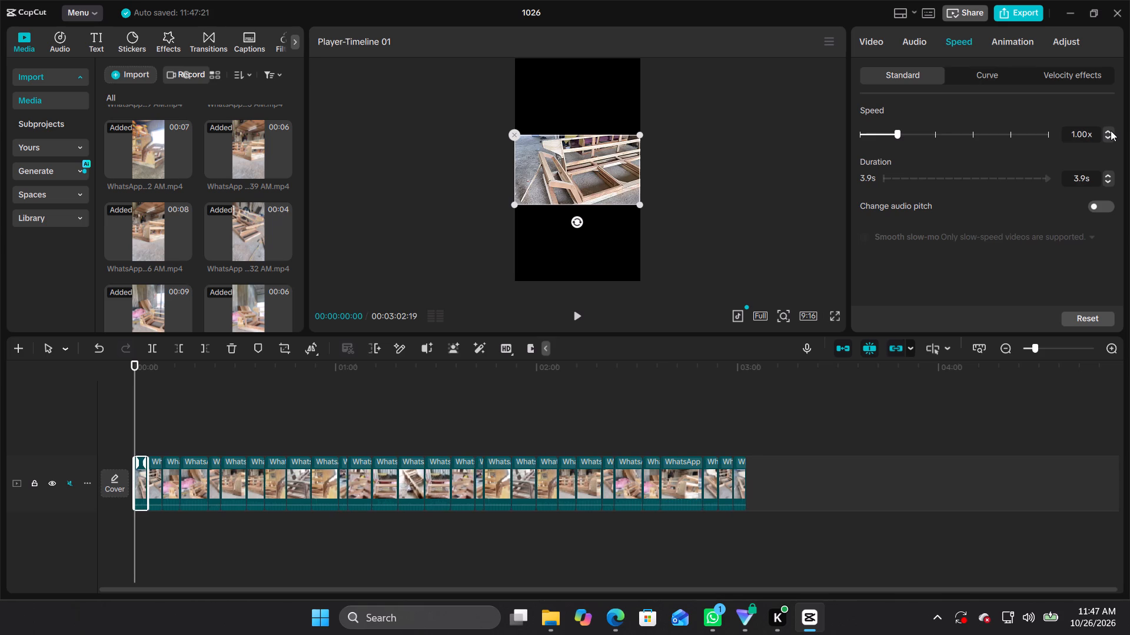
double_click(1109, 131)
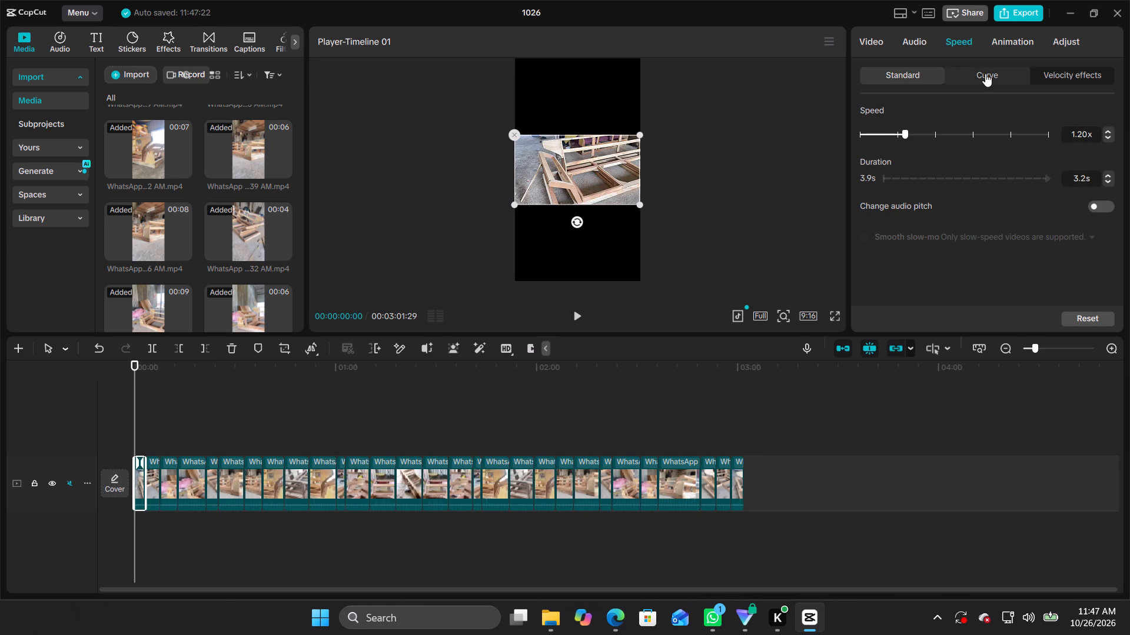
Apply the Bullet speed curve to the first clip.
click(985, 73)
click(868, 190)
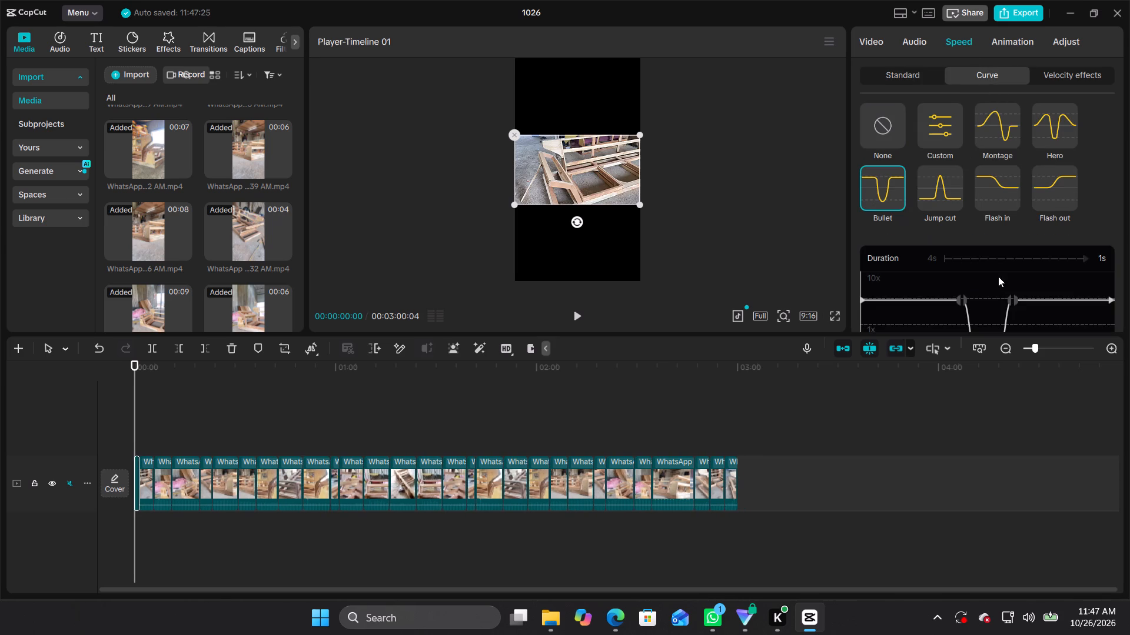
Remove the two upper inner points and the first low point from the first clip's speed curve, keeping one low point.
scroll(1002, 278, down, 2)
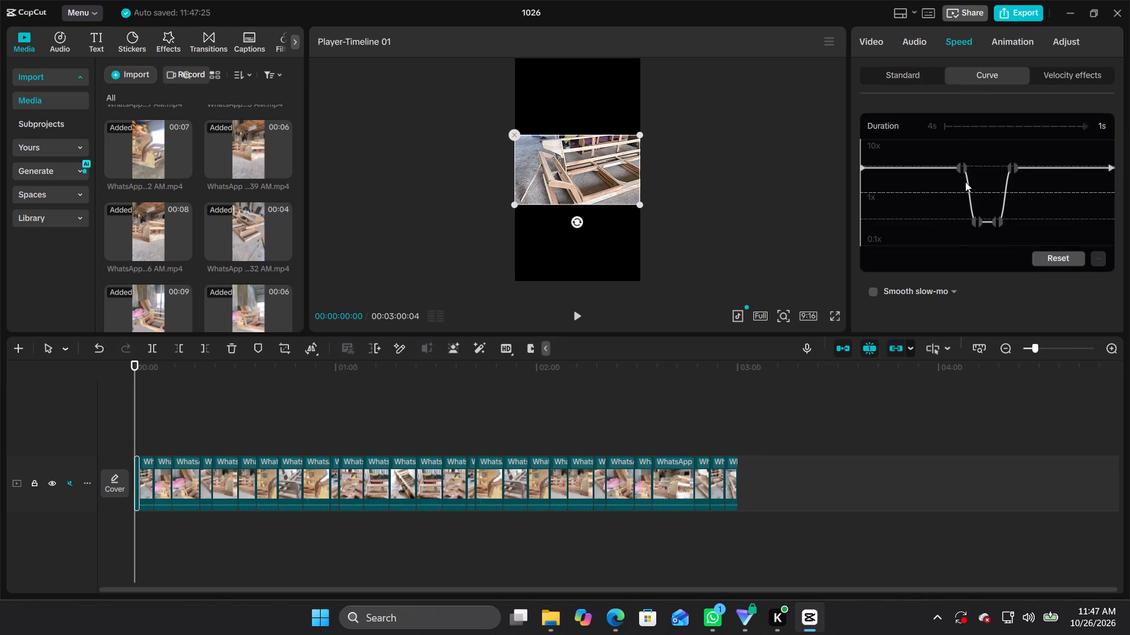
click(960, 159)
click(1092, 256)
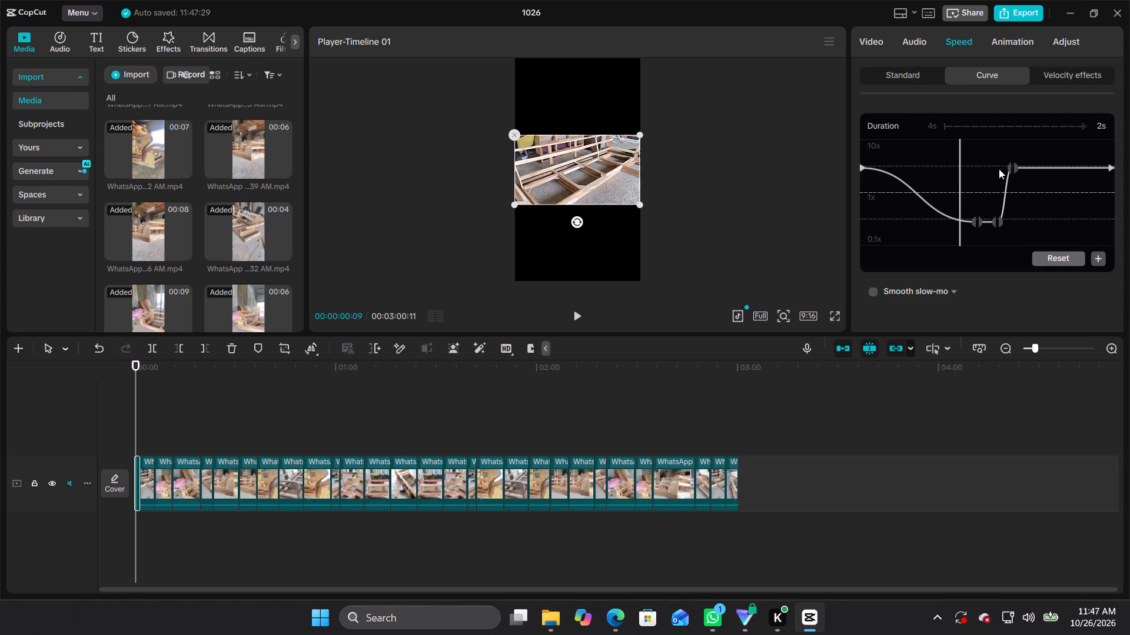
click(1009, 164)
click(1096, 256)
click(980, 219)
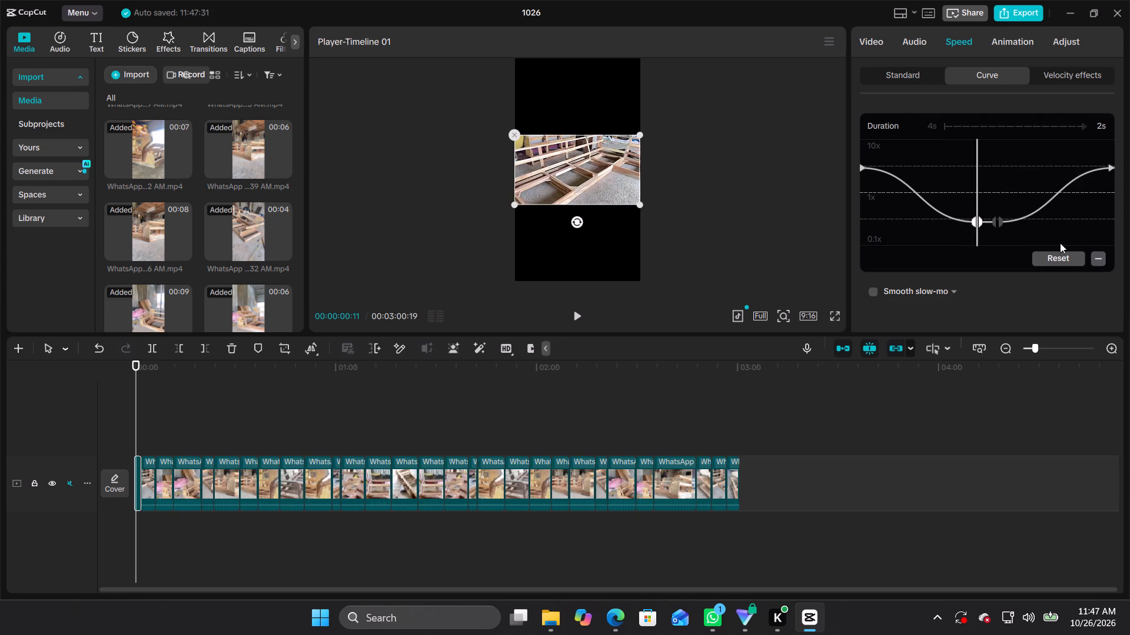
click(1090, 261)
click(1090, 254)
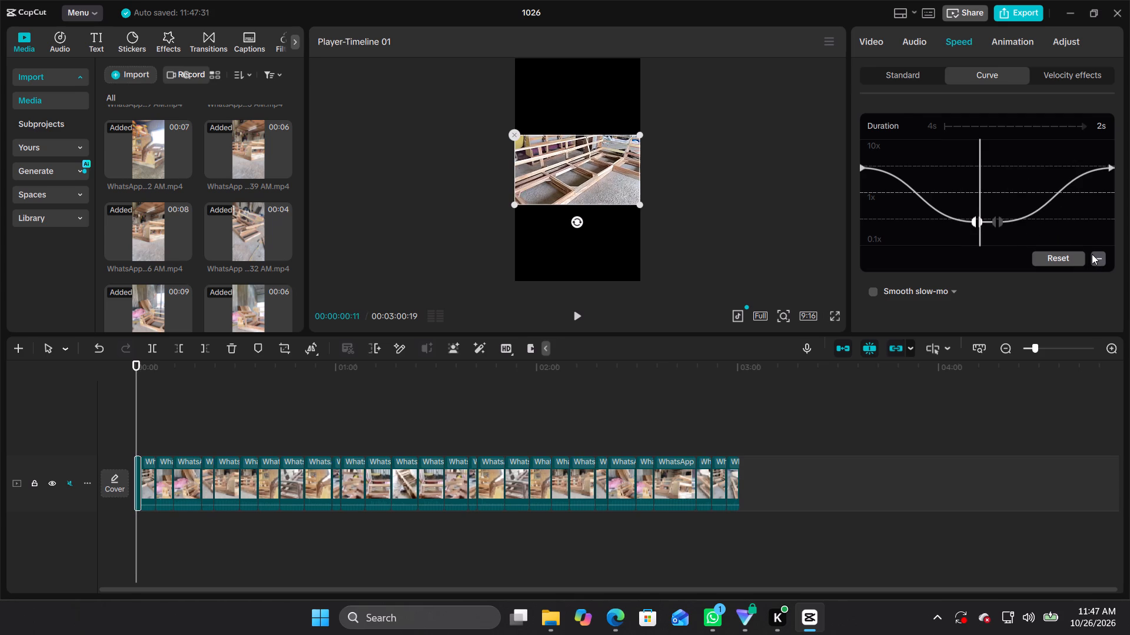
click(1094, 258)
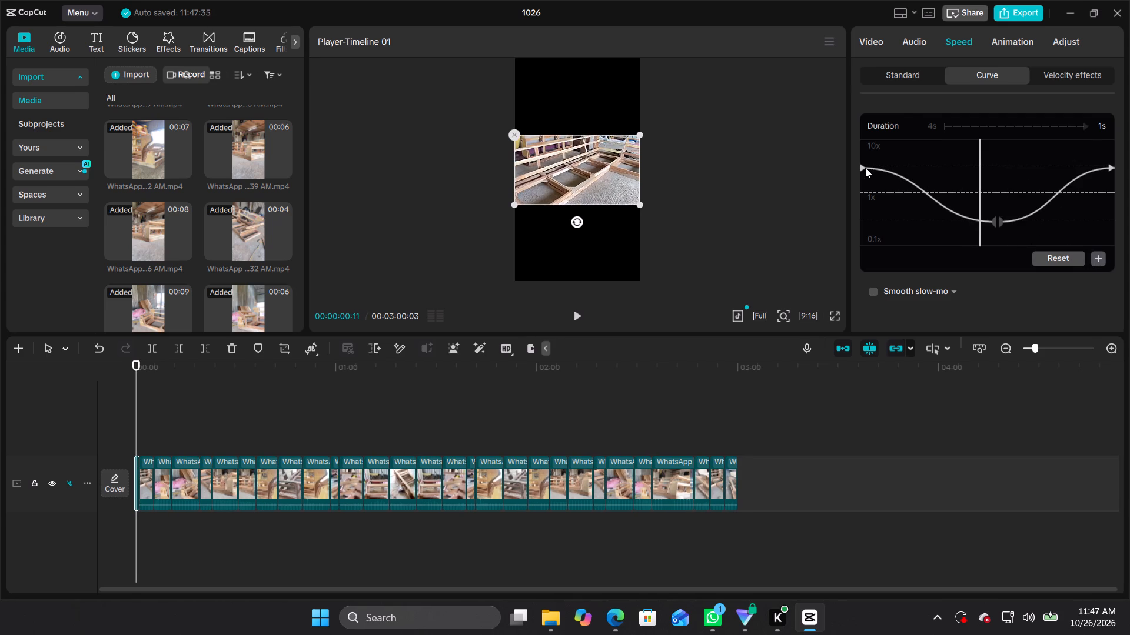
Raise the start and end points of the first clip's speed curve to 10x.
drag(860, 169, 859, 163)
drag(868, 169, 863, 163)
drag(863, 165, 862, 139)
drag(1107, 163, 1109, 151)
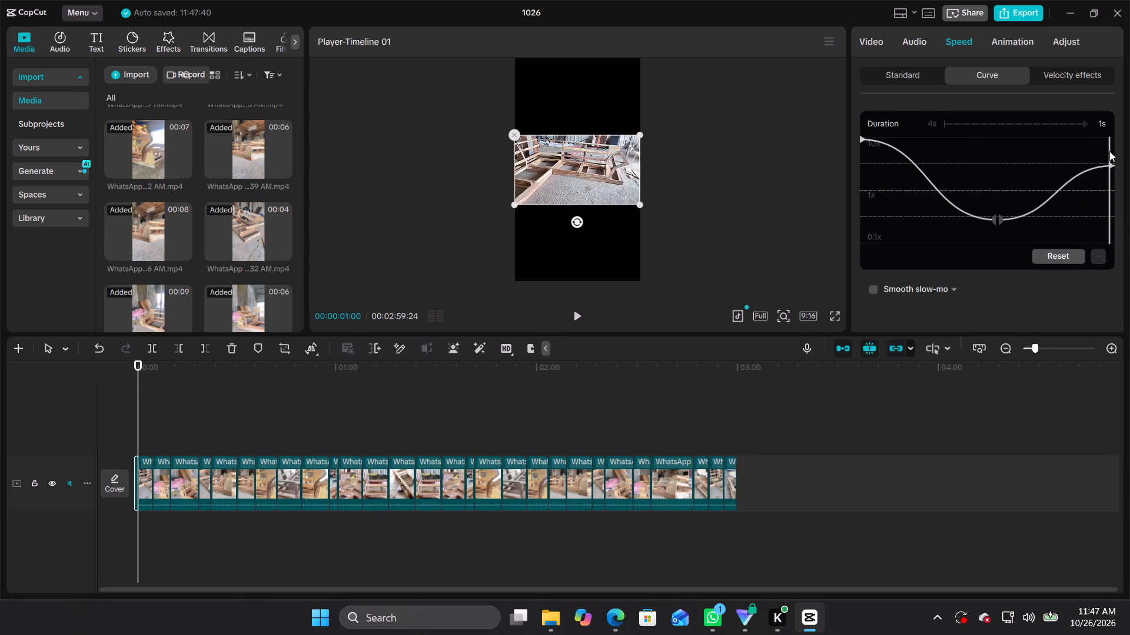
drag(1109, 151, 1111, 148)
click(1111, 167)
drag(1111, 164, 1108, 148)
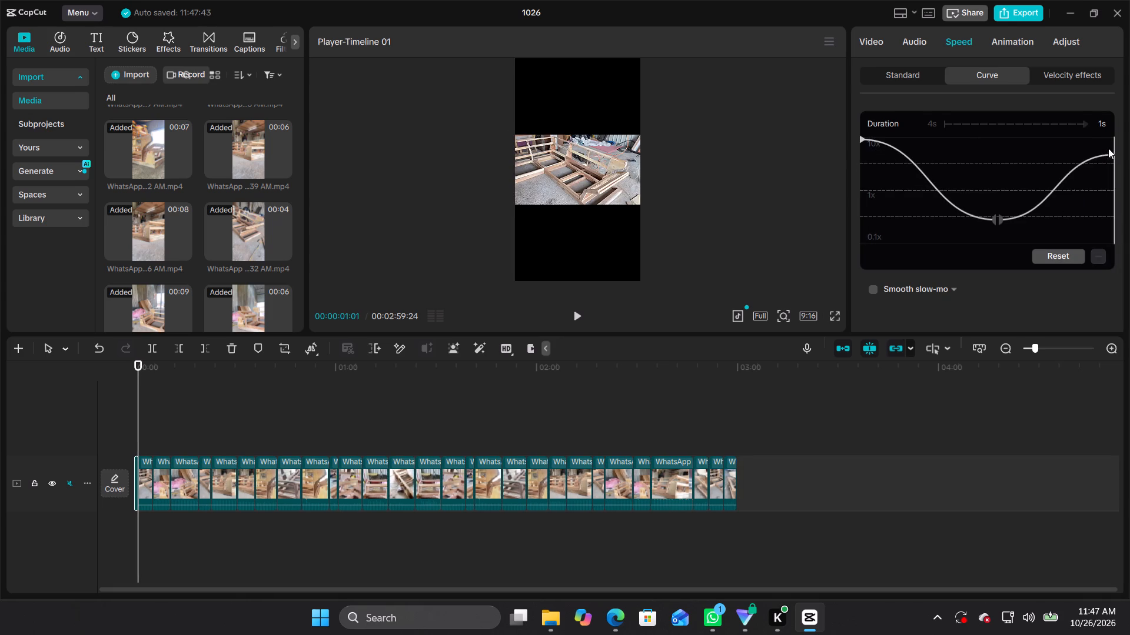
drag(1108, 148, 1109, 141)
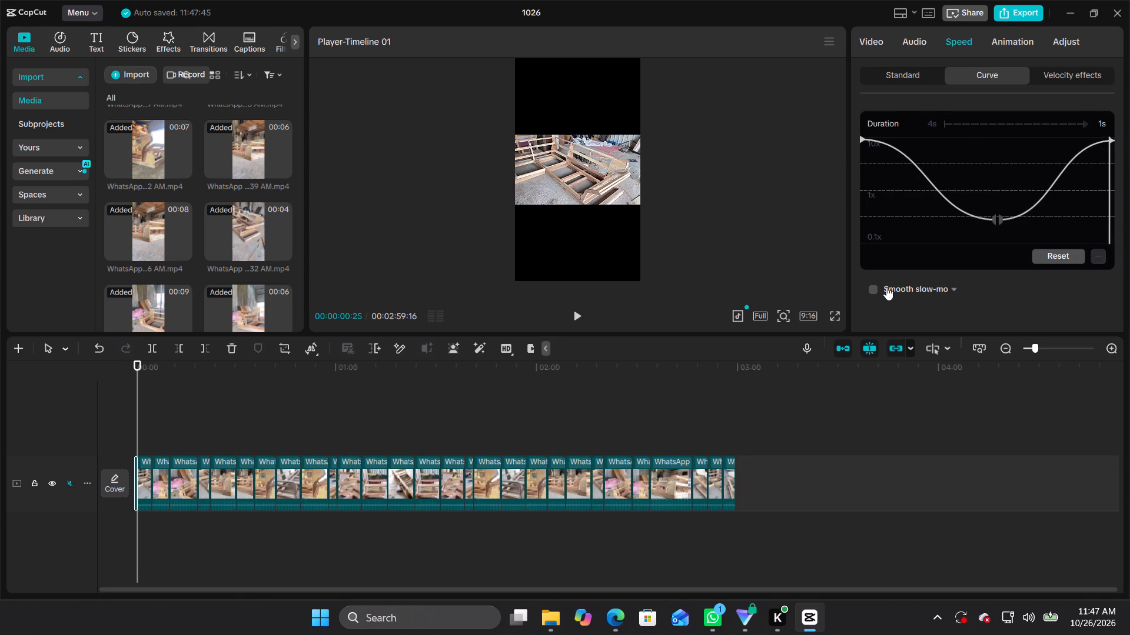
Enable Smooth slow-mo for the first clip.
click(886, 287)
click(874, 288)
drag(786, 422, 801, 420)
Return the playhead to the start of the timeline and play the opening clips to review the speed ramp.
click(133, 473)
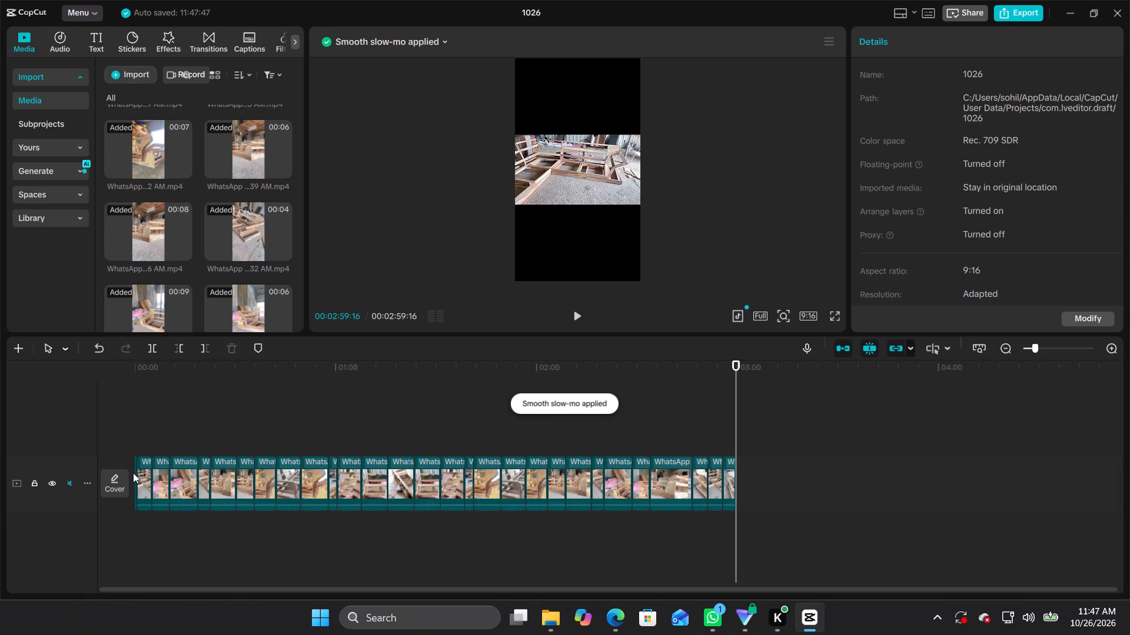
click(144, 478)
click(134, 484)
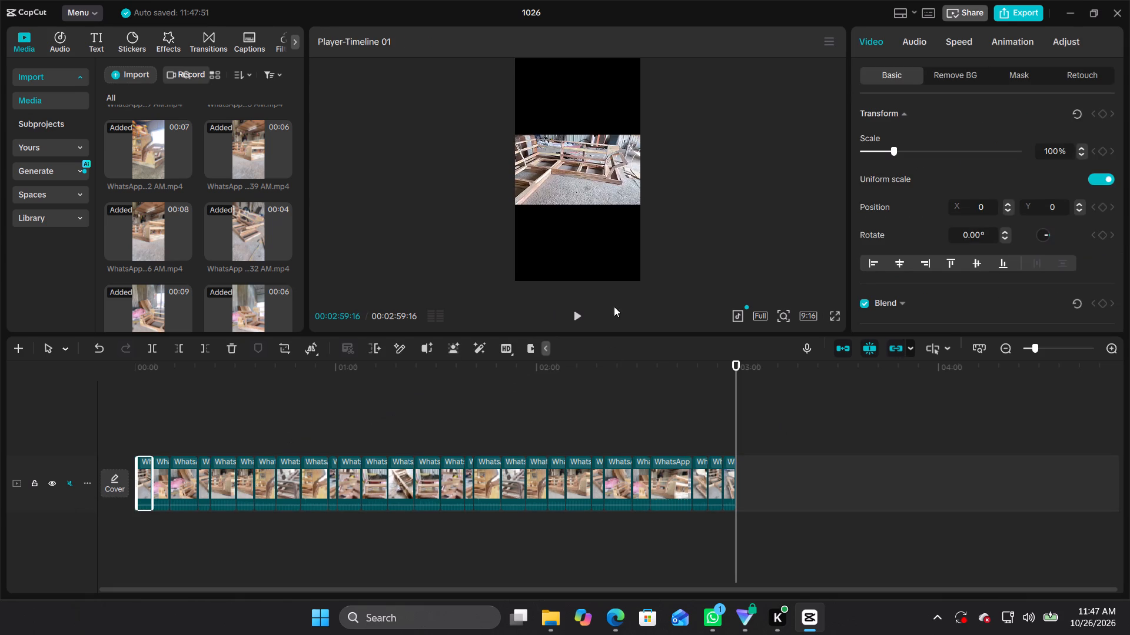
drag(734, 362, 381, 381)
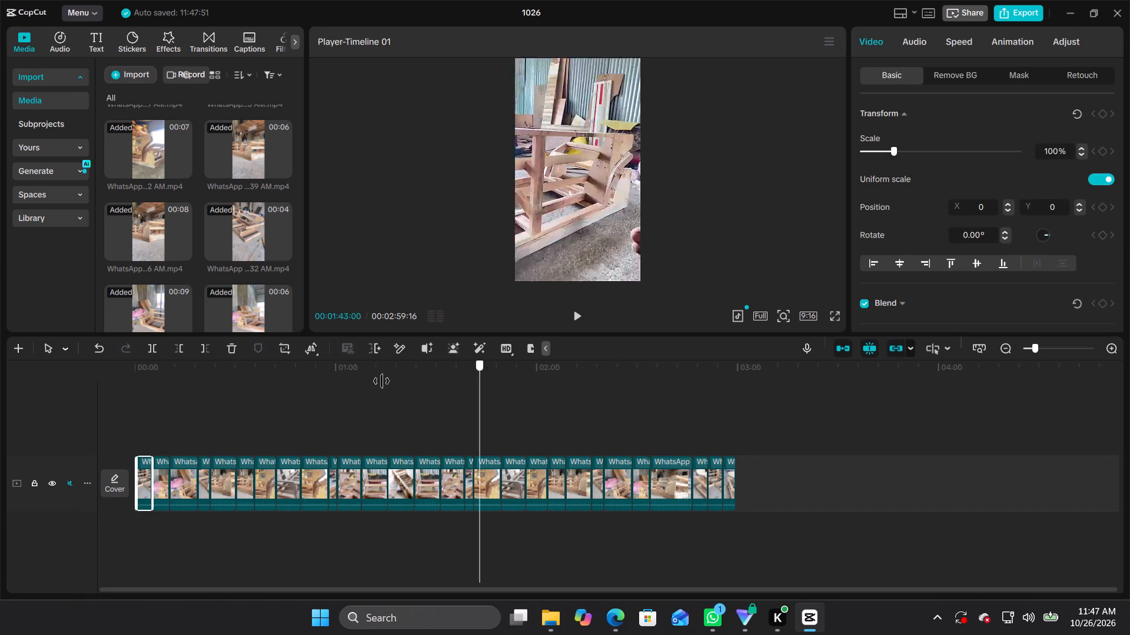
drag(381, 381, 0, 369)
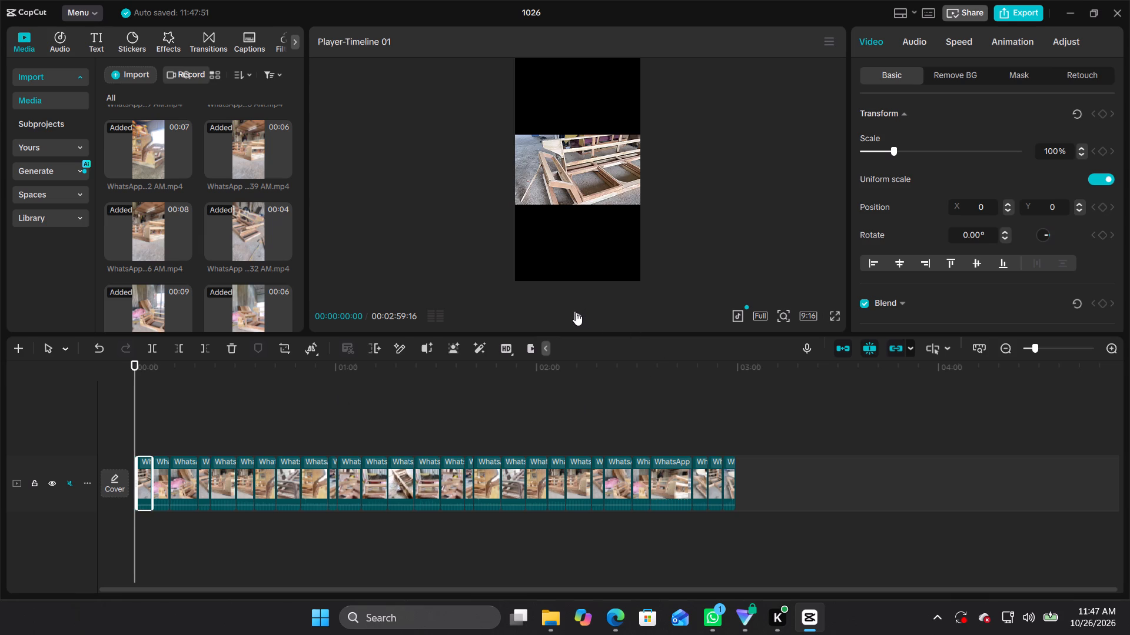
click(576, 312)
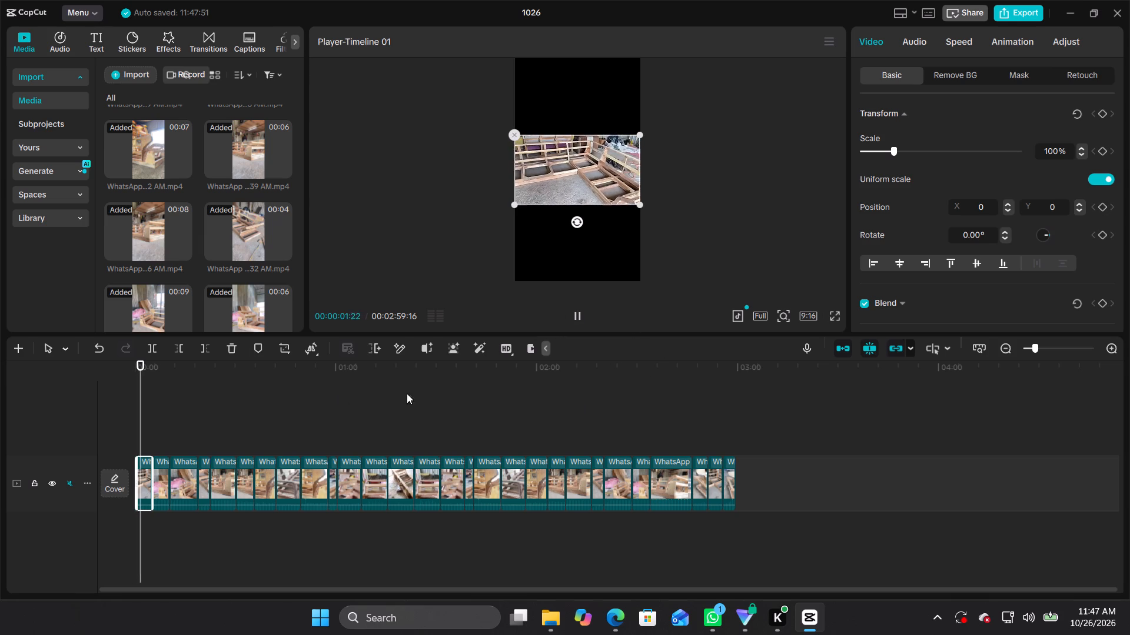
click(142, 482)
click(143, 501)
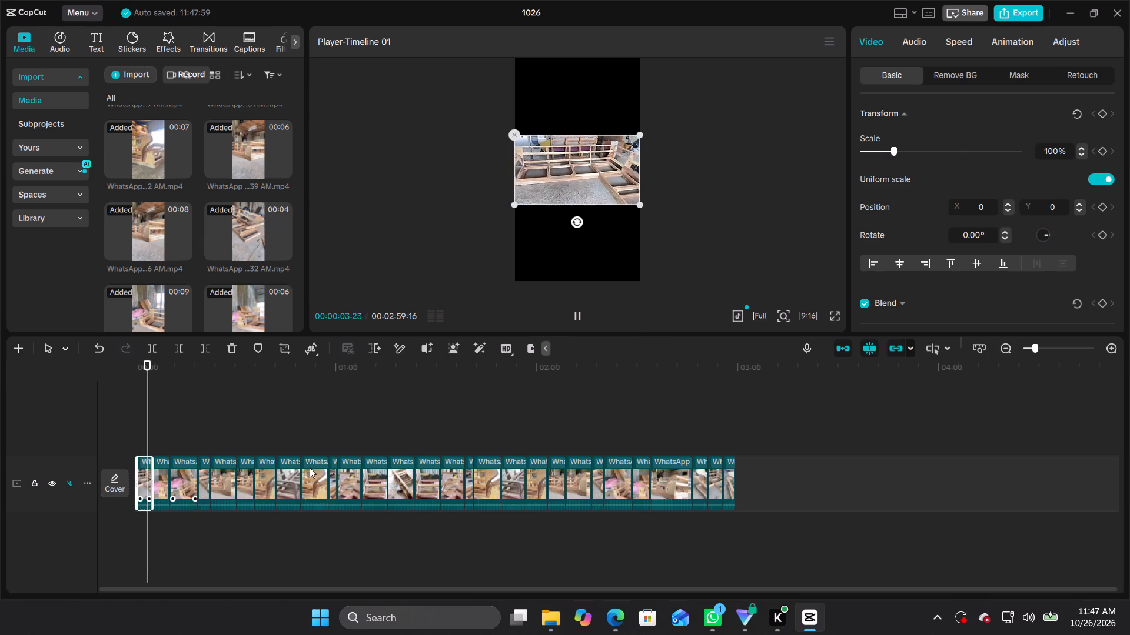
click(351, 442)
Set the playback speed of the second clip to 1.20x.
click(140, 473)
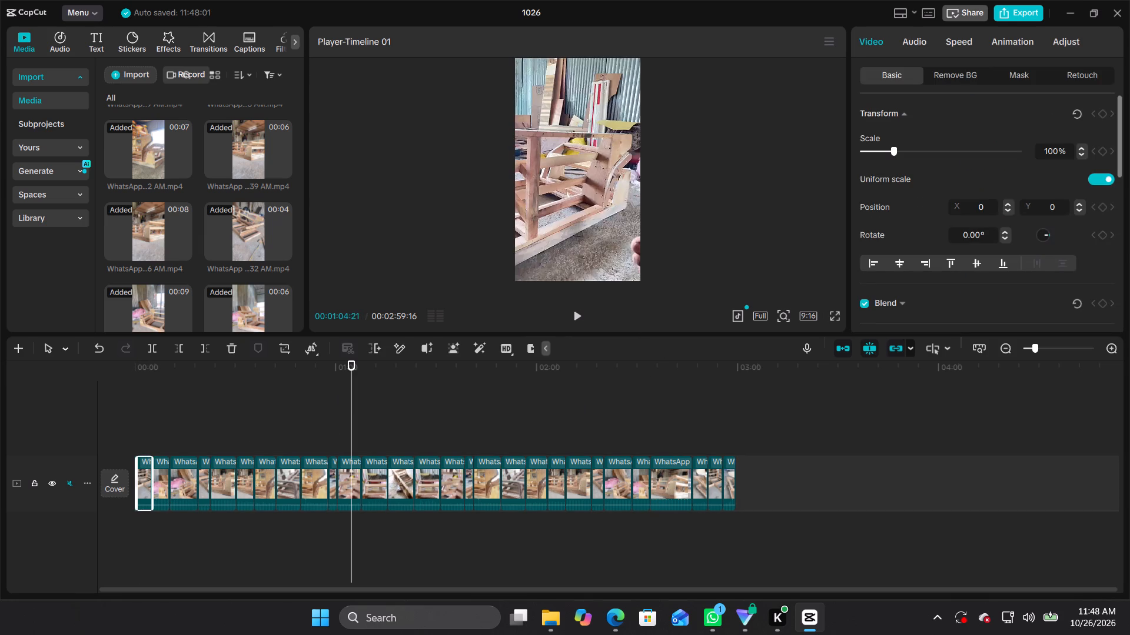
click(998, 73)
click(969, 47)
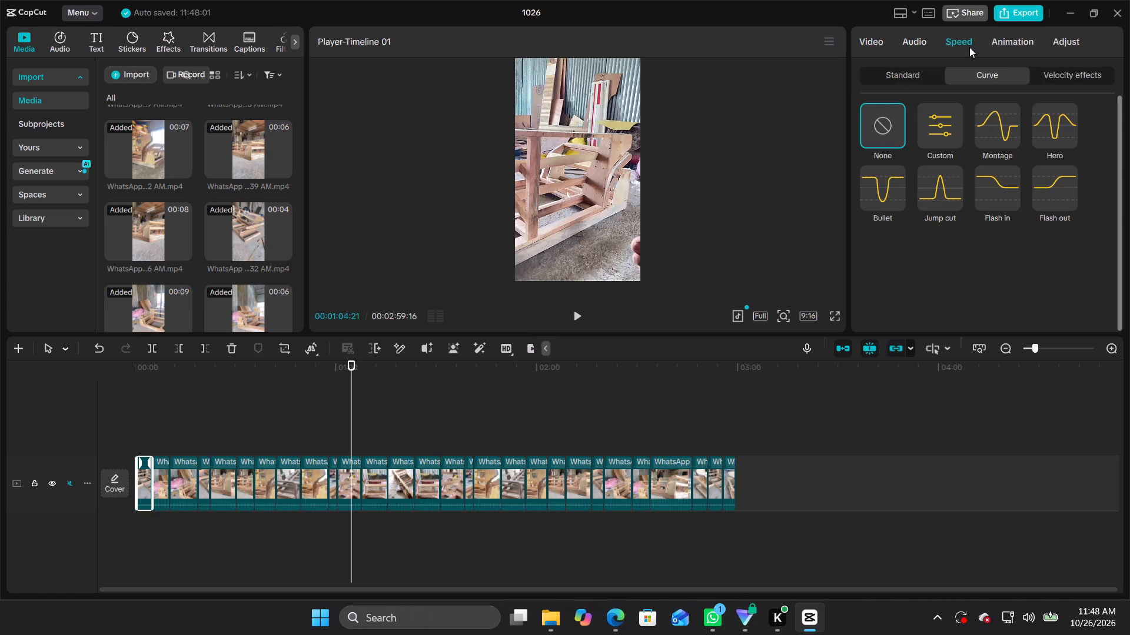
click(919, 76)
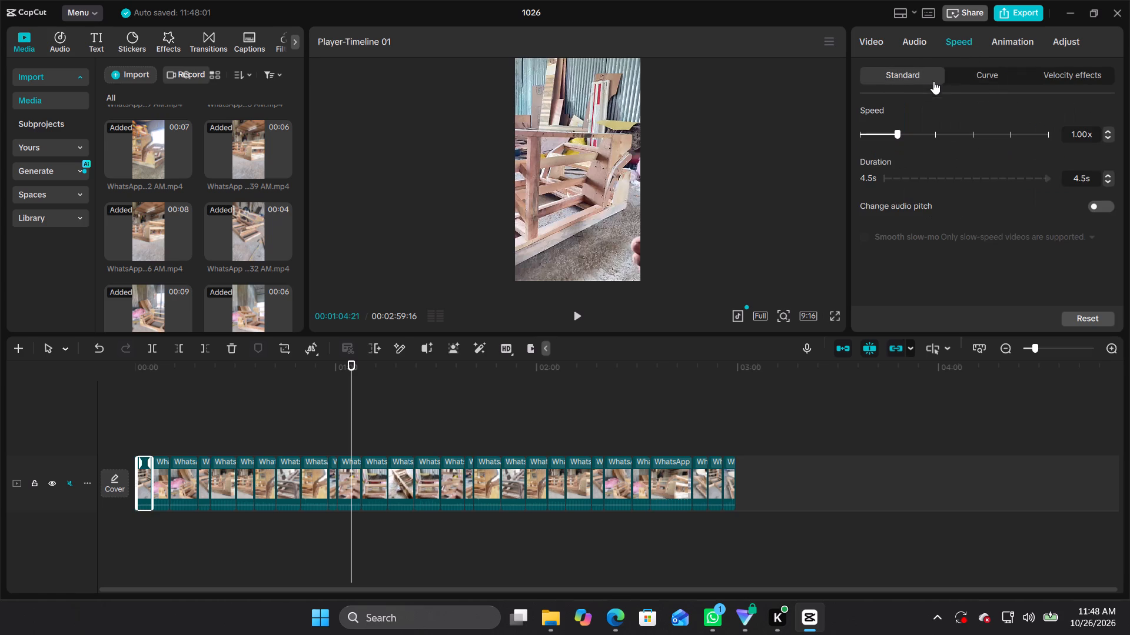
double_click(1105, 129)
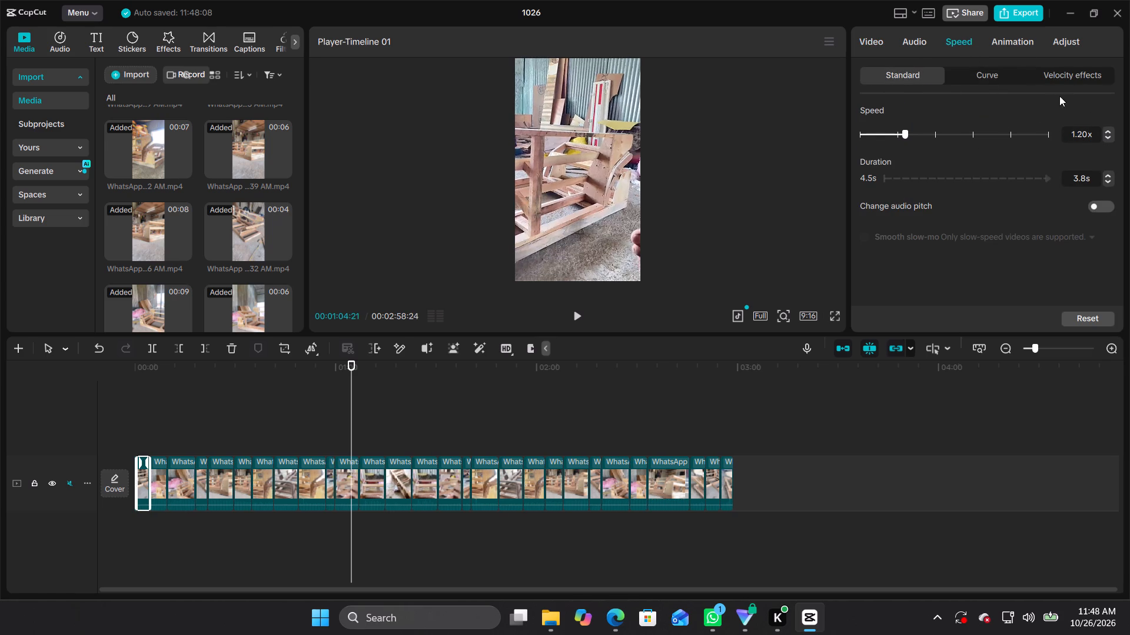
Apply the Bullet speed curve to the second clip.
click(985, 73)
click(881, 213)
click(895, 205)
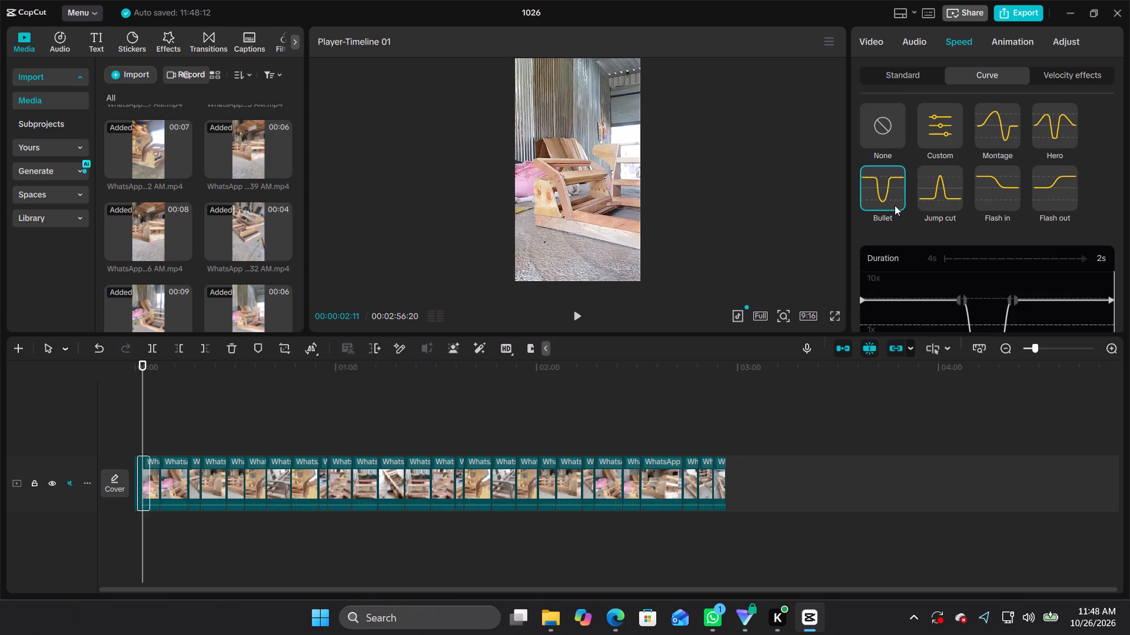
Remove the two upper inner points and the first low point from the second clip's curve, keeping one low point near the middle.
scroll(999, 290, down, 2)
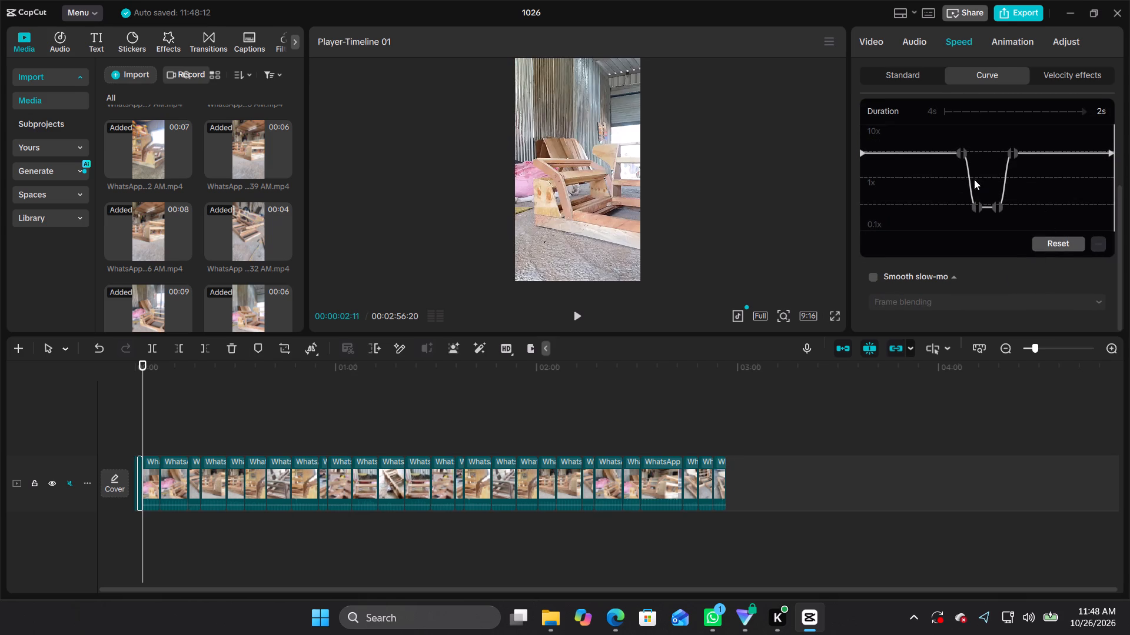
click(962, 150)
click(1104, 243)
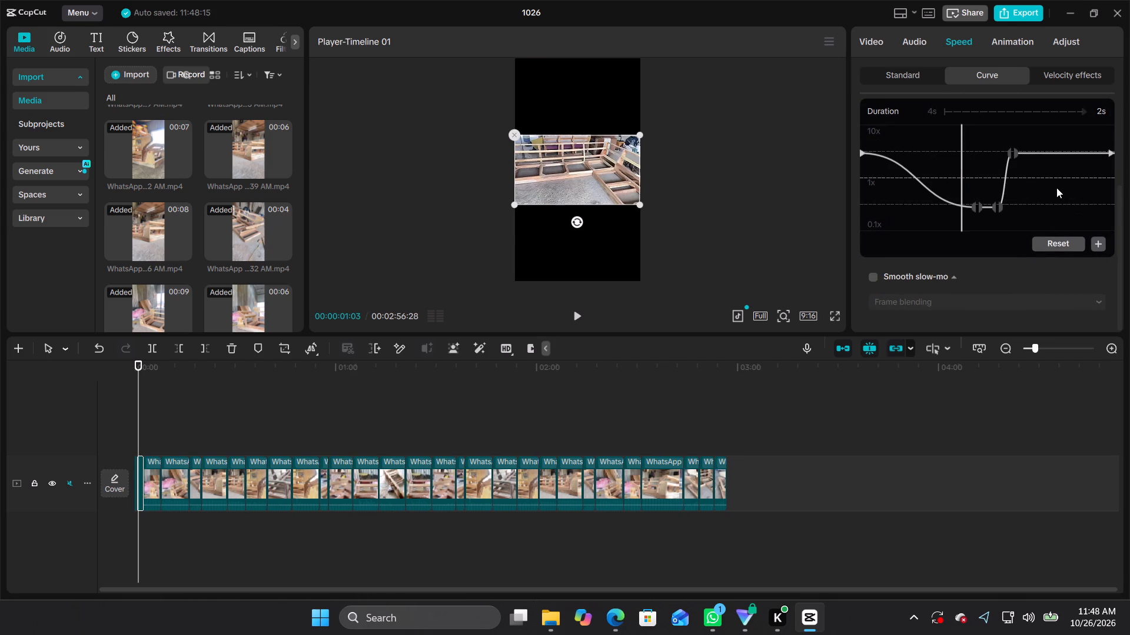
click(1015, 155)
click(1098, 245)
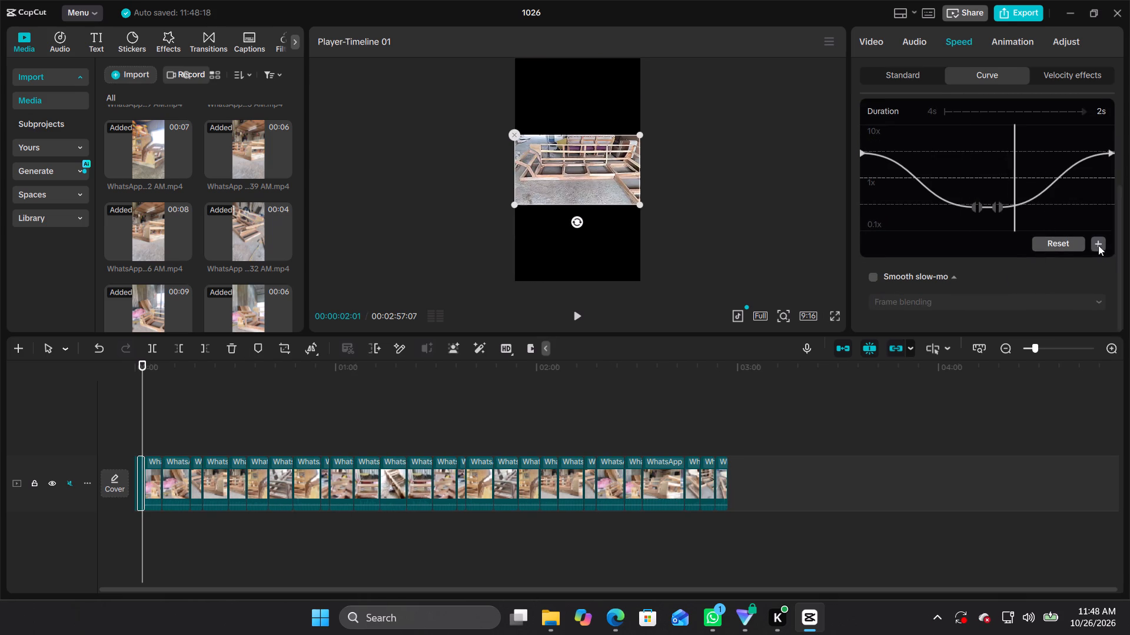
click(984, 207)
click(981, 208)
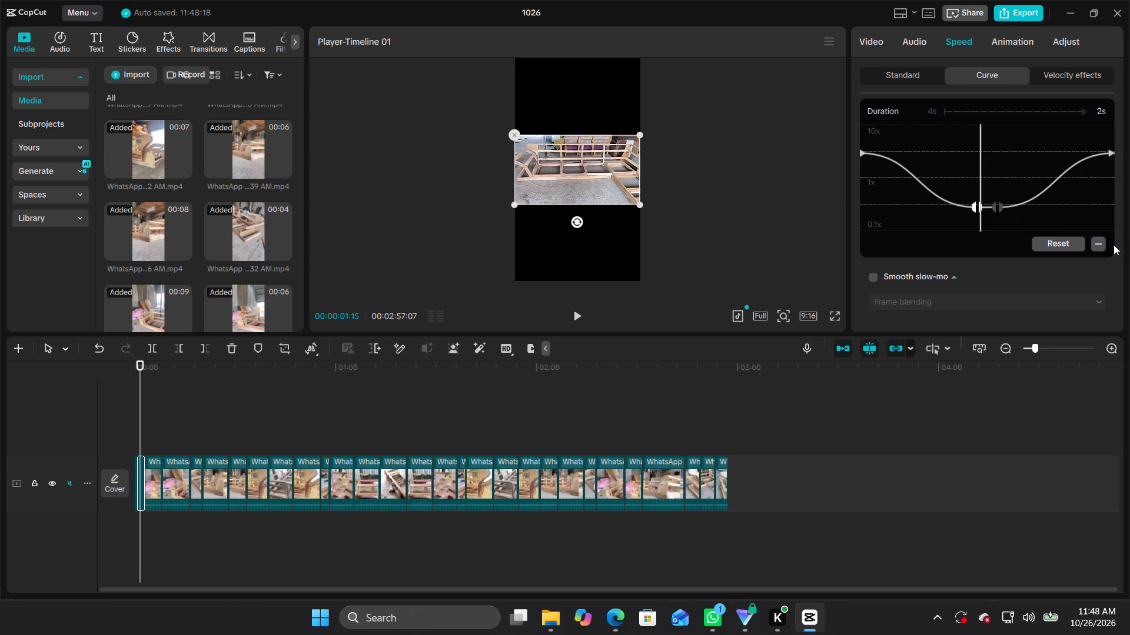
click(1095, 245)
click(995, 206)
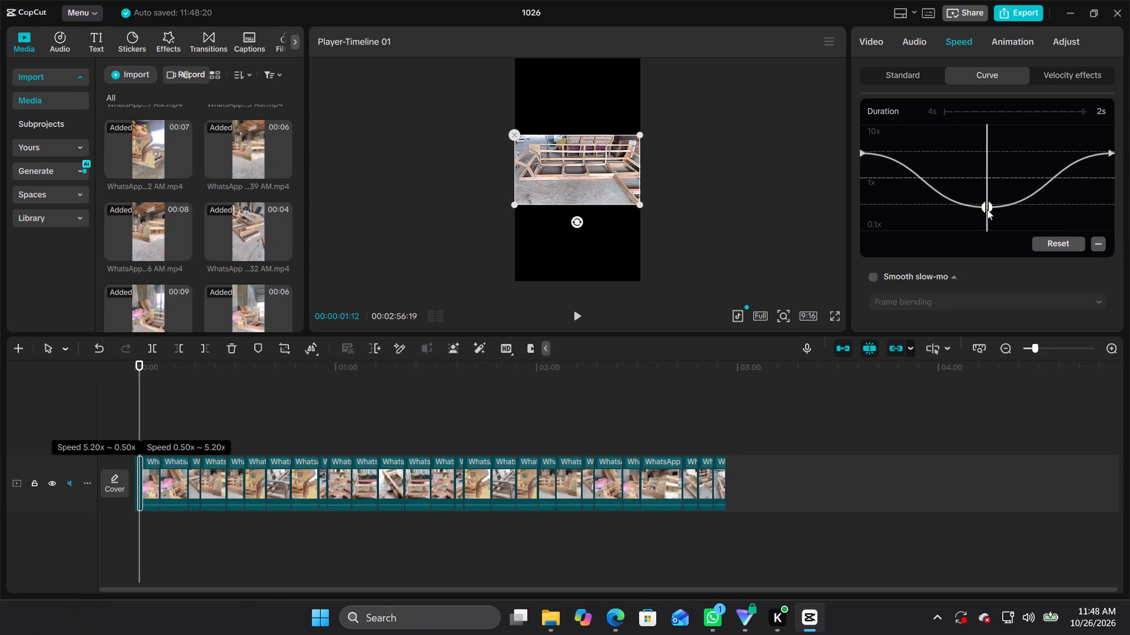
Raise the start and end points of the second clip's speed curve to 10x.
drag(859, 156, 859, 155)
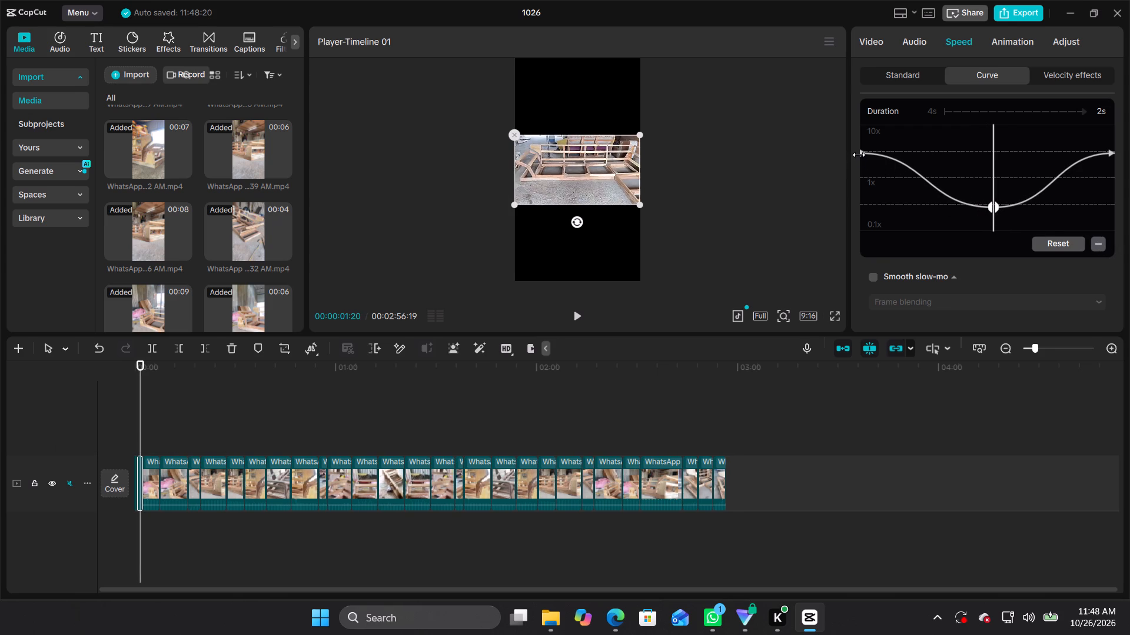
drag(859, 155, 862, 138)
click(858, 151)
drag(864, 150, 864, 127)
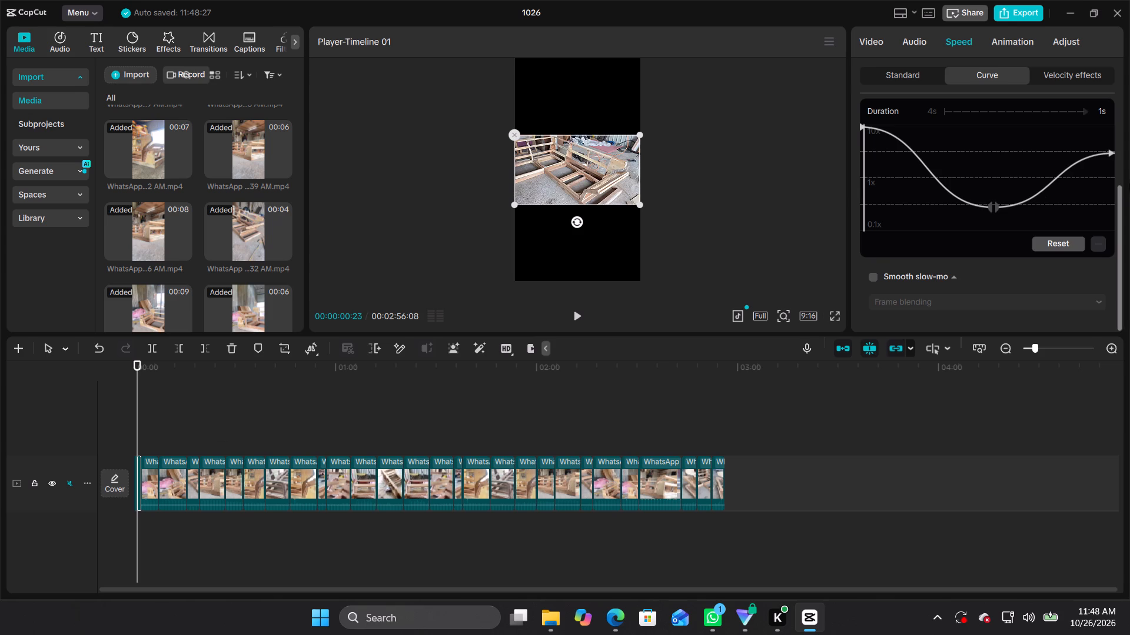
drag(1109, 153, 1109, 127)
Enable Smooth slow-mo with Frame blending for the second clip.
click(878, 278)
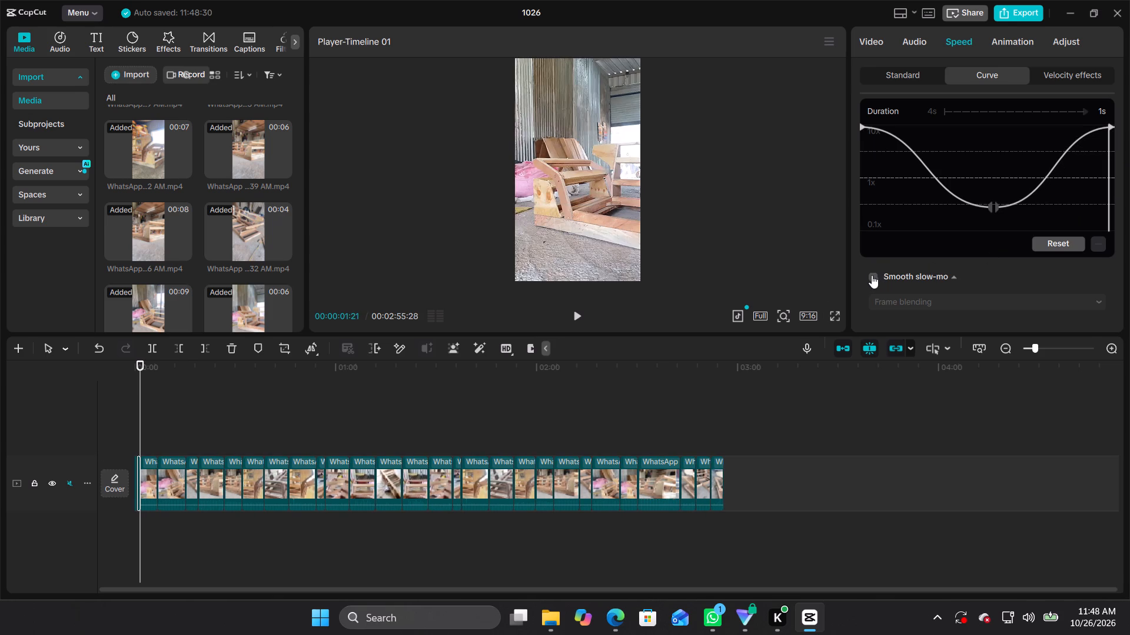
click(870, 272)
click(872, 276)
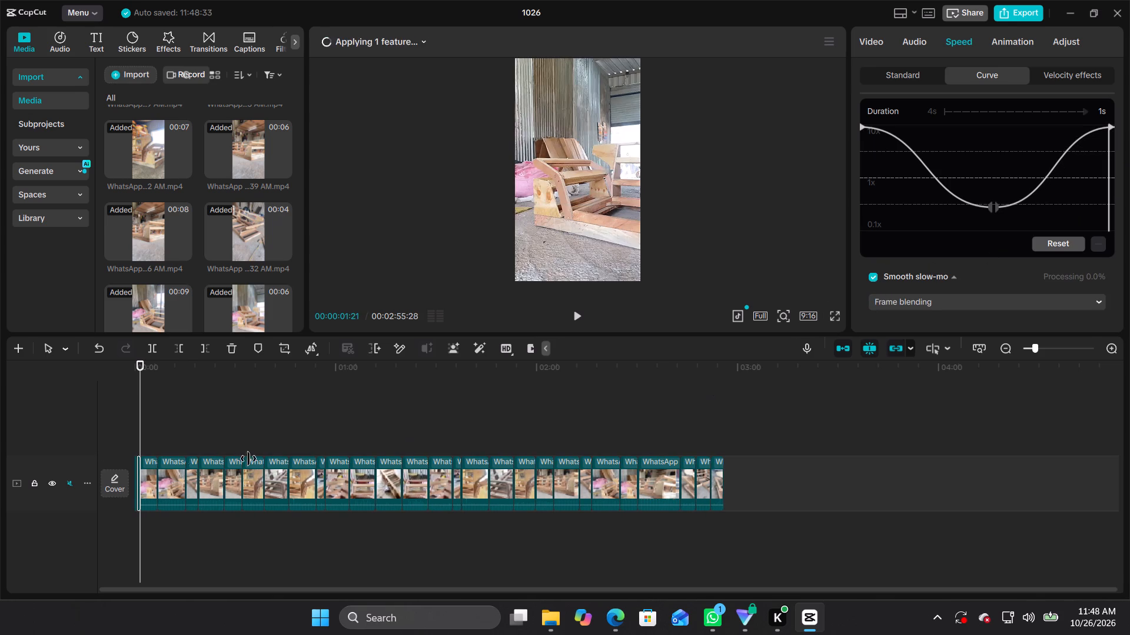
Preview the sequence from its beginning and set the third clip's standard speed to 1.20x.
click(151, 479)
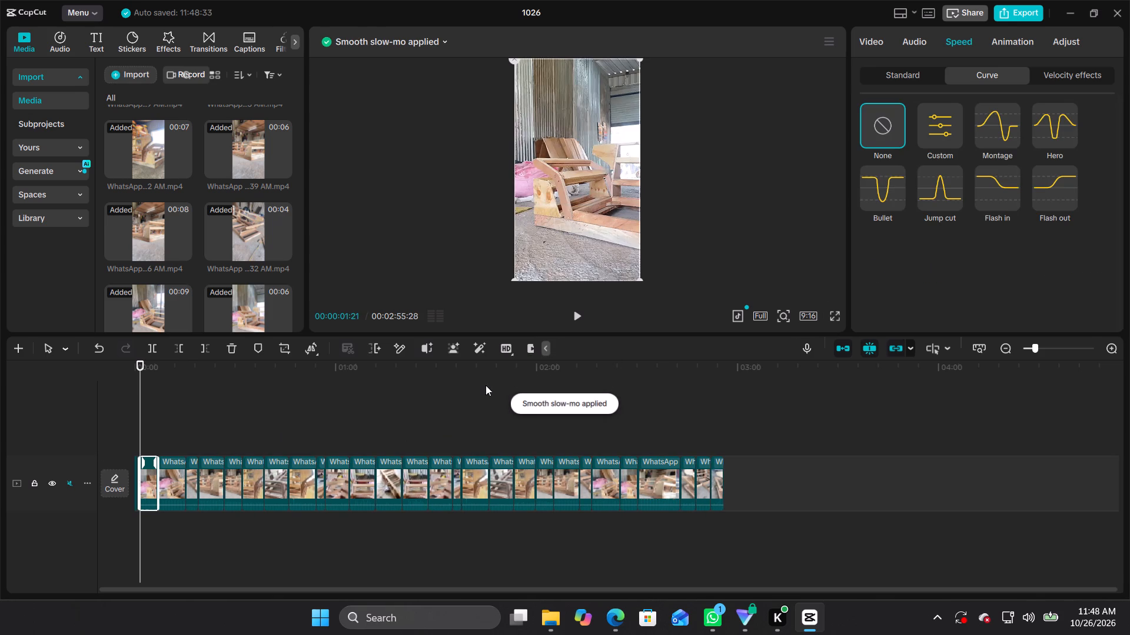
drag(136, 359, 82, 365)
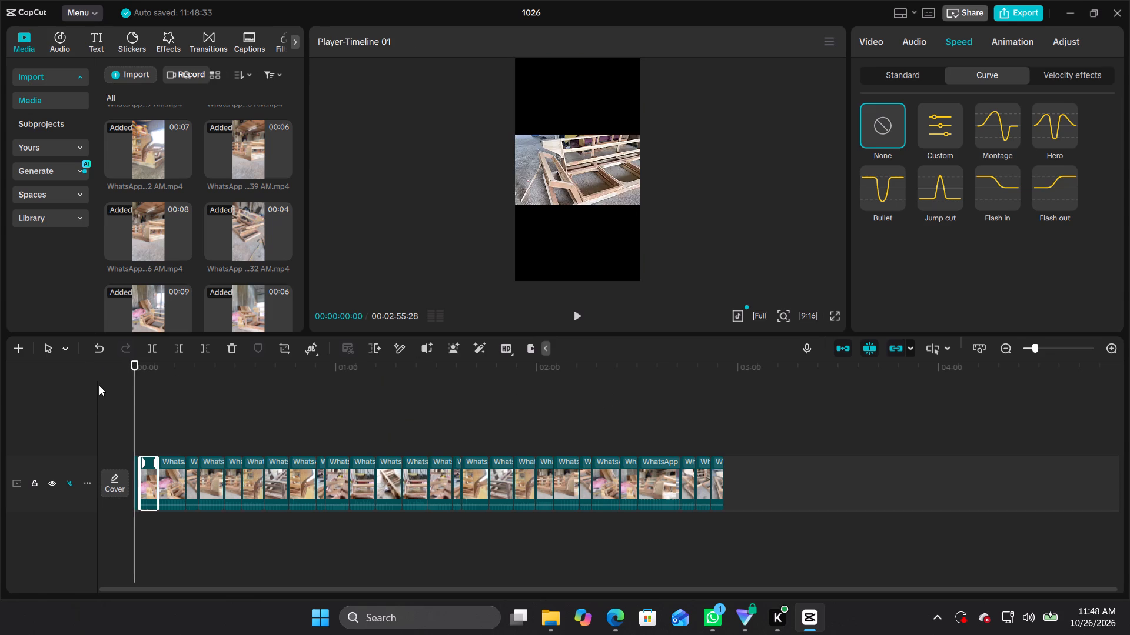
click(576, 320)
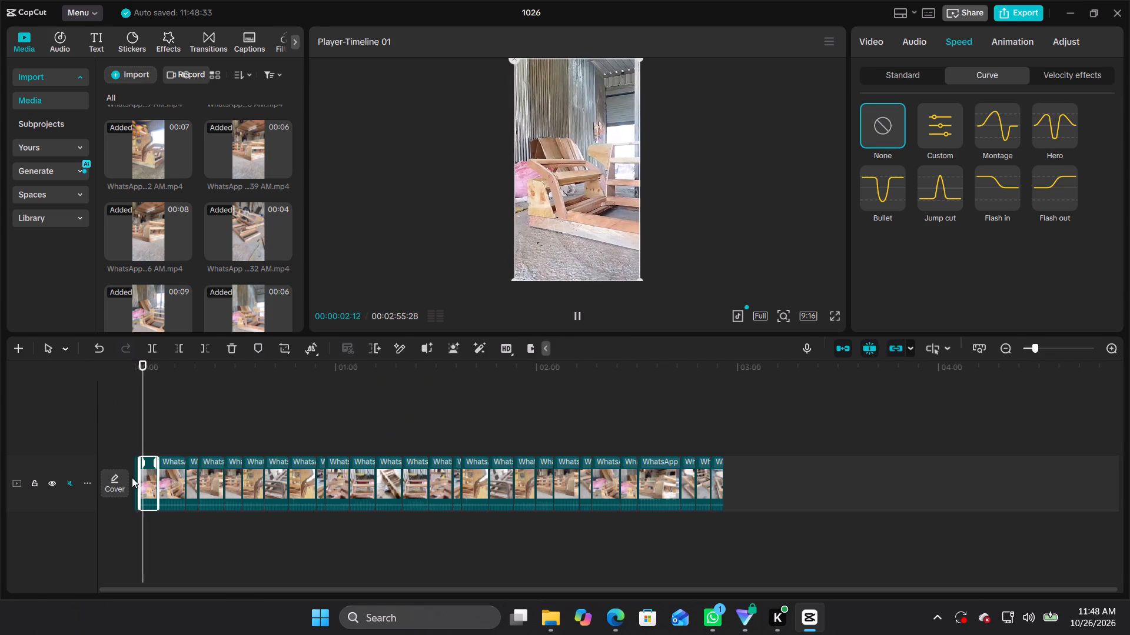
click(148, 480)
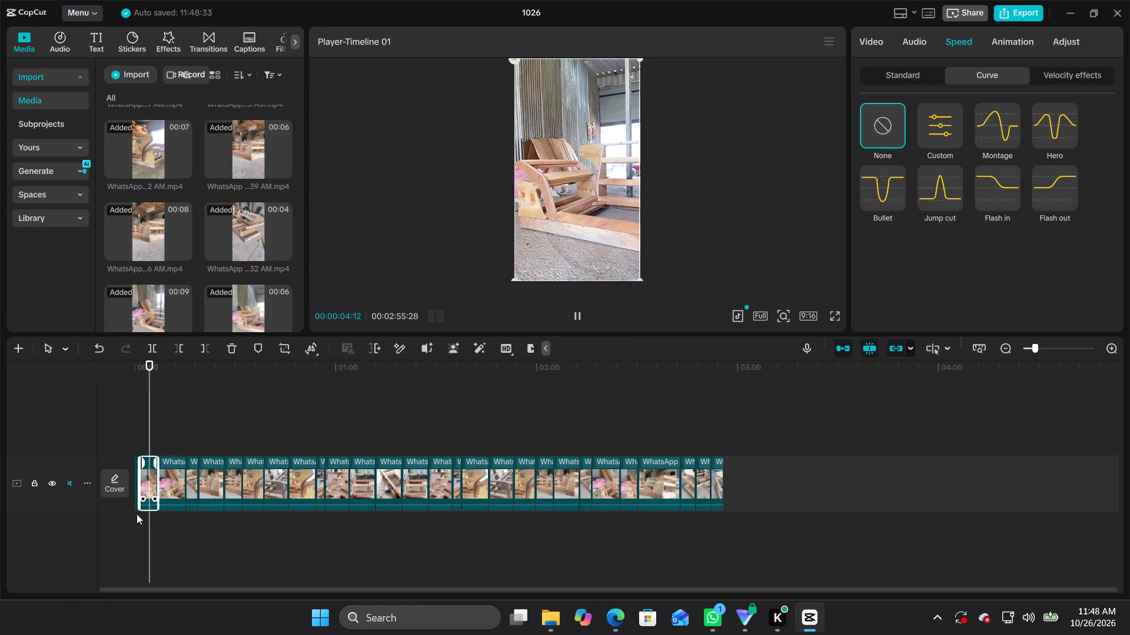
click(154, 487)
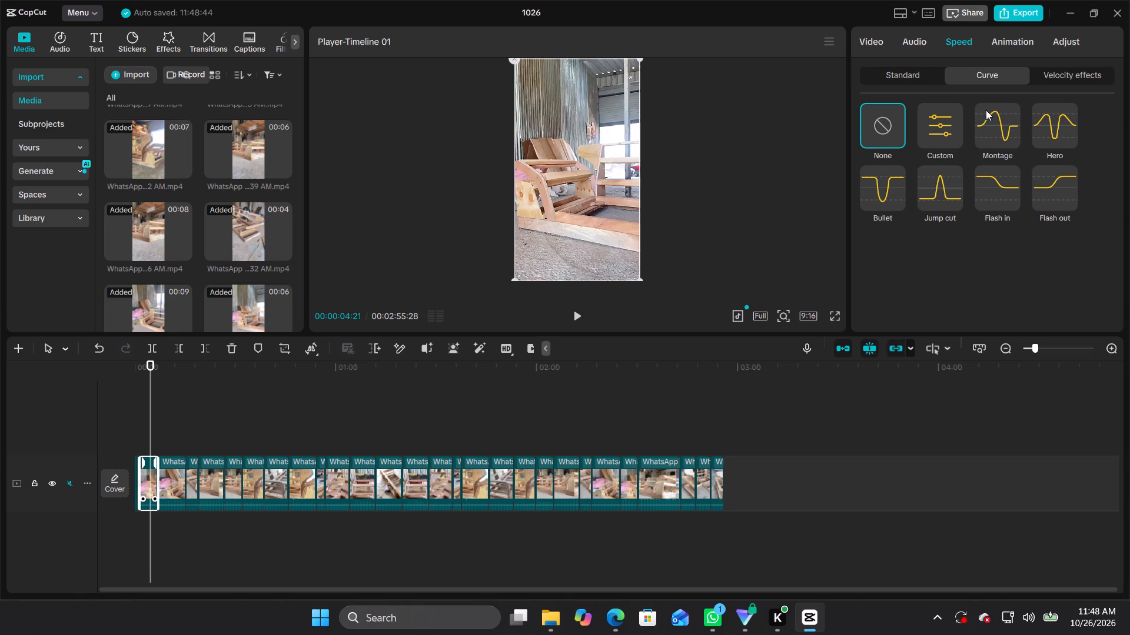
click(906, 70)
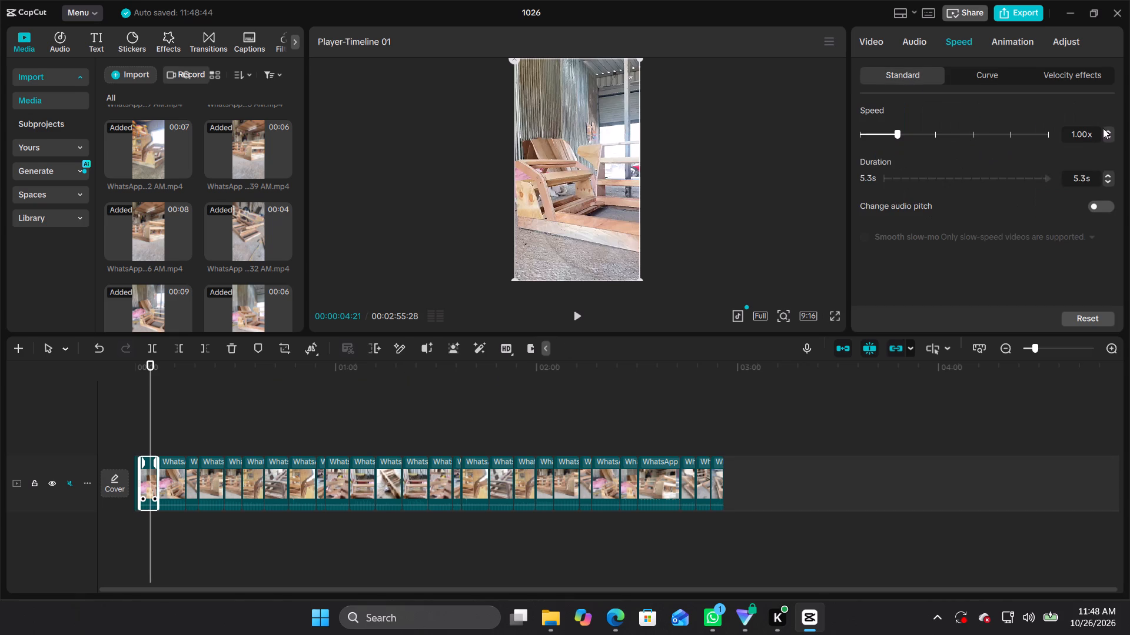
click(1106, 133)
click(1108, 129)
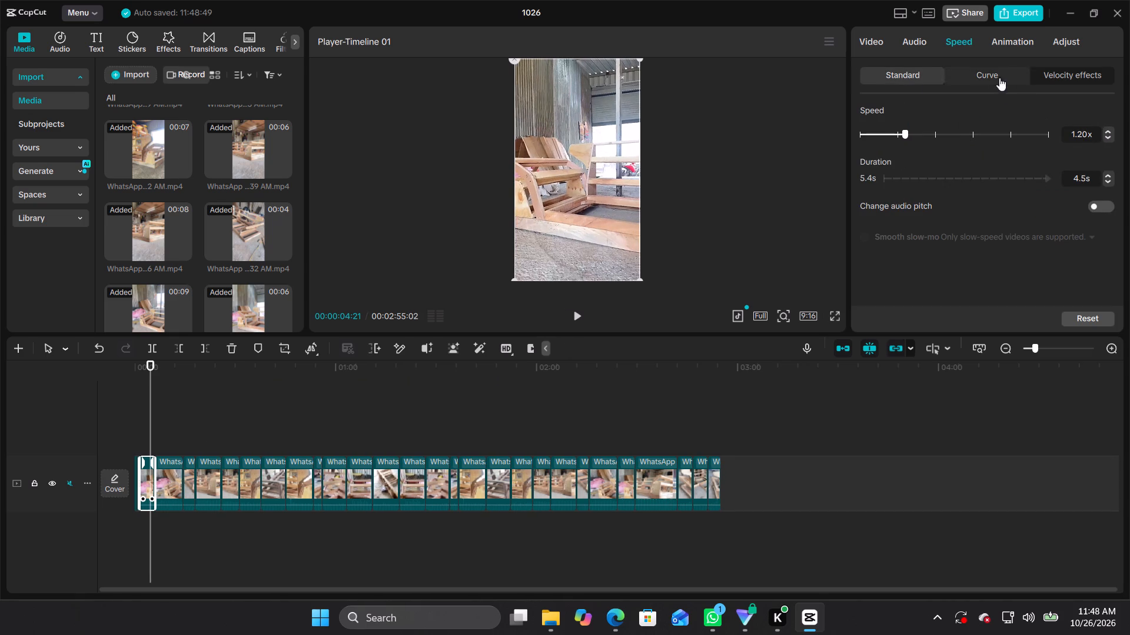
Apply the Bullet speed curve to the third clip.
click(981, 73)
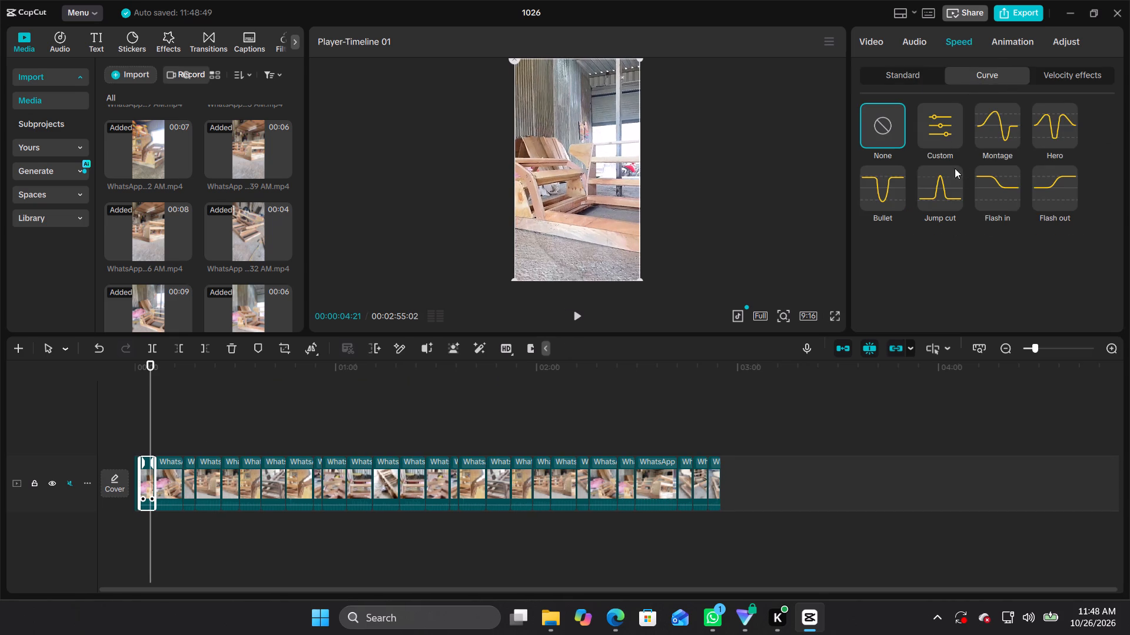
click(872, 201)
scroll(1036, 269, down, 3)
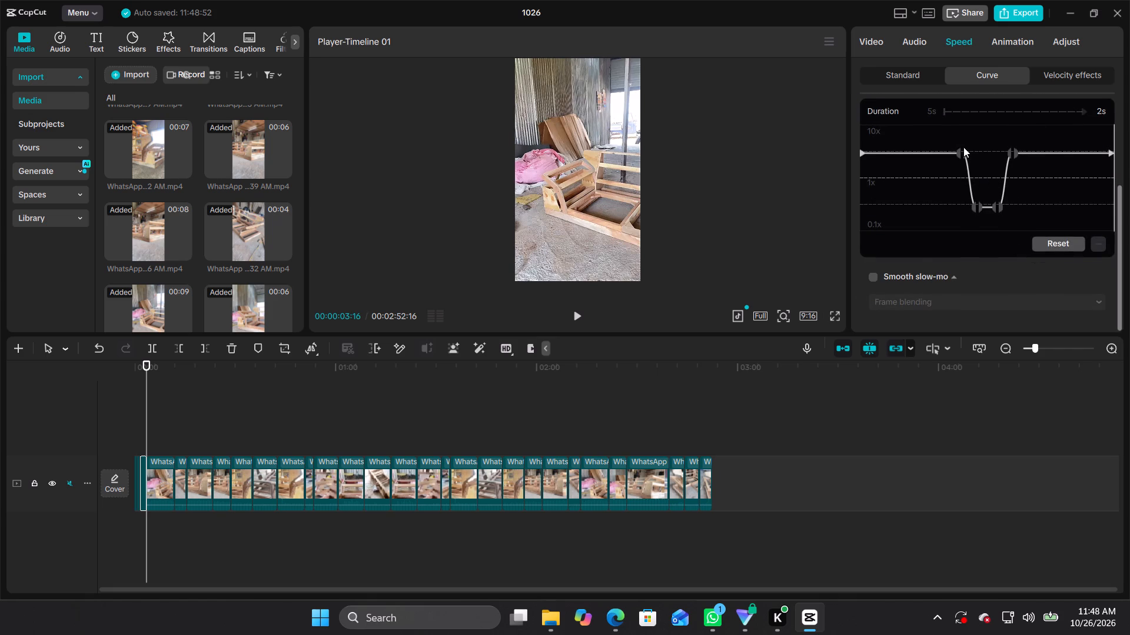
Remove the two upper inner points and the first low point from the third clip's curve, and shift the remaining low point slightly earlier.
click(963, 147)
click(1097, 245)
click(1011, 161)
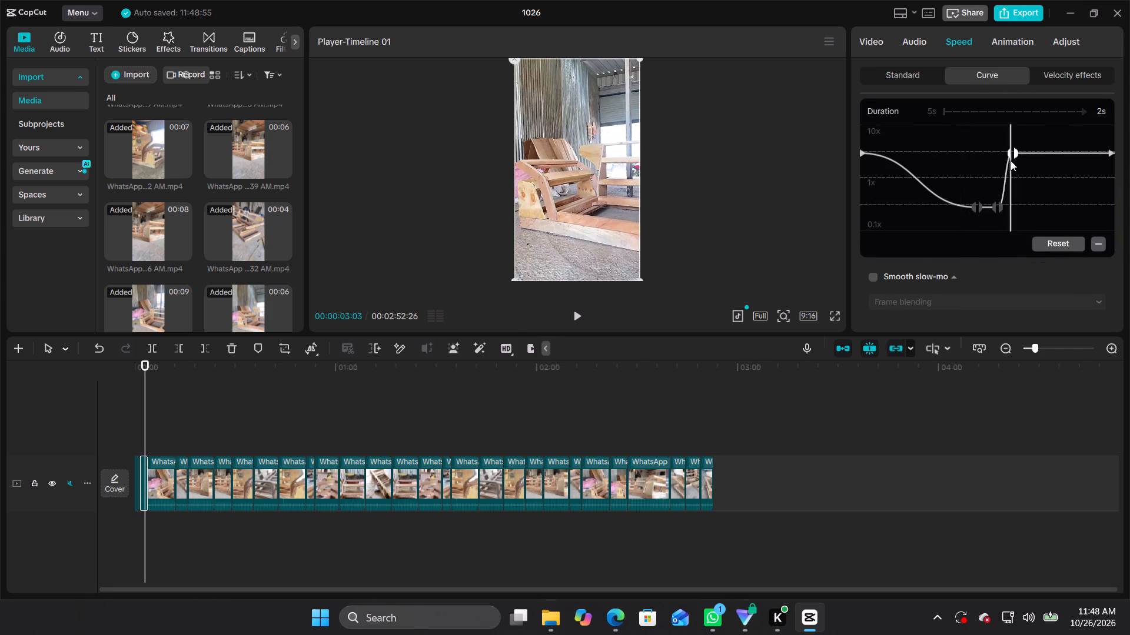
click(1094, 245)
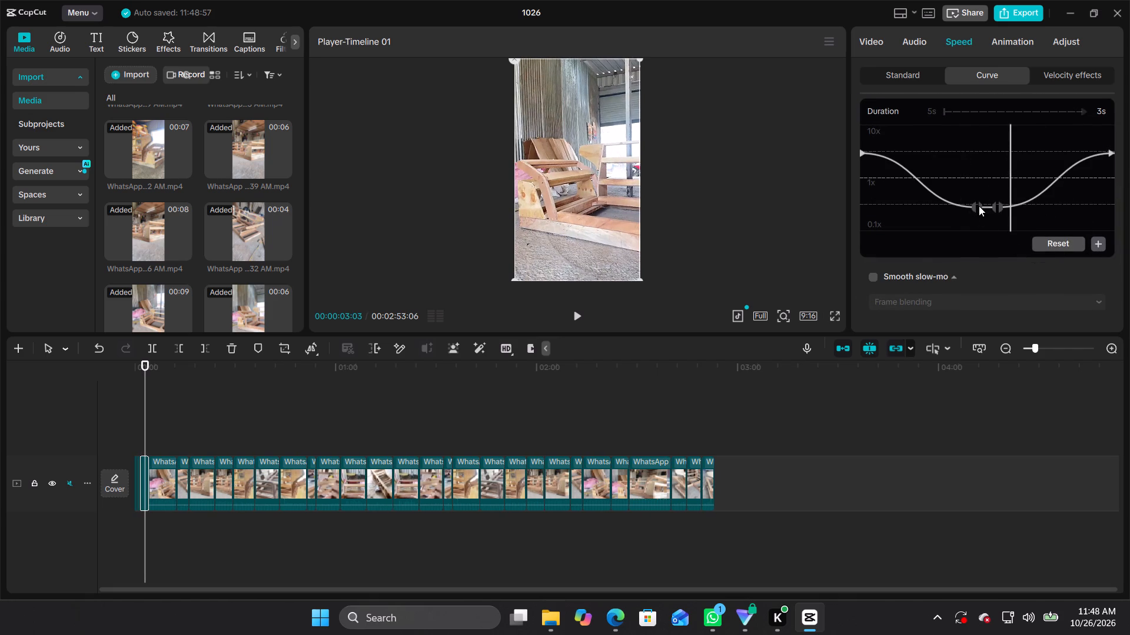
click(979, 206)
click(1101, 242)
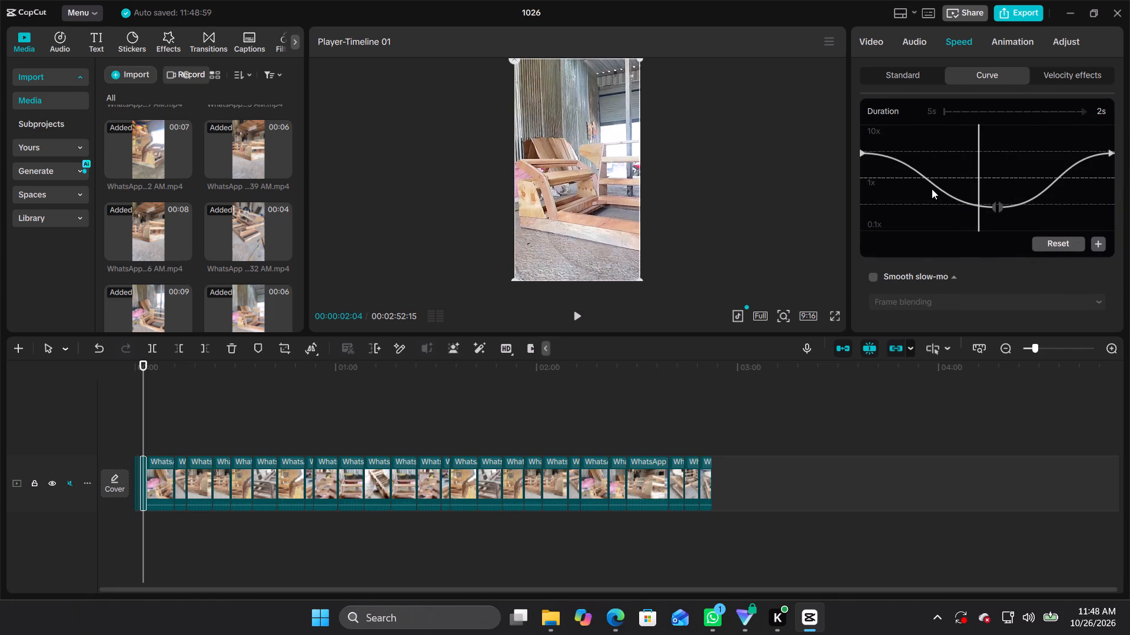
drag(994, 203, 988, 202)
Raise the start and end points of the third clip's speed curve to just under 10x.
click(856, 156)
drag(861, 153, 863, 153)
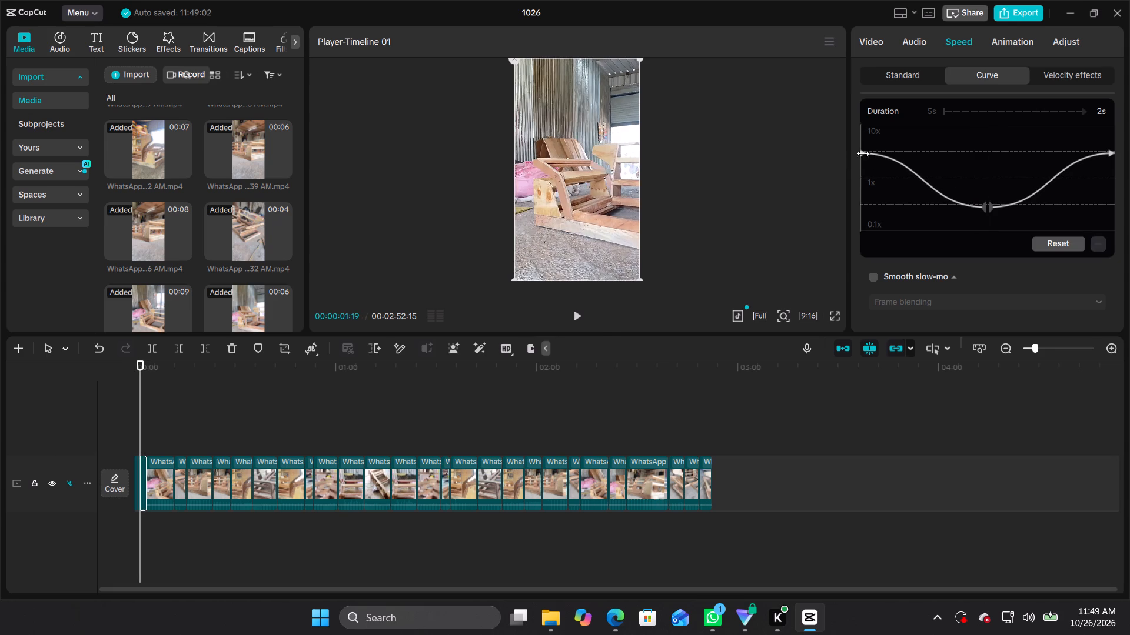
drag(863, 153, 868, 159)
drag(866, 159, 866, 127)
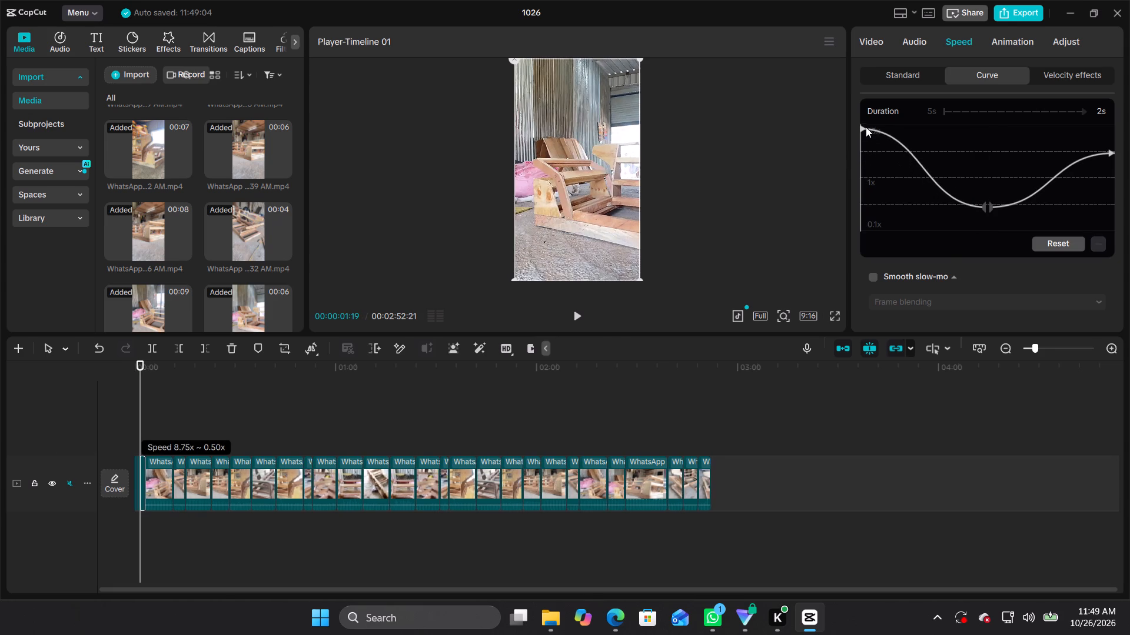
drag(866, 127, 878, 143)
drag(866, 144, 864, 135)
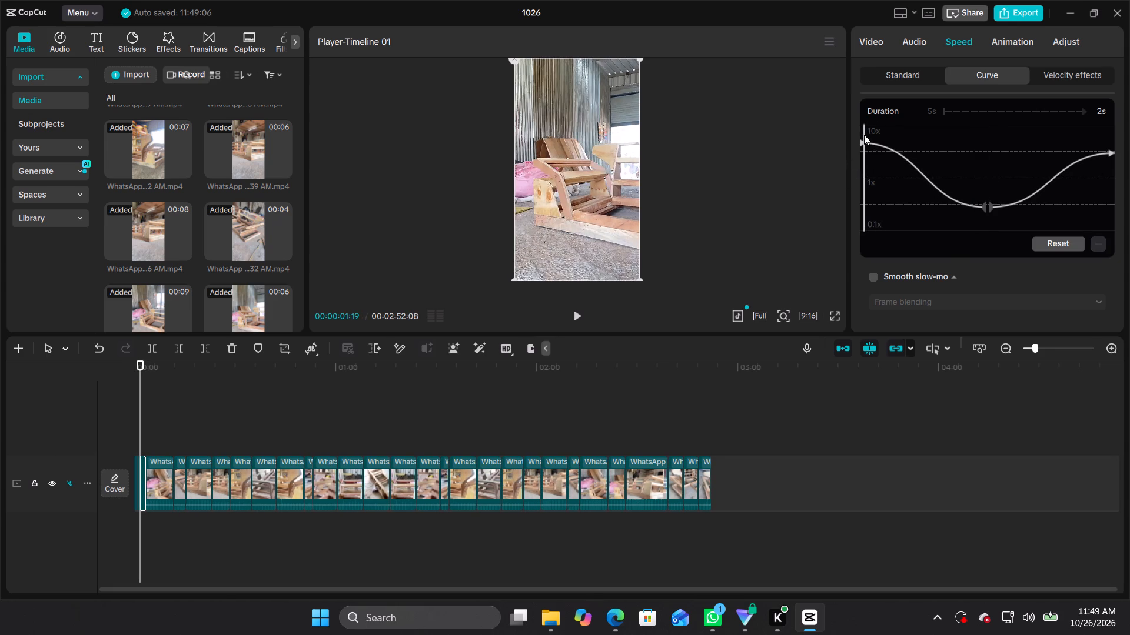
drag(864, 135, 863, 133)
drag(860, 146, 865, 129)
drag(1111, 152, 1110, 129)
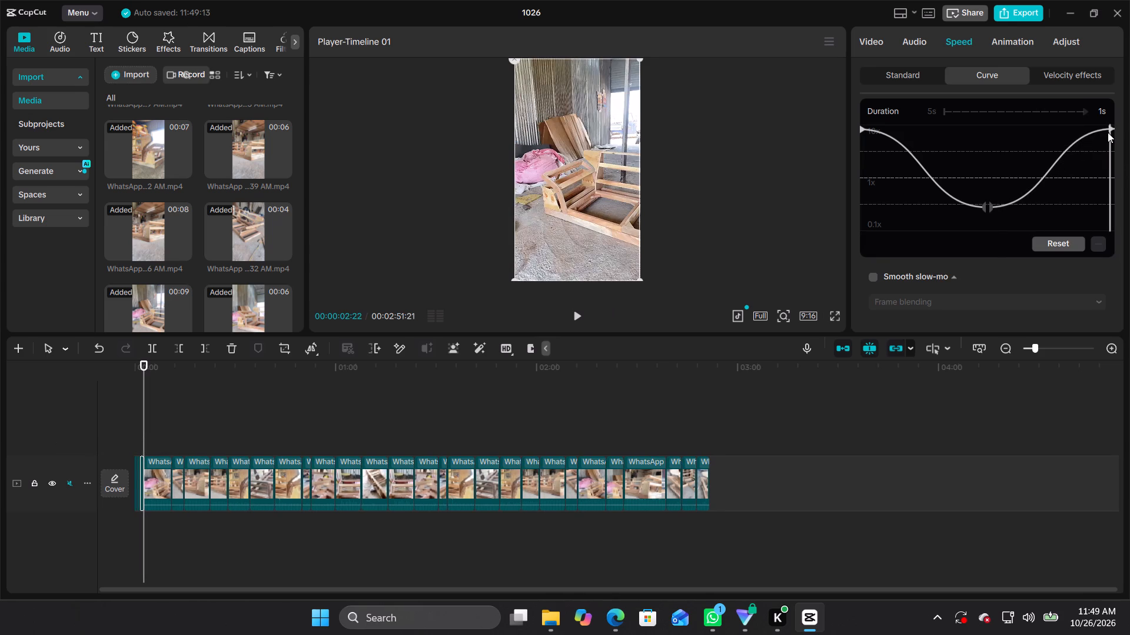
Set the fourth clip's standard speed to 1.20x.
click(147, 461)
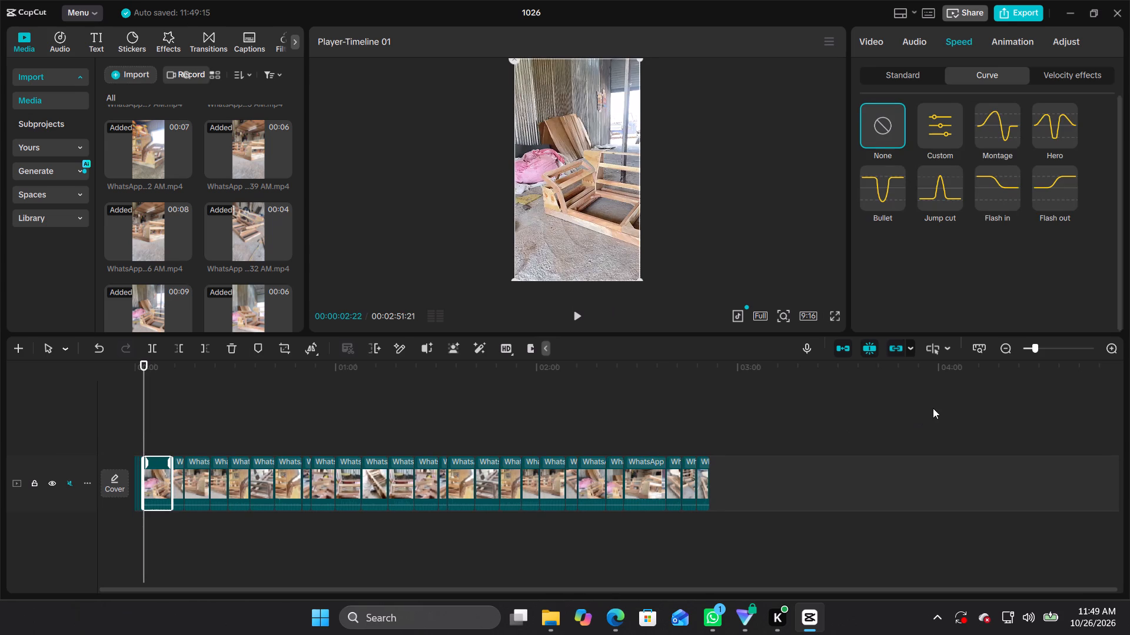
click(905, 66)
click(832, 71)
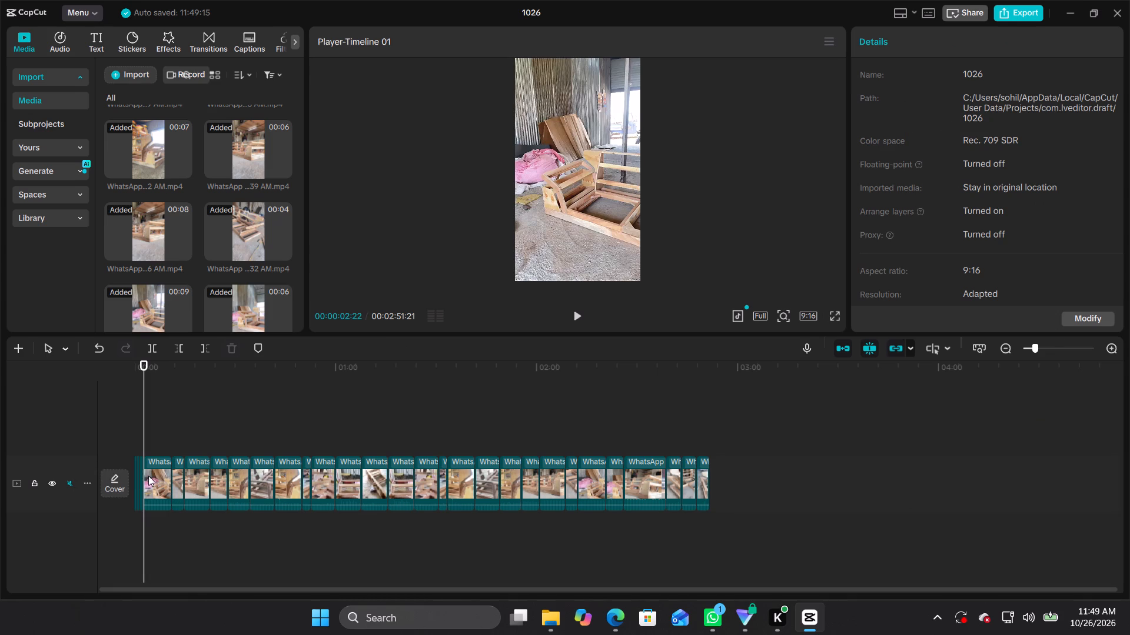
click(148, 476)
click(907, 73)
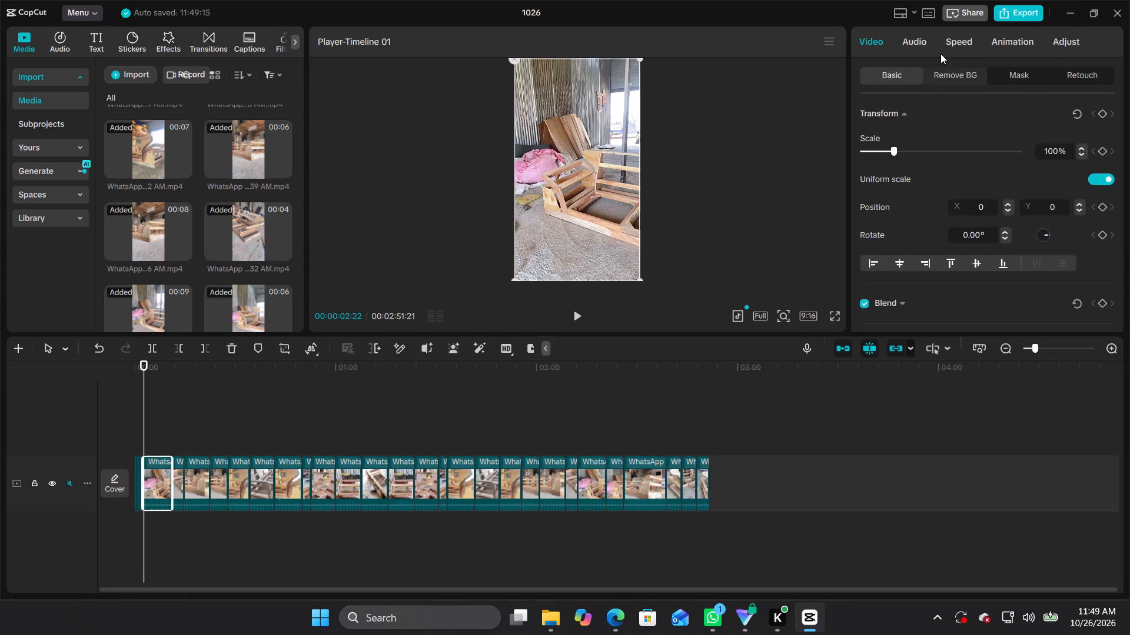
click(946, 44)
click(925, 77)
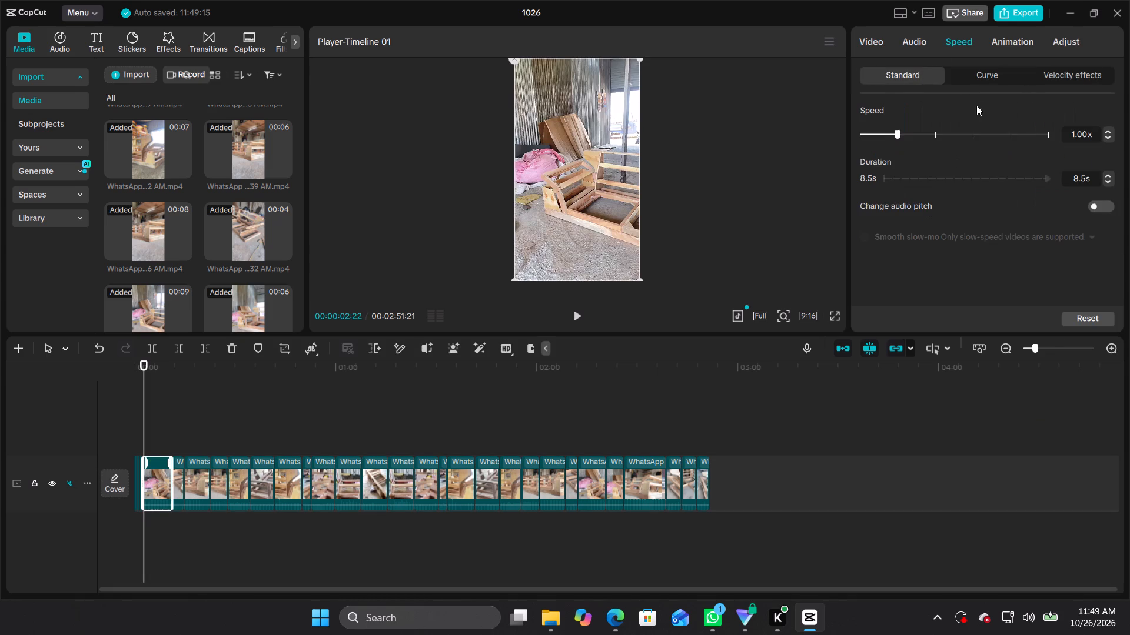
double_click(1103, 130)
Apply the Bullet speed curve to the fourth clip.
click(982, 67)
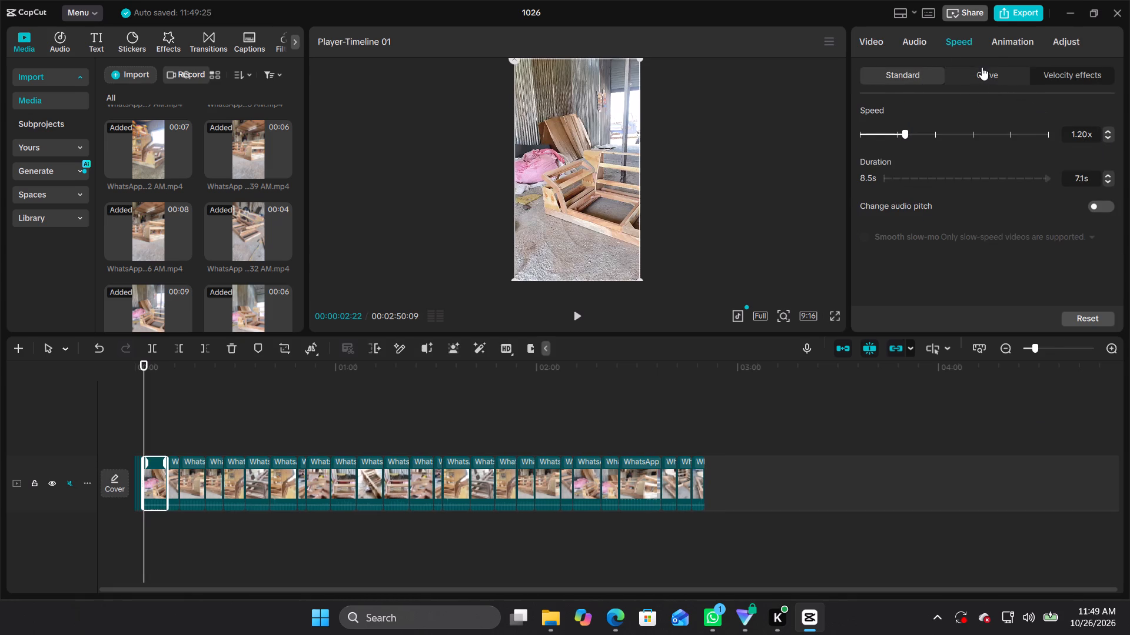
click(882, 177)
scroll(1009, 286, down, 1)
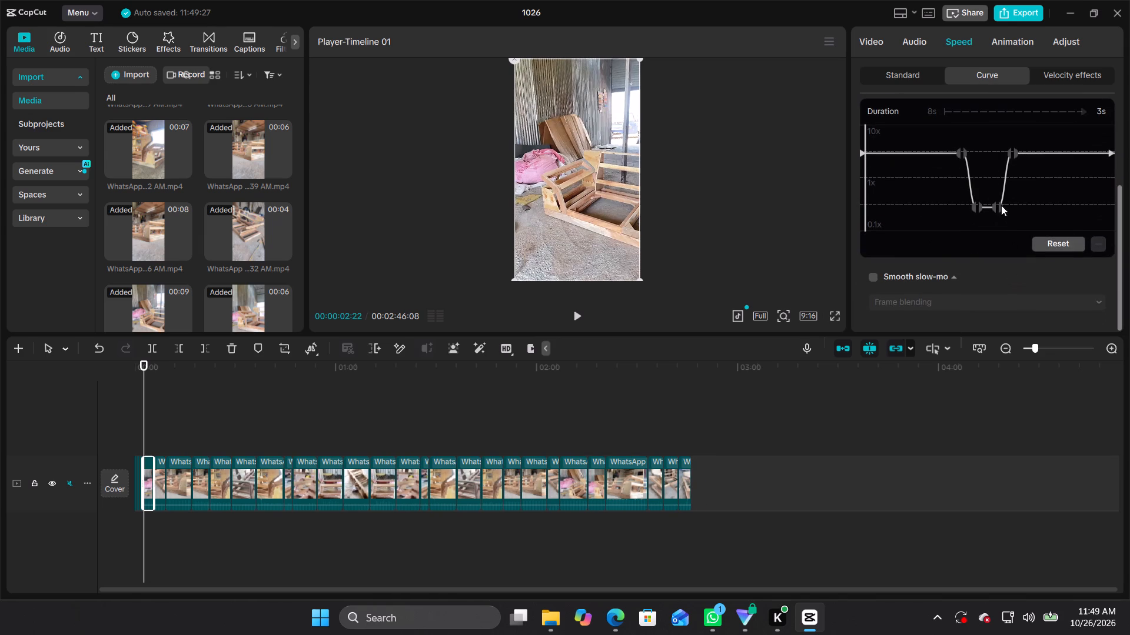
Remove the two upper inner points and the first low point from the fourth clip's curve, keeping one low point near the middle.
click(963, 150)
click(1102, 246)
click(1015, 149)
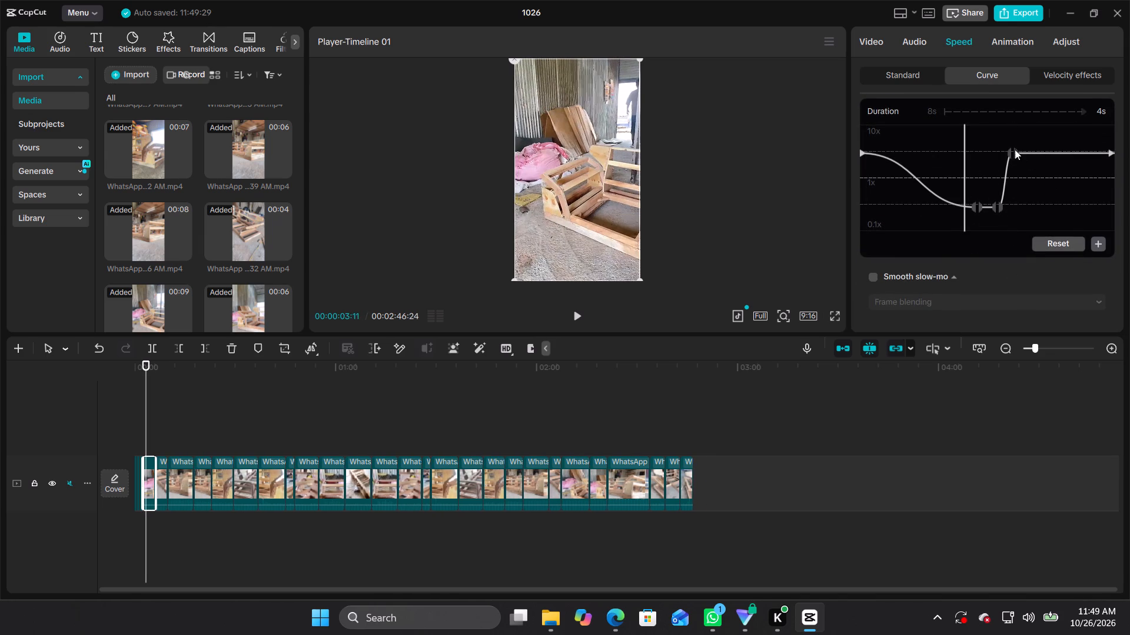
click(1100, 243)
click(976, 201)
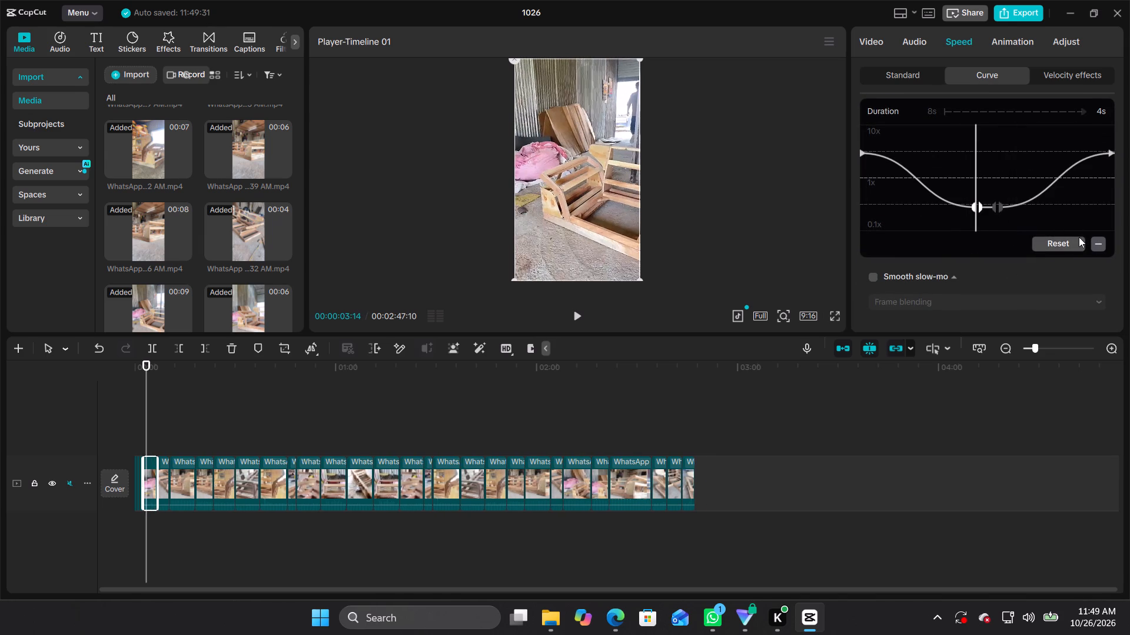
click(1103, 246)
Raise the fourth clip's speed curve start point to 10x and its end point to slightly below 10x.
drag(875, 152, 872, 152)
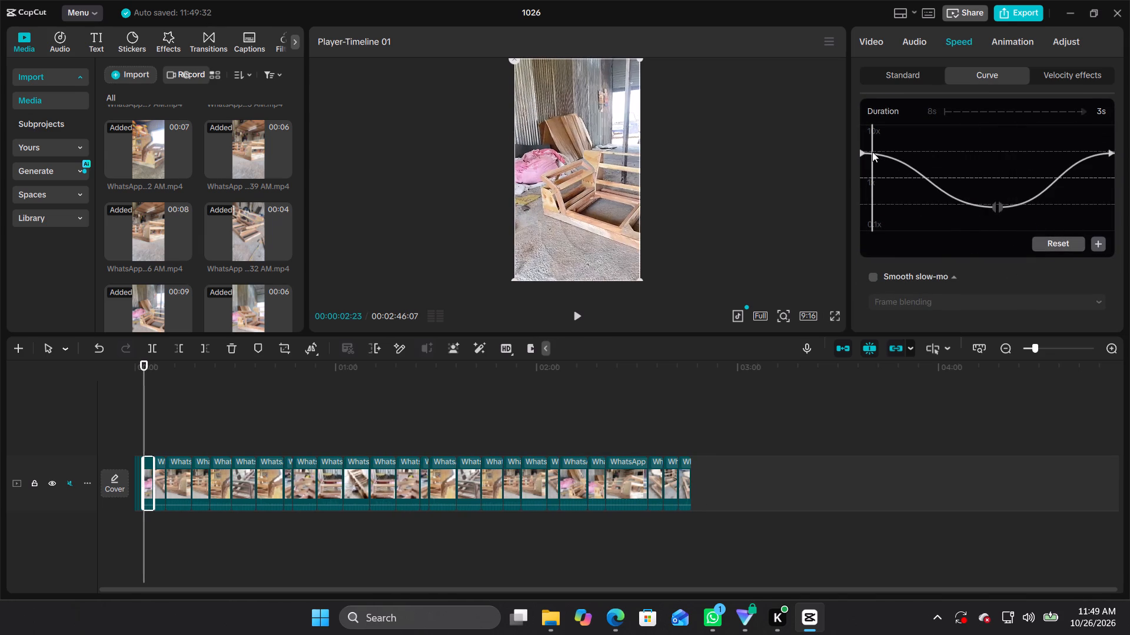
drag(872, 152, 870, 142)
drag(863, 153, 862, 123)
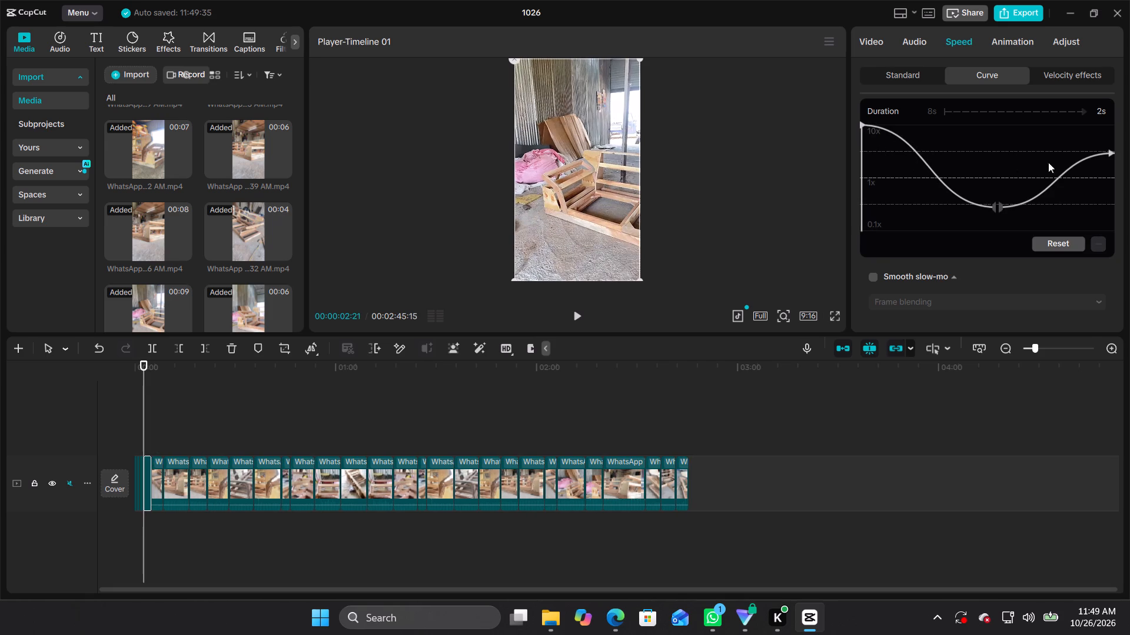
drag(1111, 149, 1119, 153)
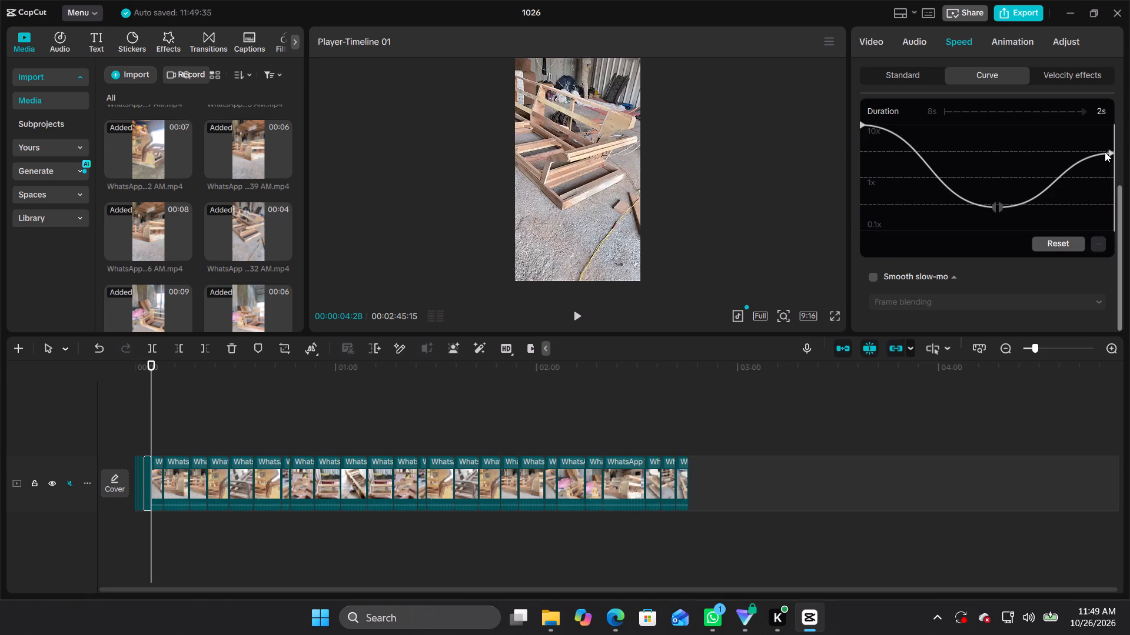
drag(1105, 152, 1104, 136)
drag(1110, 151, 1108, 135)
Enable Smooth slow-mo with Frame blending for the fourth clip.
click(886, 280)
click(886, 275)
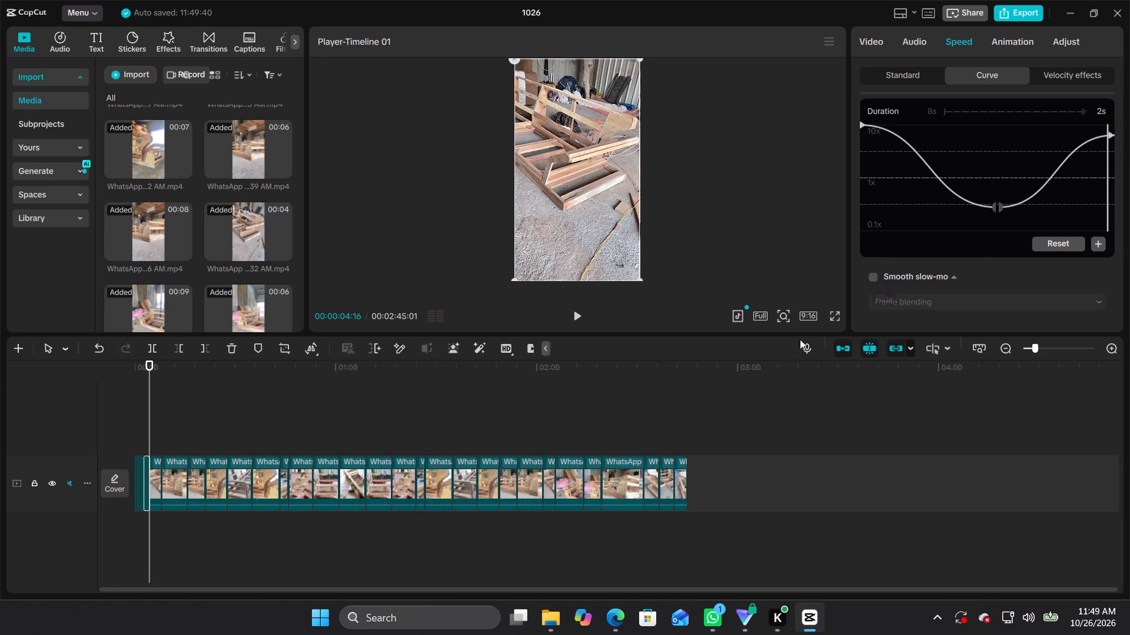
click(869, 275)
click(869, 275)
click(870, 275)
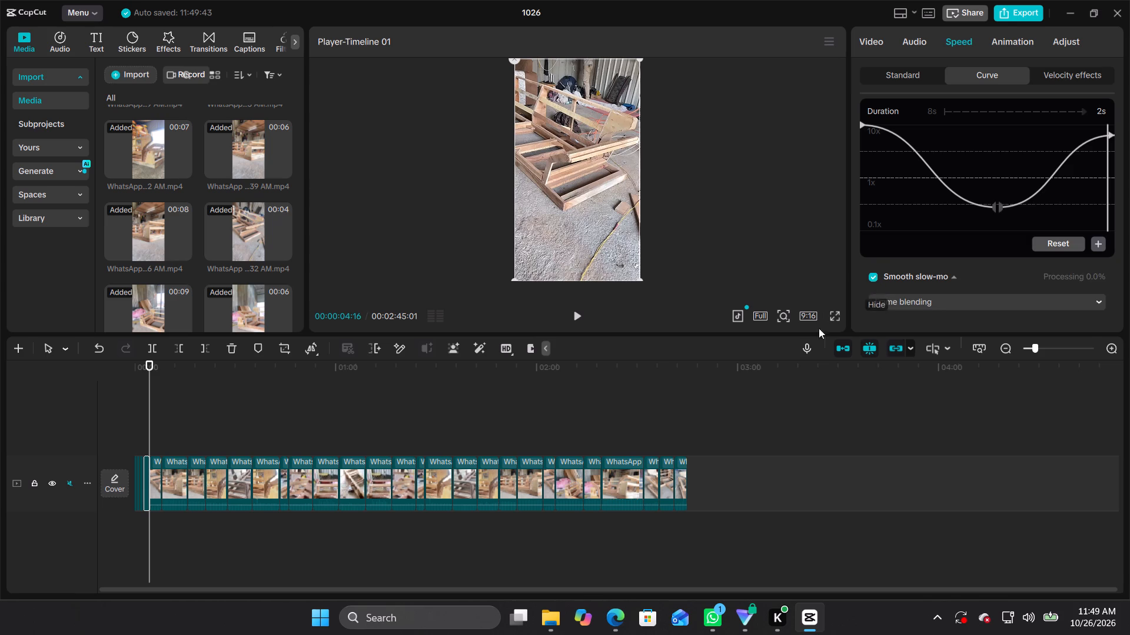
Look over the shortened clips at the start of the timeline and check the fourth clip's speed curve and Smooth slow-mo settings.
click(137, 481)
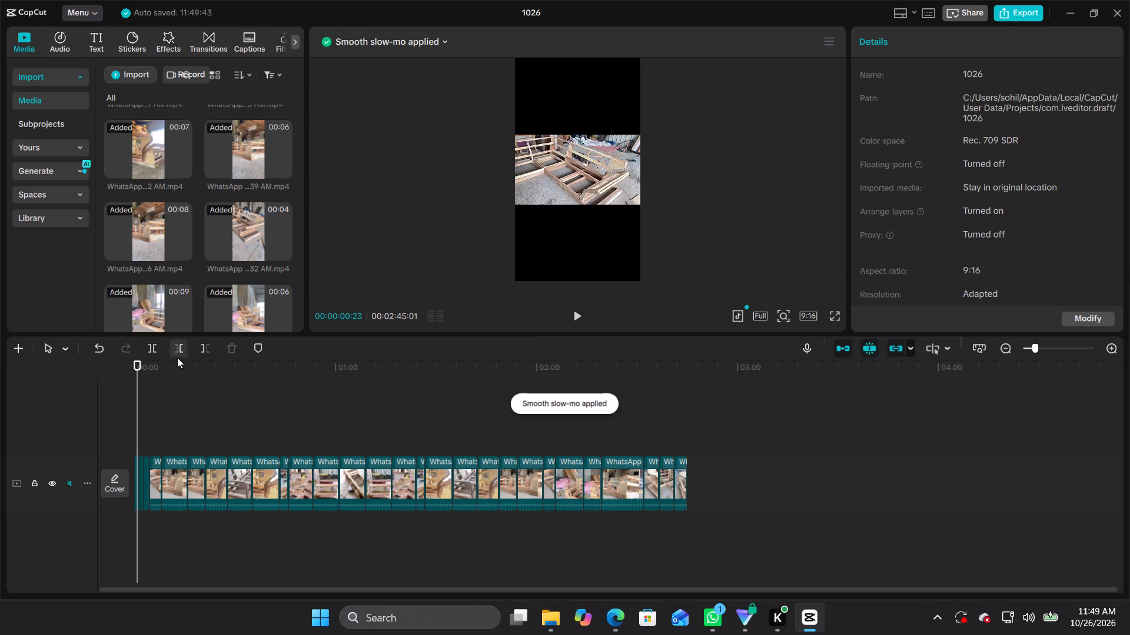
drag(139, 361, 141, 360)
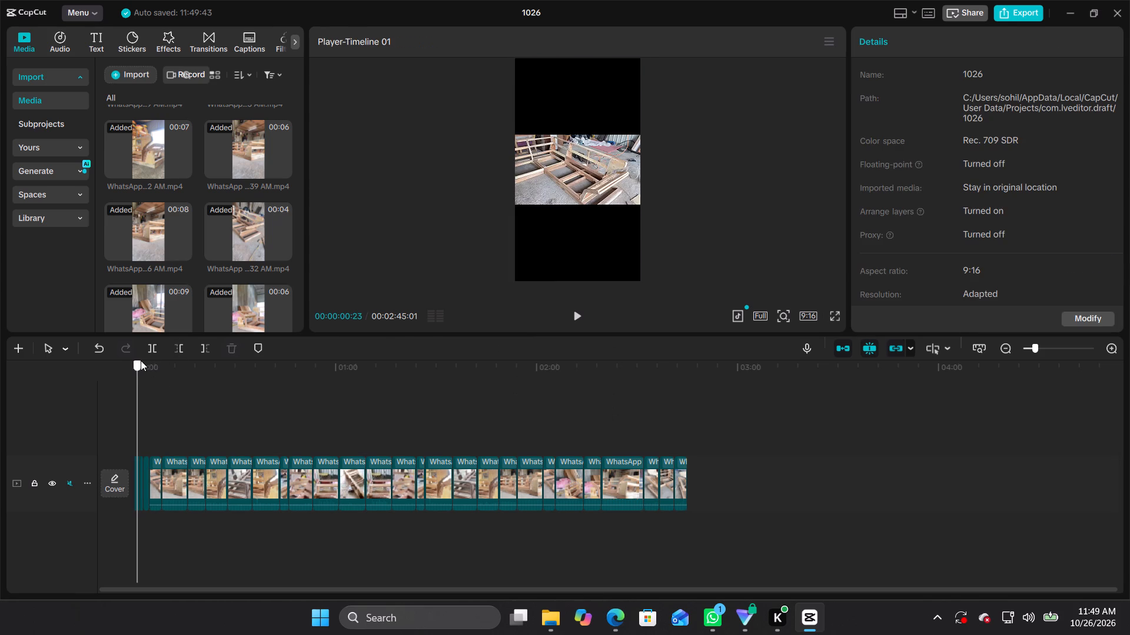
drag(141, 360, 148, 364)
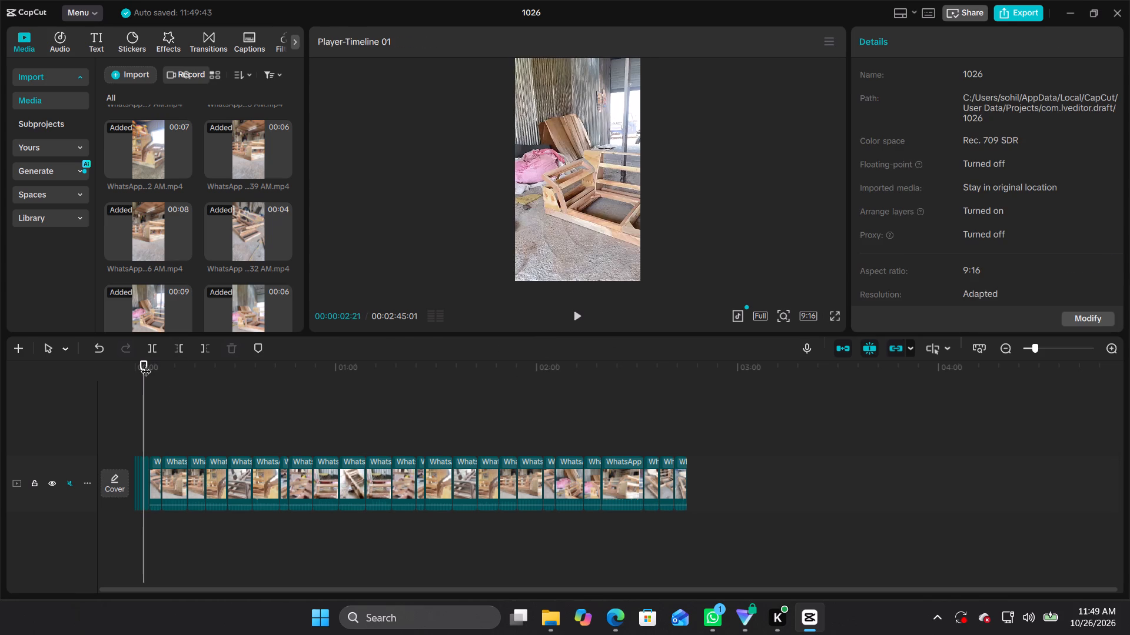
click(141, 470)
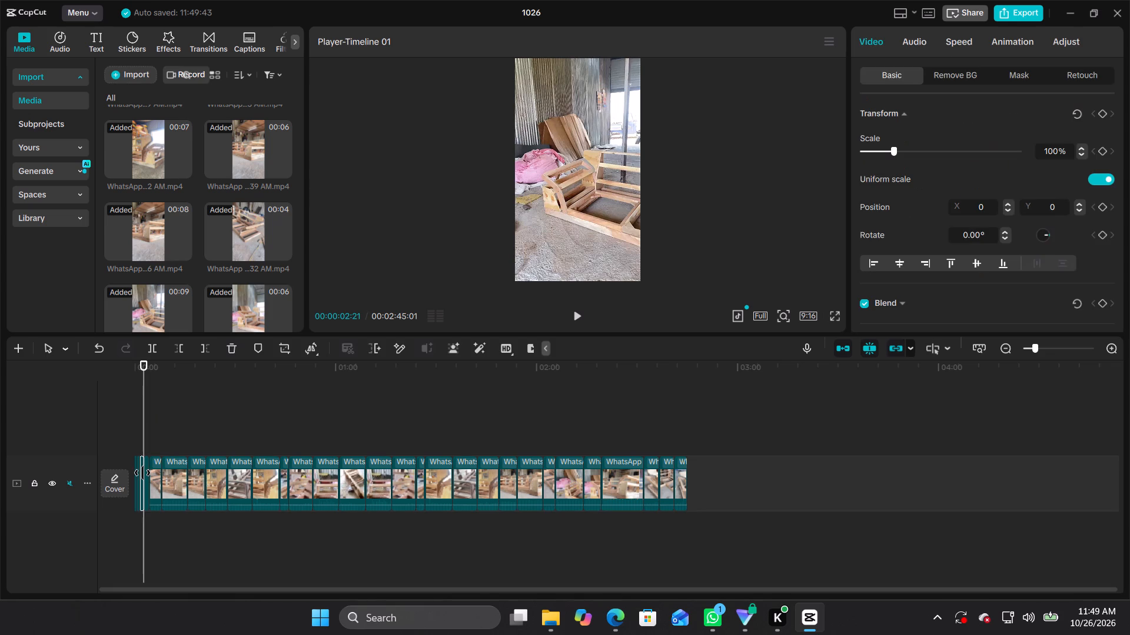
click(142, 473)
click(145, 473)
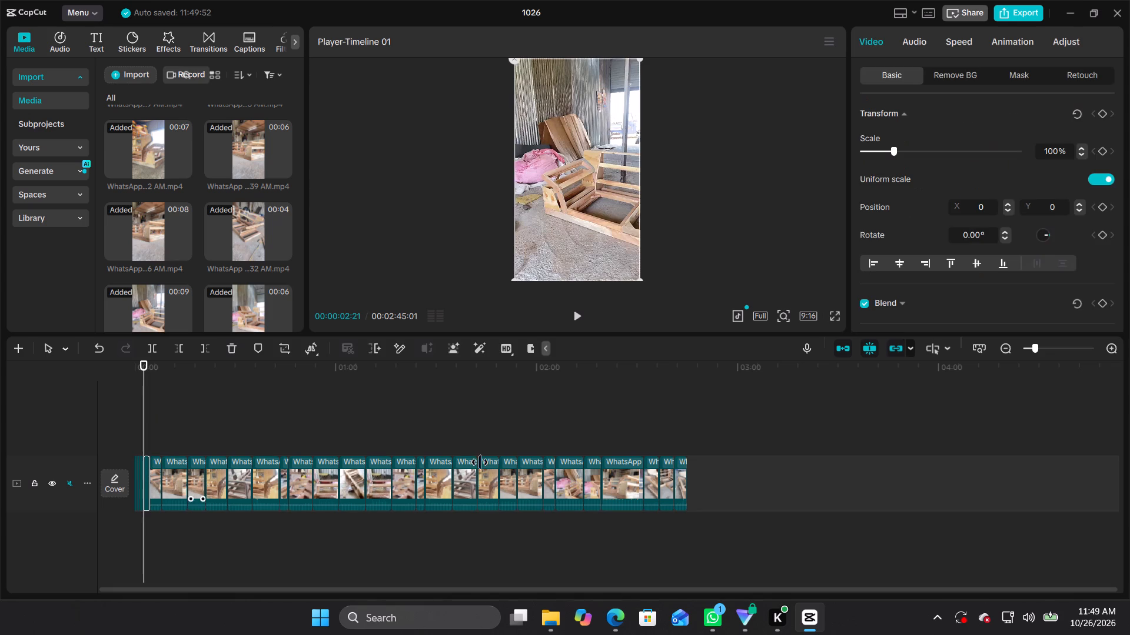
click(965, 46)
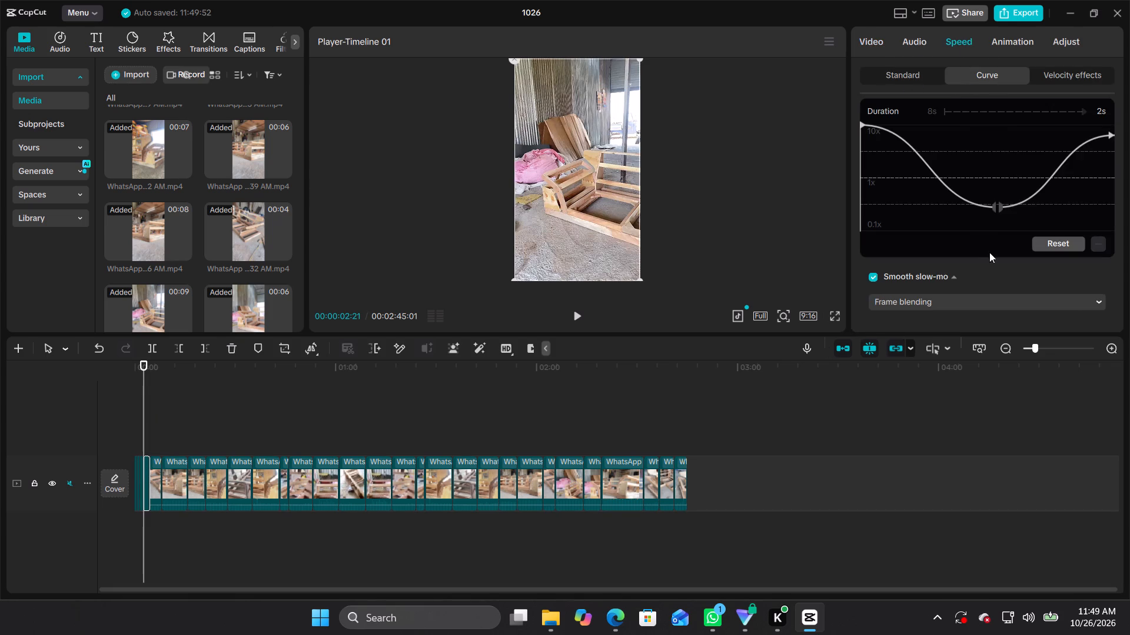
Play the timeline from the start to review the speed-ramped clips and the unedited fifth clip that follows them.
click(158, 477)
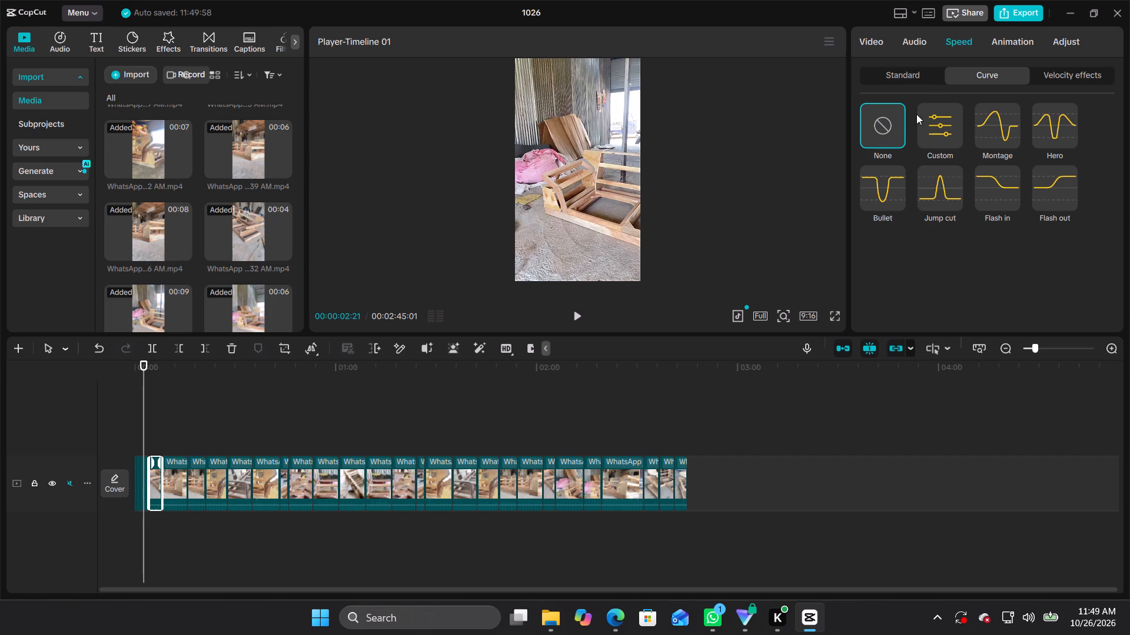
drag(143, 359, 97, 367)
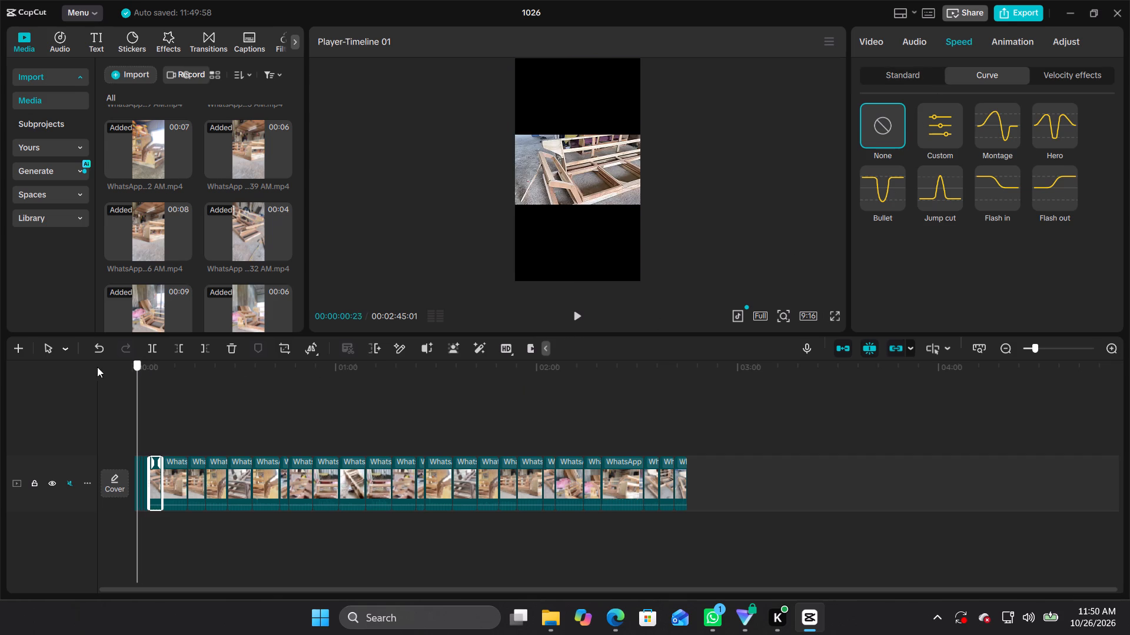
drag(97, 367, 87, 369)
click(572, 314)
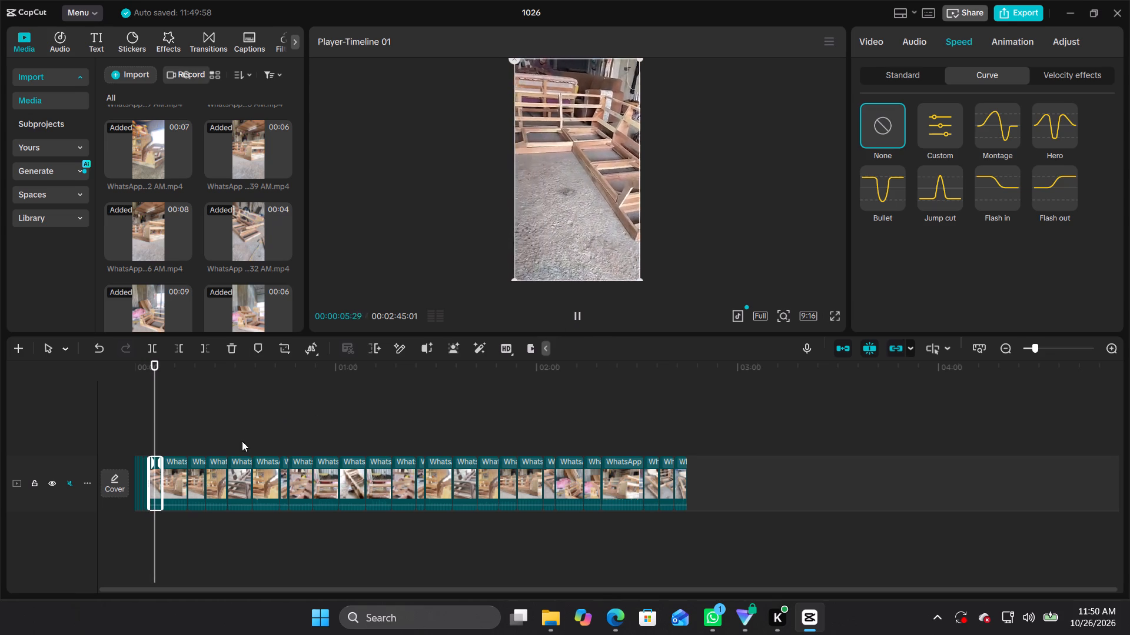
click(157, 485)
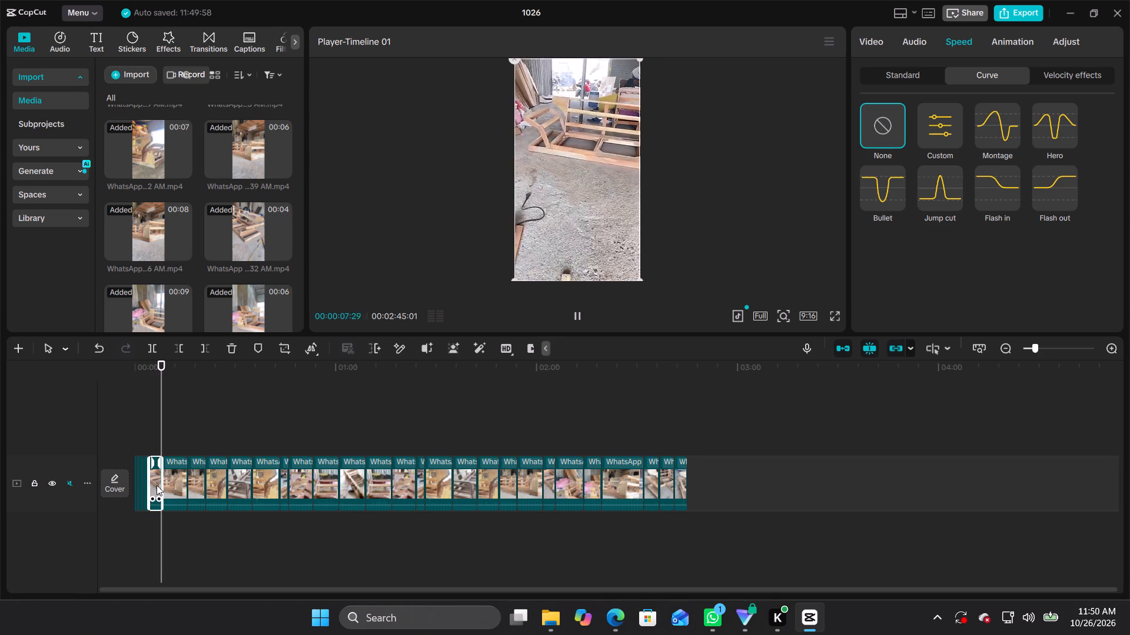
click(155, 484)
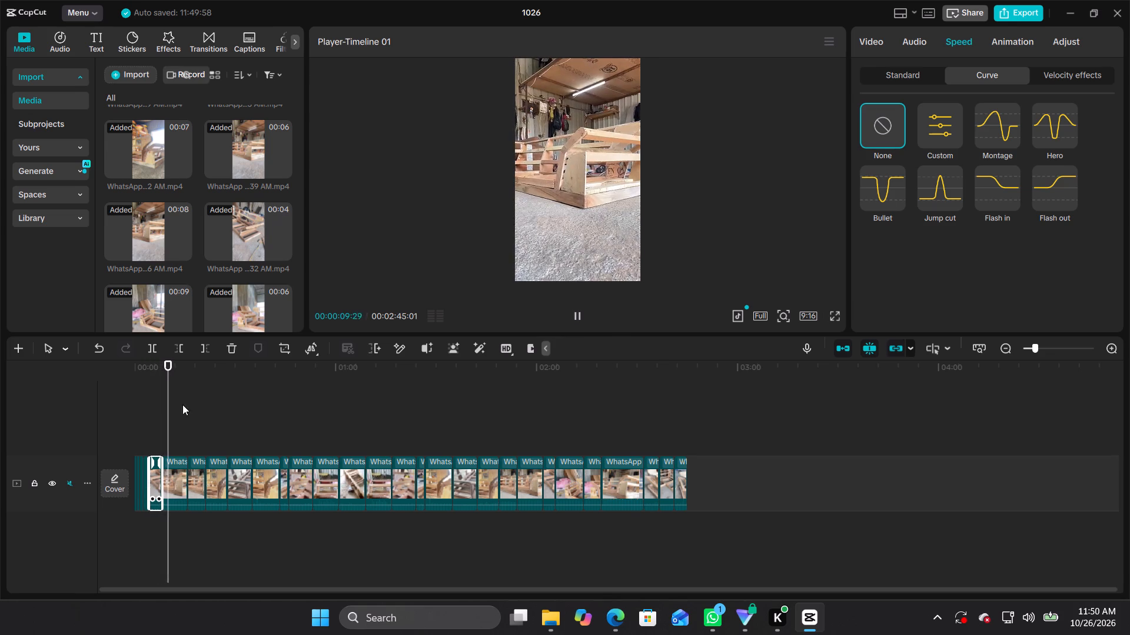
click(573, 317)
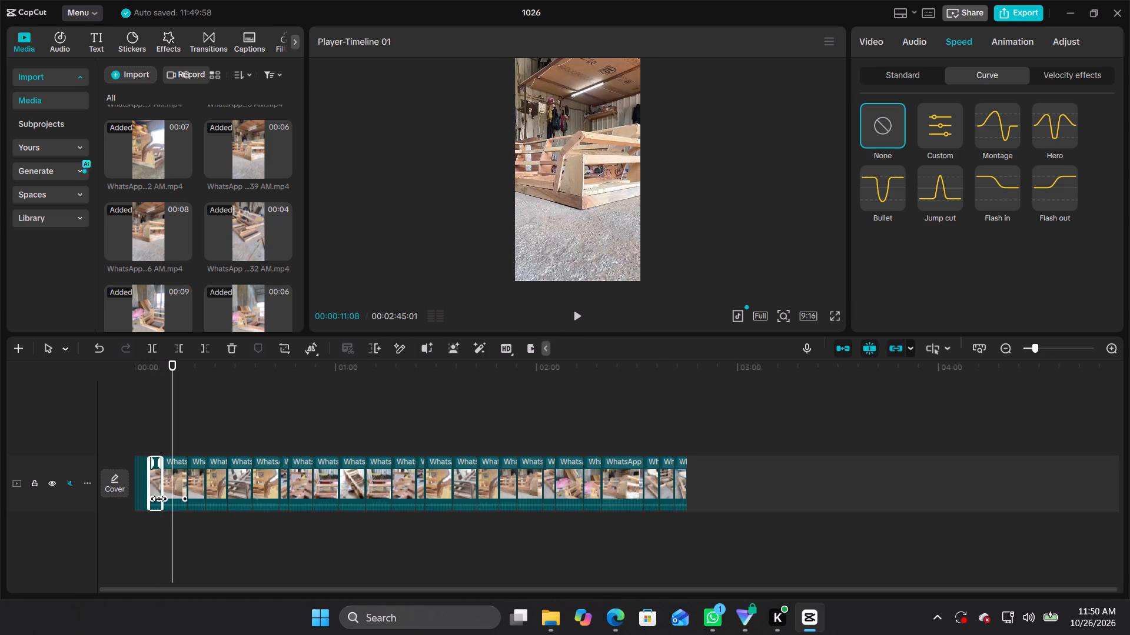
Apply the Bullet speed curve to the fifth clip and remove its two upper inner points and first low point.
click(153, 483)
click(875, 203)
scroll(906, 263, down, 1)
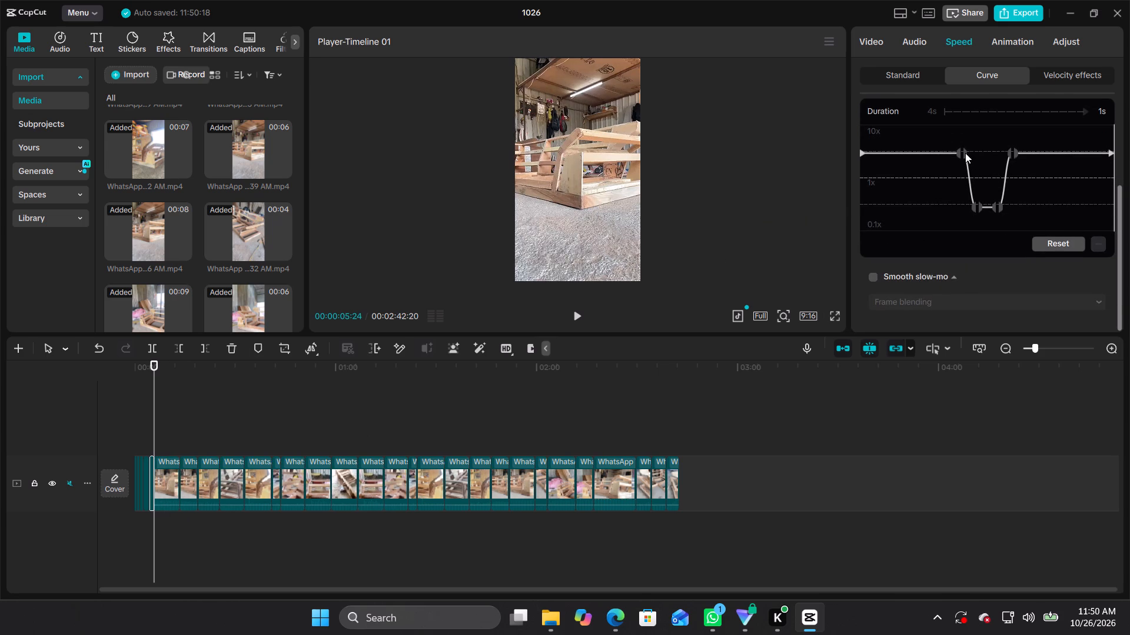
click(958, 153)
click(1092, 242)
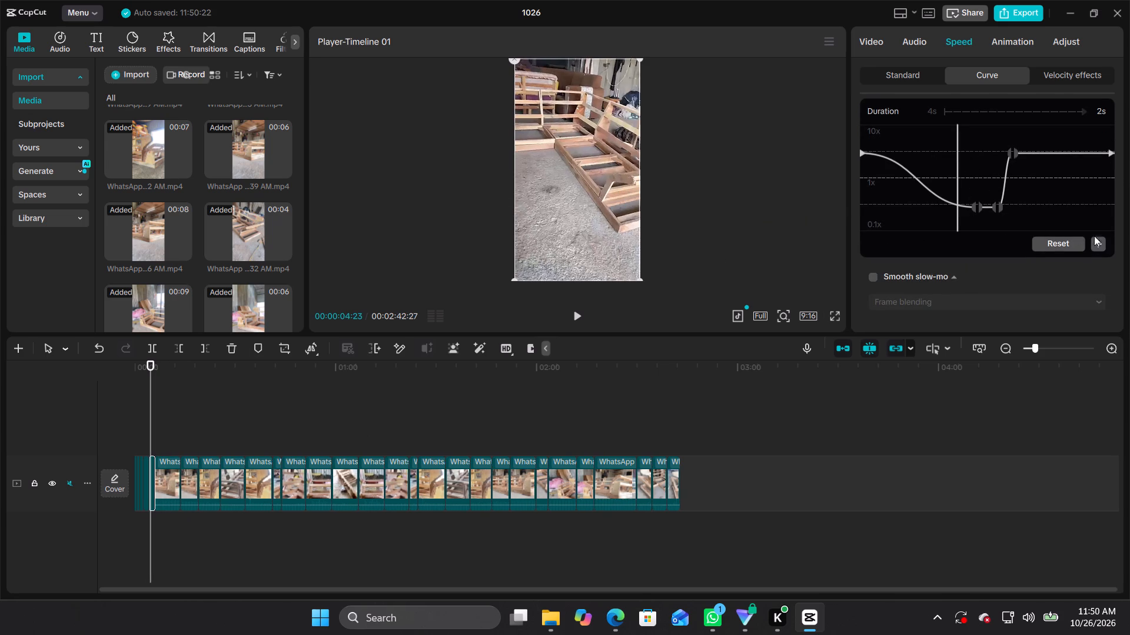
click(1013, 149)
click(1096, 245)
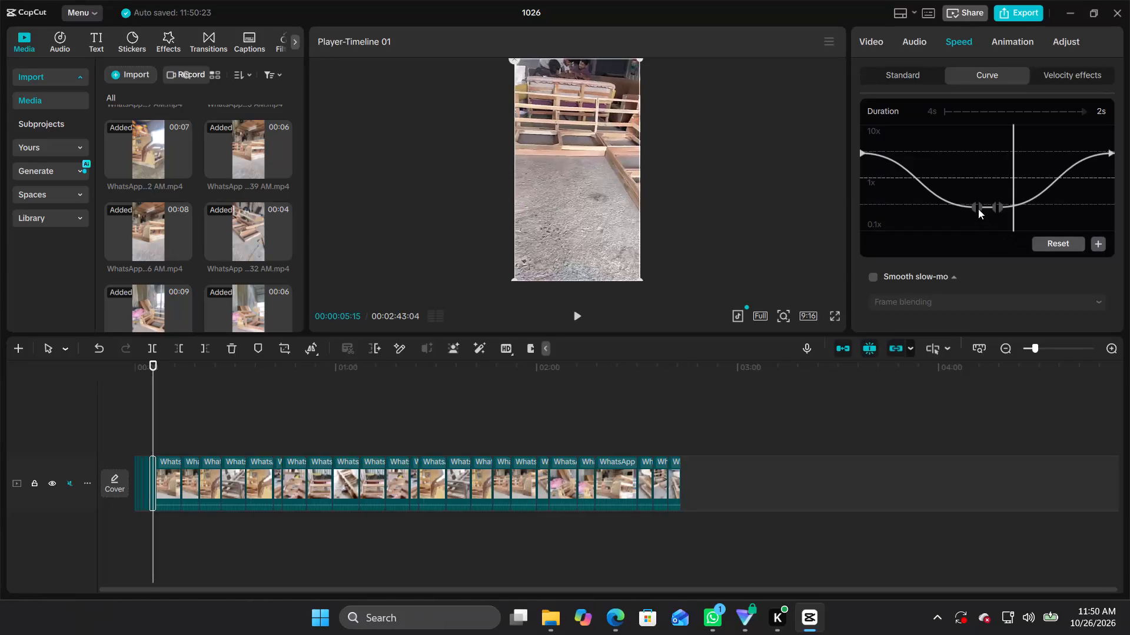
click(978, 209)
click(1095, 242)
Move the fifth clip's remaining low curve point earlier, to about a third of the way through, keeping it at 0.50x.
drag(993, 206, 971, 205)
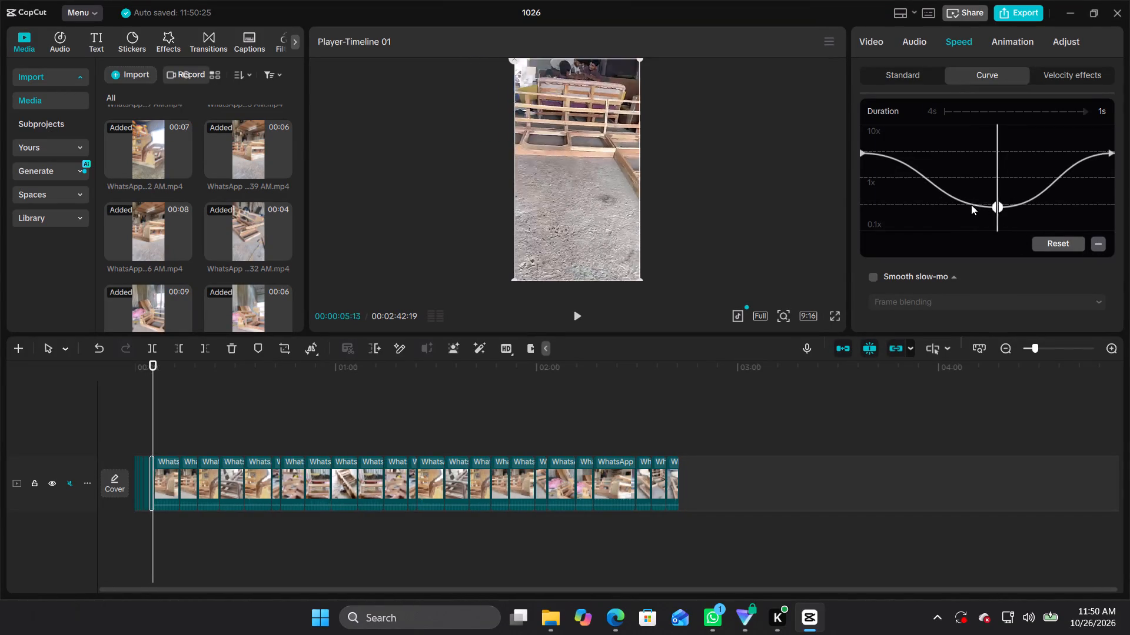
drag(971, 205, 945, 203)
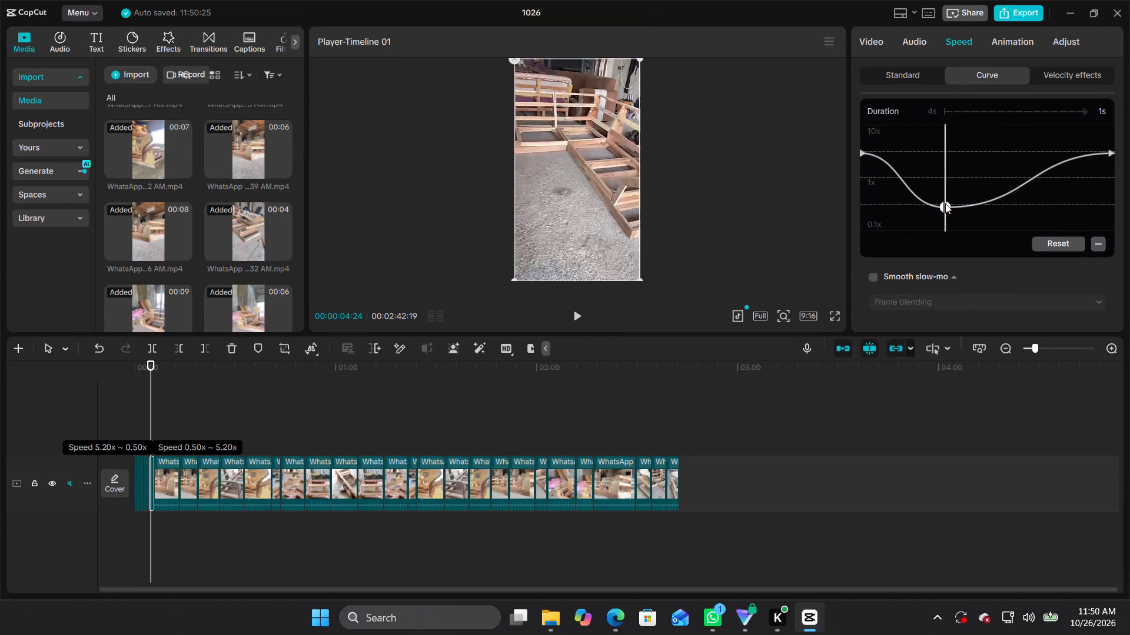
drag(945, 203, 952, 202)
Raise the fifth clip's curve start point to slightly below 10x and lower its end point to slightly above 1x.
click(858, 148)
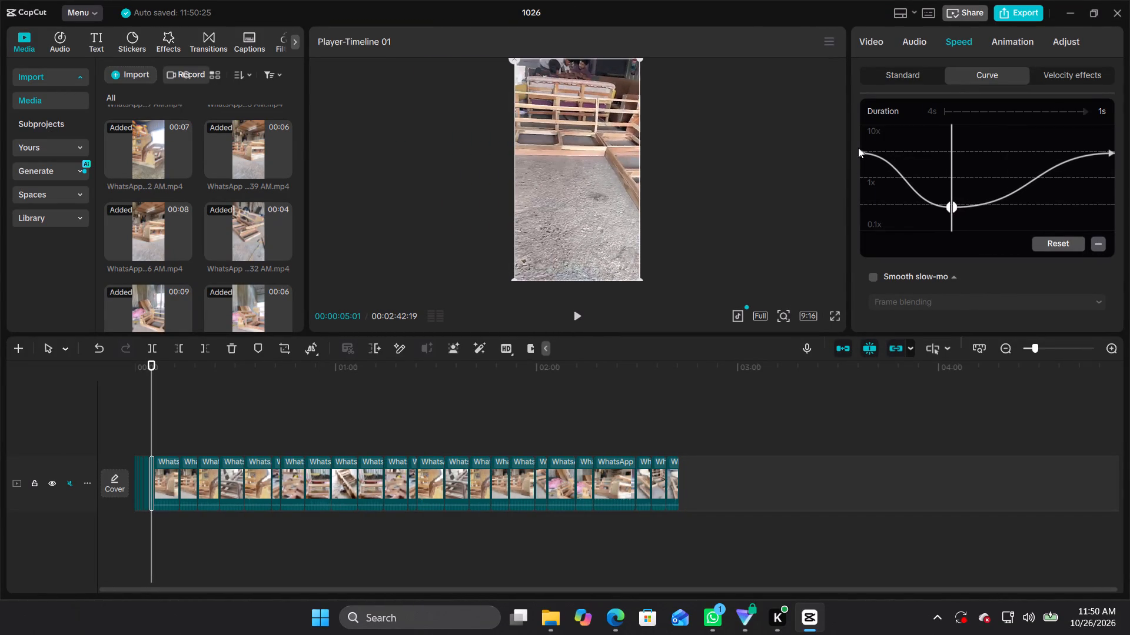
drag(861, 156, 862, 147)
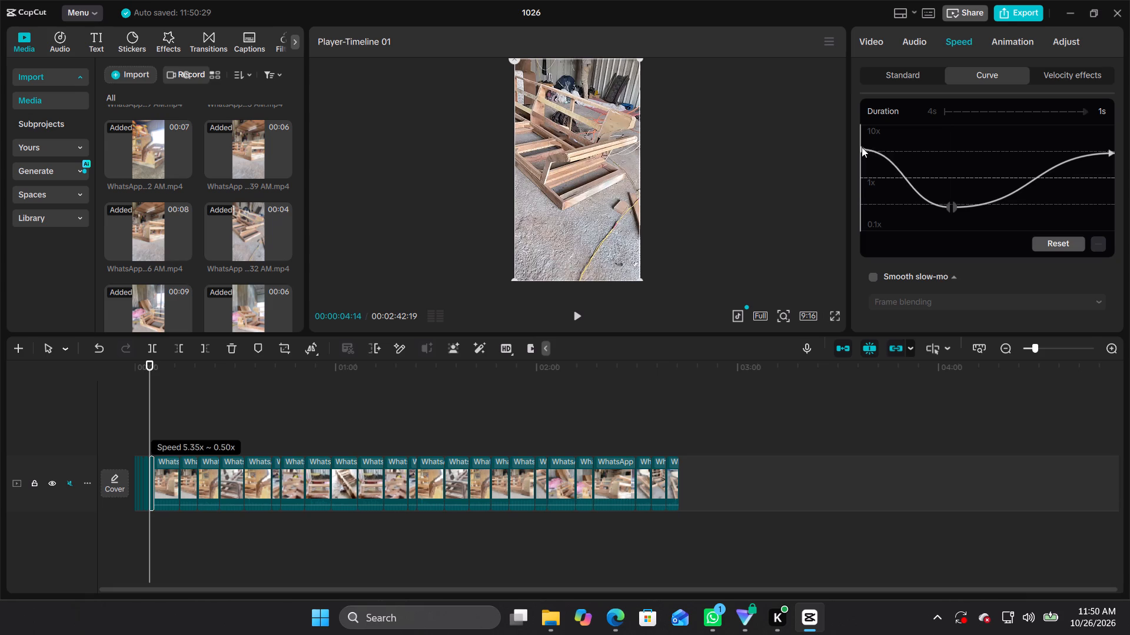
drag(862, 147, 860, 134)
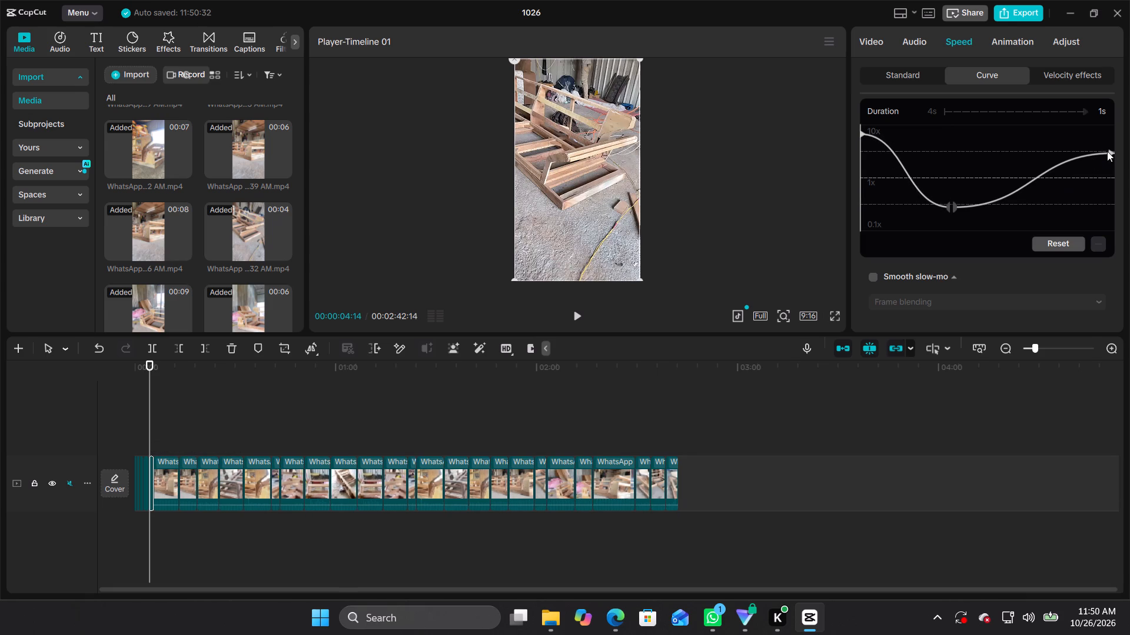
drag(1107, 151, 1107, 161)
drag(1109, 151, 1108, 156)
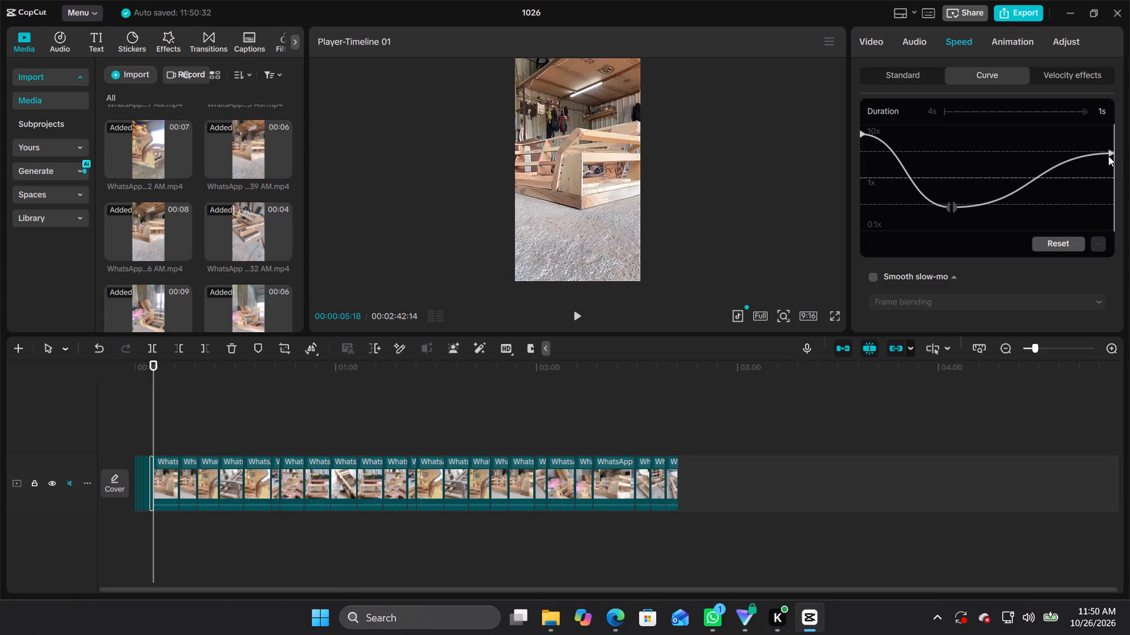
drag(1108, 156, 1108, 156)
drag(1107, 151, 1106, 158)
drag(1110, 148, 1106, 155)
click(1107, 148)
drag(1107, 148, 1109, 154)
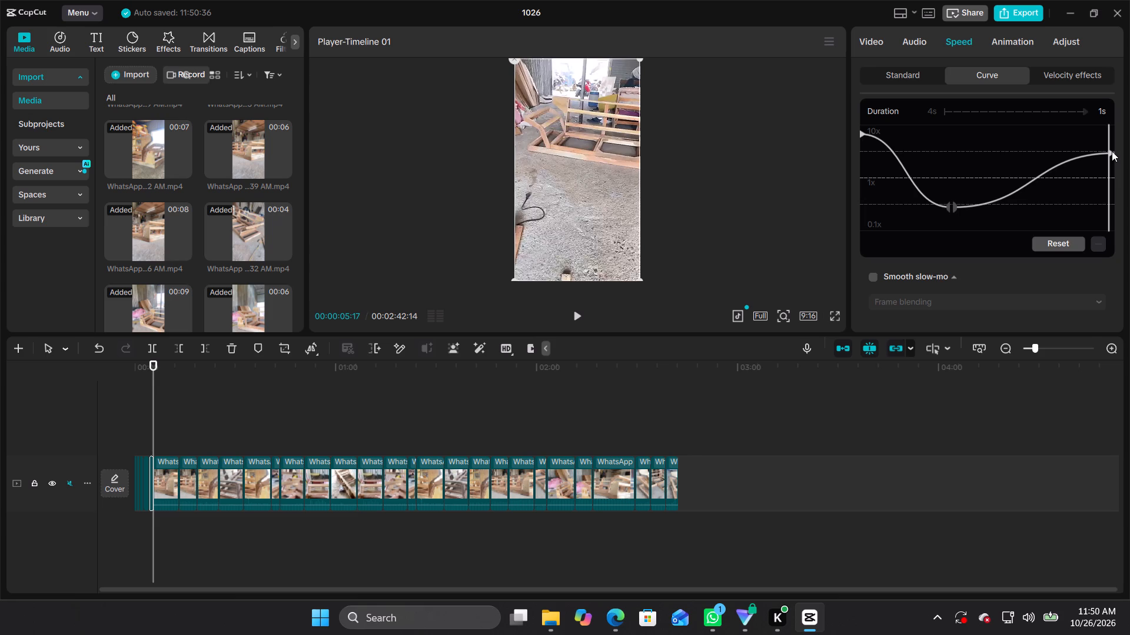
click(1112, 150)
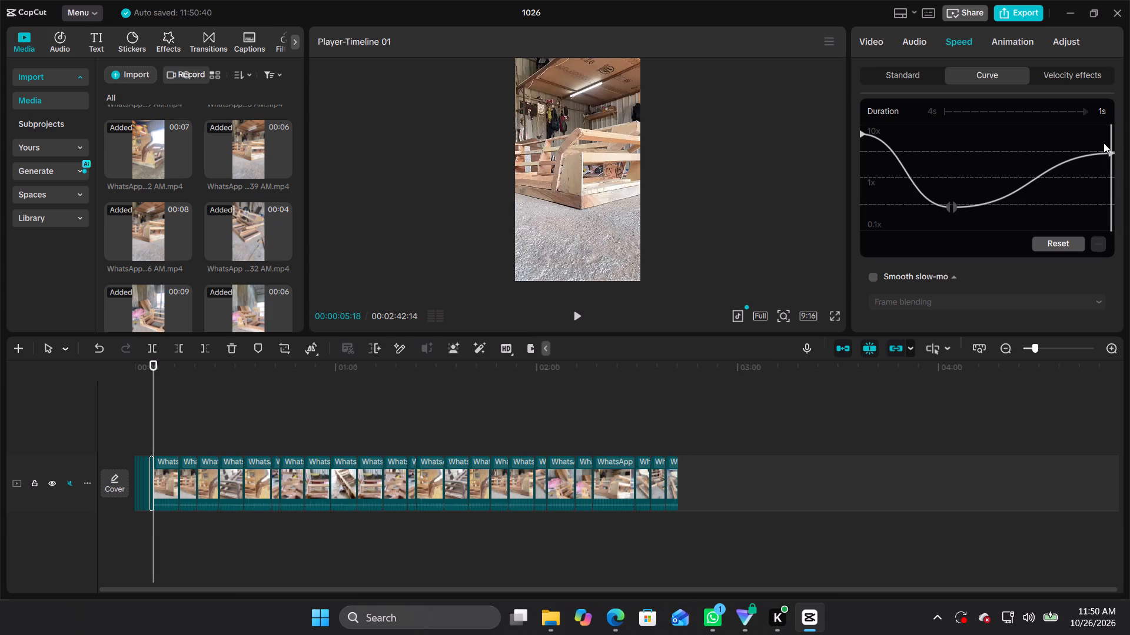
click(1105, 151)
drag(1109, 152, 1112, 172)
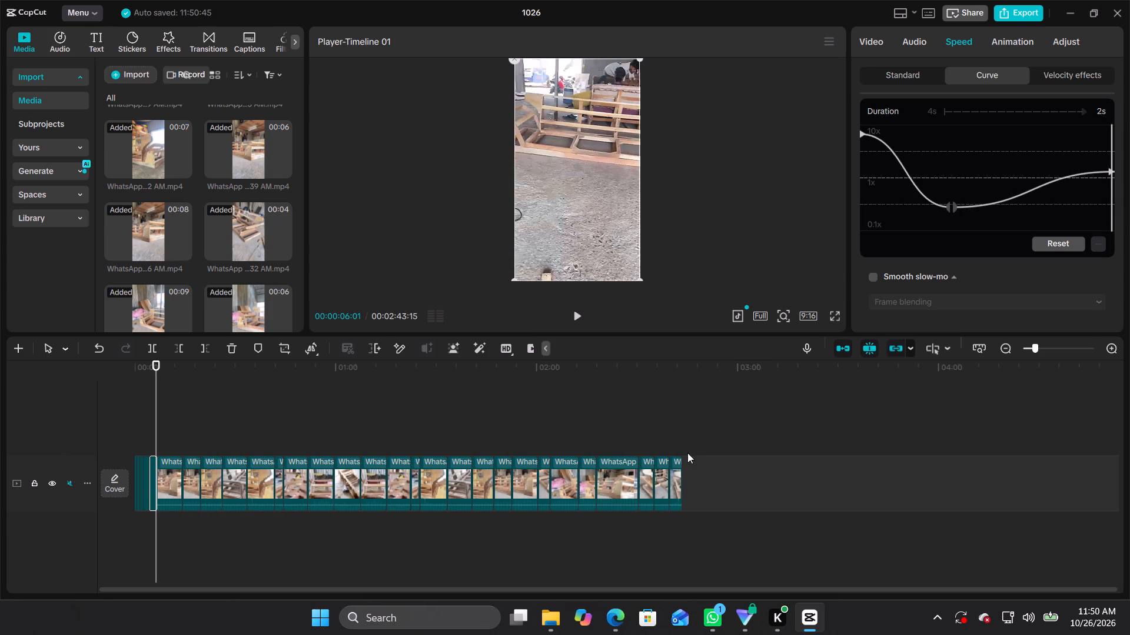
Enable Smooth slow-mo with Frame blending for the fifth clip.
click(164, 489)
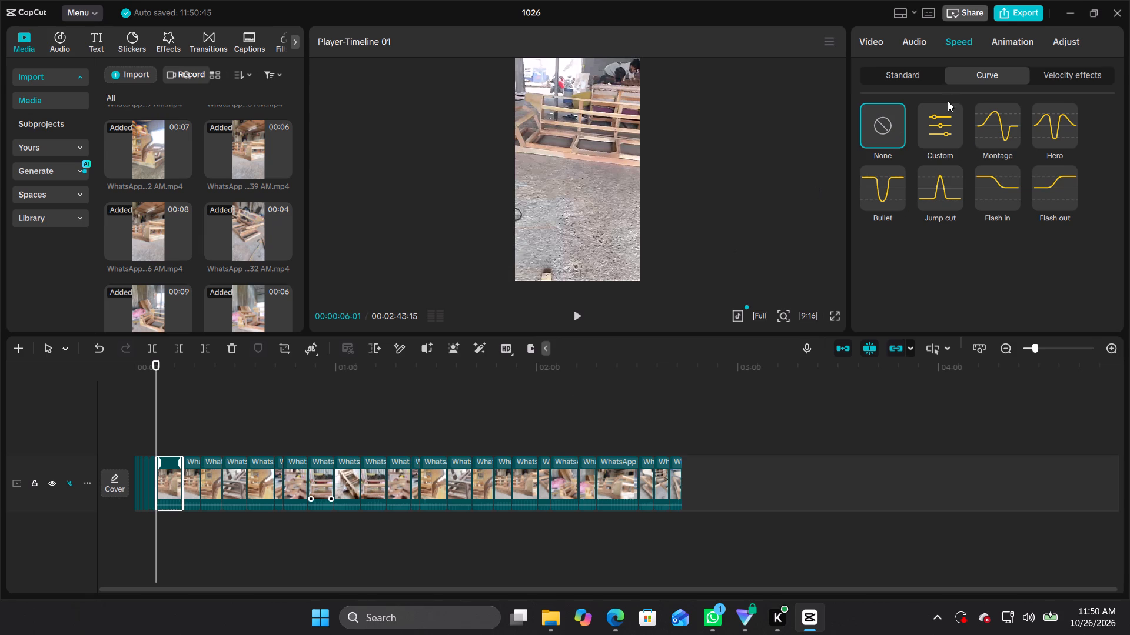
click(920, 78)
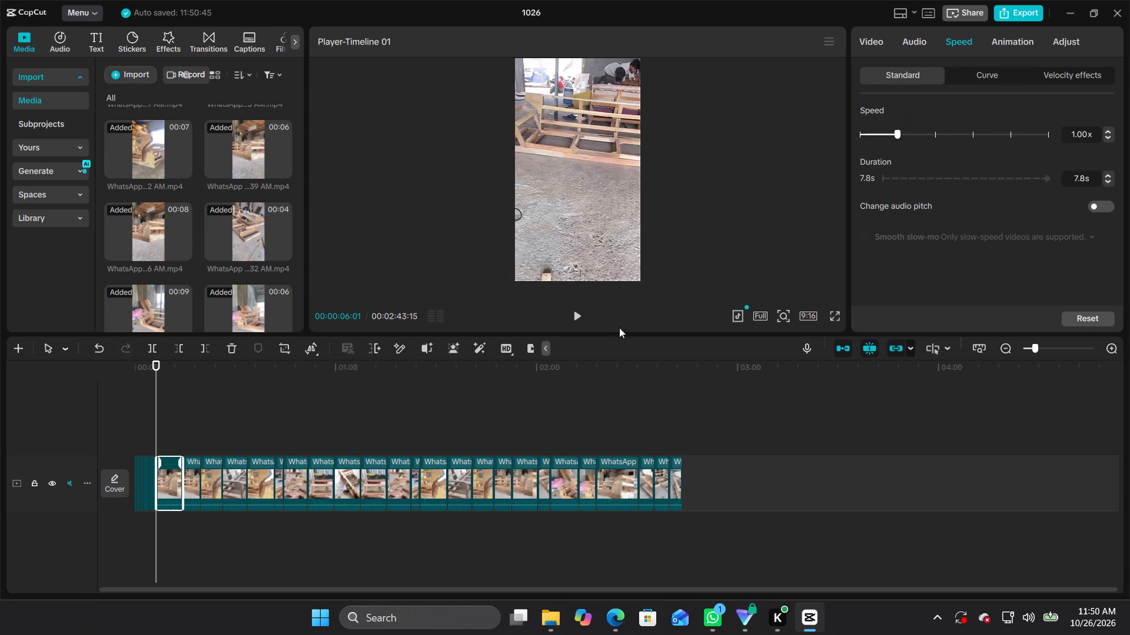
click(148, 496)
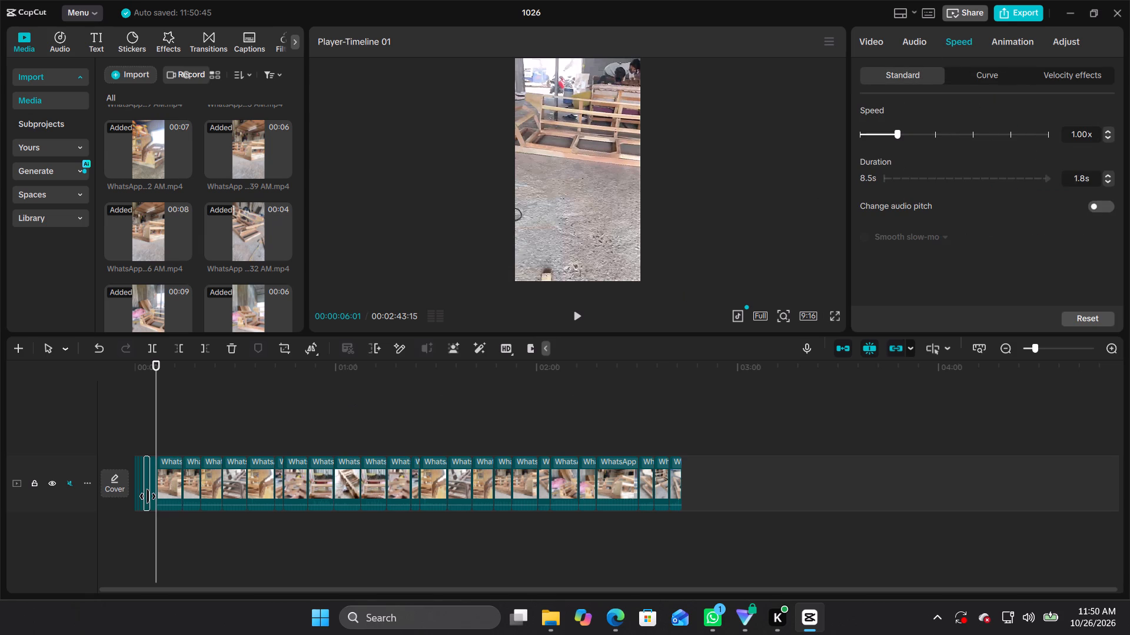
click(153, 486)
click(968, 70)
scroll(938, 269, down, 1)
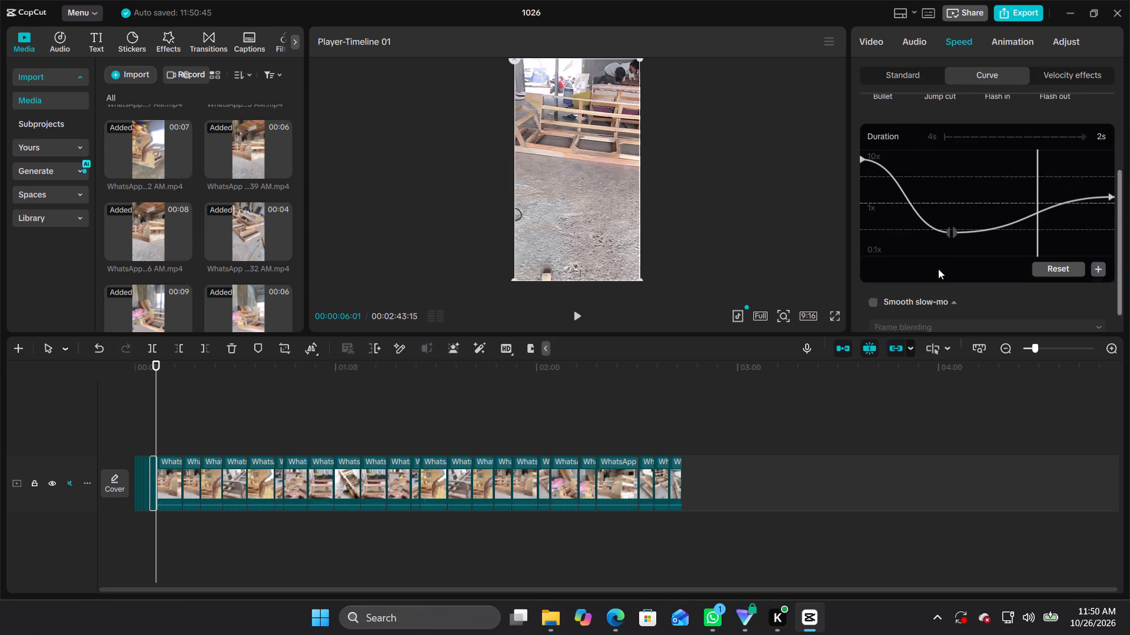
click(879, 276)
click(877, 278)
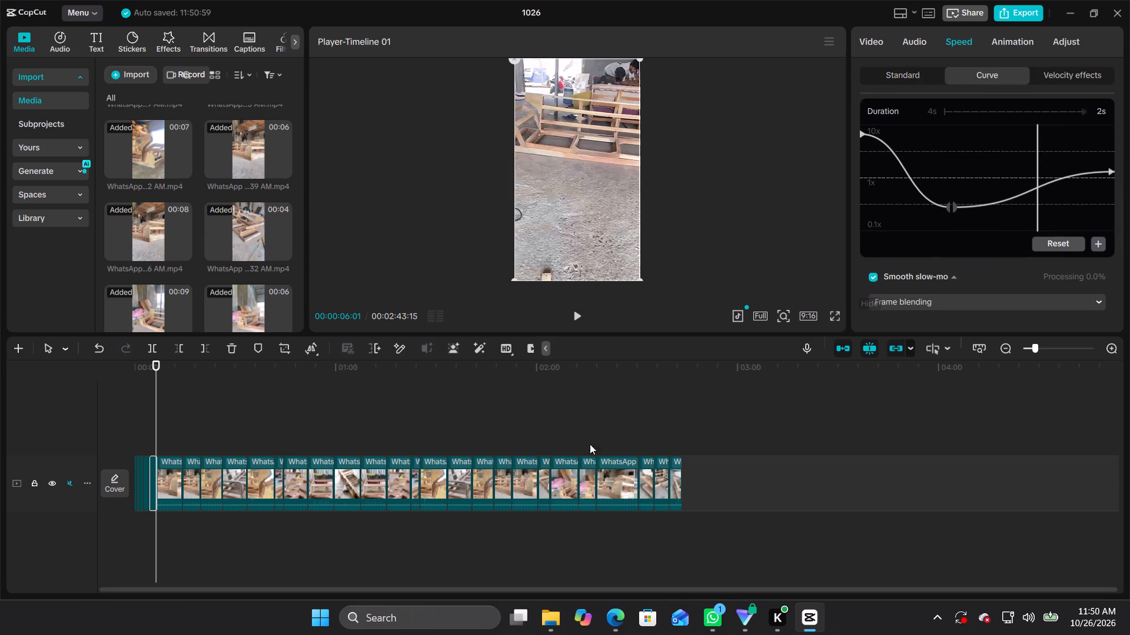
Apply the Bullet speed curve to the sixth clip and enable Smooth slow-mo with Frame blending.
click(158, 490)
click(889, 183)
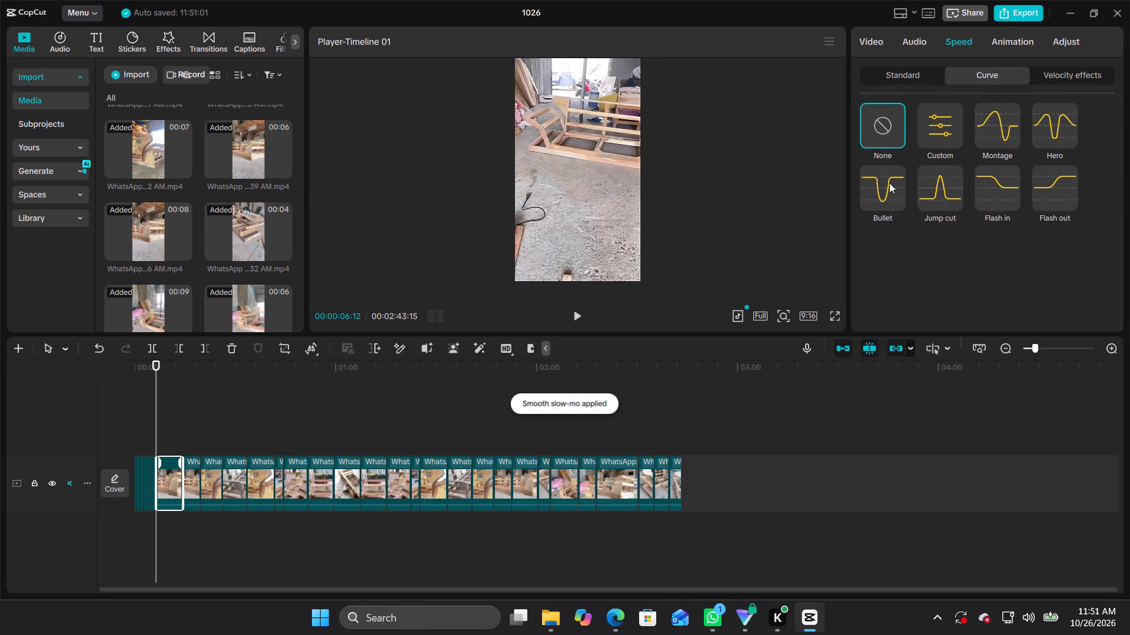
scroll(1000, 295, down, 1)
click(958, 147)
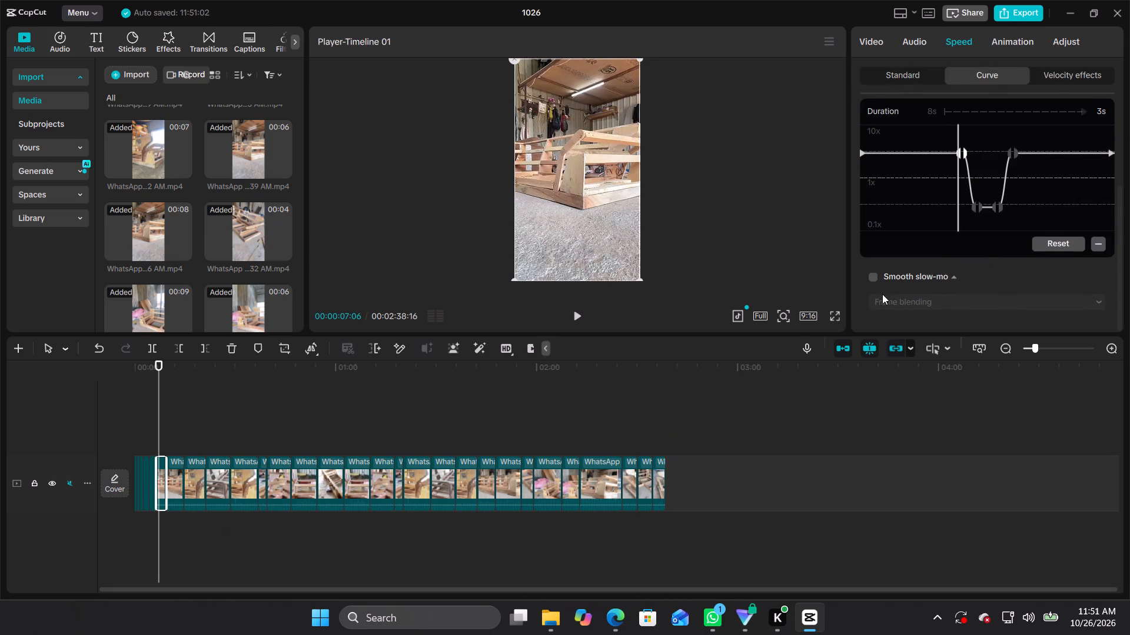
click(879, 275)
click(873, 277)
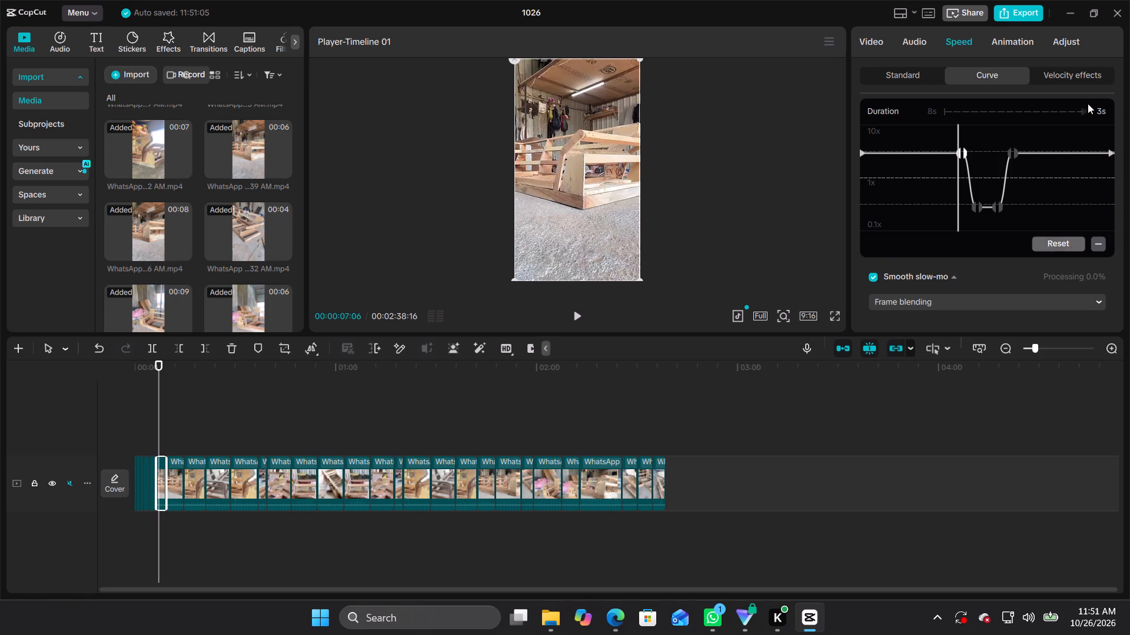
Remove the two upper inner points and the first low point from the sixth clip's curve, keeping one low point near the middle.
click(1095, 239)
click(1011, 155)
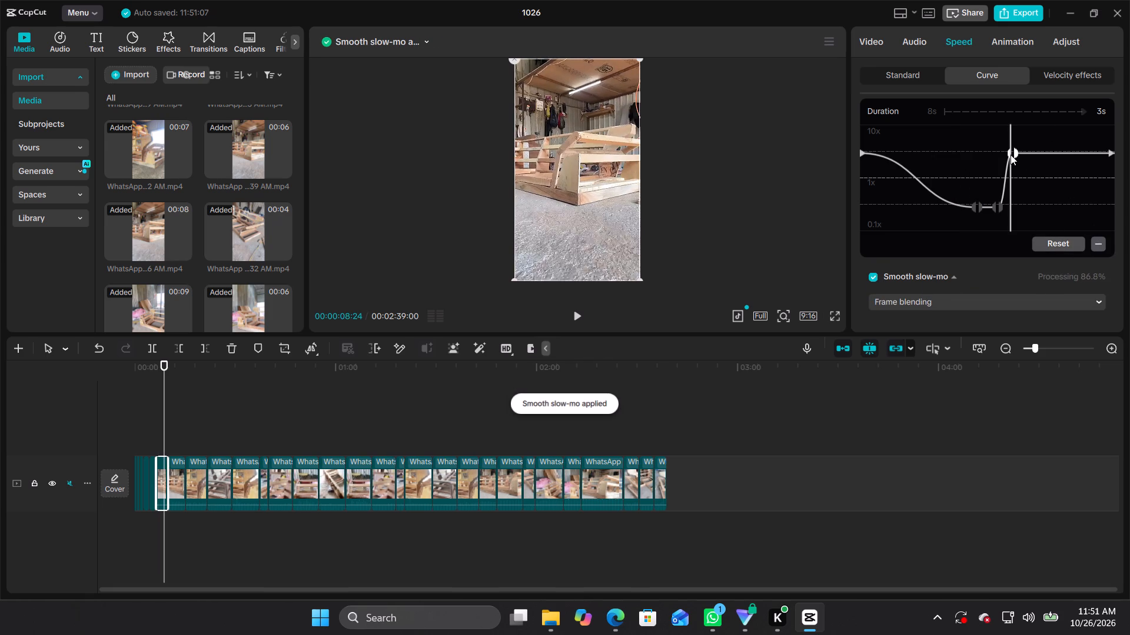
click(1102, 248)
click(978, 200)
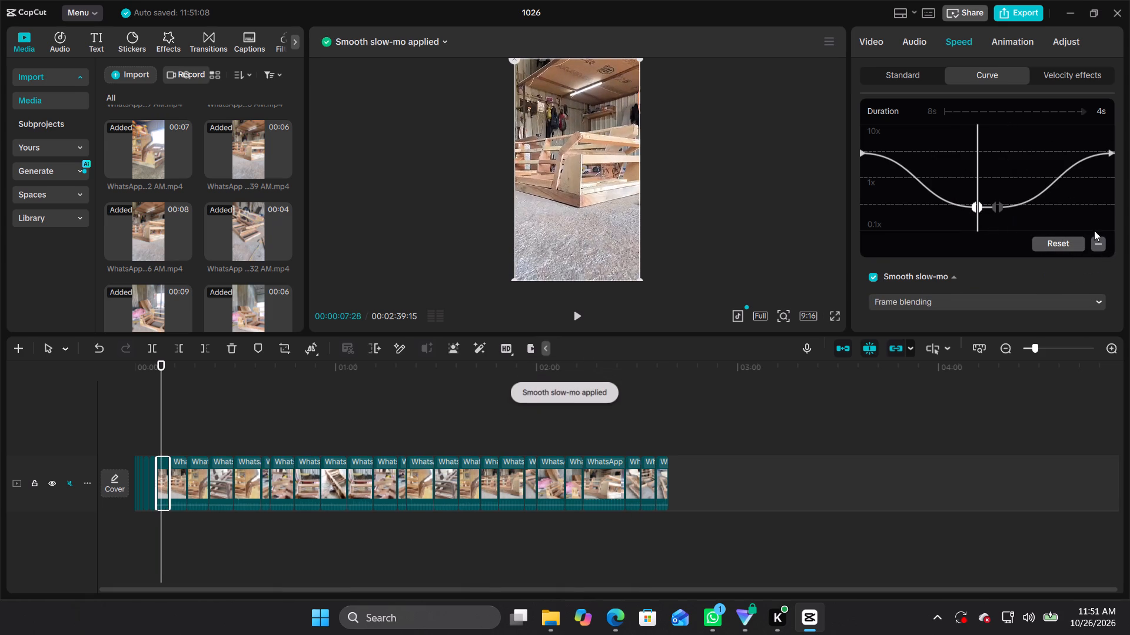
click(1101, 248)
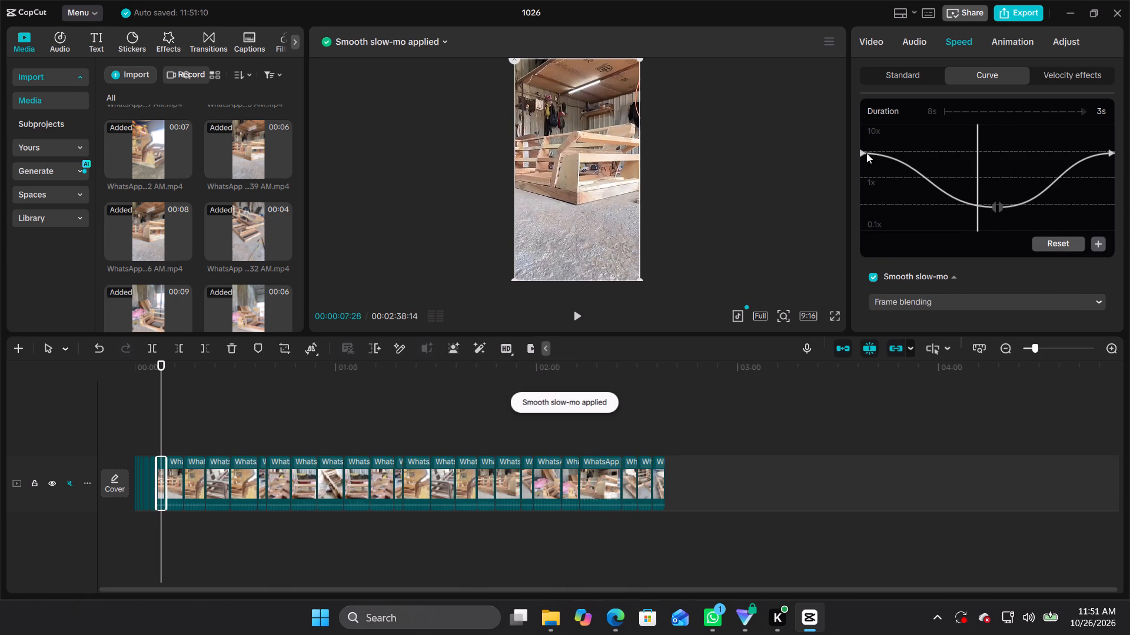
Raise the sixth clip's speed curve start point to nearly 10x and its end point to slightly below that.
drag(866, 153, 869, 134)
drag(859, 152, 858, 146)
drag(870, 156, 875, 148)
drag(858, 149, 858, 148)
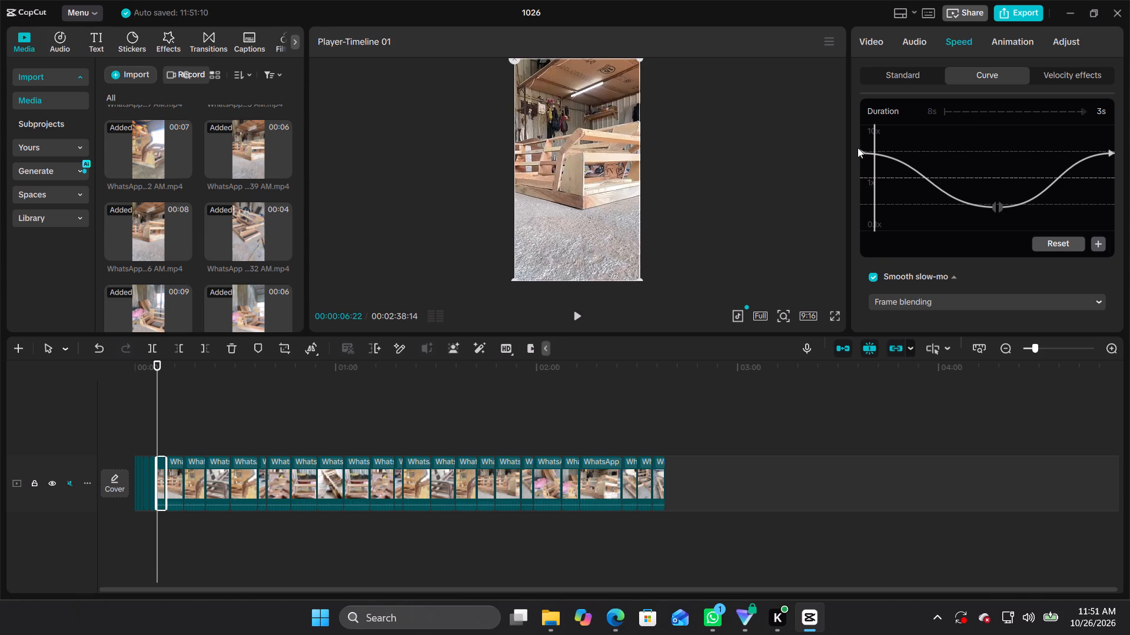
drag(858, 148, 862, 143)
drag(862, 151, 865, 128)
drag(1104, 153, 1104, 147)
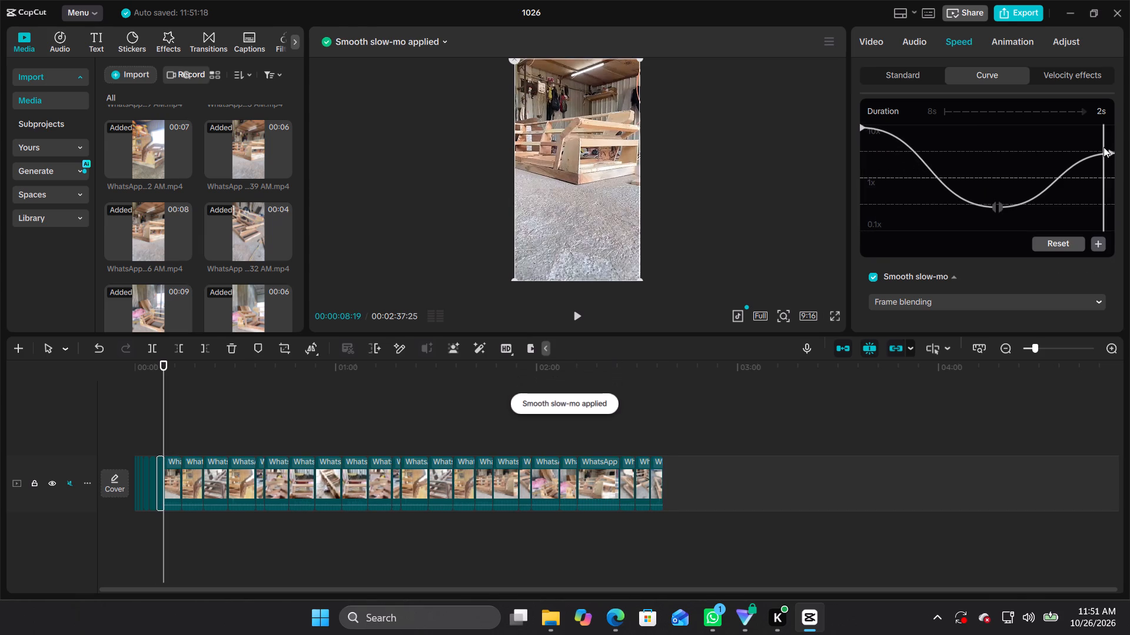
drag(1104, 147, 1104, 146)
drag(1112, 153, 1117, 135)
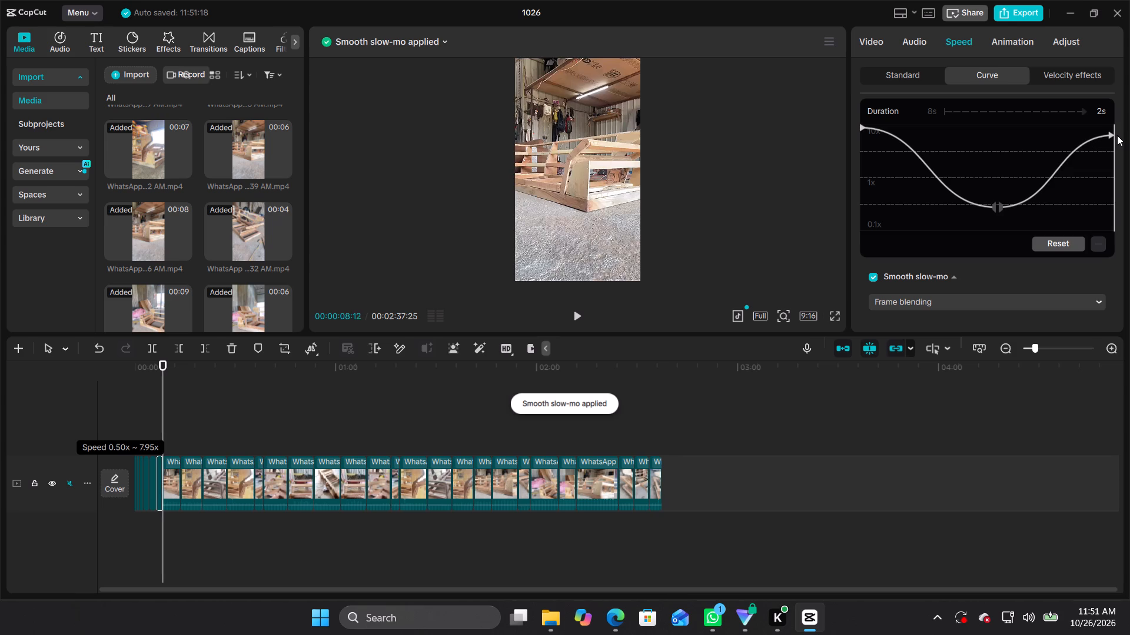
drag(1117, 135, 1118, 132)
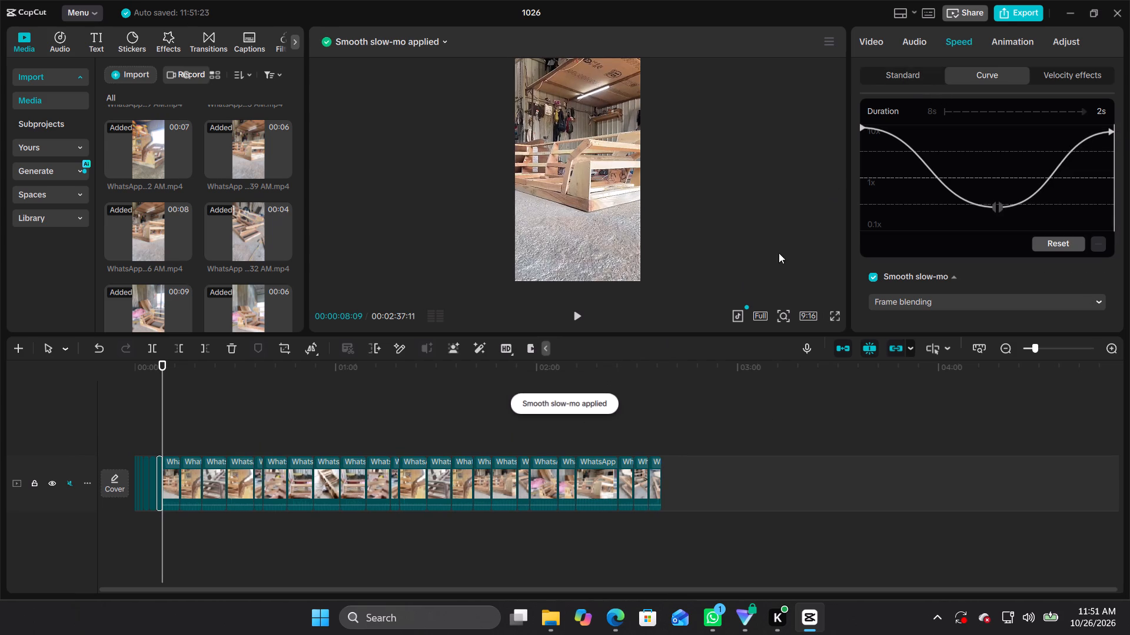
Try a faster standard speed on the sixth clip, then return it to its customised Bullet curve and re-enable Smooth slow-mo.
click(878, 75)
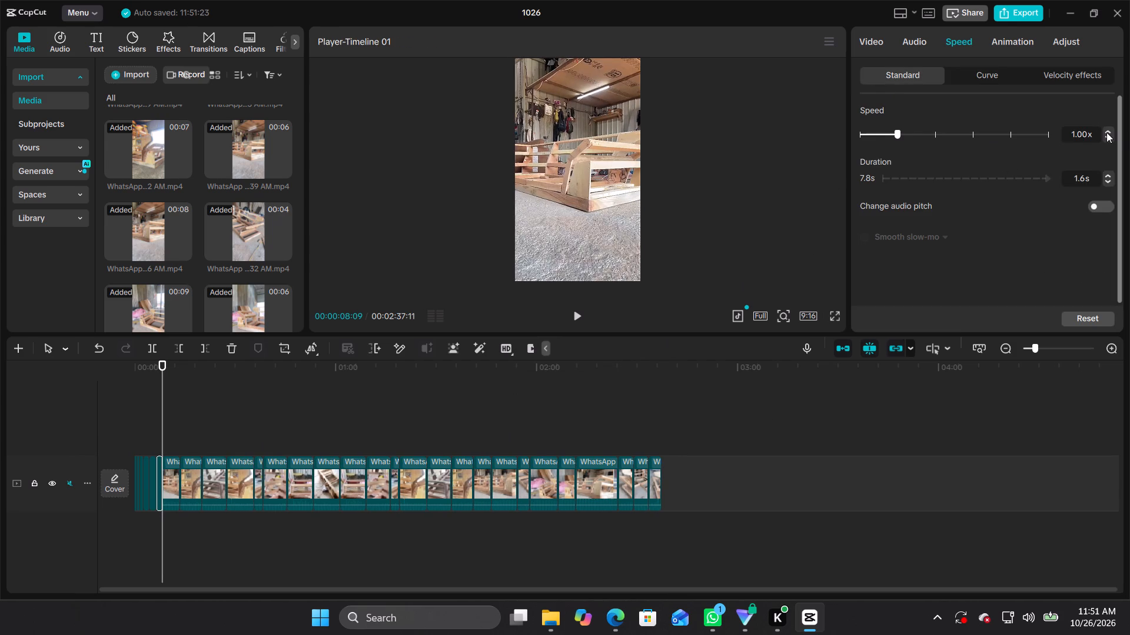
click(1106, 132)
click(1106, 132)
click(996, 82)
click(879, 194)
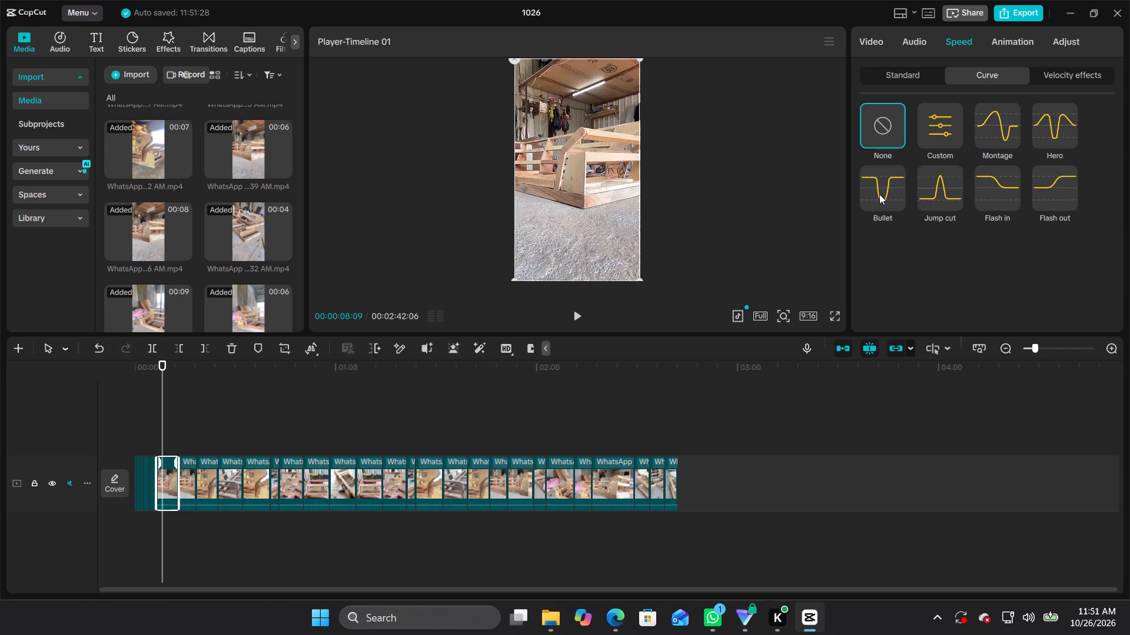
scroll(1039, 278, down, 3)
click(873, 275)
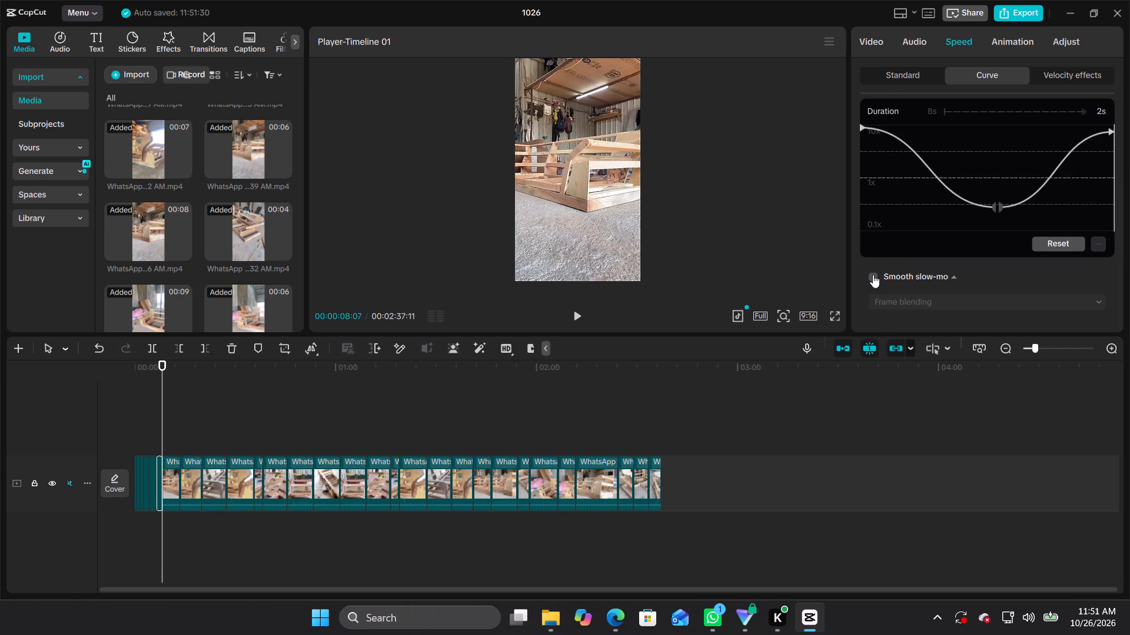
Apply the Bullet speed curve to the seventh clip.
click(172, 493)
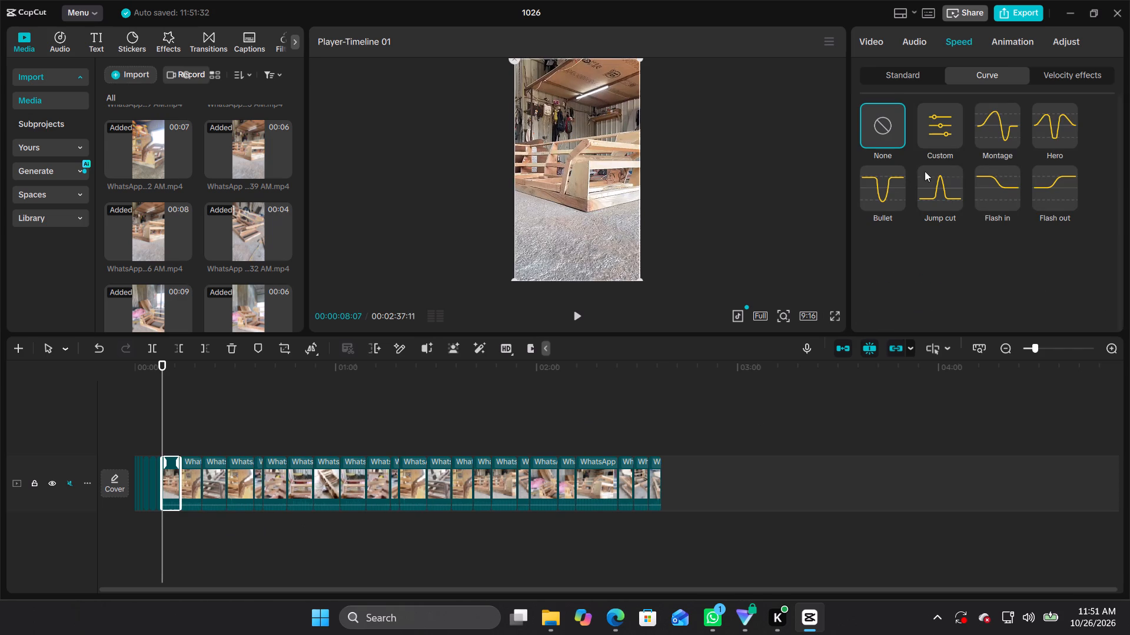
click(894, 188)
scroll(984, 290, down, 1)
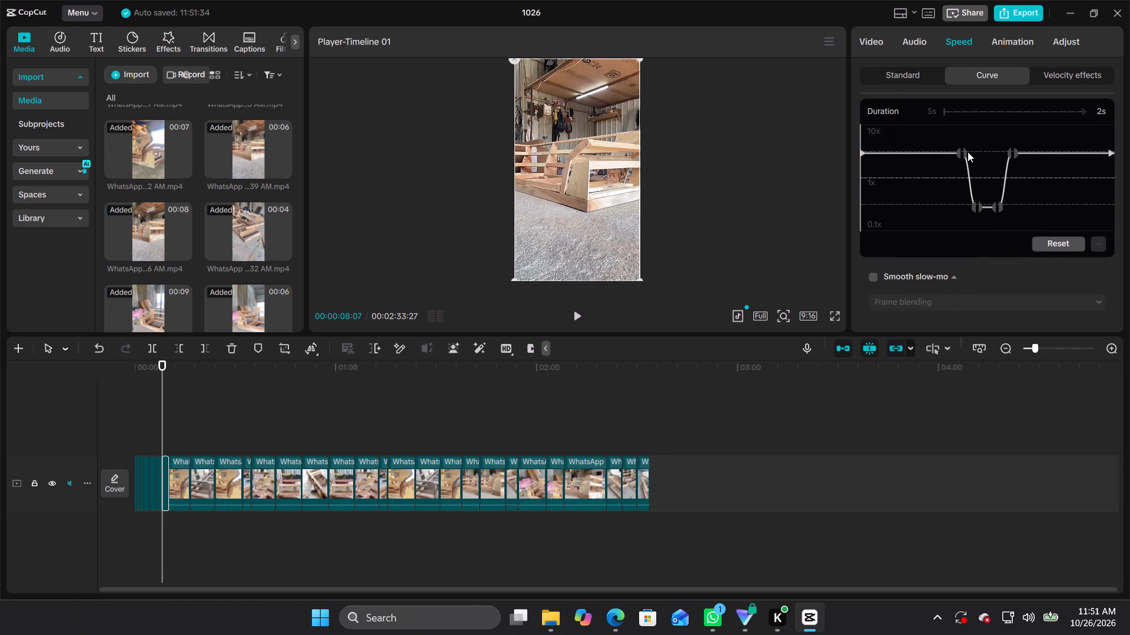
Switch to Microsoft Edge, browse the recommended songs on YouTube, play Akon - Lonely (Official Music Video), and return to CapCut.
drag(592, 634, 602, 634)
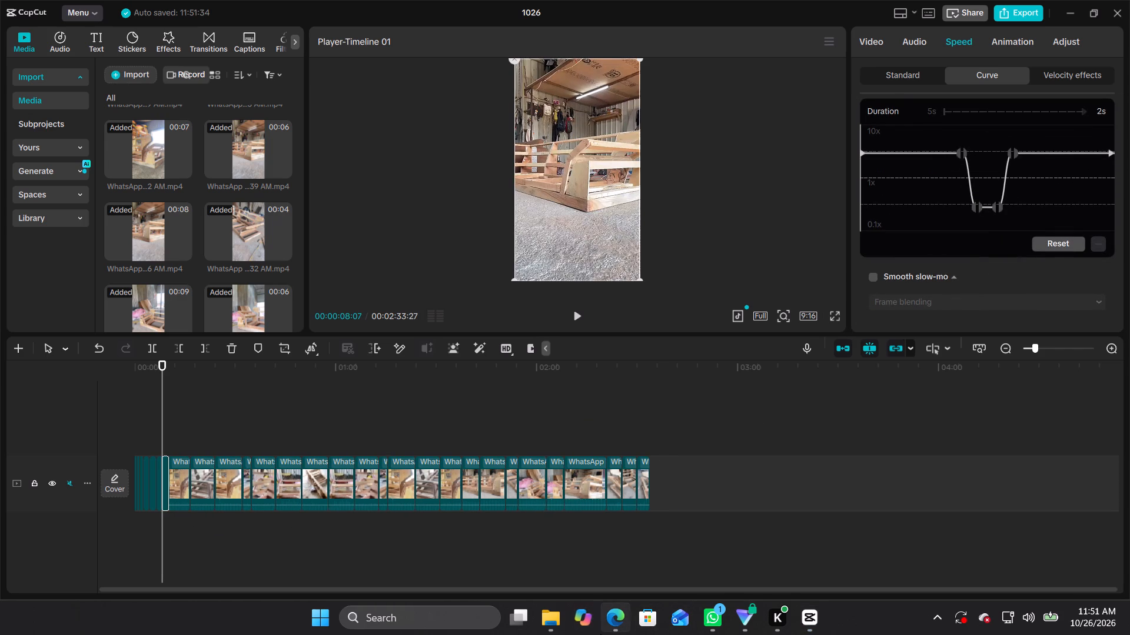
click(603, 631)
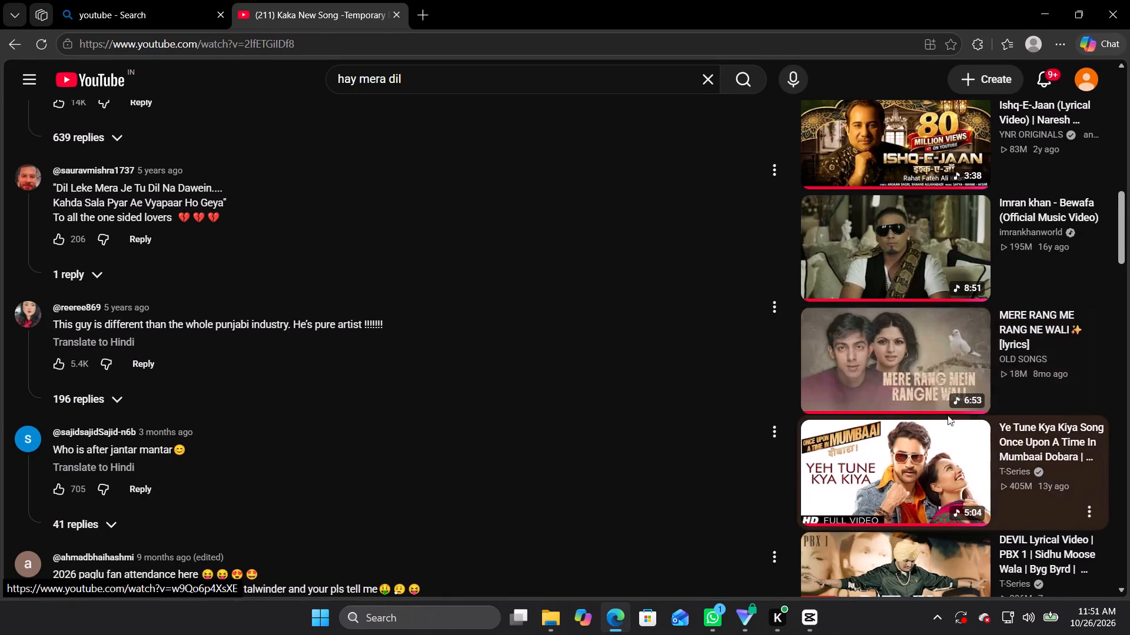
scroll(949, 394, down, 1)
scroll(949, 394, up, 1)
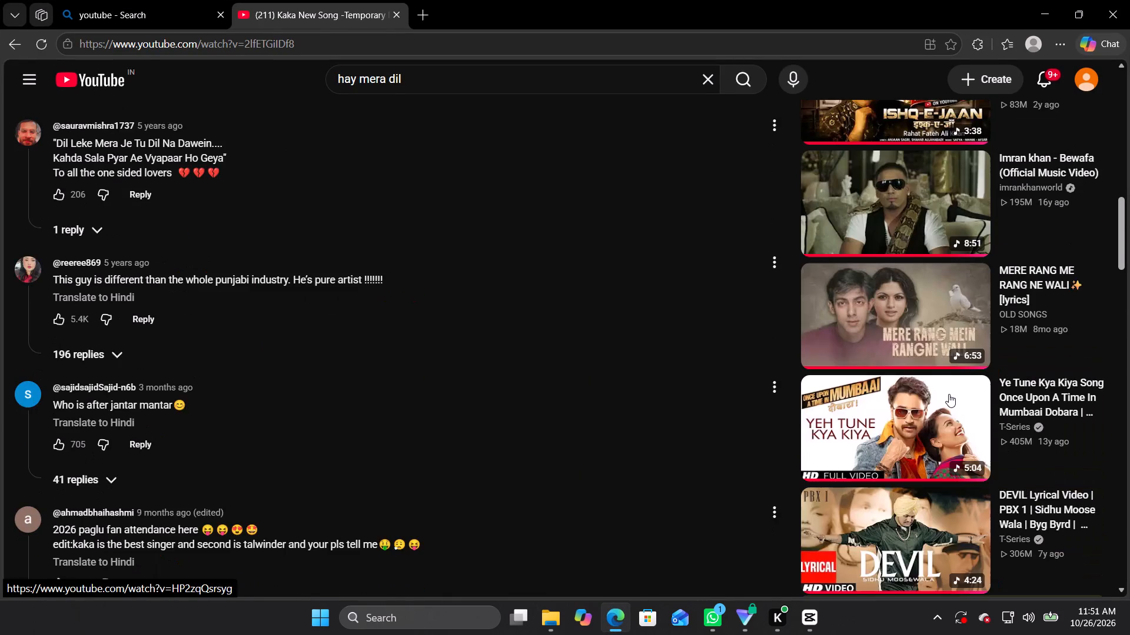
scroll(949, 394, down, 3)
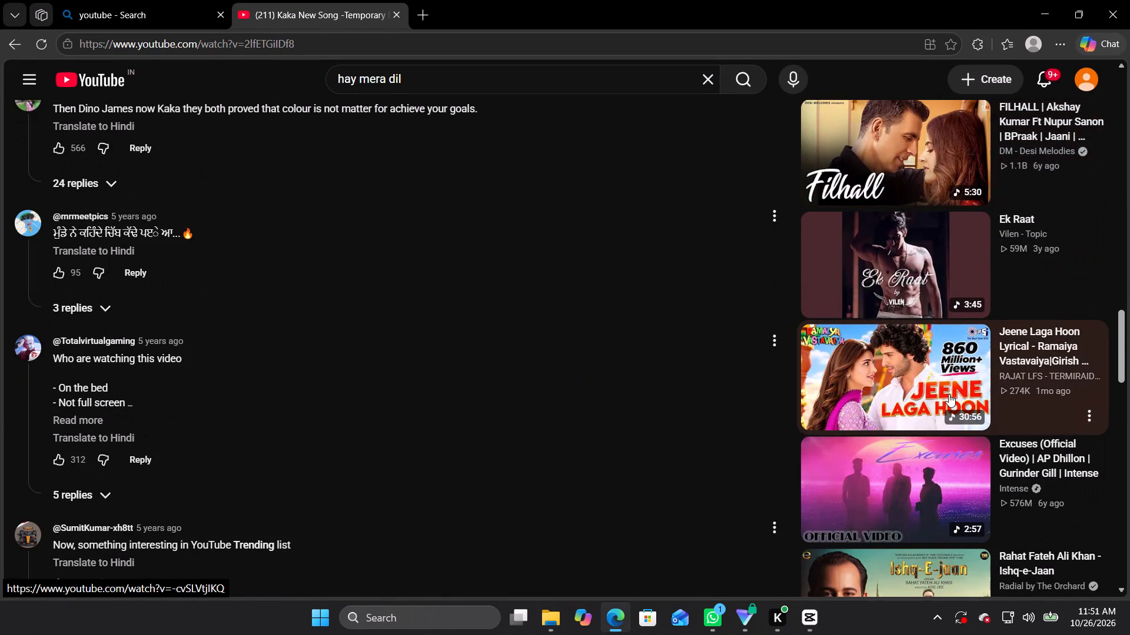
scroll(949, 394, down, 1)
click(910, 203)
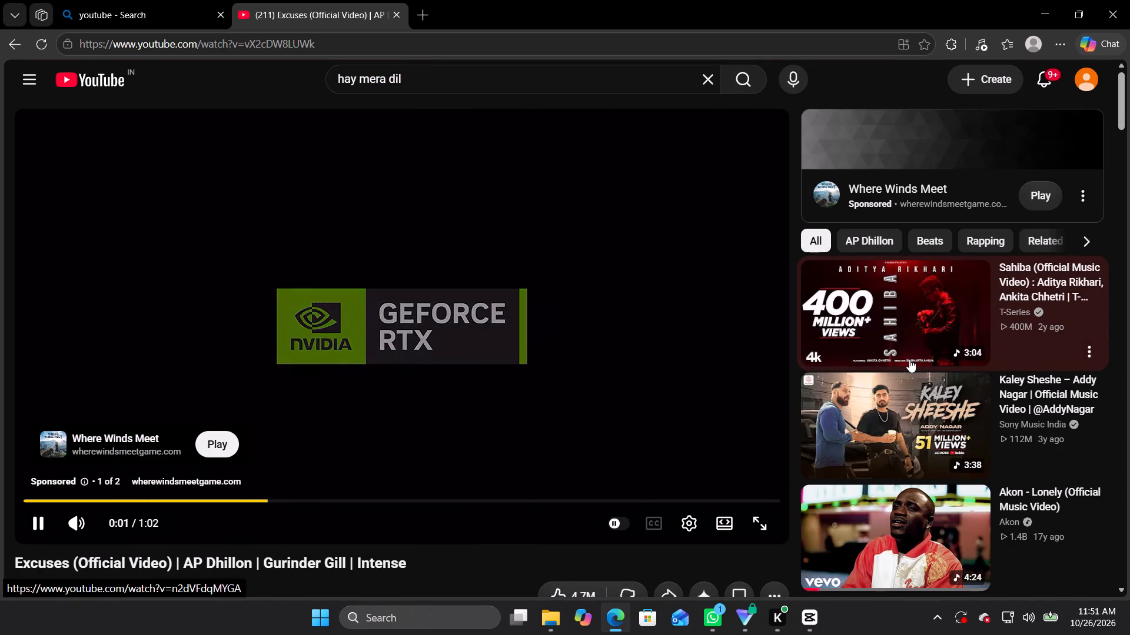
click(870, 524)
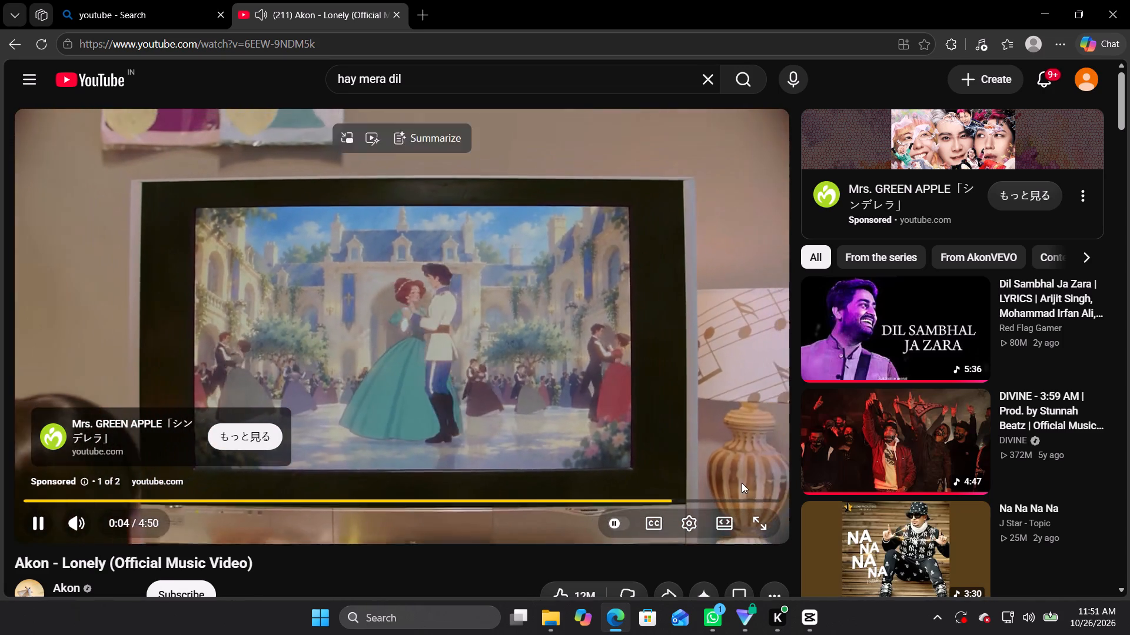
click(750, 474)
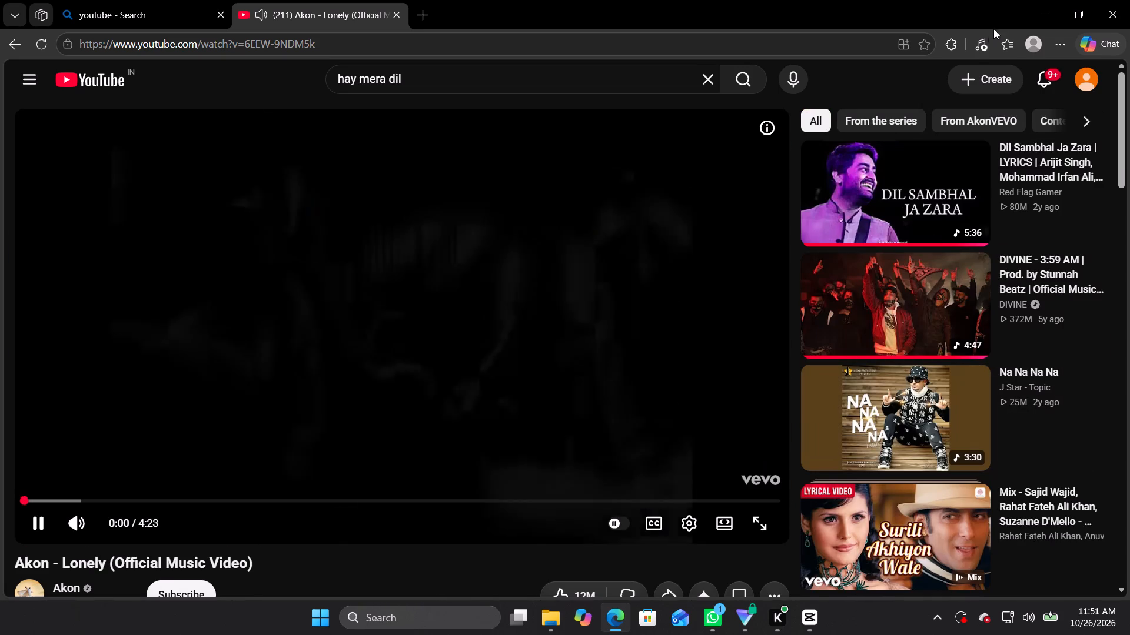
click(1056, 0)
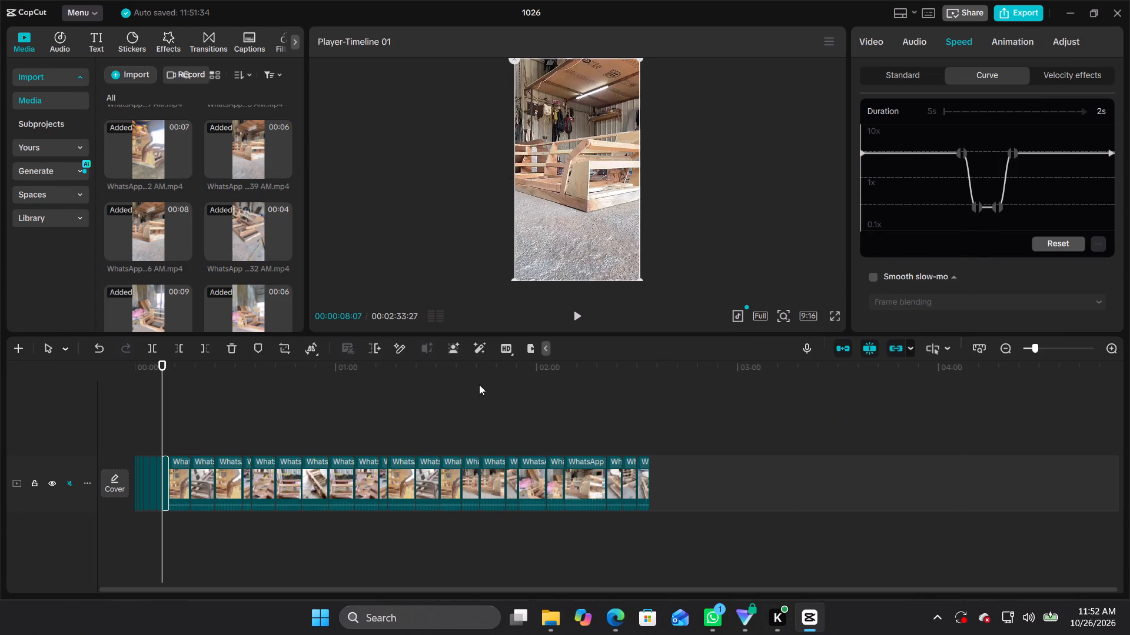
Set the eighth clip's standard speed to 1.20x and apply the Bullet speed curve to it.
click(184, 480)
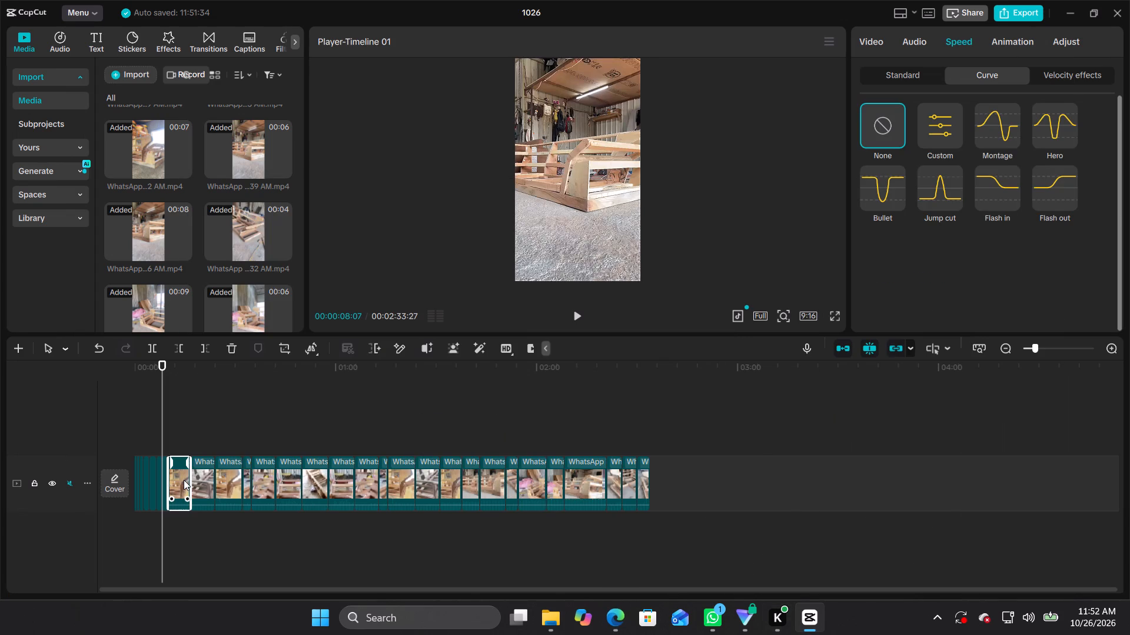
click(872, 203)
click(913, 72)
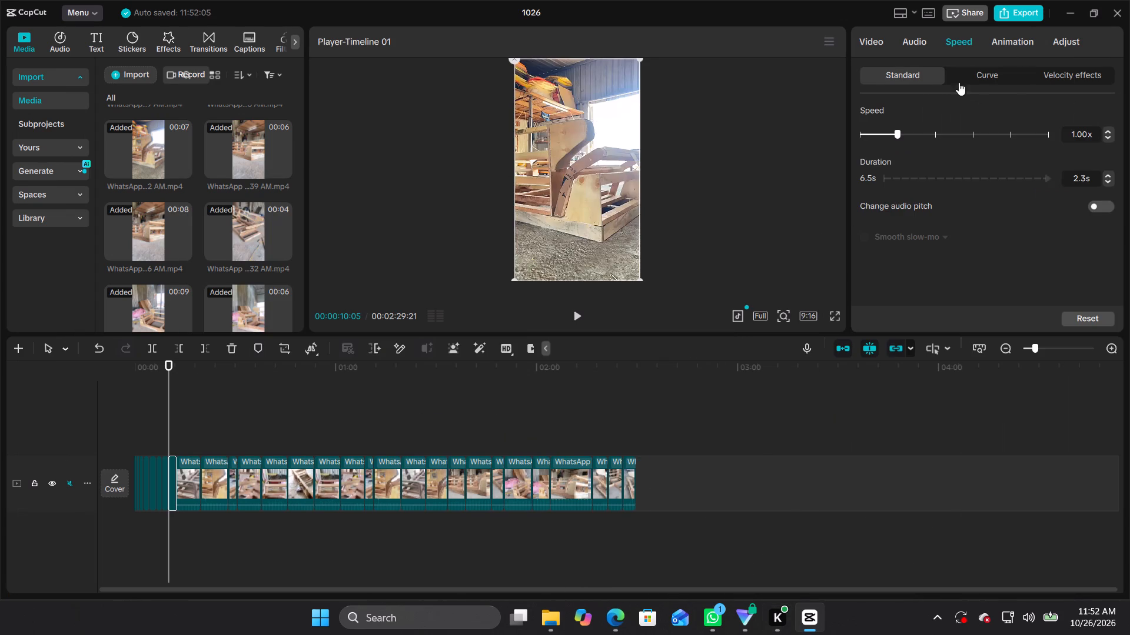
triple_click(1107, 128)
click(1107, 130)
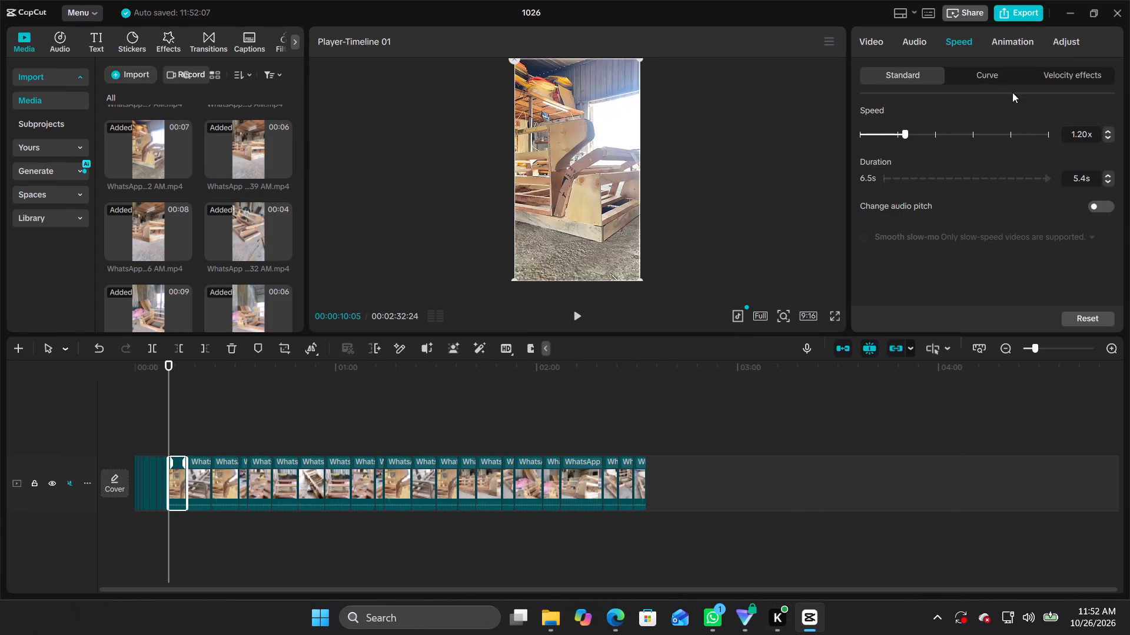
click(1004, 73)
click(910, 209)
click(889, 199)
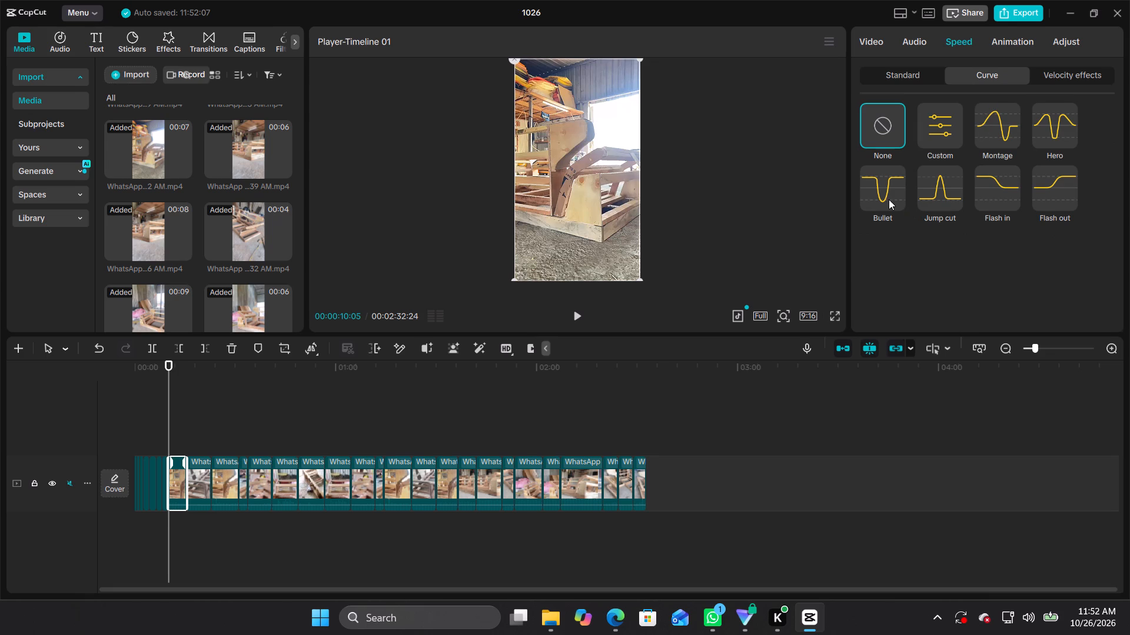
Remove the two upper inner points and the first low point from the eighth clip's curve, keeping one low point near the middle.
scroll(979, 278, down, 1)
click(958, 151)
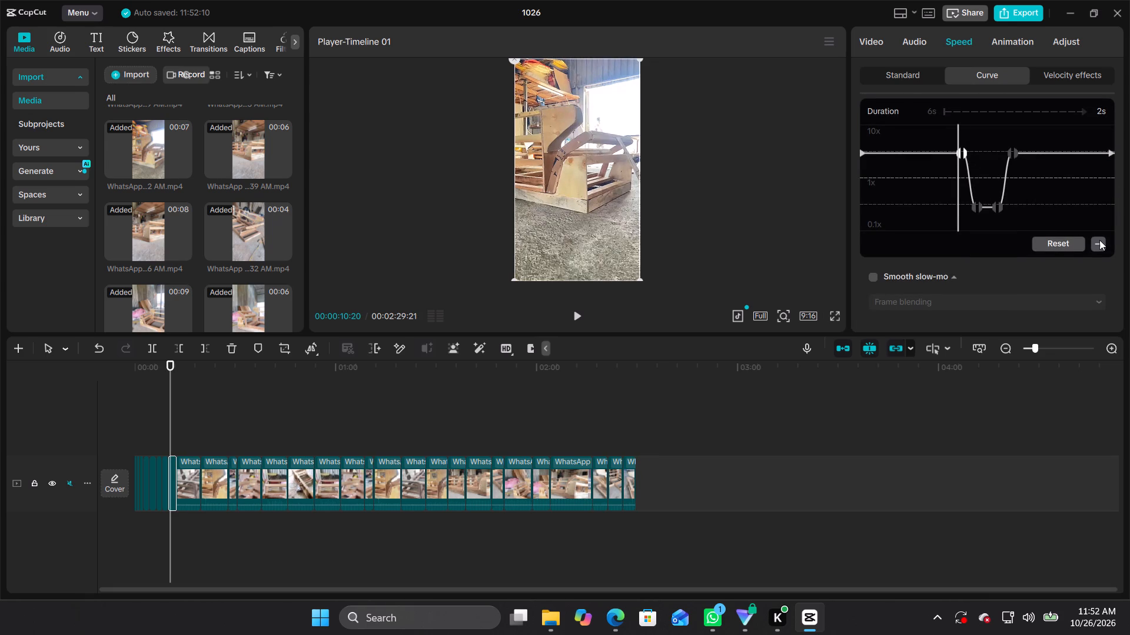
click(1101, 241)
click(1016, 145)
click(1099, 243)
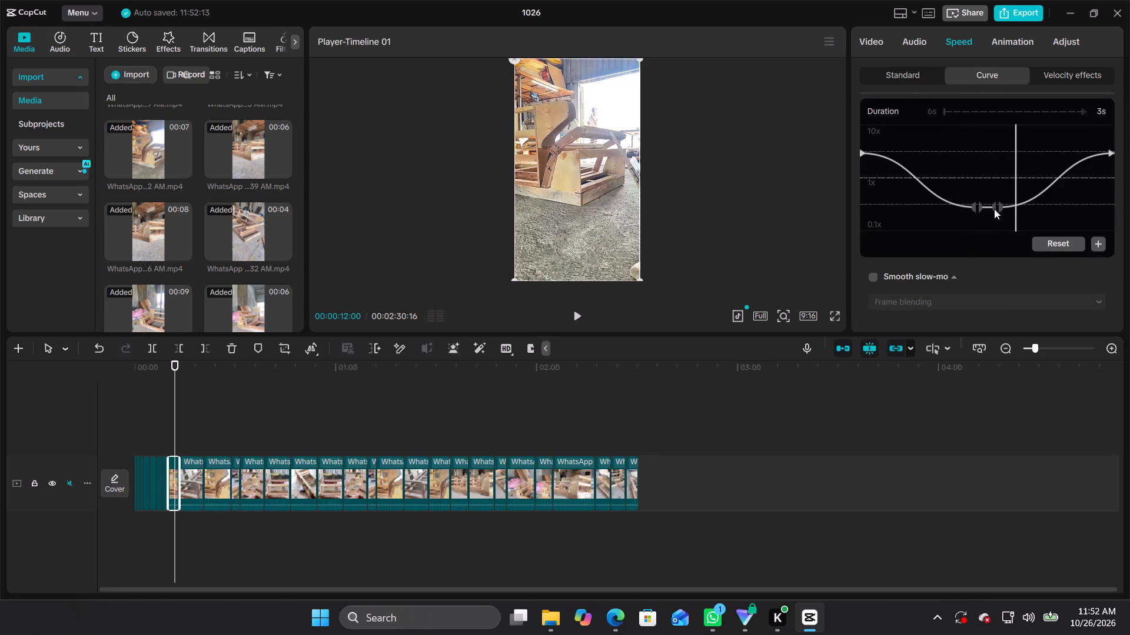
click(967, 202)
click(978, 207)
click(1096, 238)
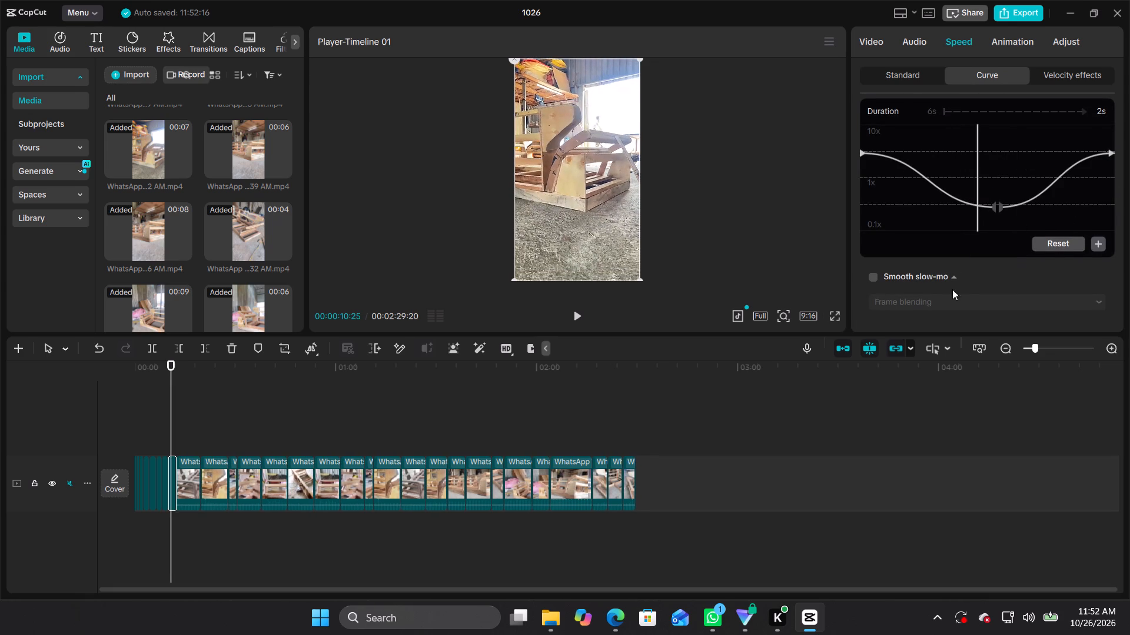
click(896, 270)
Raise the eighth clip's curve start point to nearly 10x and its end point slightly below that, and enable Smooth slow-mo.
drag(860, 150, 860, 129)
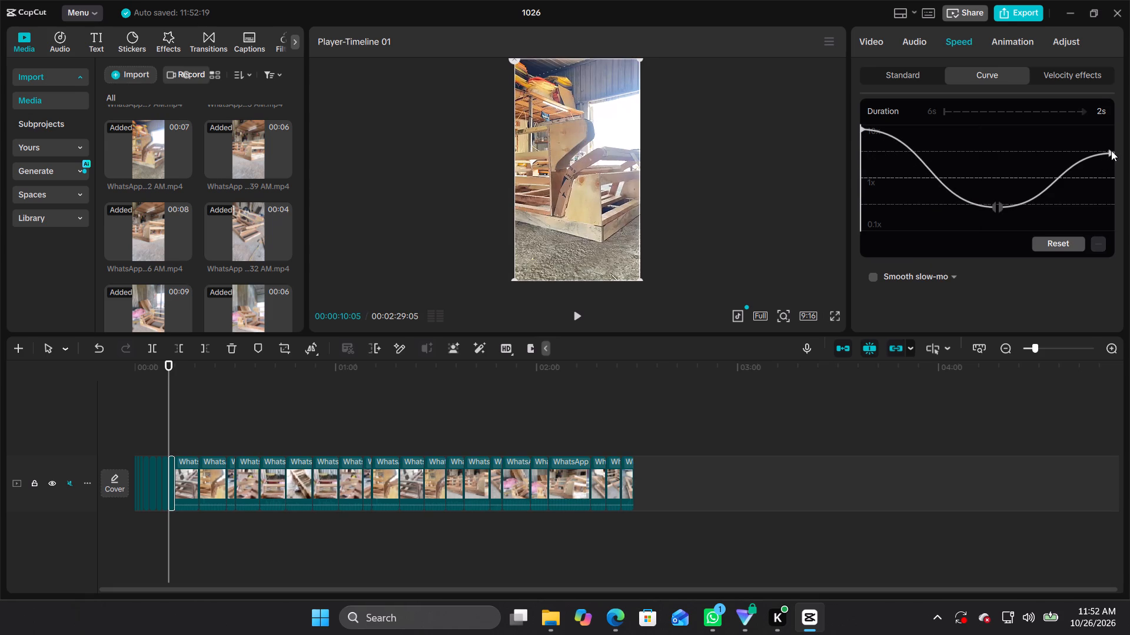
drag(1111, 151, 1115, 136)
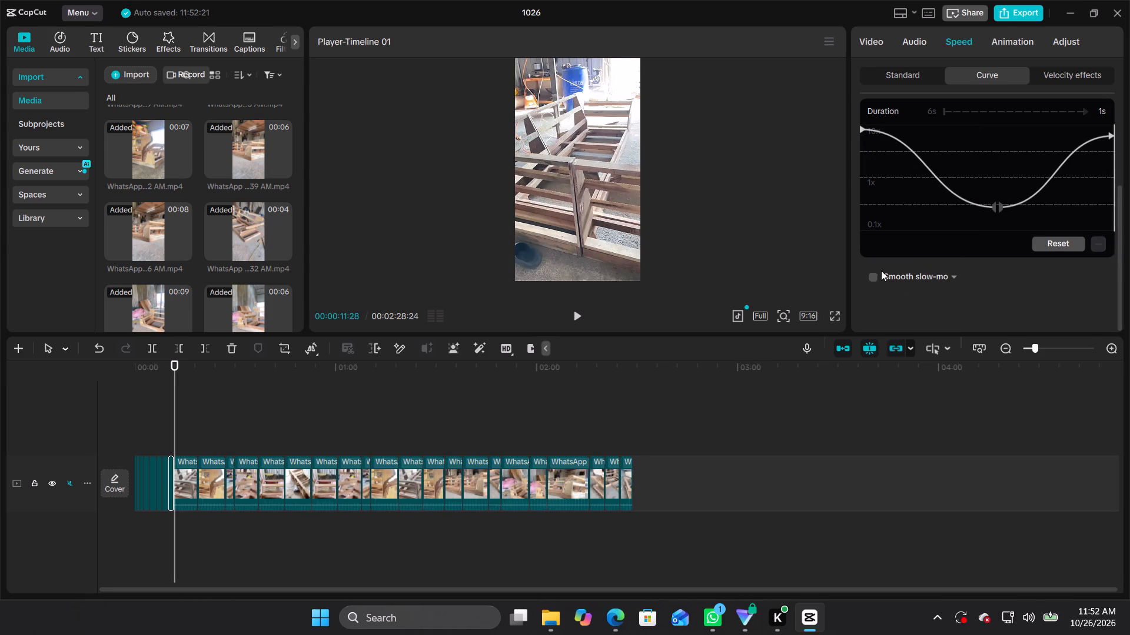
click(878, 275)
drag(802, 417, 822, 417)
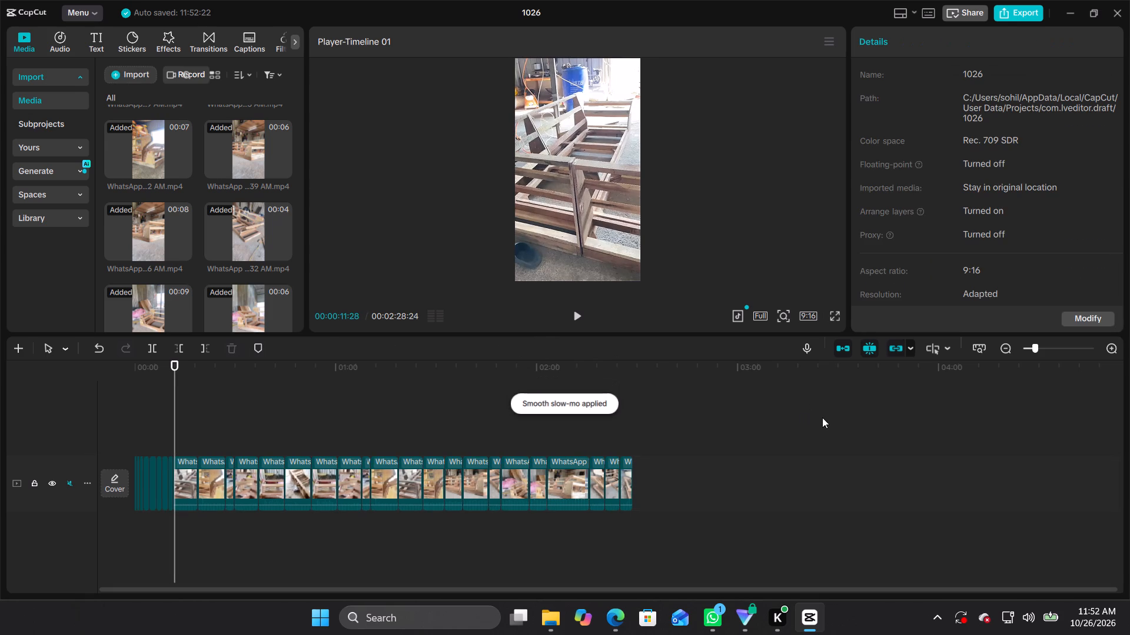
Play the sequence from the start to review the speed-ramped clips, stopping within the ninth clip with that clip selected.
drag(94, 404, 128, 422)
click(138, 422)
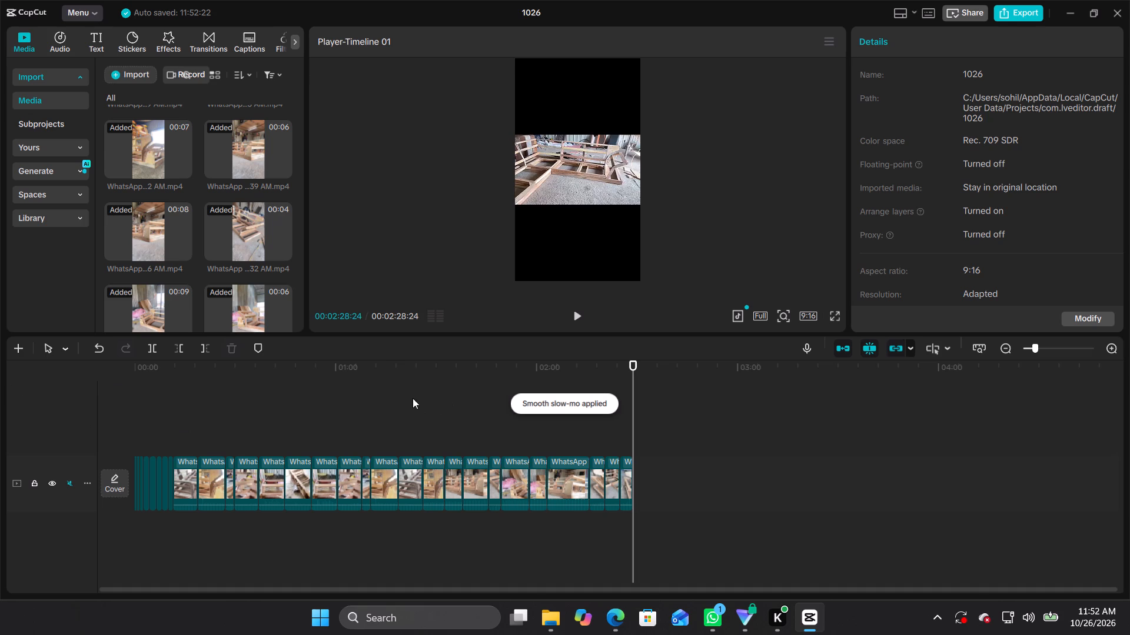
drag(135, 366, 105, 373)
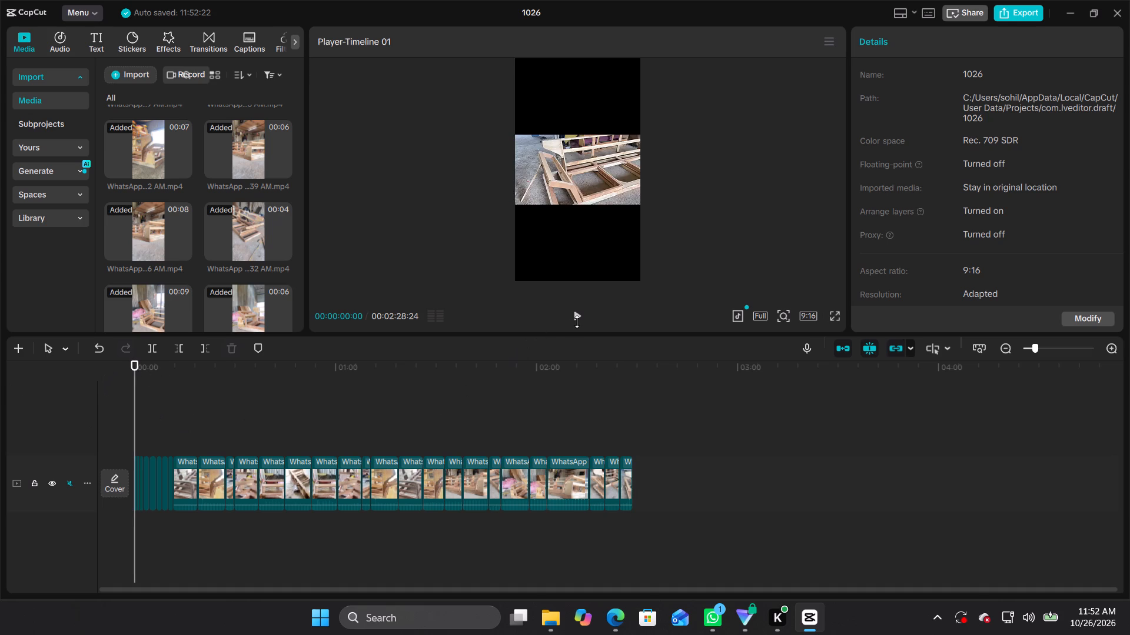
click(577, 320)
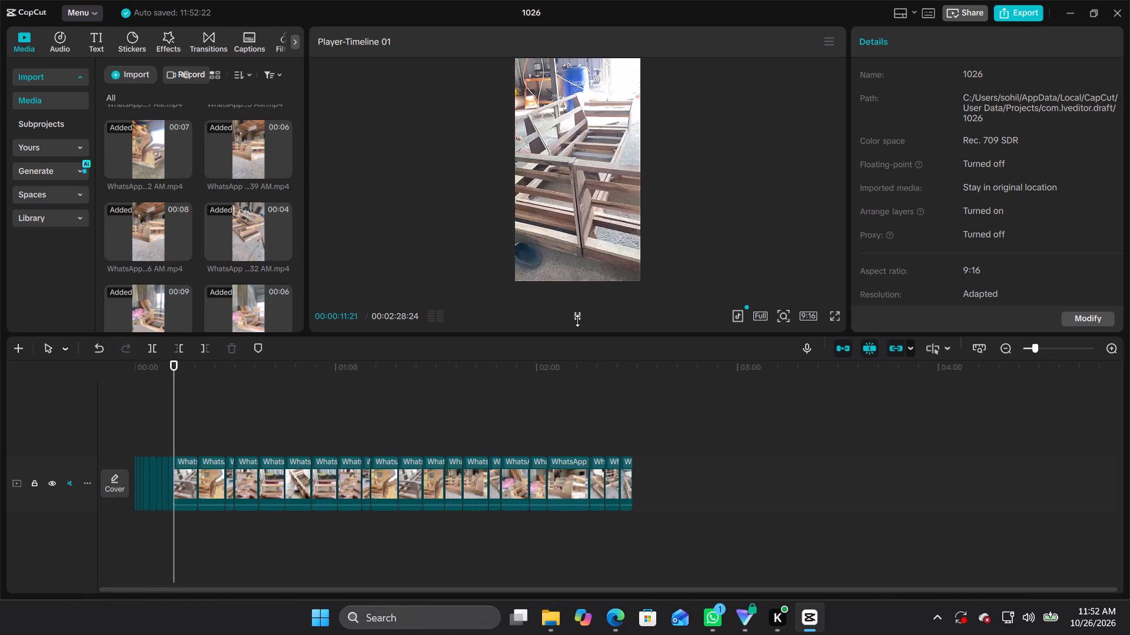
click(184, 483)
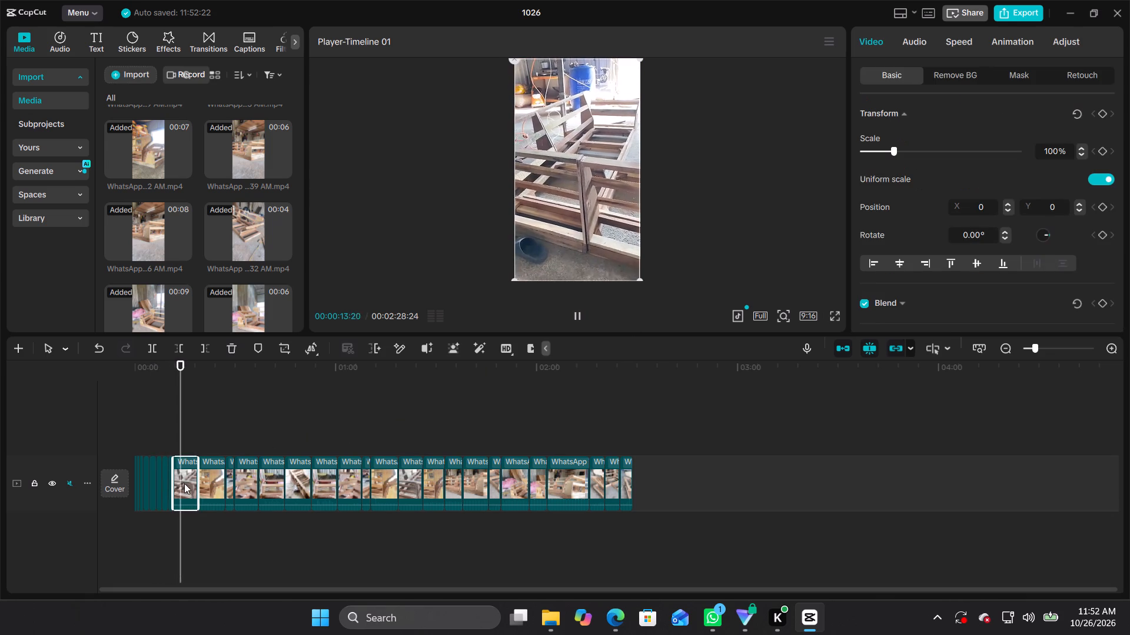
click(578, 320)
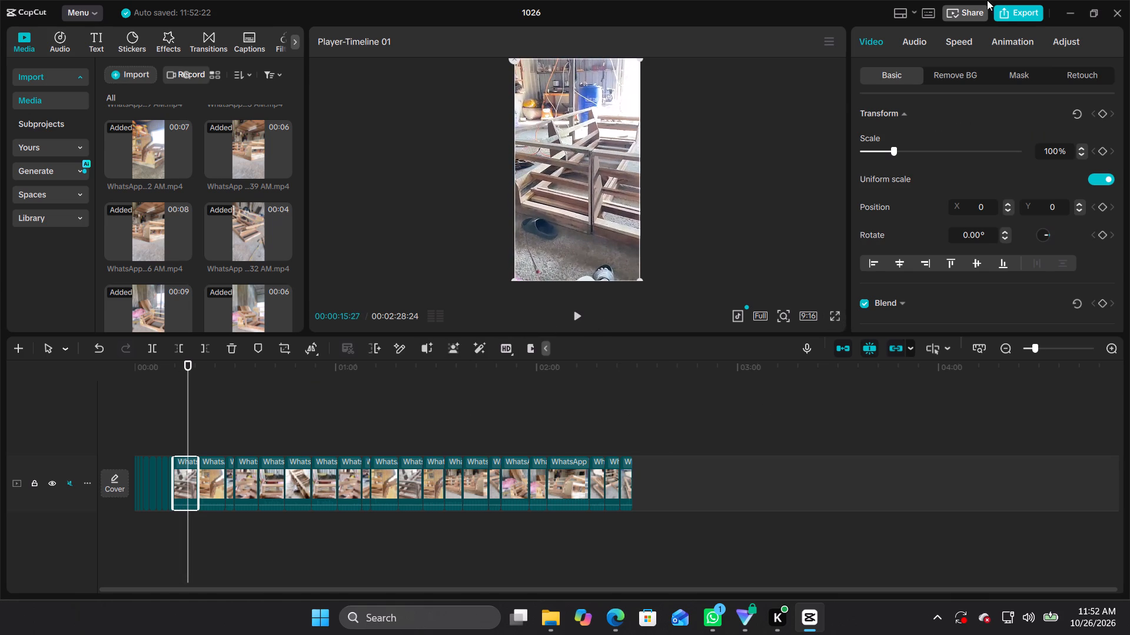
Set the ninth clip's standard speed to 1.20x and apply the Jump cut speed curve to it.
click(960, 46)
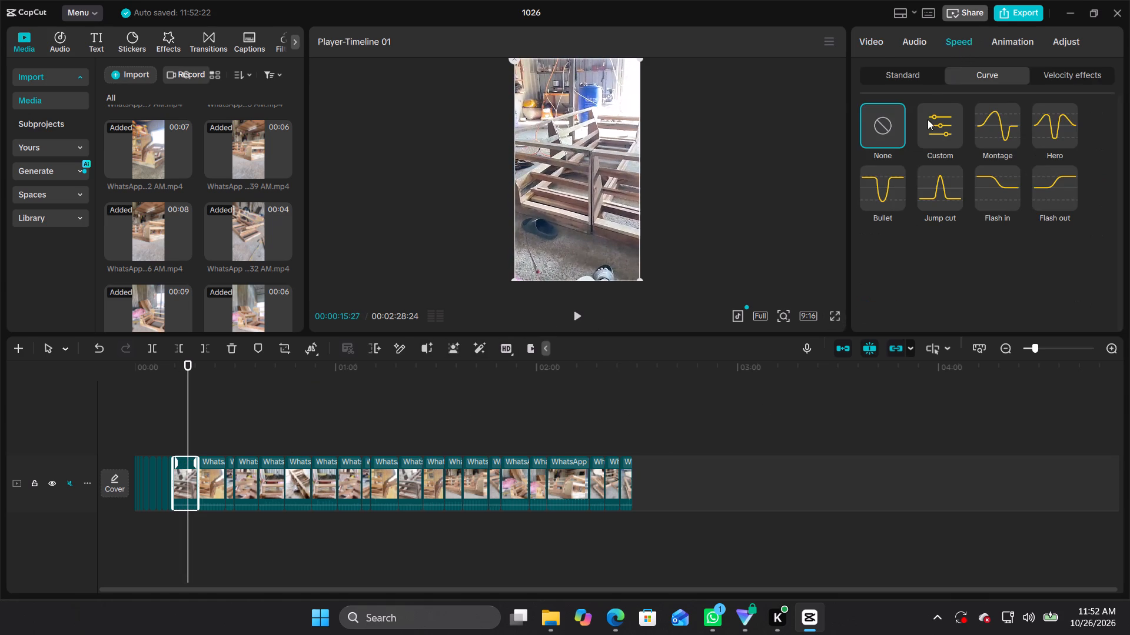
click(900, 69)
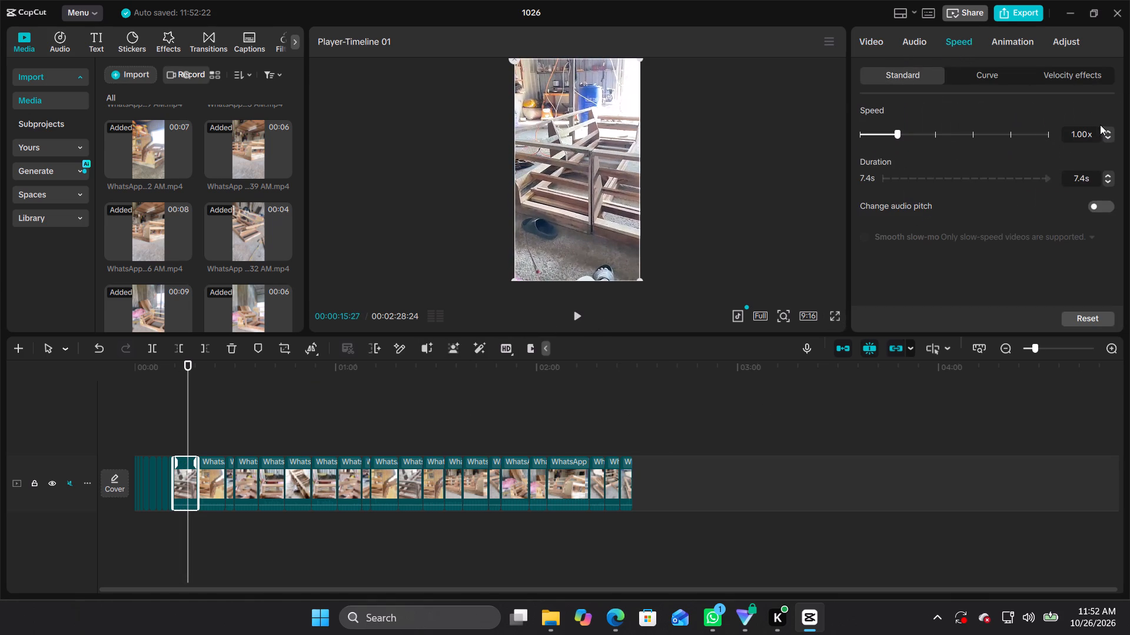
click(1110, 133)
click(1109, 133)
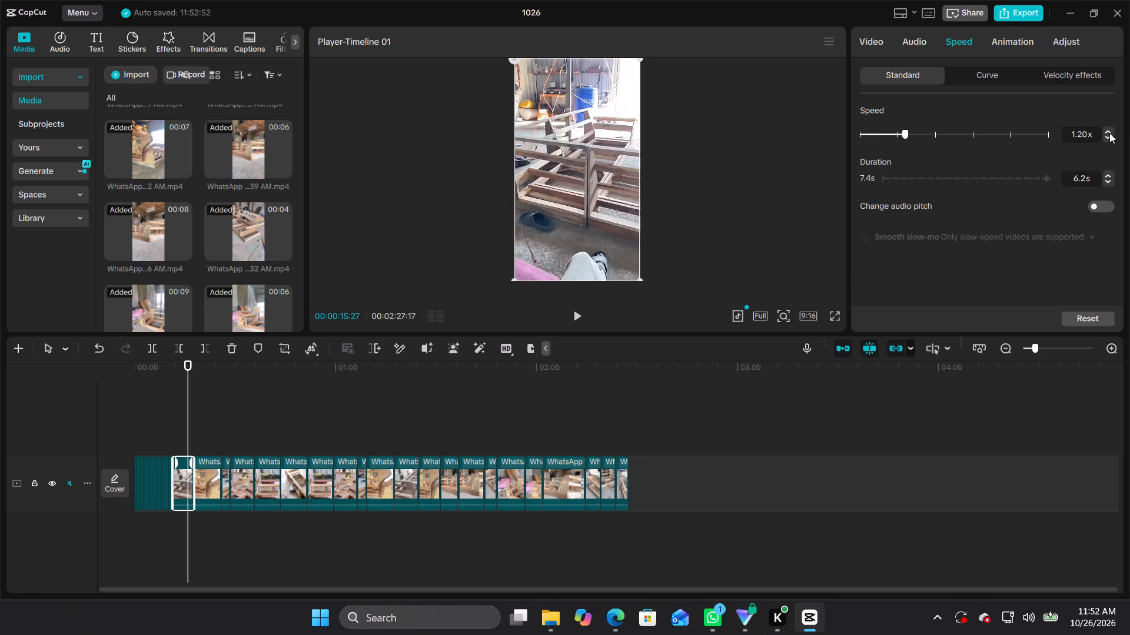
click(995, 71)
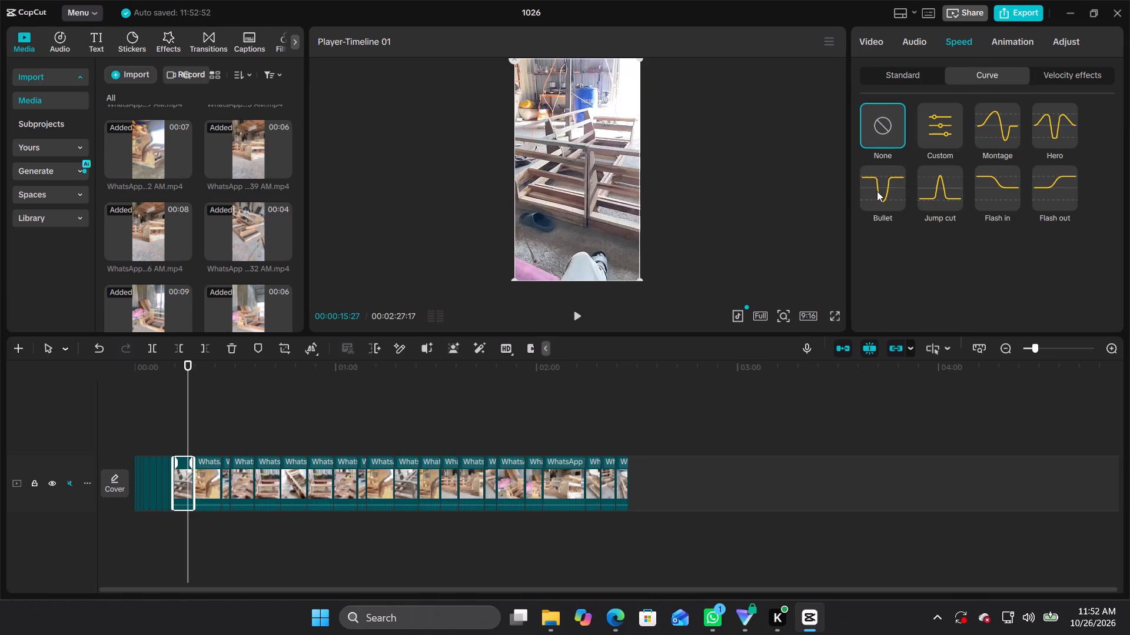
click(946, 184)
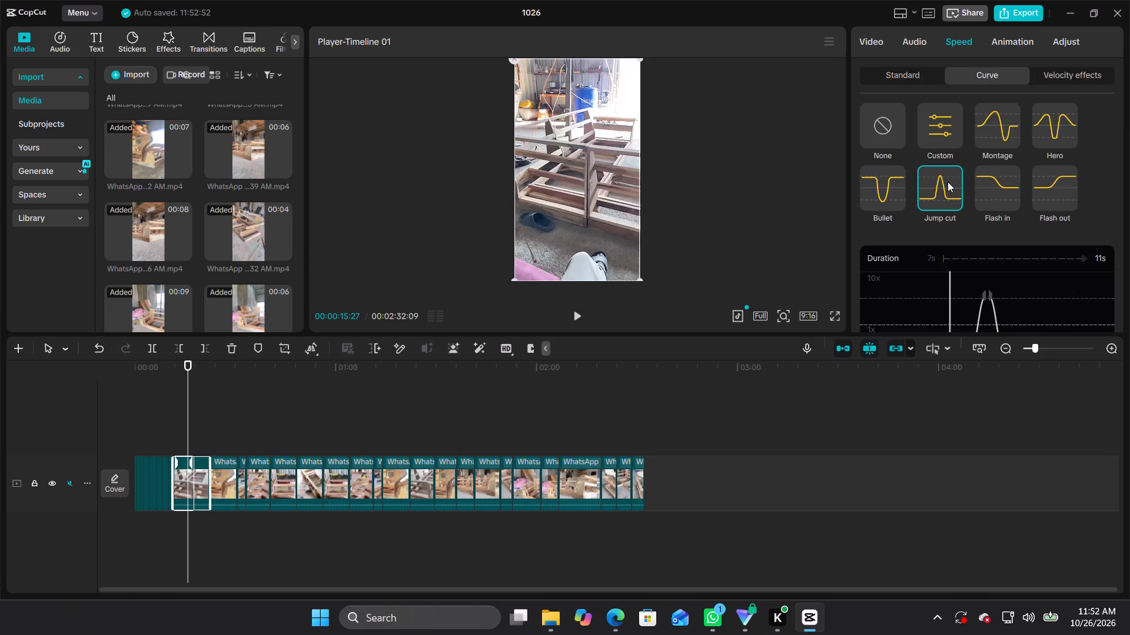
scroll(962, 267, down, 1)
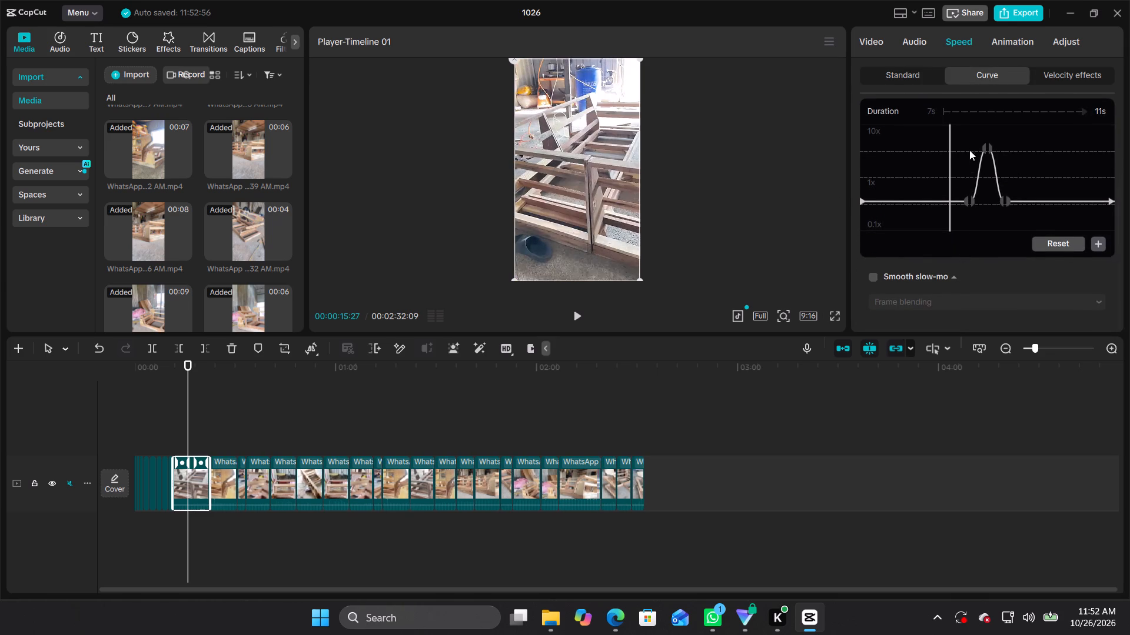
Widen the ninth clip's Jump cut hump by moving its two low points outward toward the clip's start and end, previewing the result.
drag(984, 142, 984, 125)
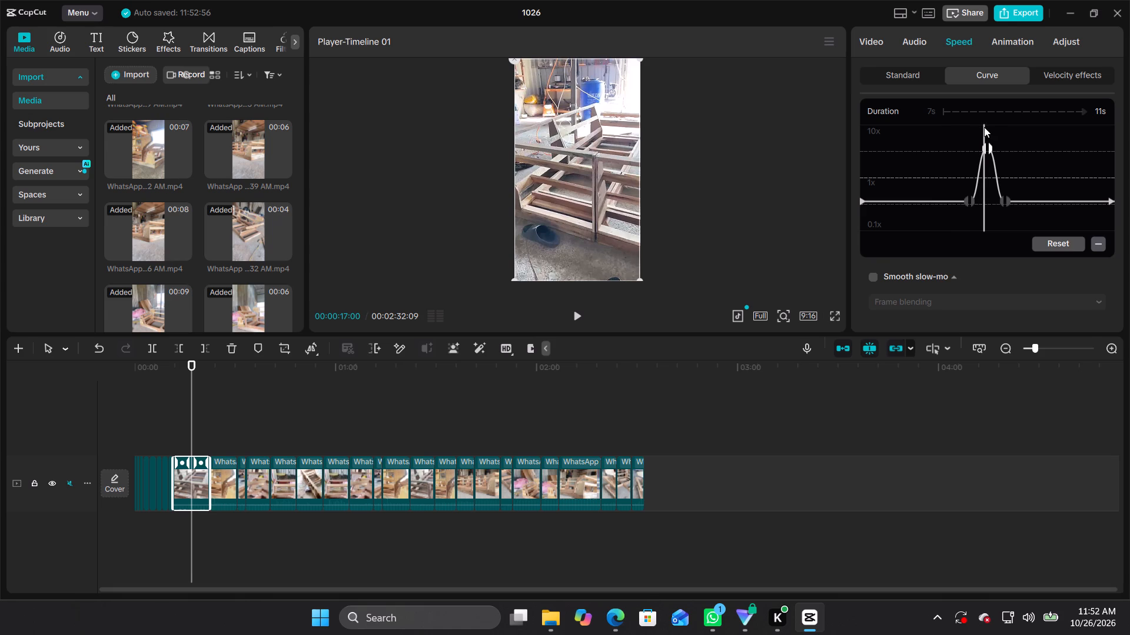
drag(969, 196, 945, 206)
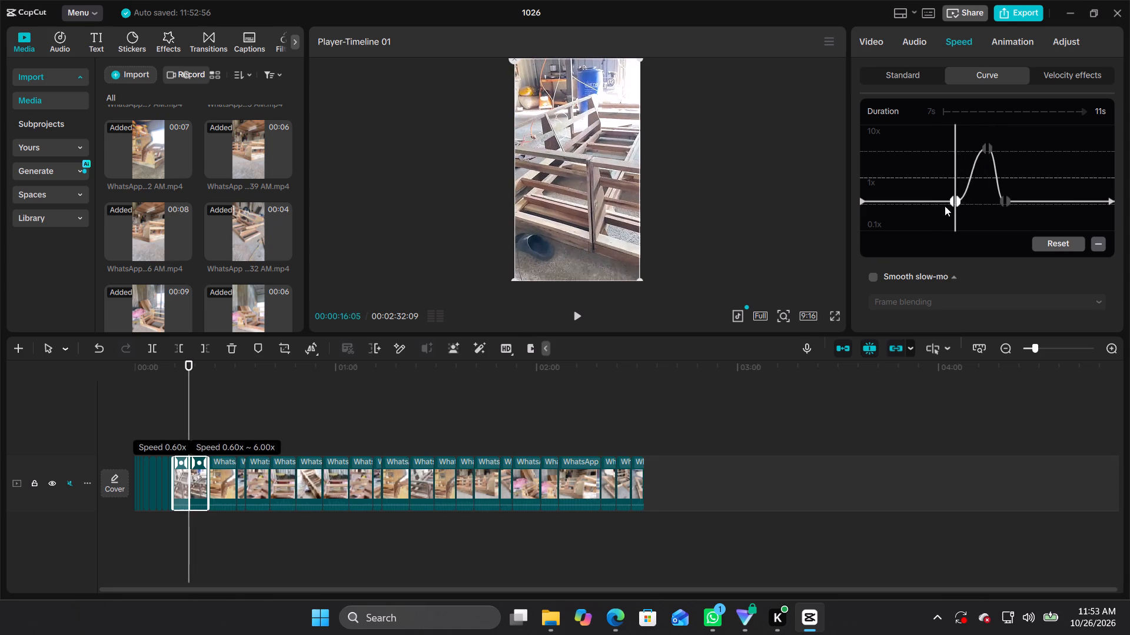
drag(945, 206, 940, 206)
drag(1005, 201, 1016, 200)
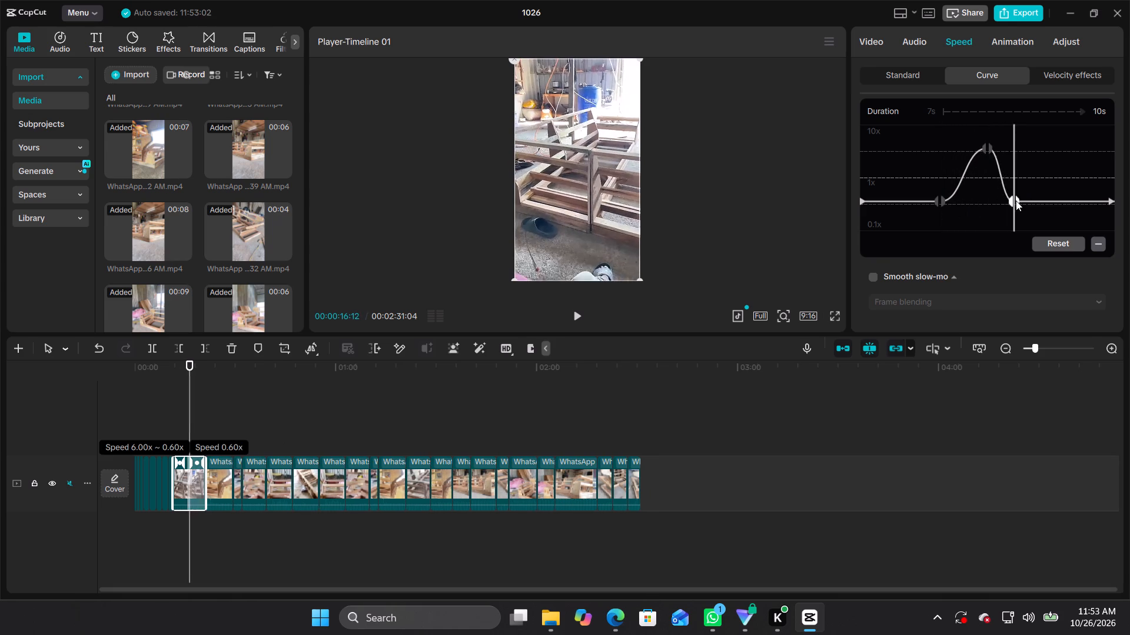
drag(1016, 200, 1031, 201)
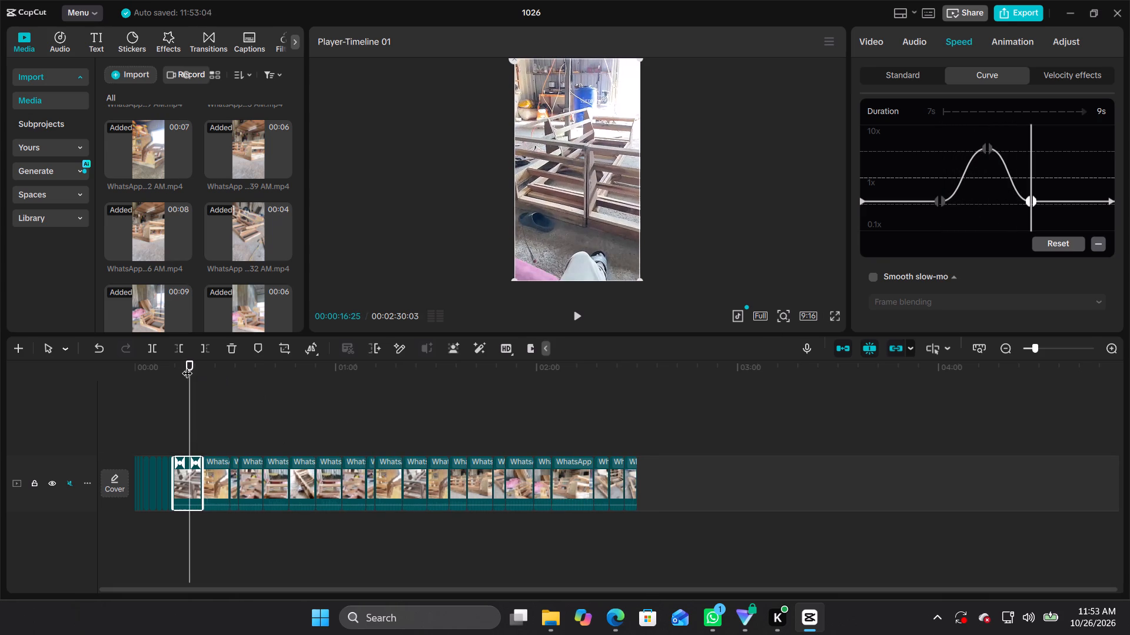
drag(190, 360, 178, 367)
click(580, 313)
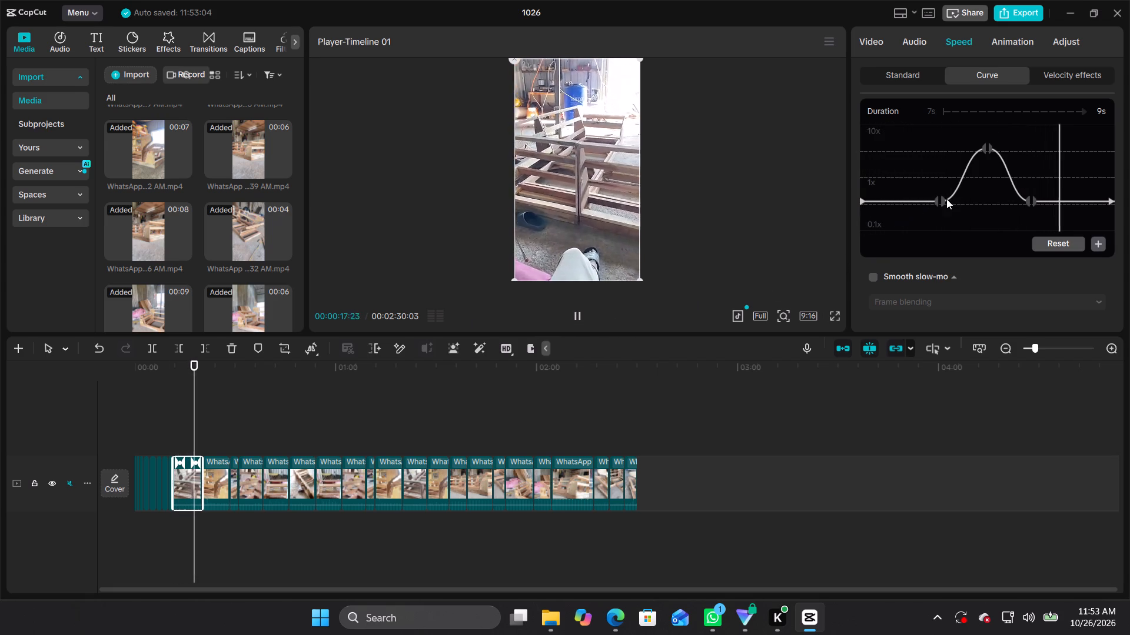
drag(941, 202, 907, 202)
click(579, 313)
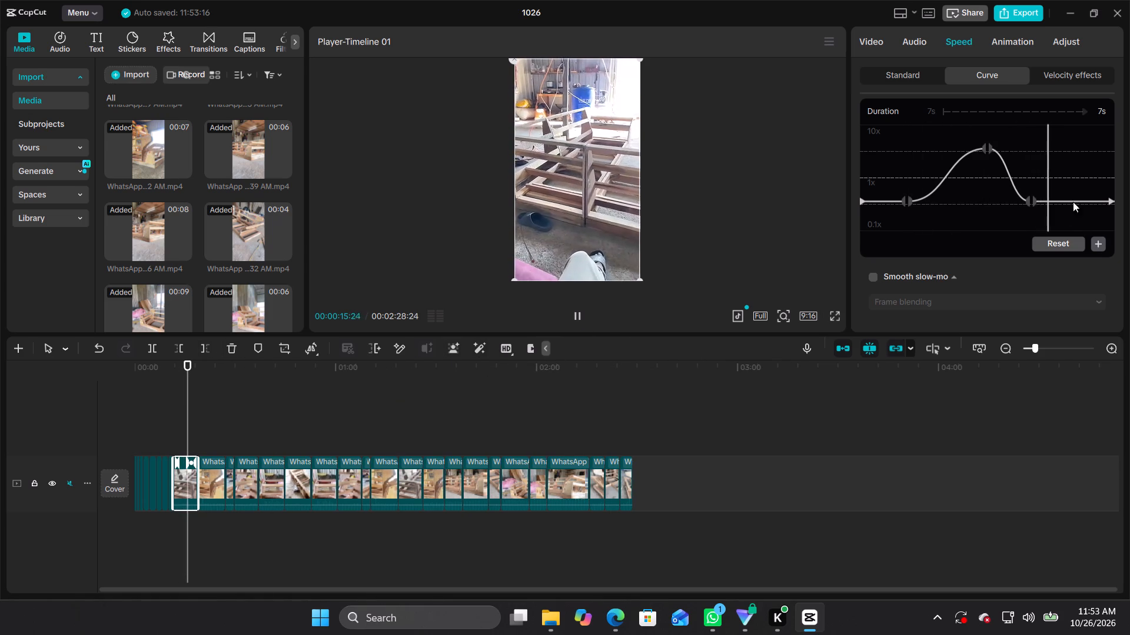
drag(1031, 199, 1081, 199)
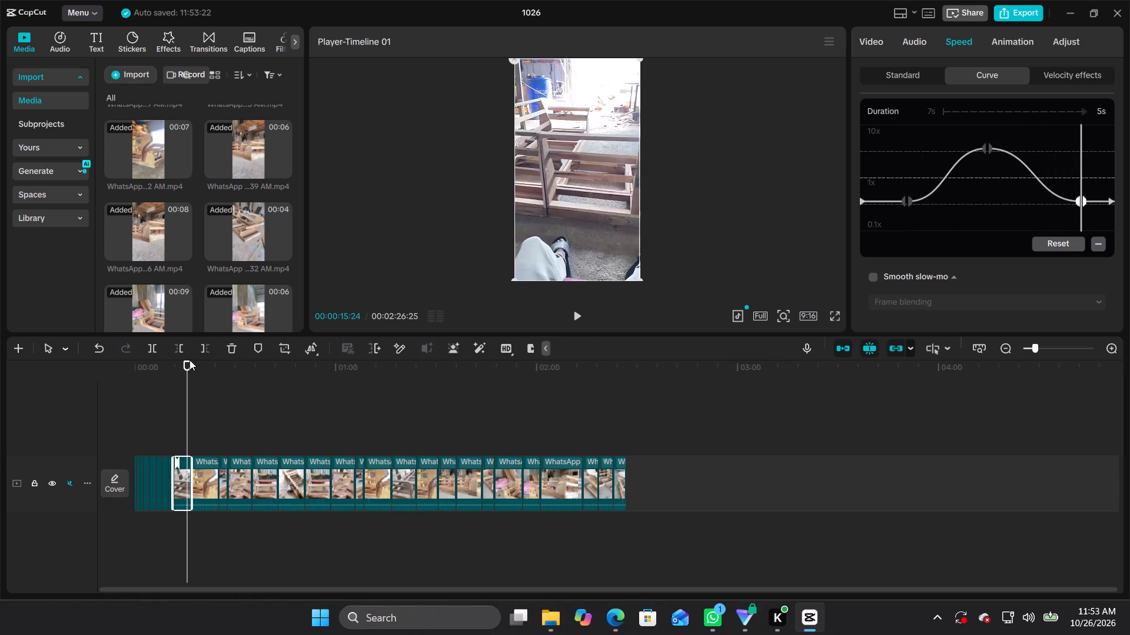
drag(187, 360, 171, 367)
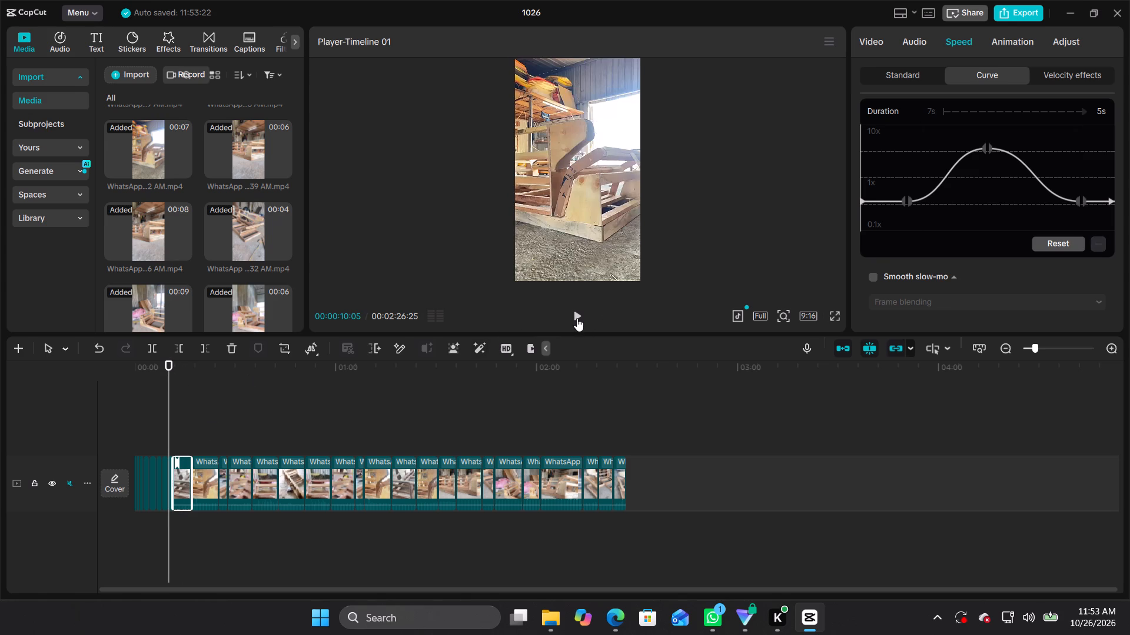
click(575, 316)
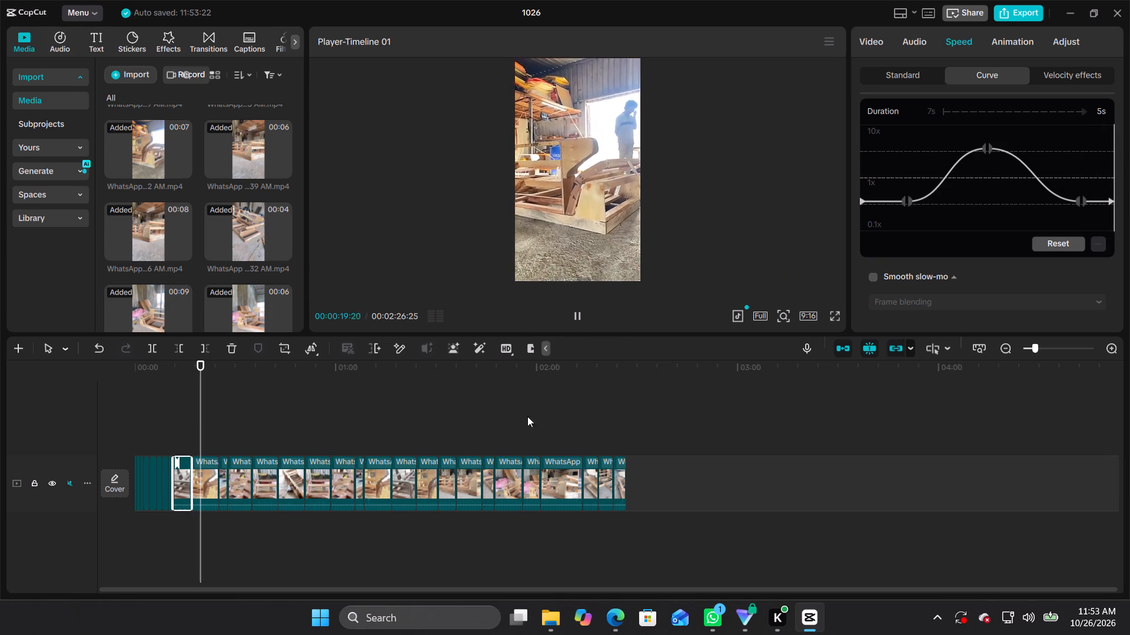
Raise the first low point of the ninth clip's speed curve to slightly below 1x.
click(944, 196)
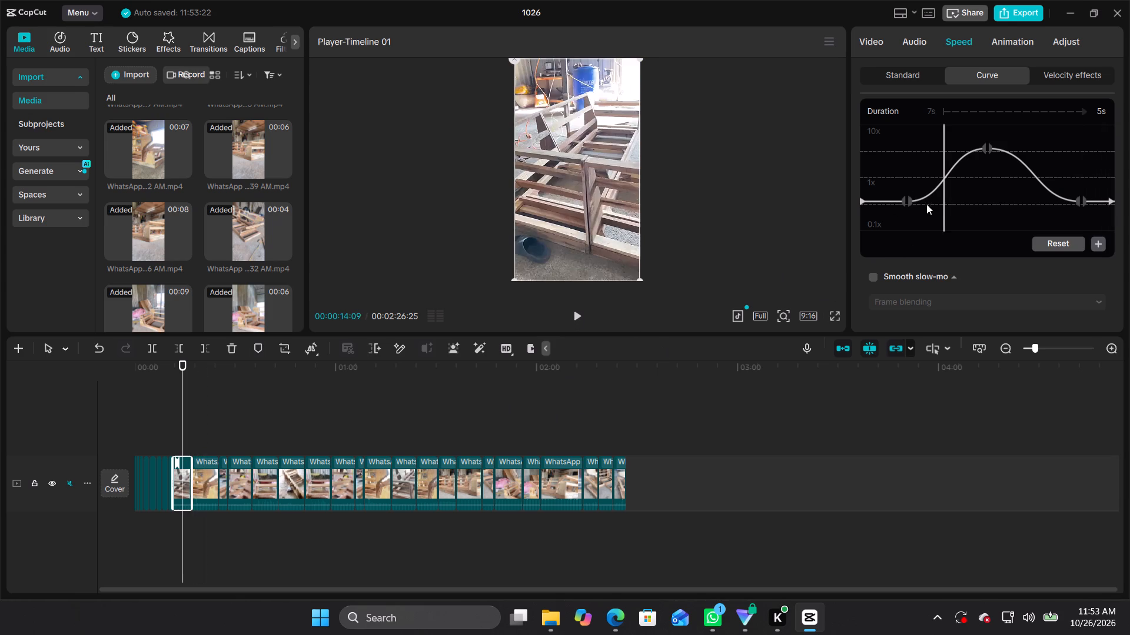
drag(906, 203, 900, 196)
drag(909, 198, 902, 186)
drag(903, 201, 903, 199)
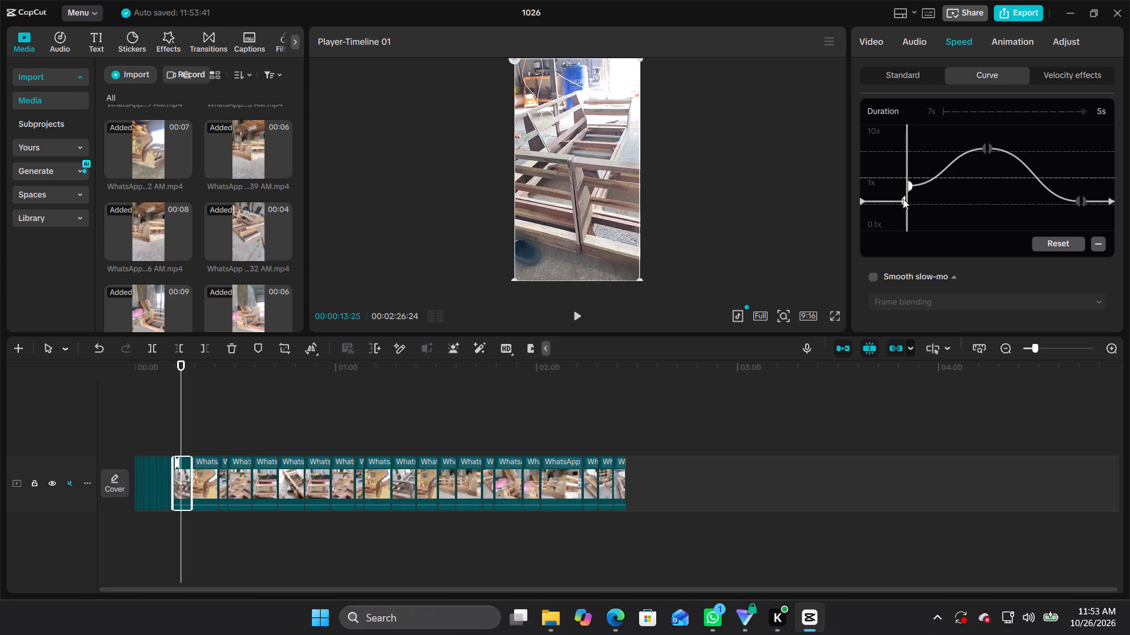
drag(903, 199, 900, 185)
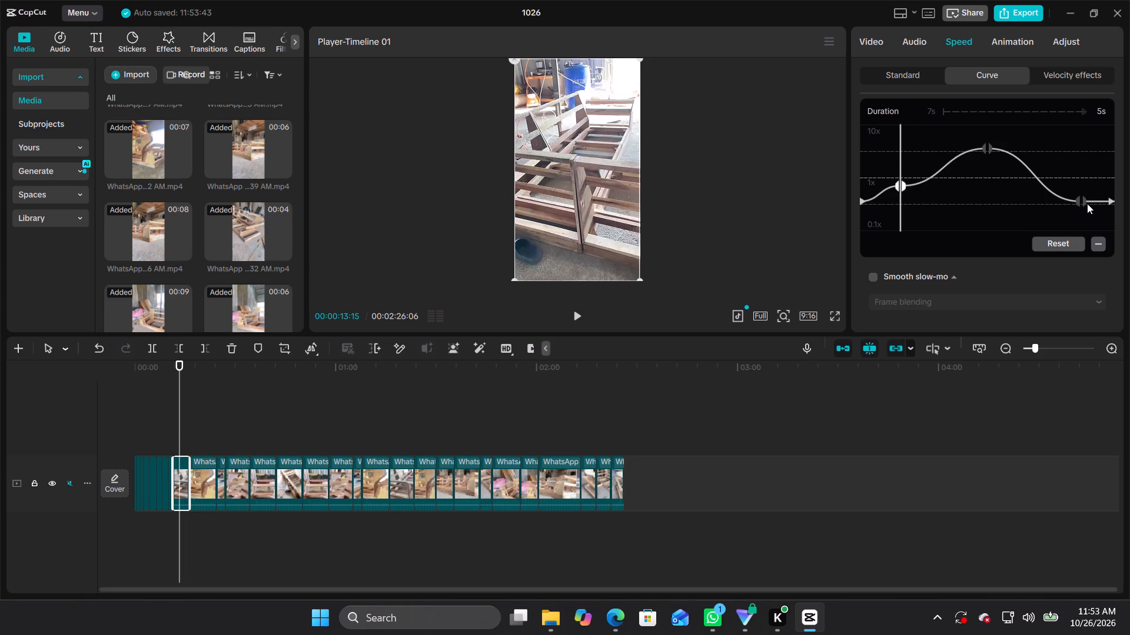
Raise the last low point of the ninth clip's curve to about 0.83x, near the clip's end, and preview the clip.
drag(1080, 199, 1084, 184)
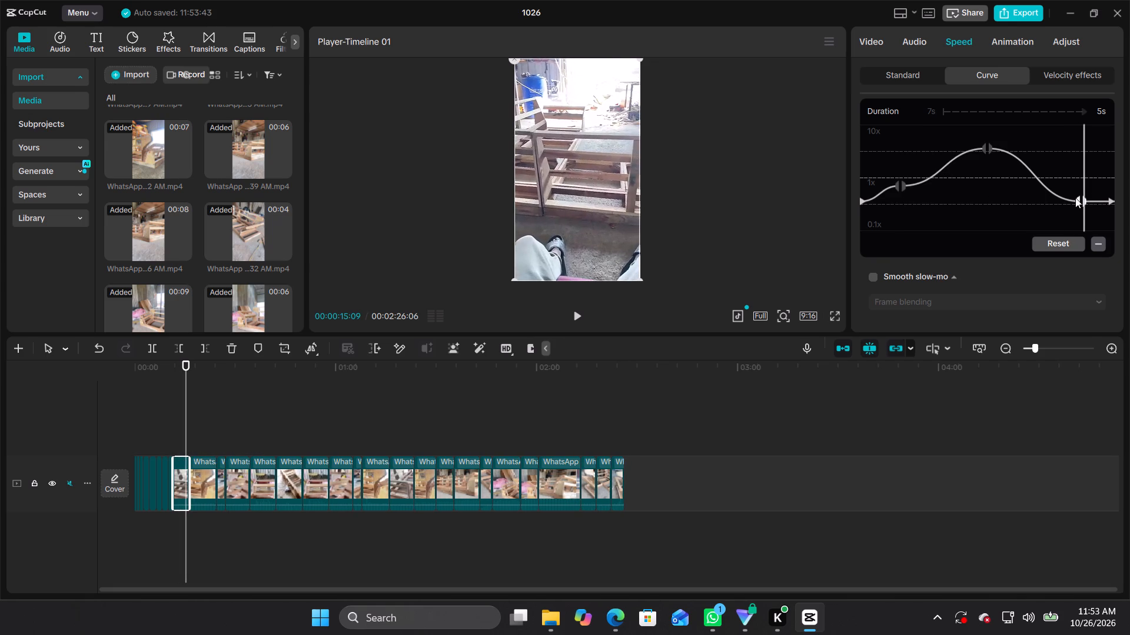
drag(1075, 198, 1075, 189)
drag(1076, 200, 1078, 200)
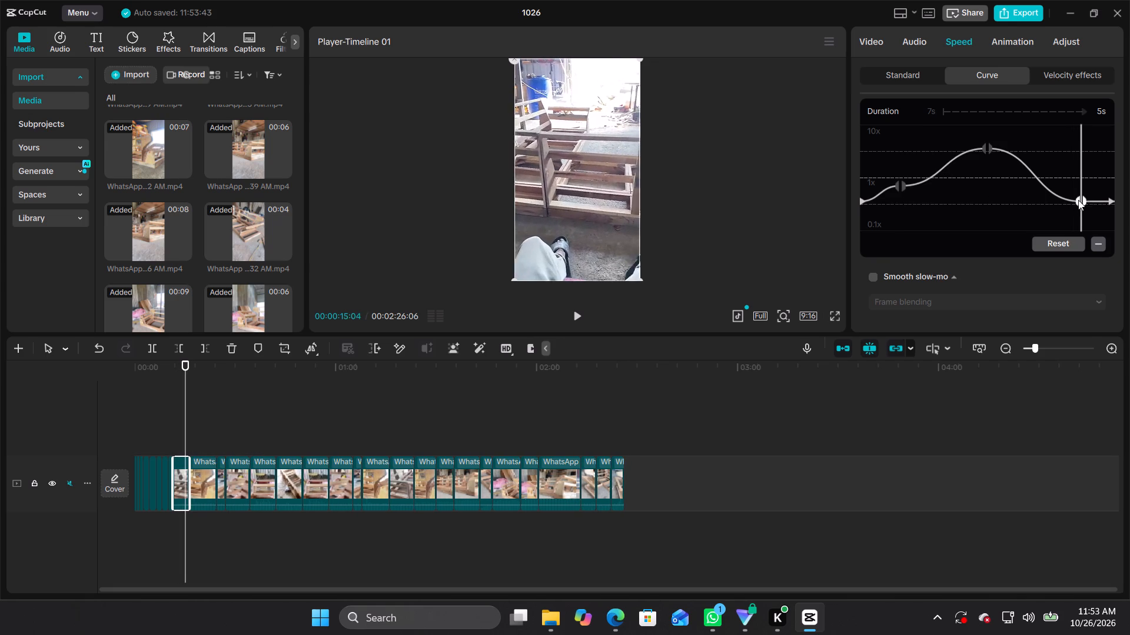
drag(1078, 200, 1082, 188)
click(1086, 200)
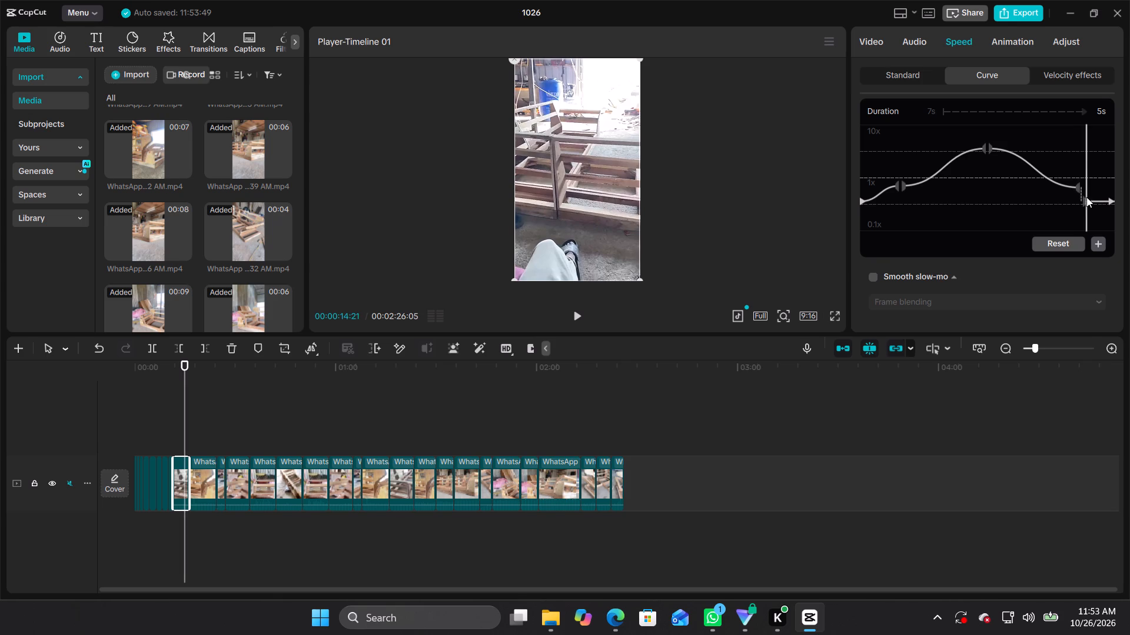
drag(1082, 200, 1087, 190)
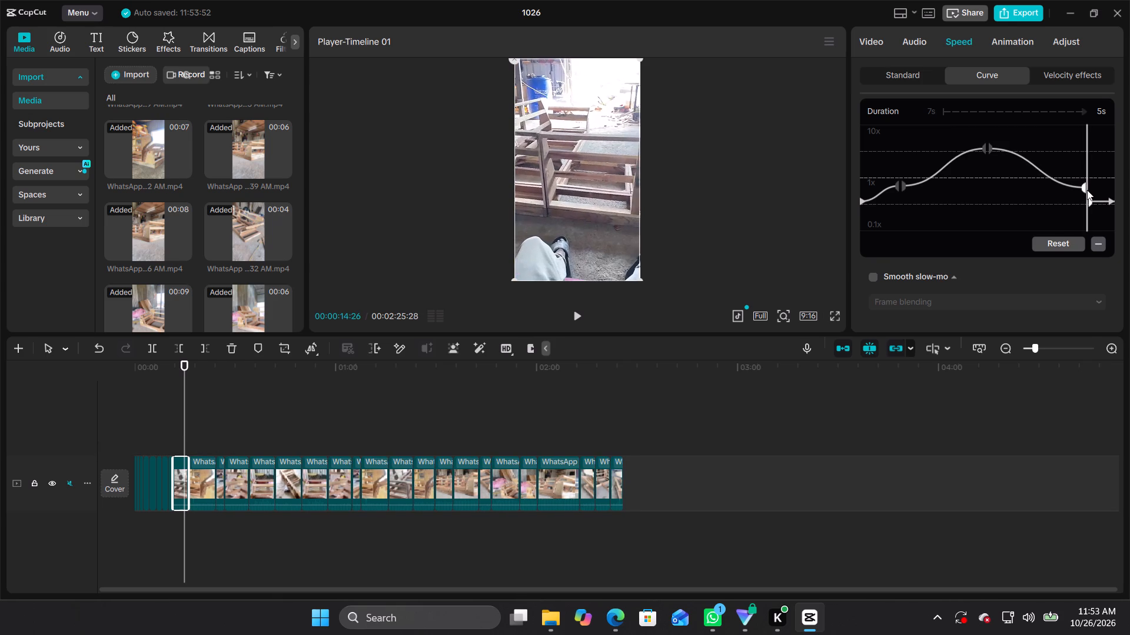
click(1088, 199)
drag(1091, 198, 1091, 188)
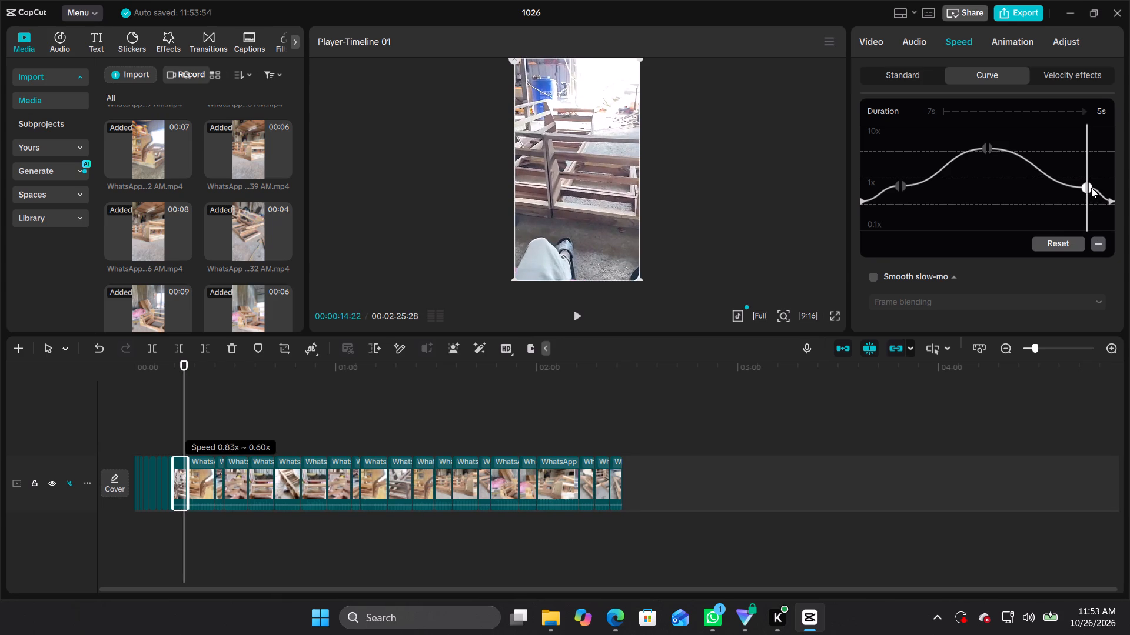
drag(1091, 188, 1091, 190)
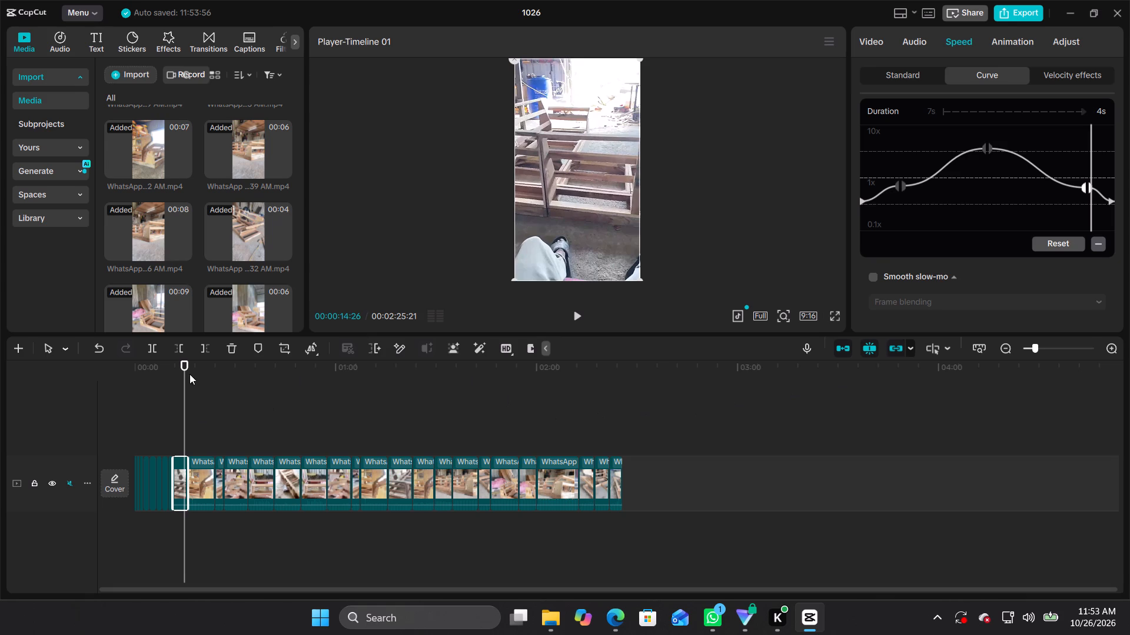
drag(187, 365, 174, 367)
click(575, 314)
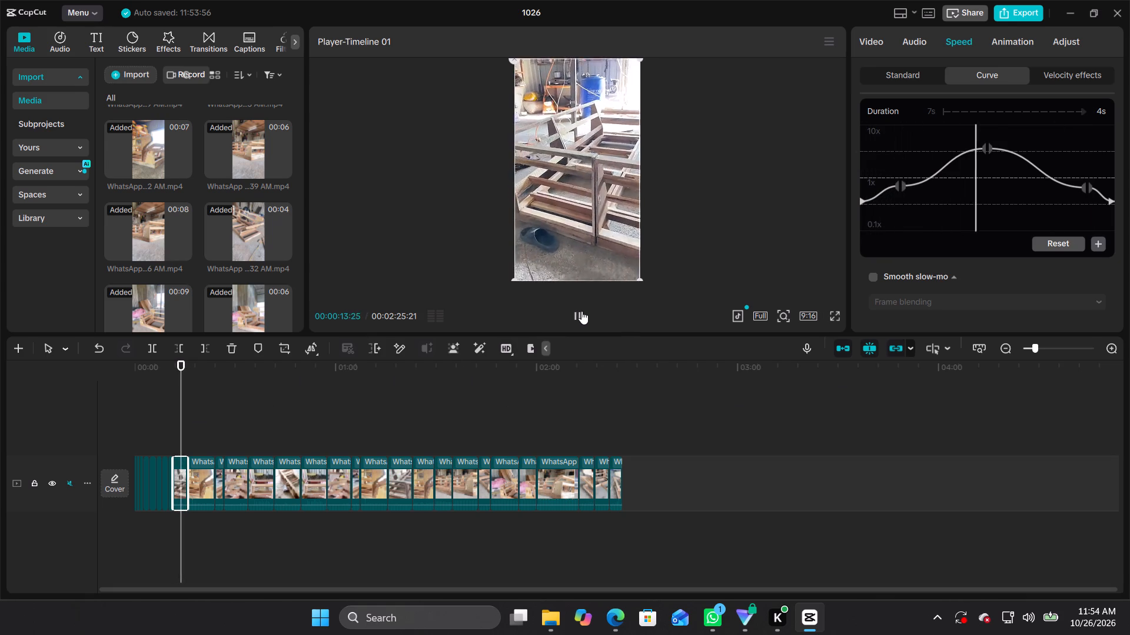
Enable Smooth slow-mo with Frame blending on the ninth clip.
click(184, 477)
click(206, 479)
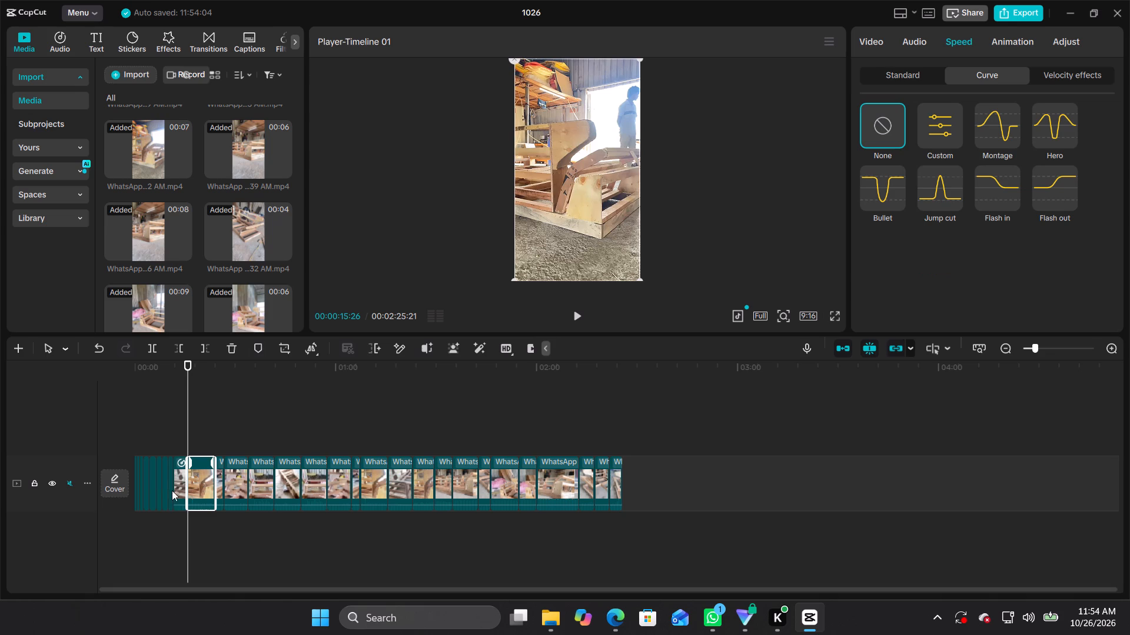
click(182, 485)
scroll(927, 285, down, 3)
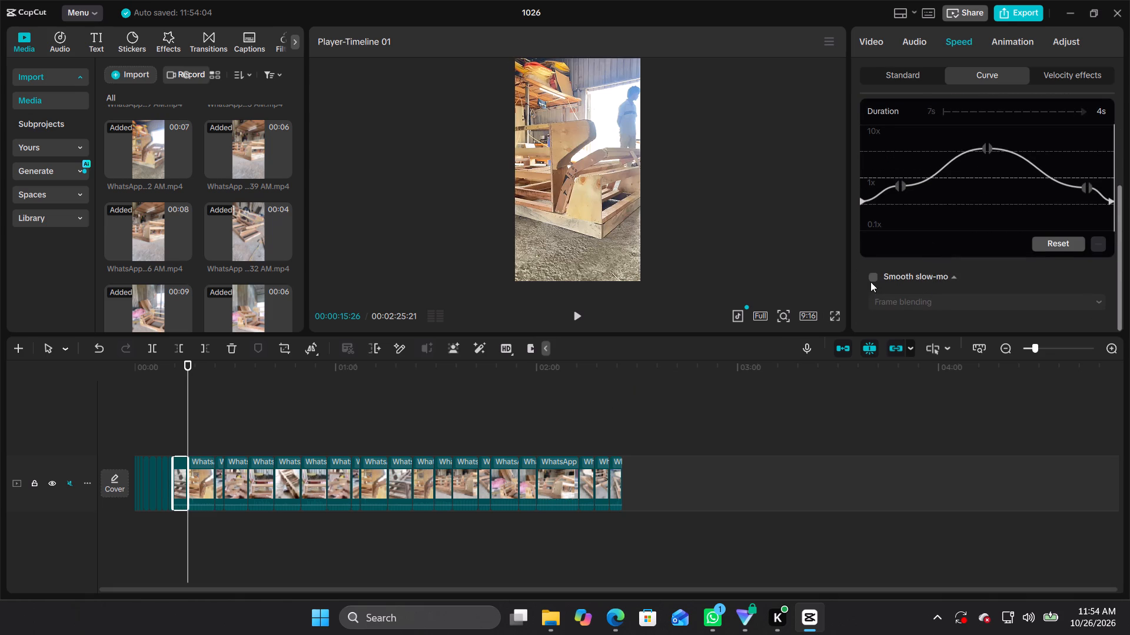
click(870, 270)
click(872, 275)
Set the tenth clip's standard speed to 1.10x and apply the Bullet speed curve to it.
click(199, 486)
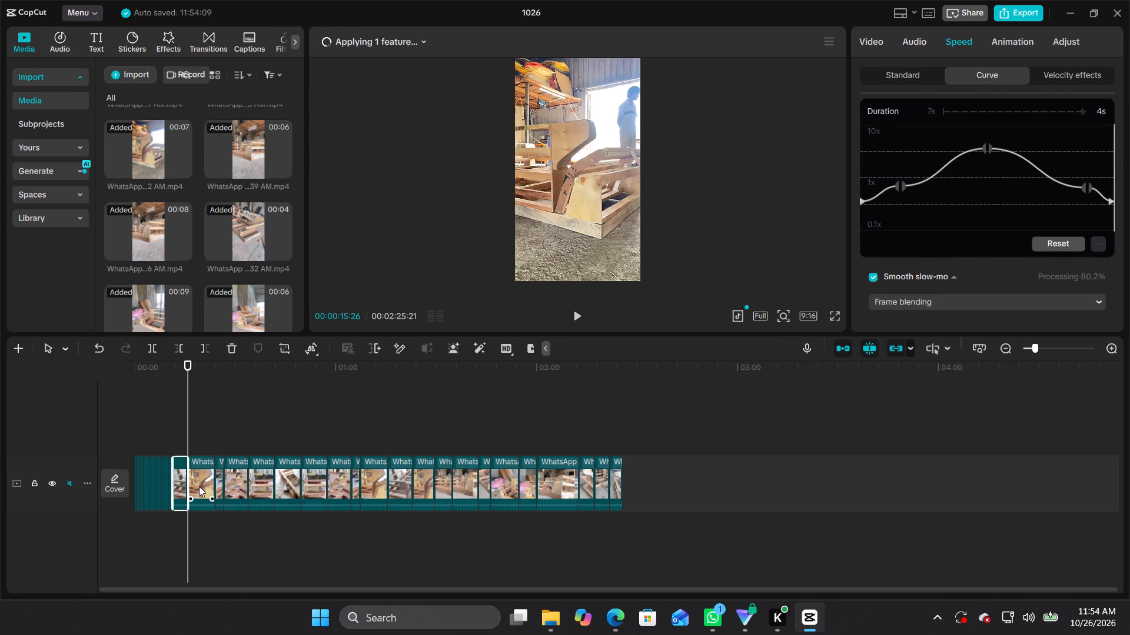
click(886, 186)
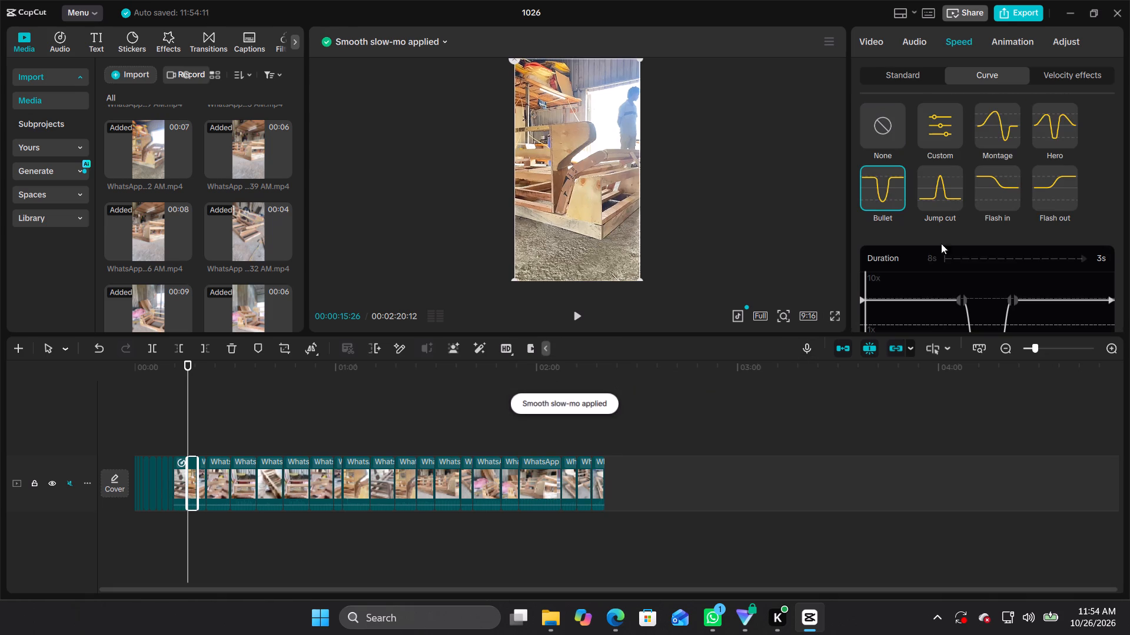
click(922, 80)
double_click(1105, 129)
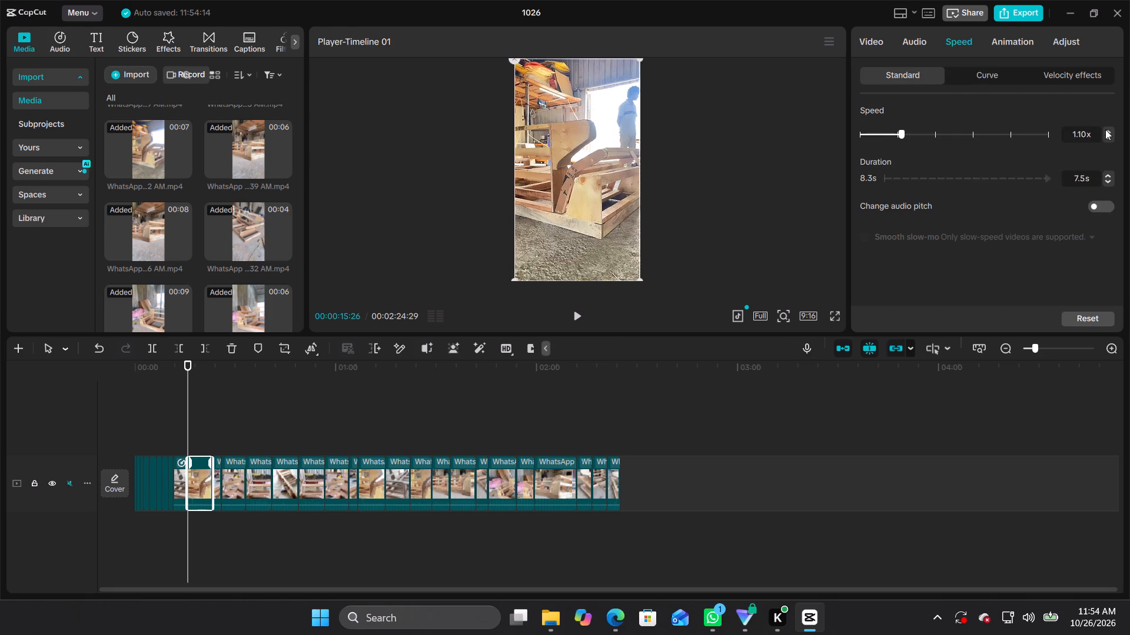
click(973, 76)
click(878, 202)
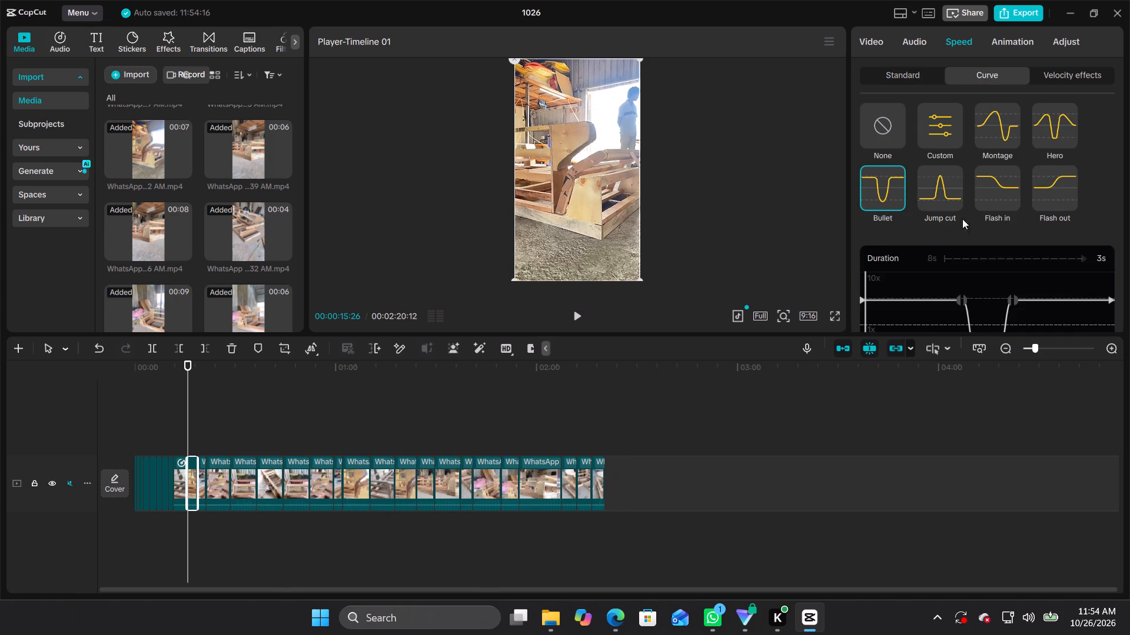
Remove the two upper inner points and the first low point from the tenth clip's curve, and centre the remaining low point.
scroll(1029, 276, down, 2)
click(968, 157)
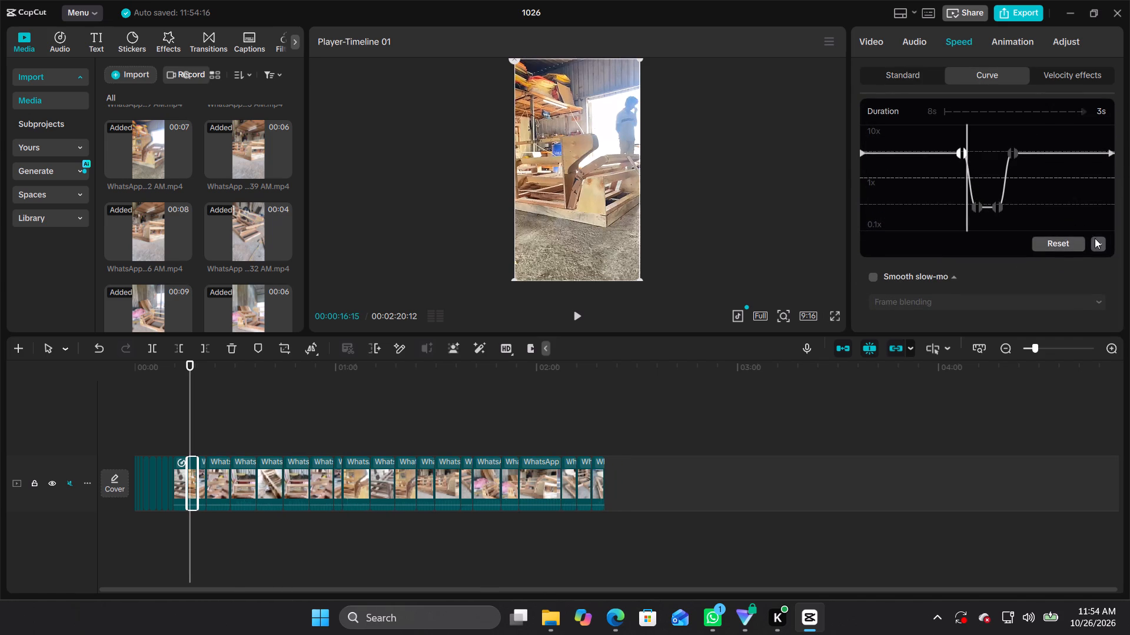
click(1095, 238)
click(1015, 155)
click(1093, 243)
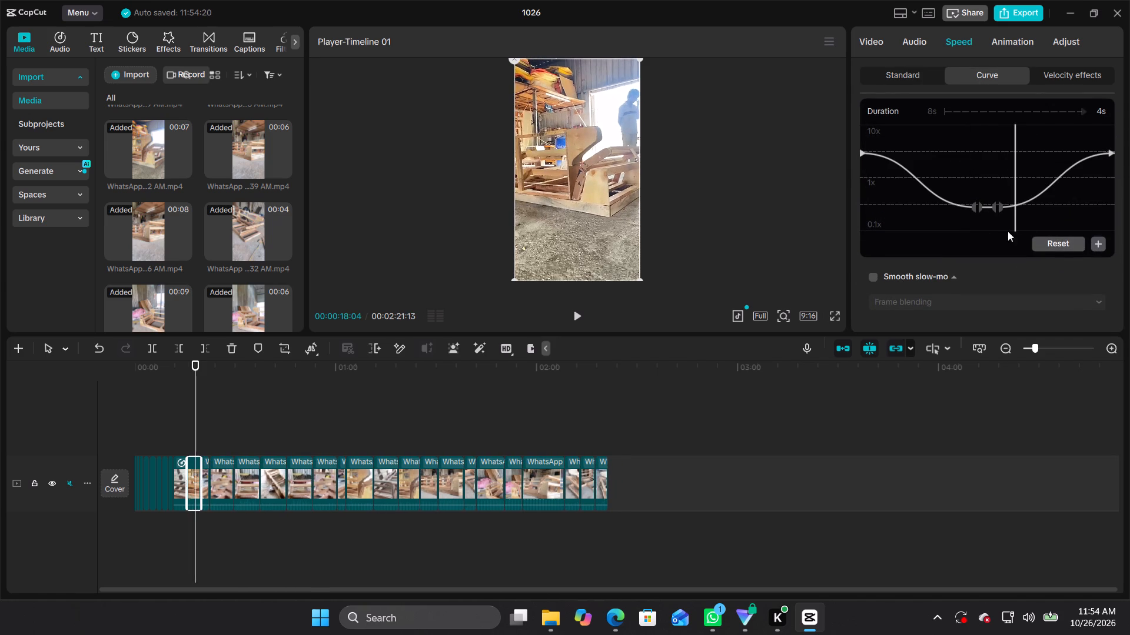
click(981, 203)
click(1099, 245)
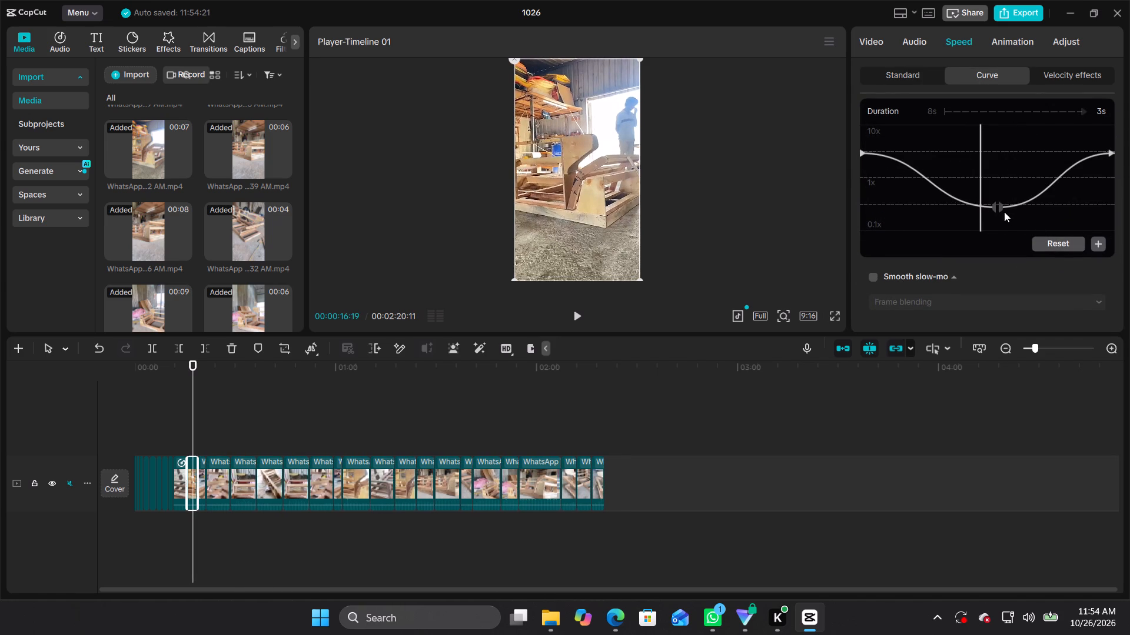
drag(996, 208, 985, 209)
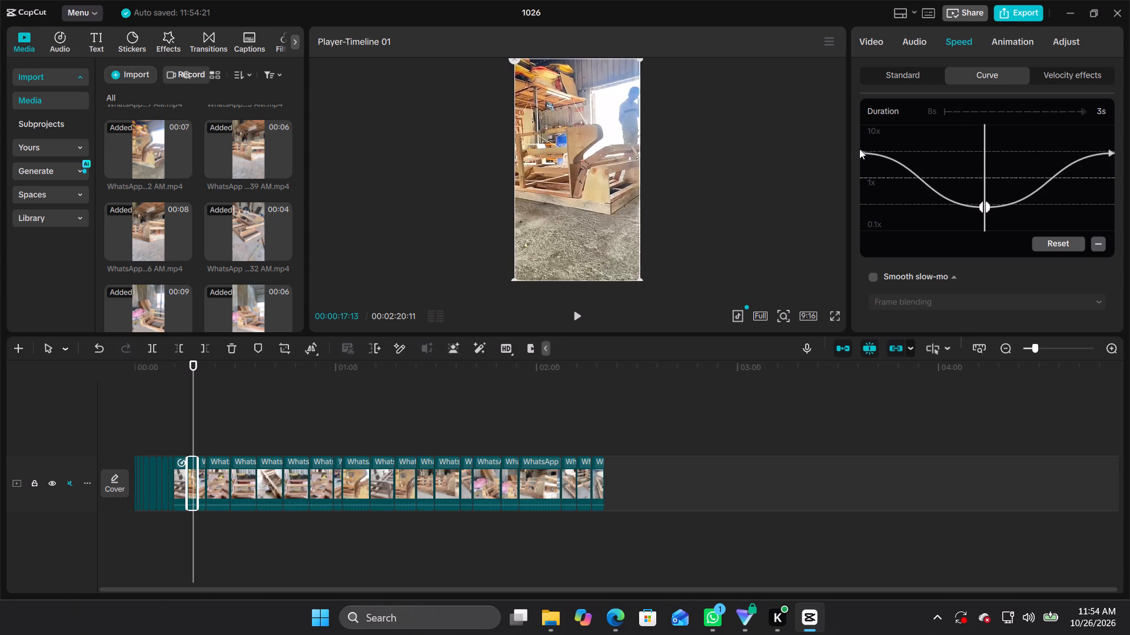
Raise the tenth clip's curve start point to nearly 10x and its end point to slightly below that.
drag(859, 152, 866, 145)
drag(861, 158, 865, 148)
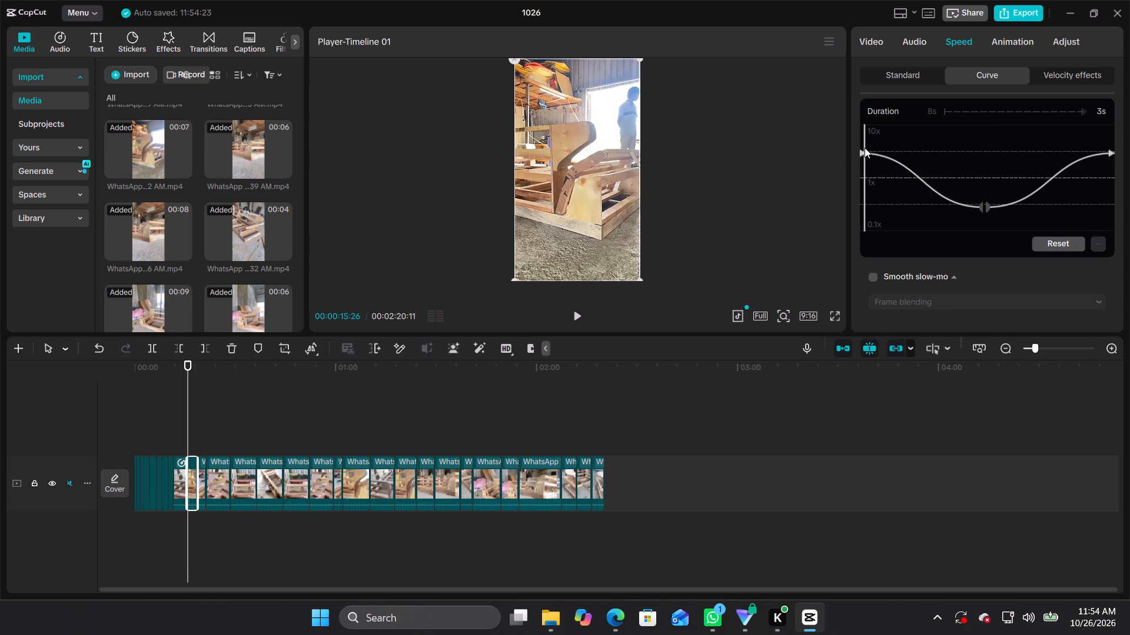
drag(865, 148, 865, 145)
drag(859, 156, 862, 143)
drag(861, 156, 870, 127)
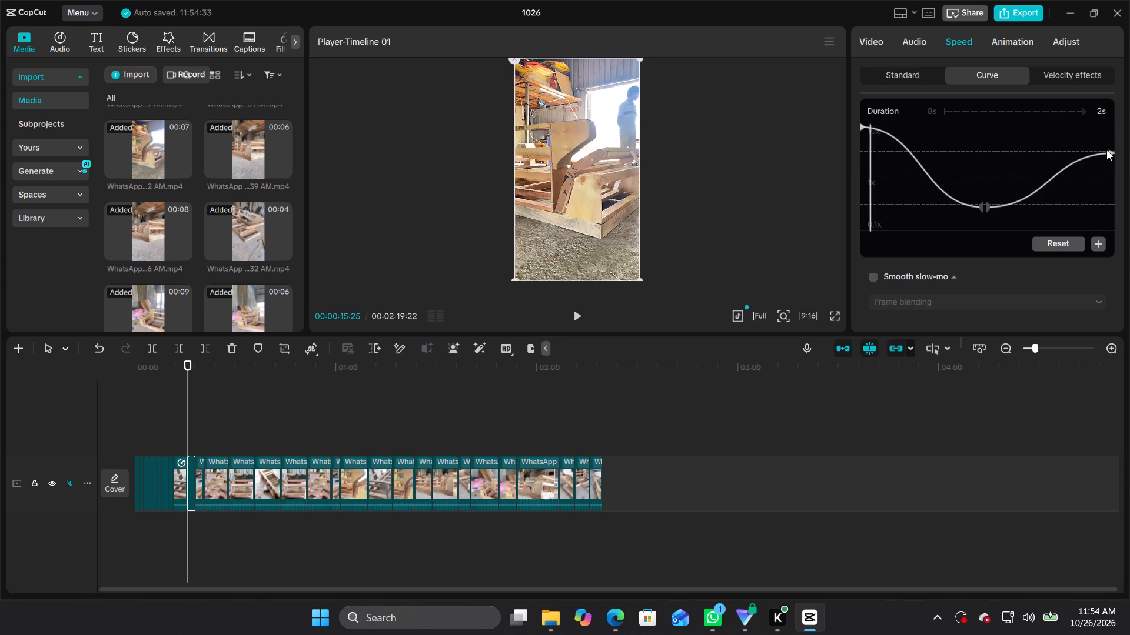
drag(1106, 150, 1111, 136)
drag(1111, 151, 1115, 131)
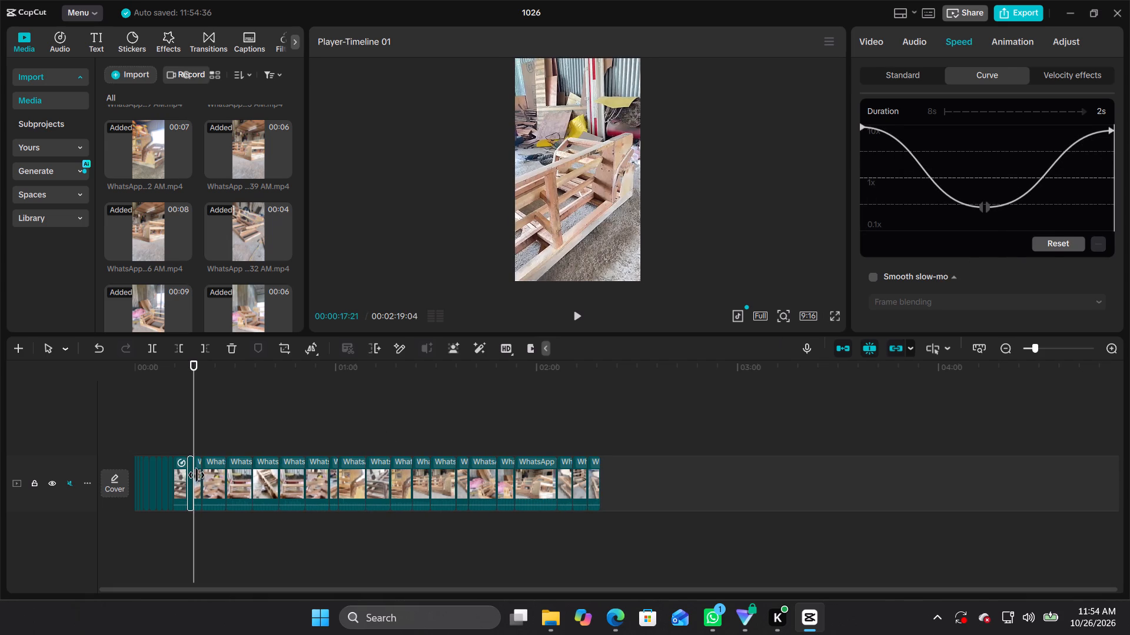
Apply the Bullet speed curve to the short eleventh clip.
click(197, 475)
click(208, 480)
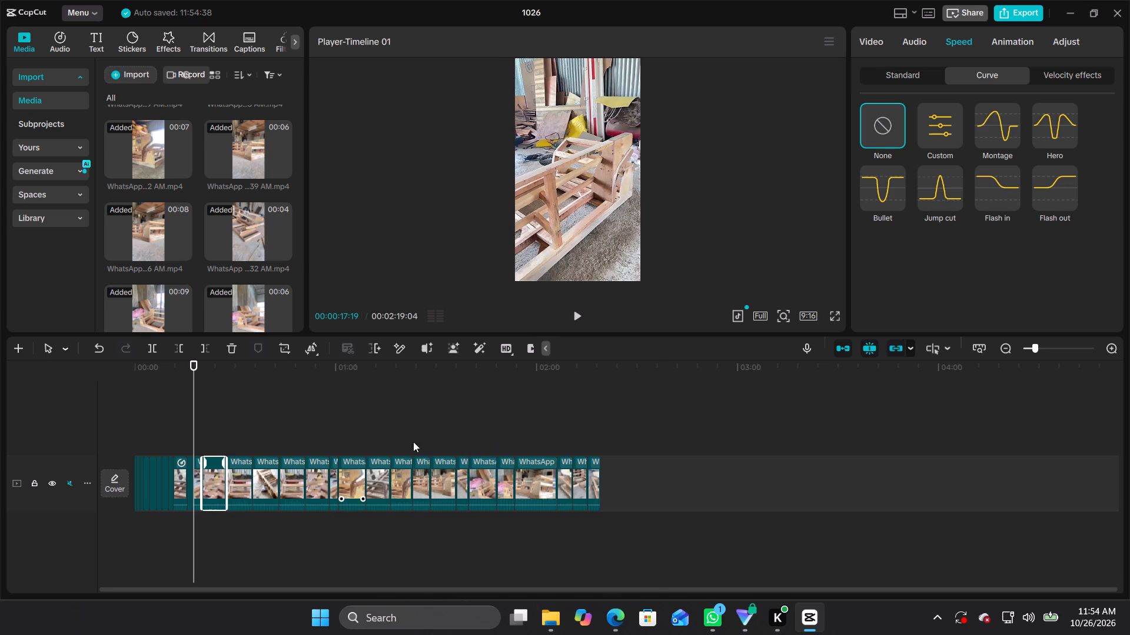
click(193, 480)
click(198, 480)
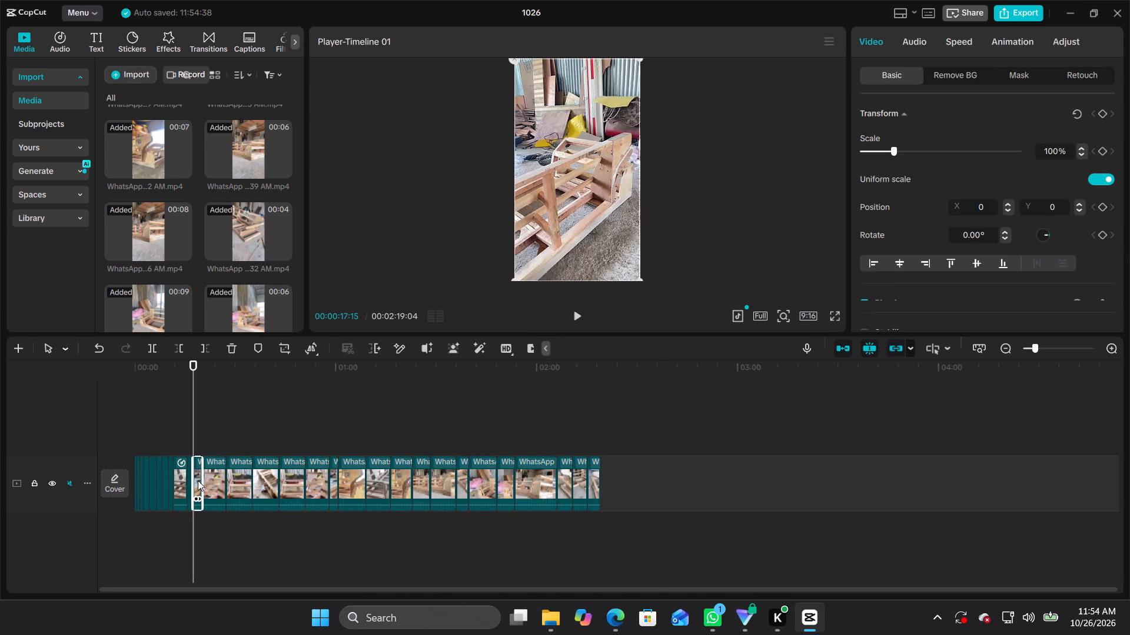
click(965, 39)
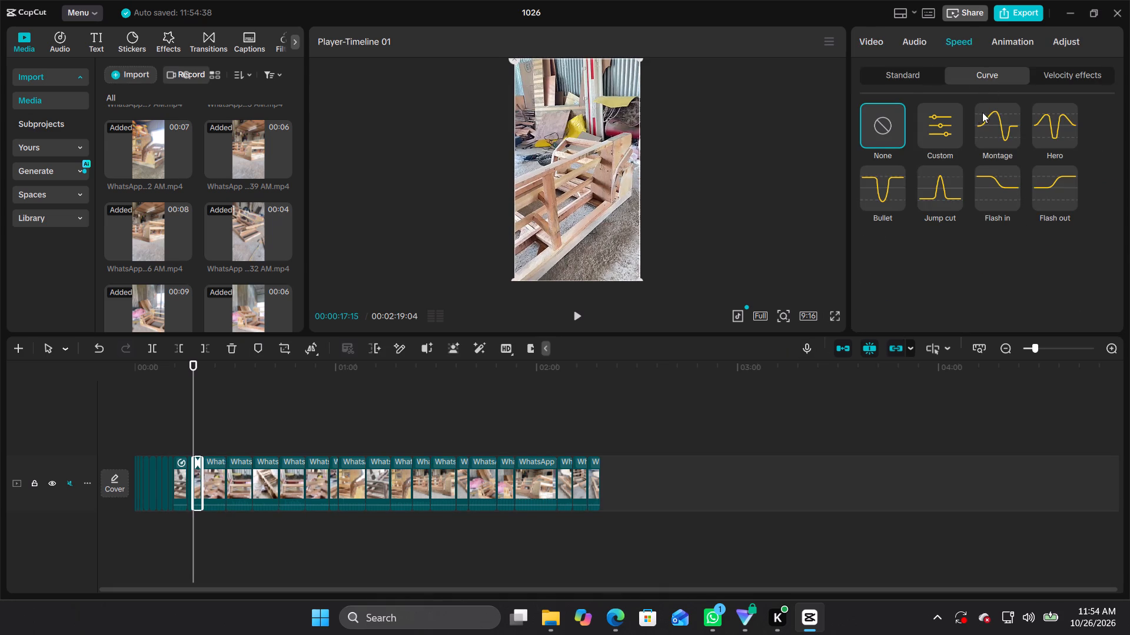
click(873, 189)
scroll(1073, 225, down, 1)
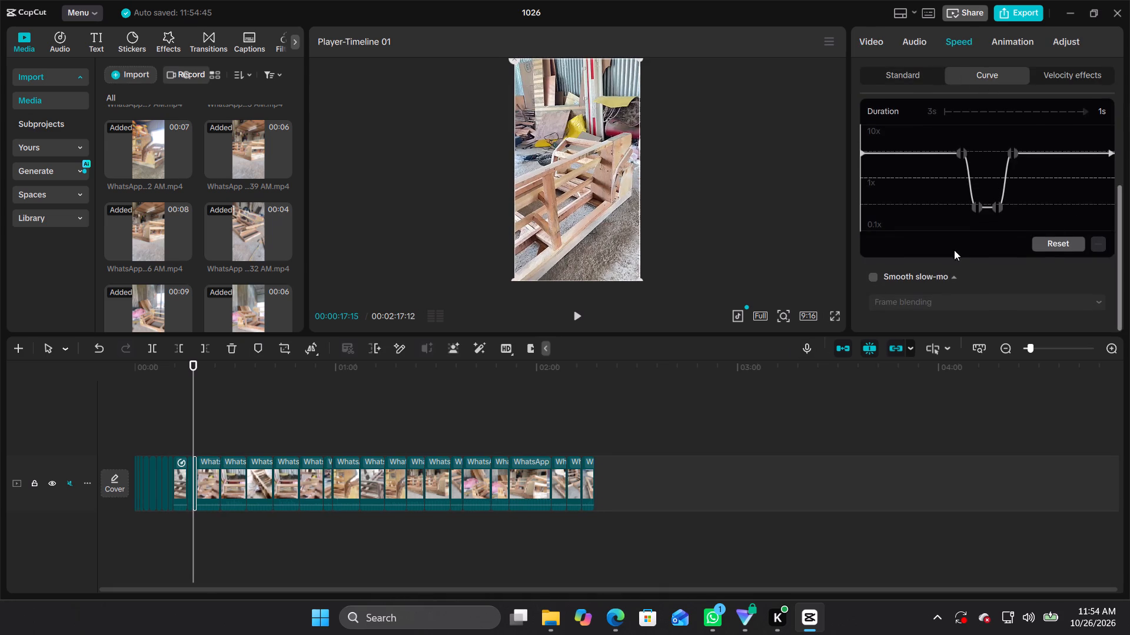
Go back to the tenth clip and enable Smooth slow-mo with Frame blending on it.
click(190, 486)
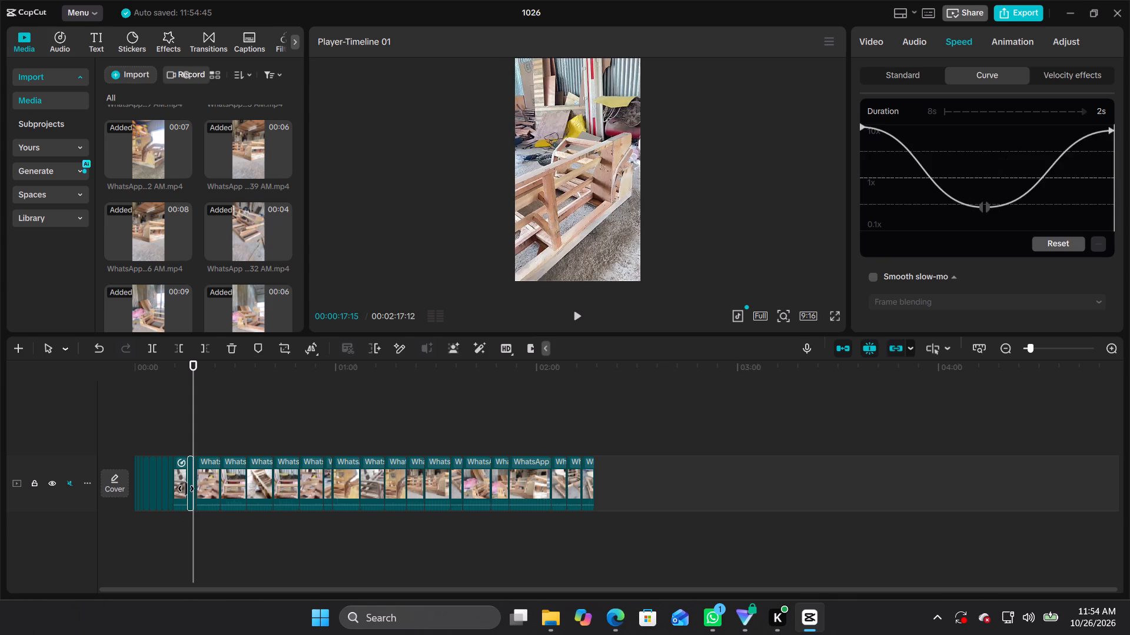
click(186, 489)
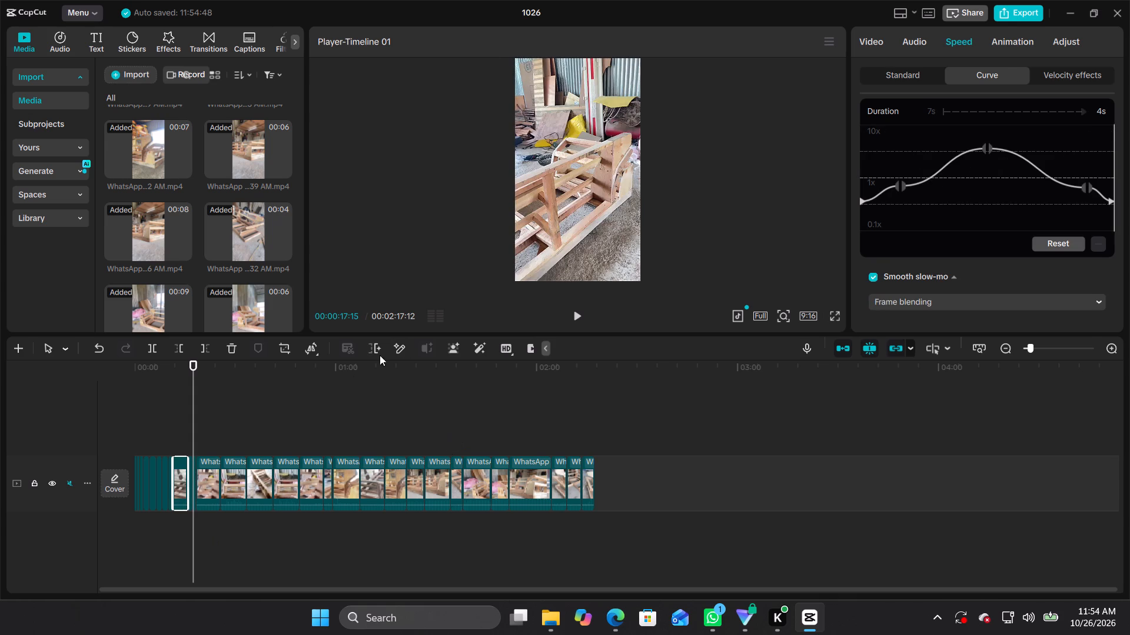
click(188, 356)
drag(197, 361, 197, 363)
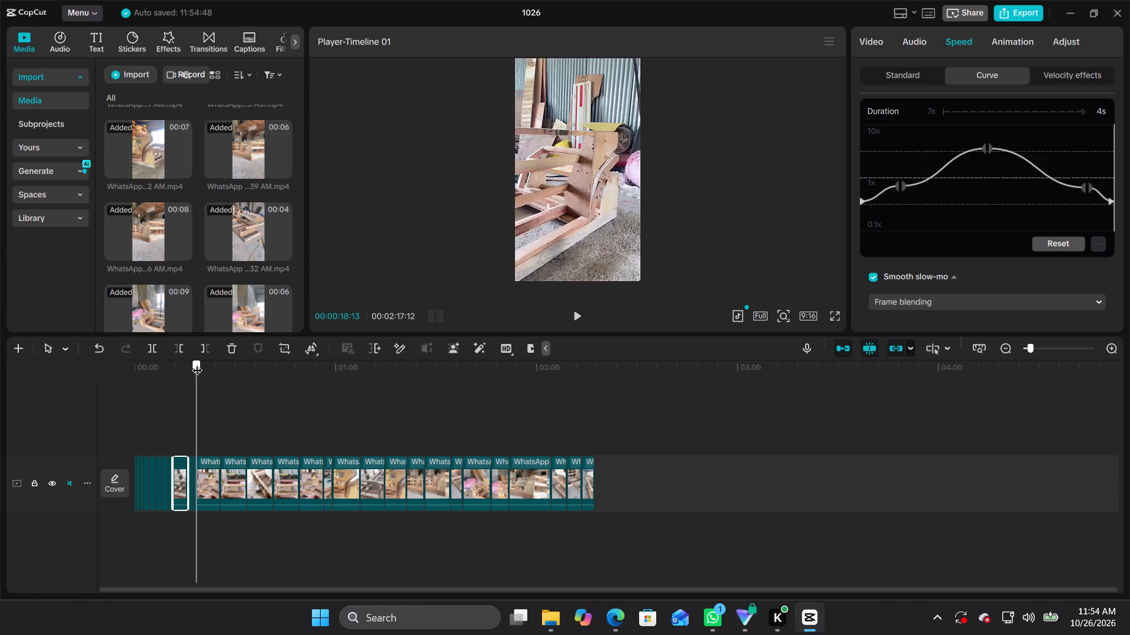
drag(197, 363, 175, 383)
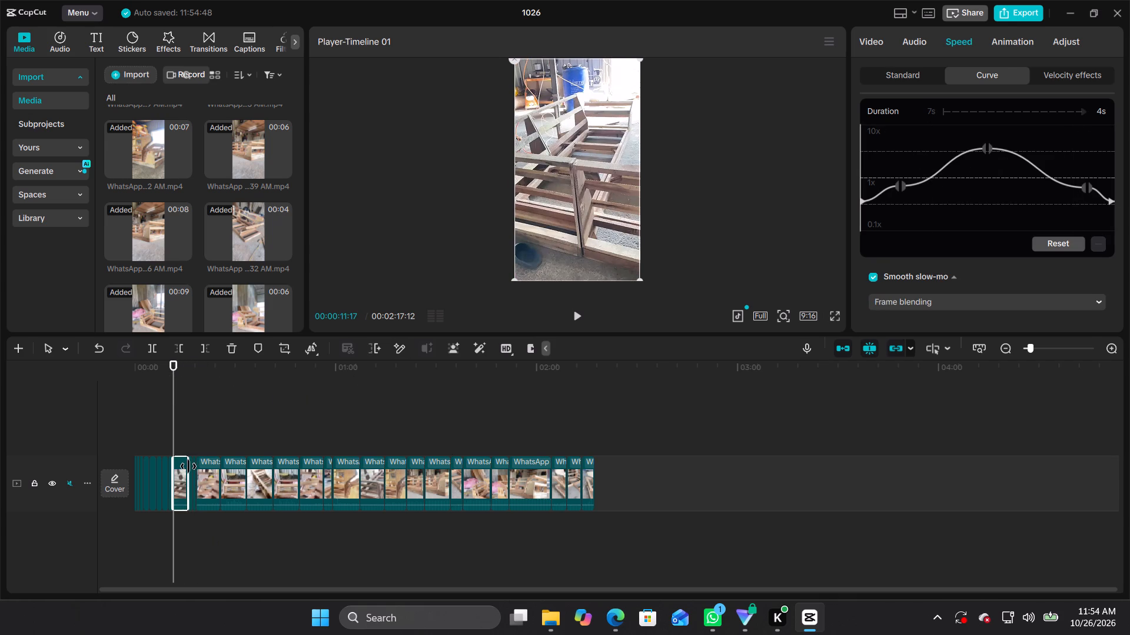
click(194, 467)
click(191, 469)
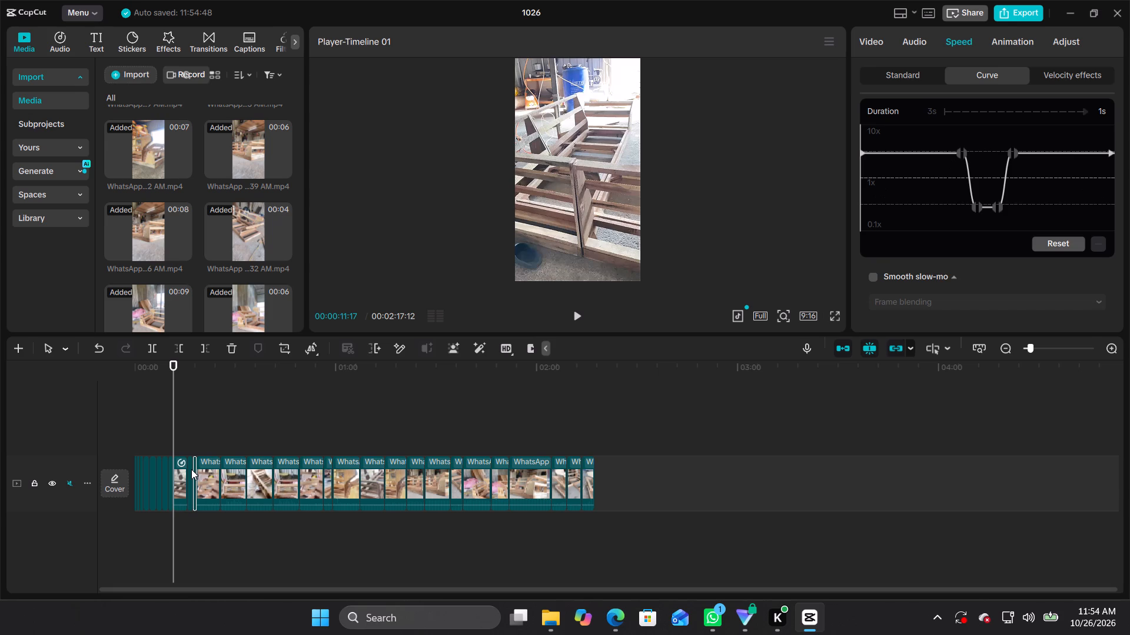
click(187, 479)
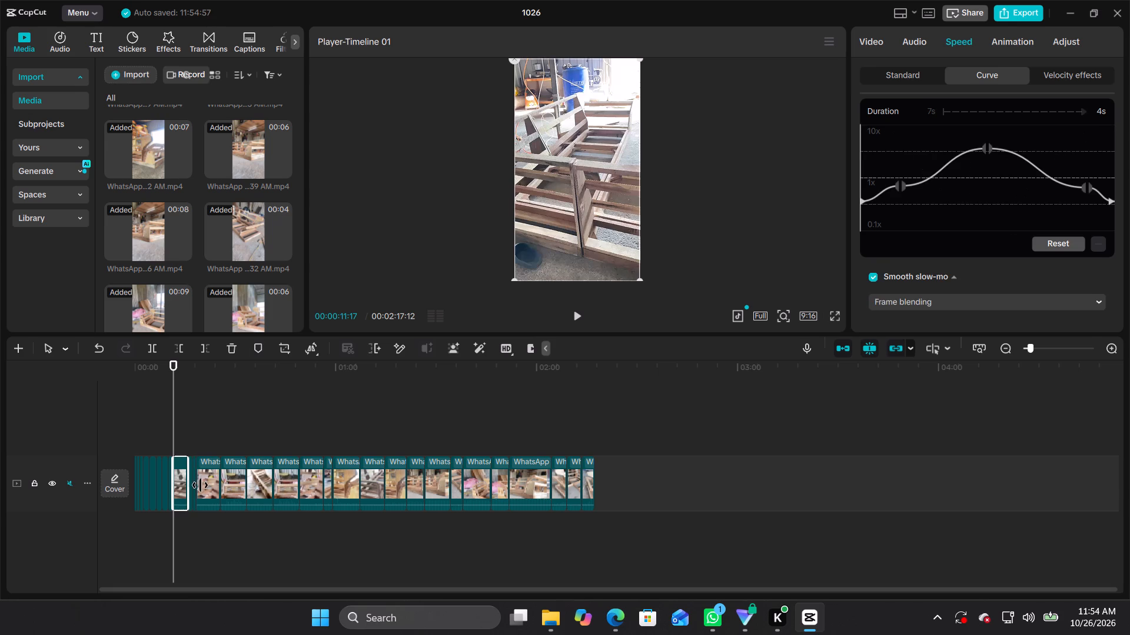
click(190, 494)
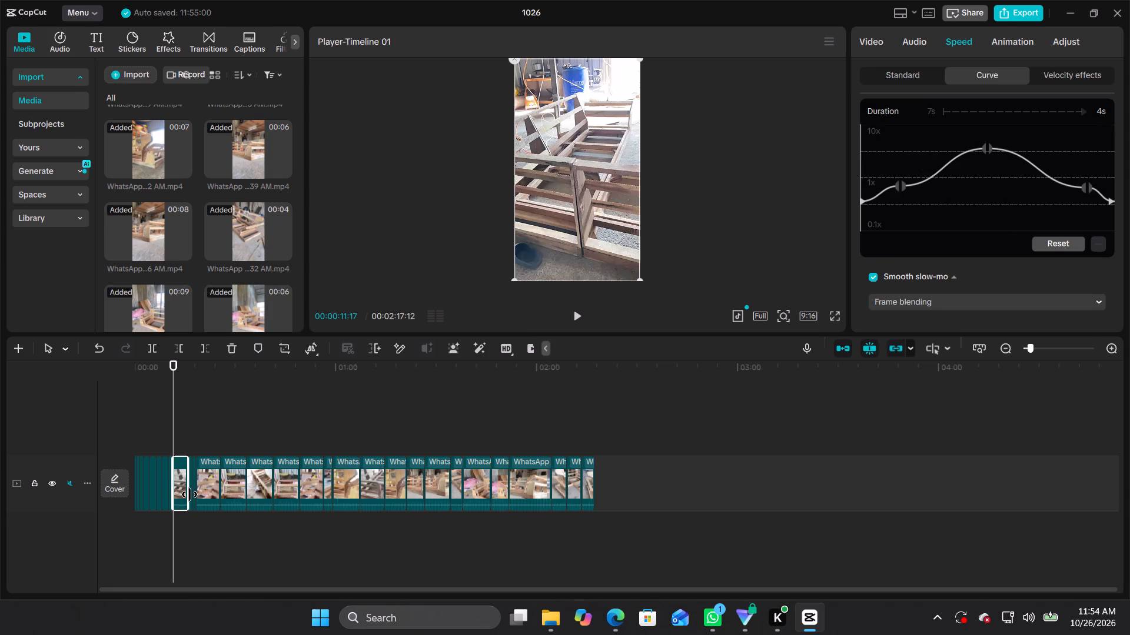
click(193, 496)
click(194, 496)
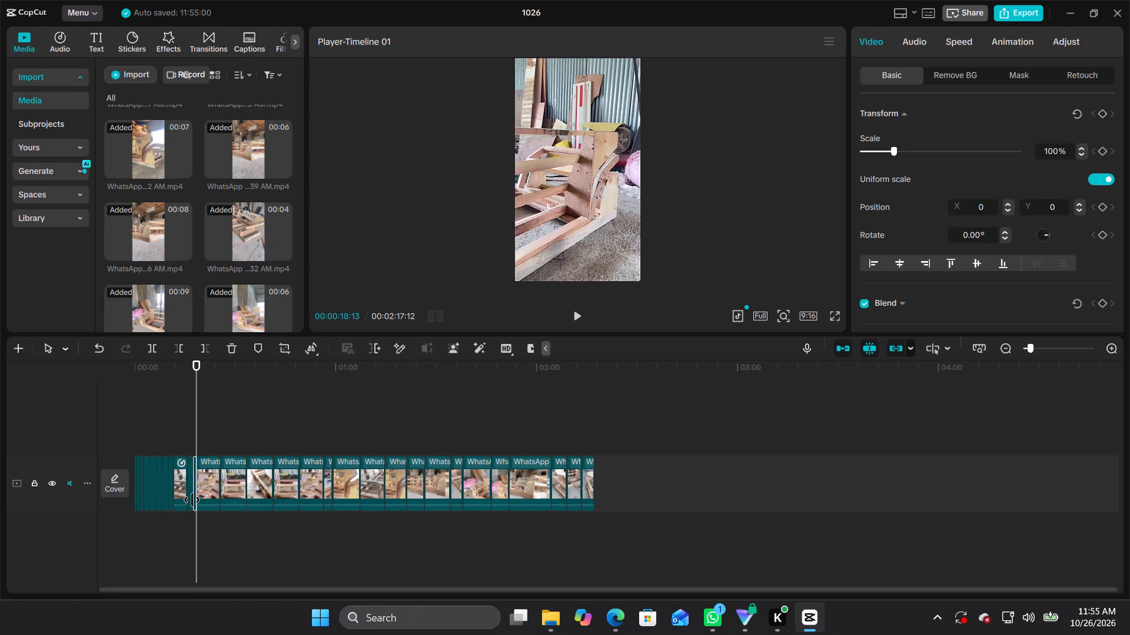
click(187, 503)
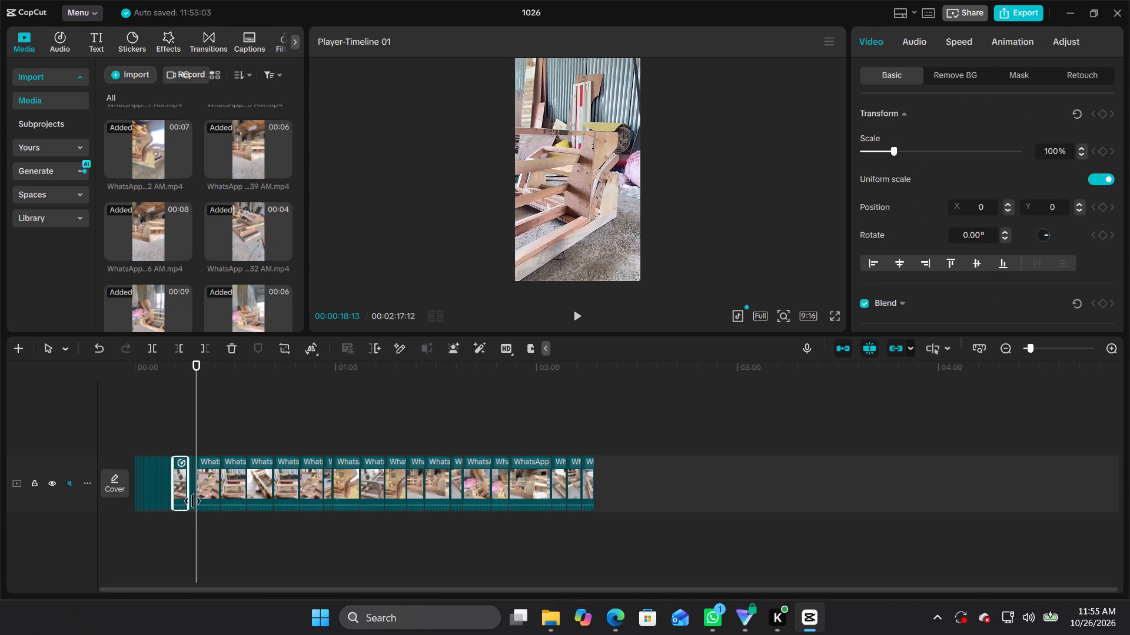
click(194, 501)
click(189, 505)
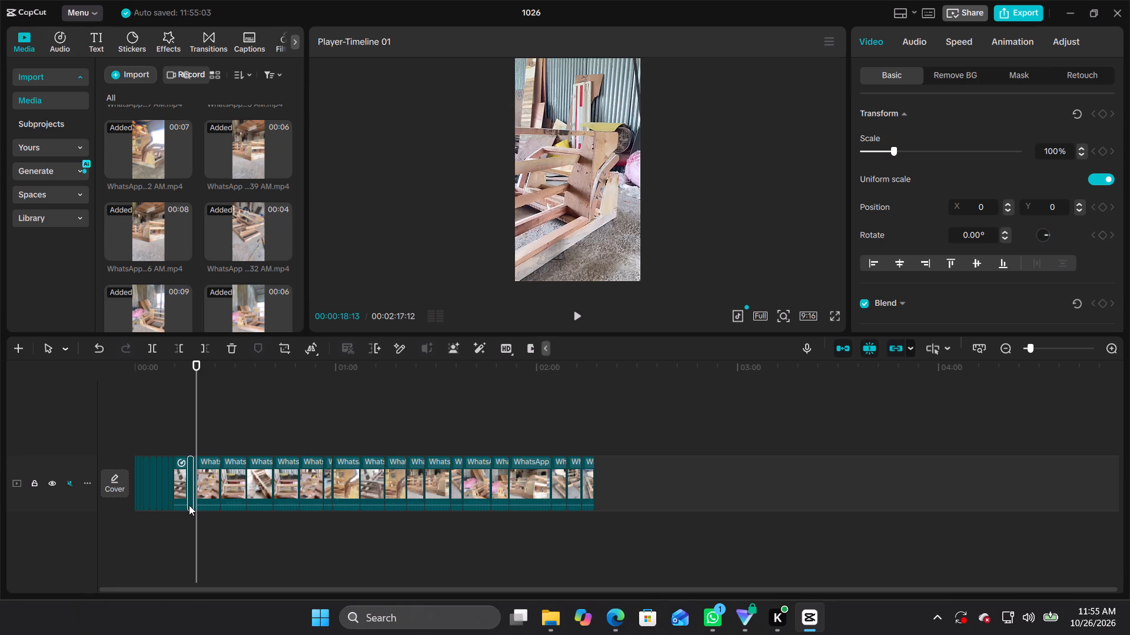
click(960, 40)
click(875, 275)
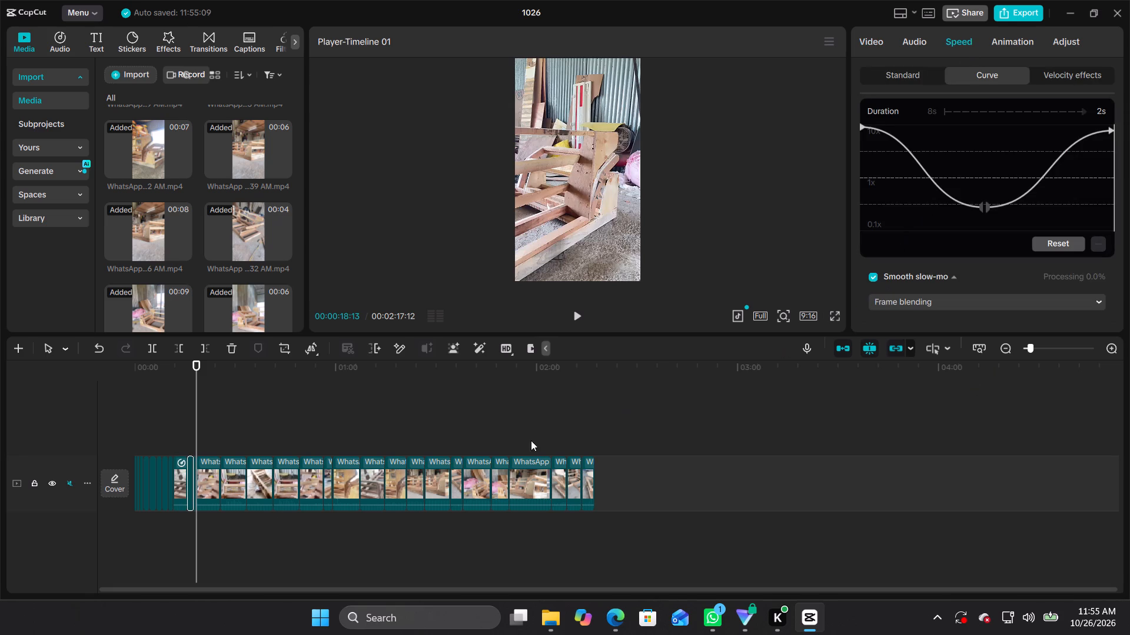
Select the twelfth clip on the timeline.
click(212, 472)
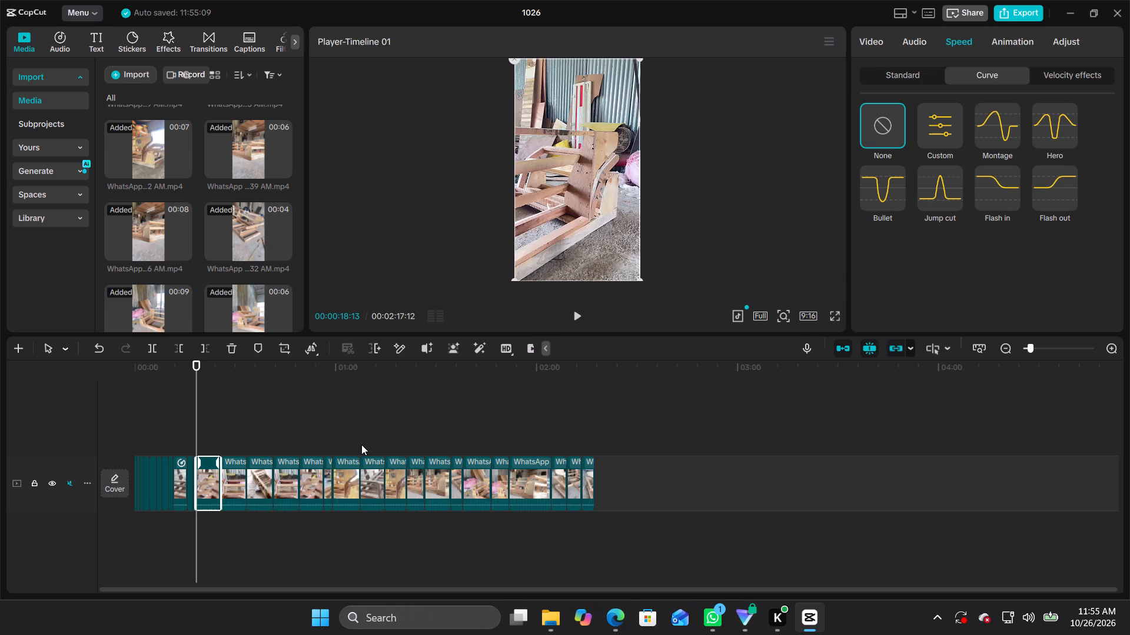
Switch to YouTube in Microsoft Edge and search for "mazz karto dj".
click(627, 634)
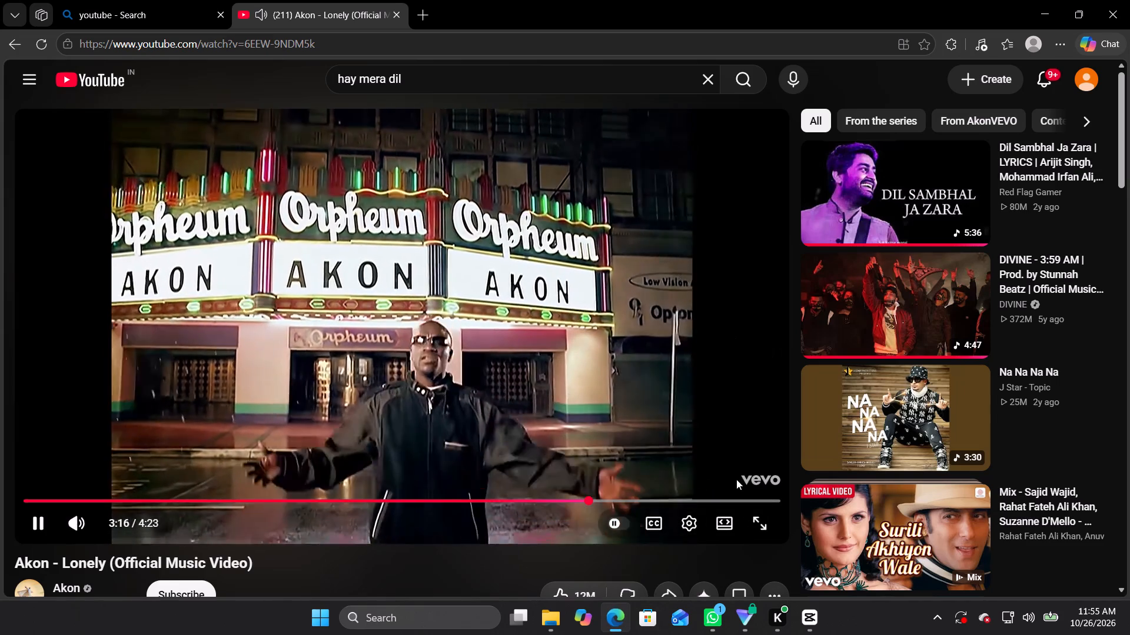
scroll(981, 439, down, 2)
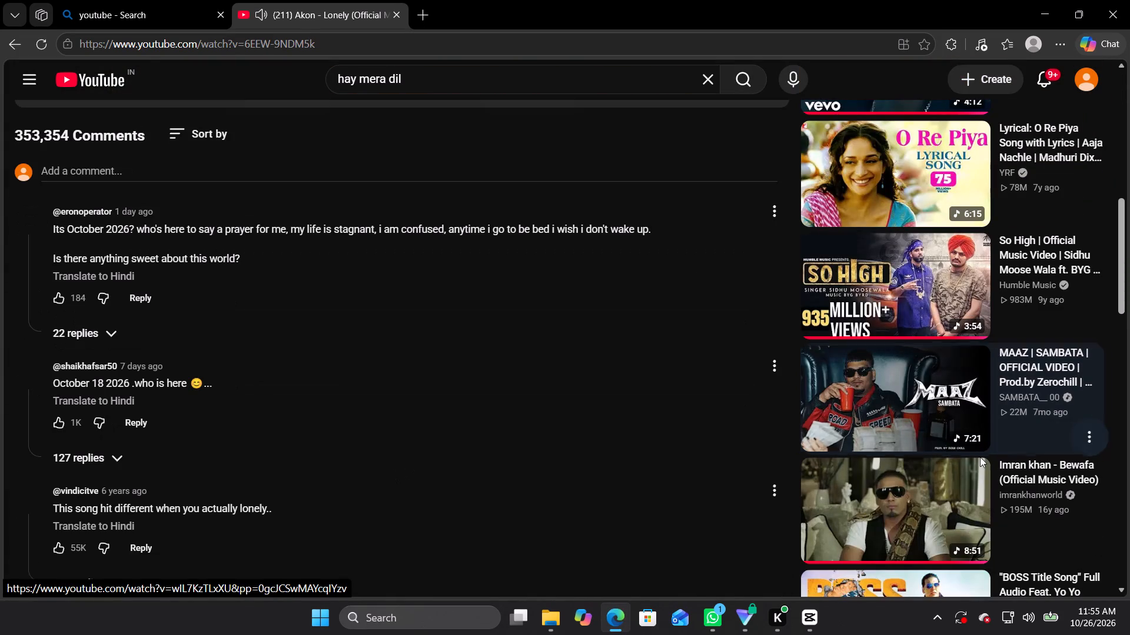
scroll(996, 417, up, 1)
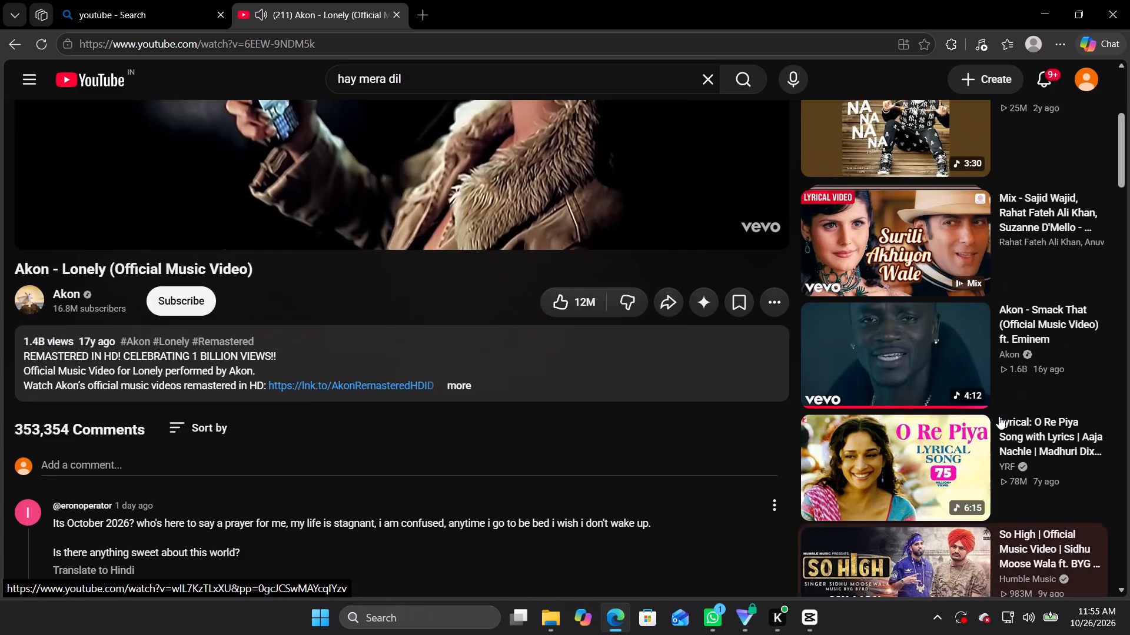
scroll(999, 416, down, 2)
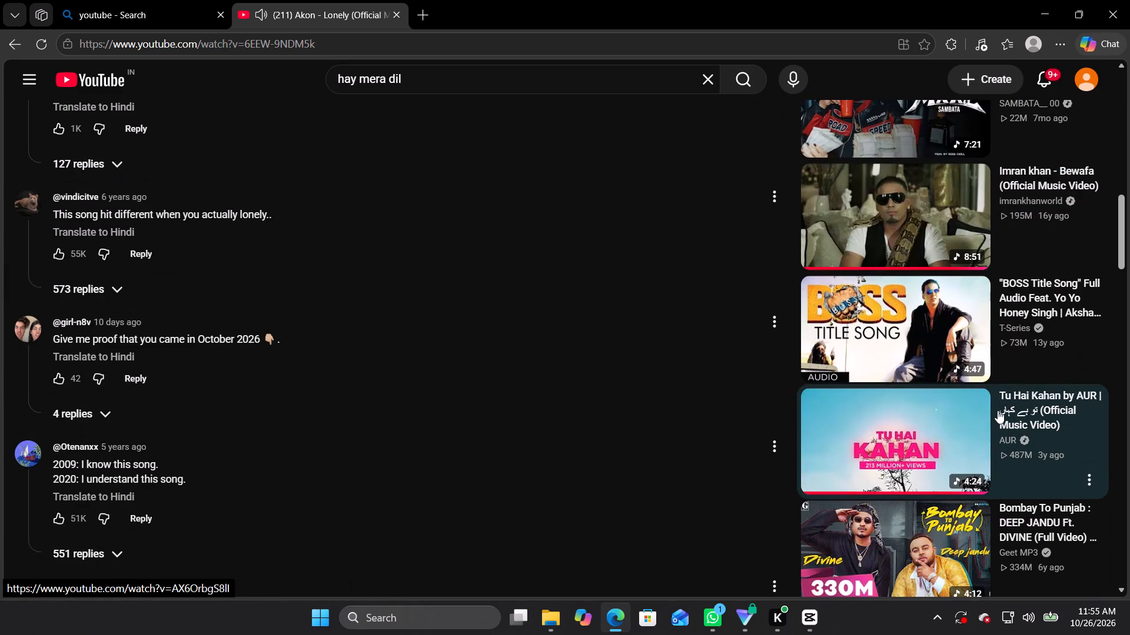
click(702, 83)
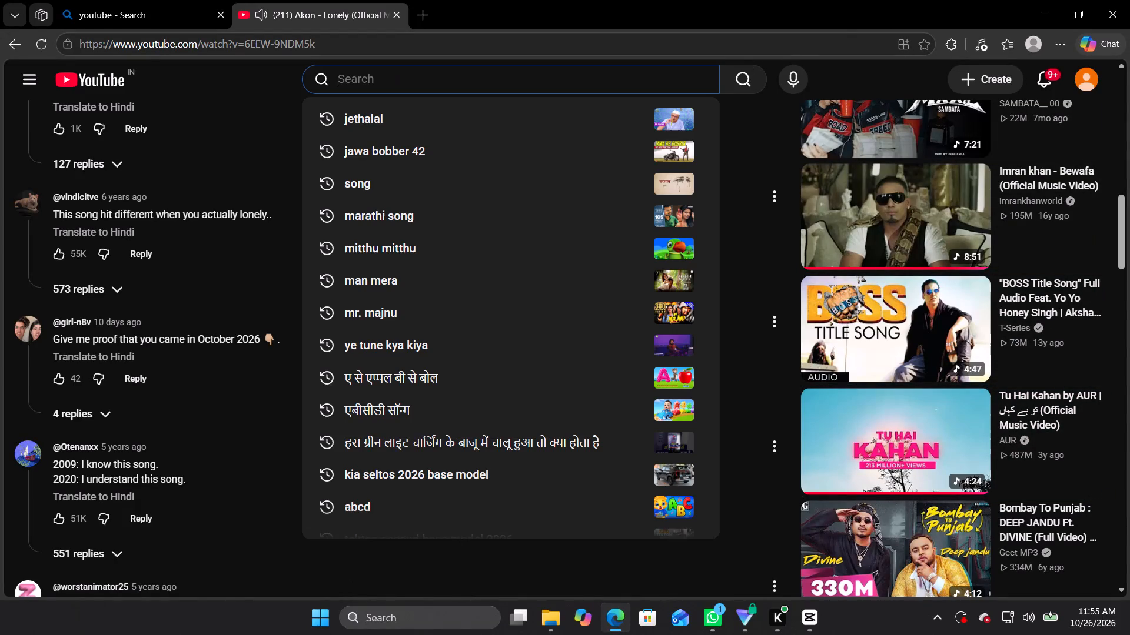
text(mazz kart)
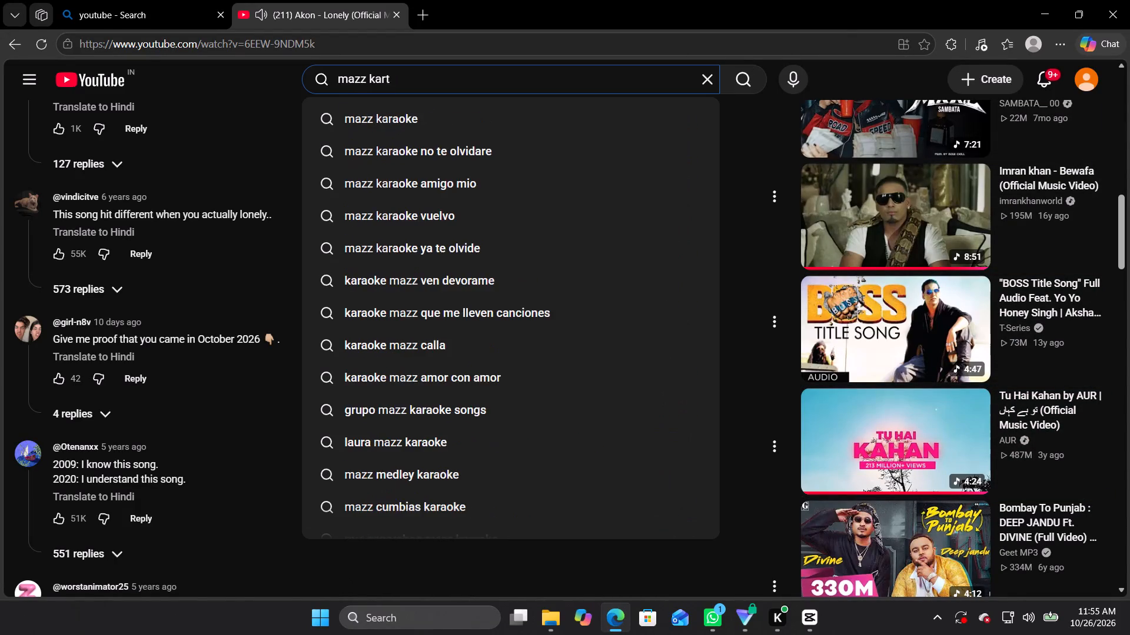
key(BackSpace)
text(to dj)
key(Return)
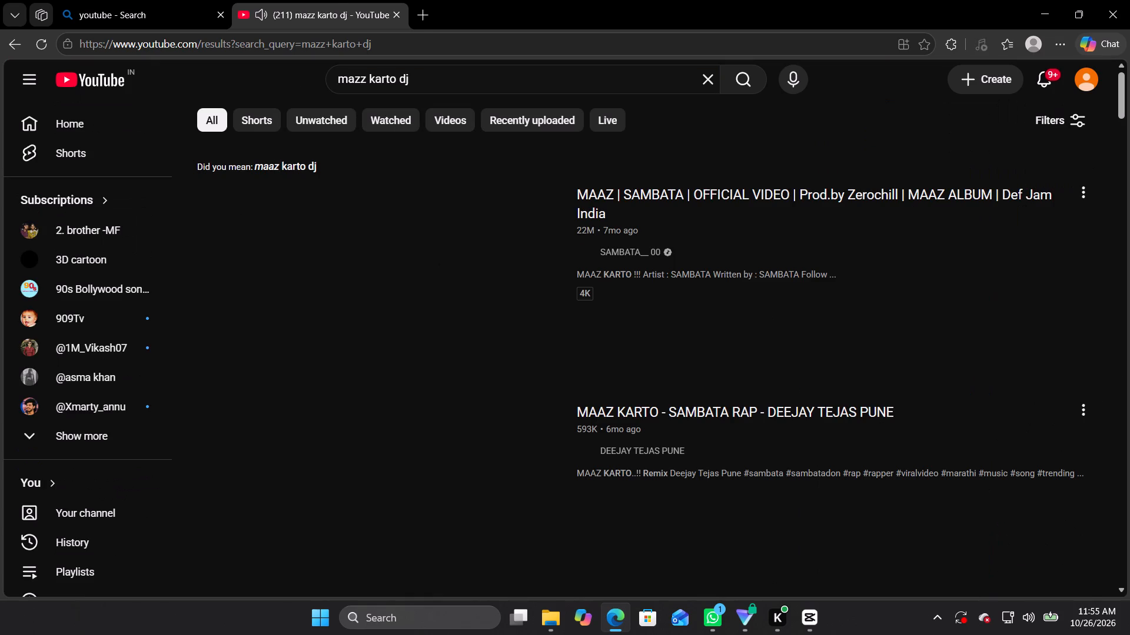
Play the "MAAZ KARTO - SAMBATA RAP - DEEJAY TEJAS PUNE" video, skip its ad and return to CapCut.
scroll(709, 115, down, 1)
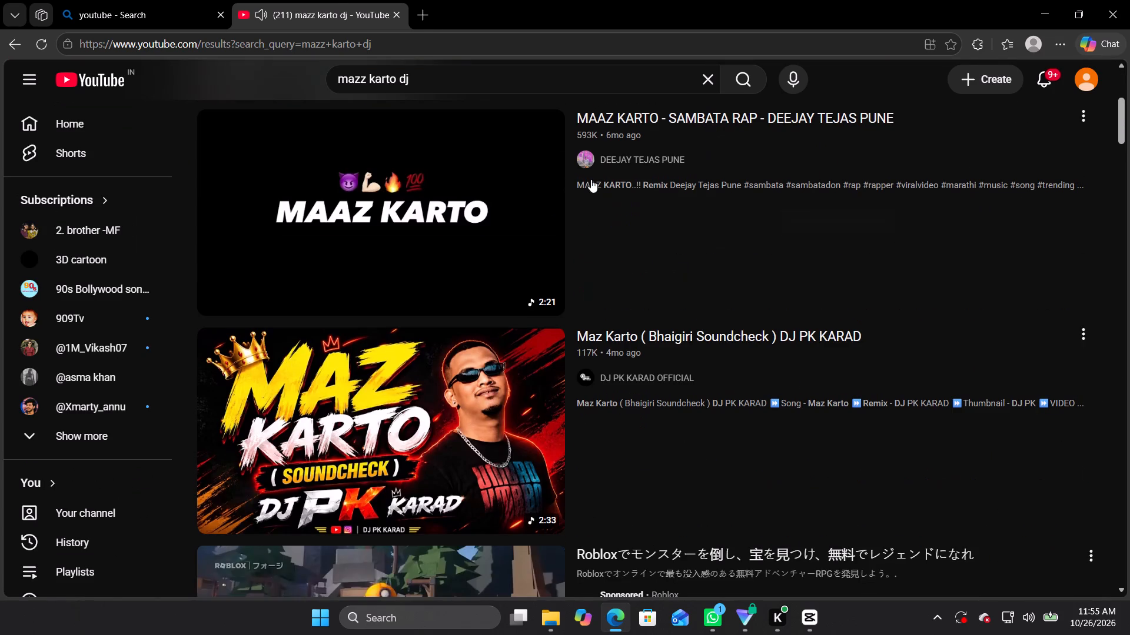
click(499, 205)
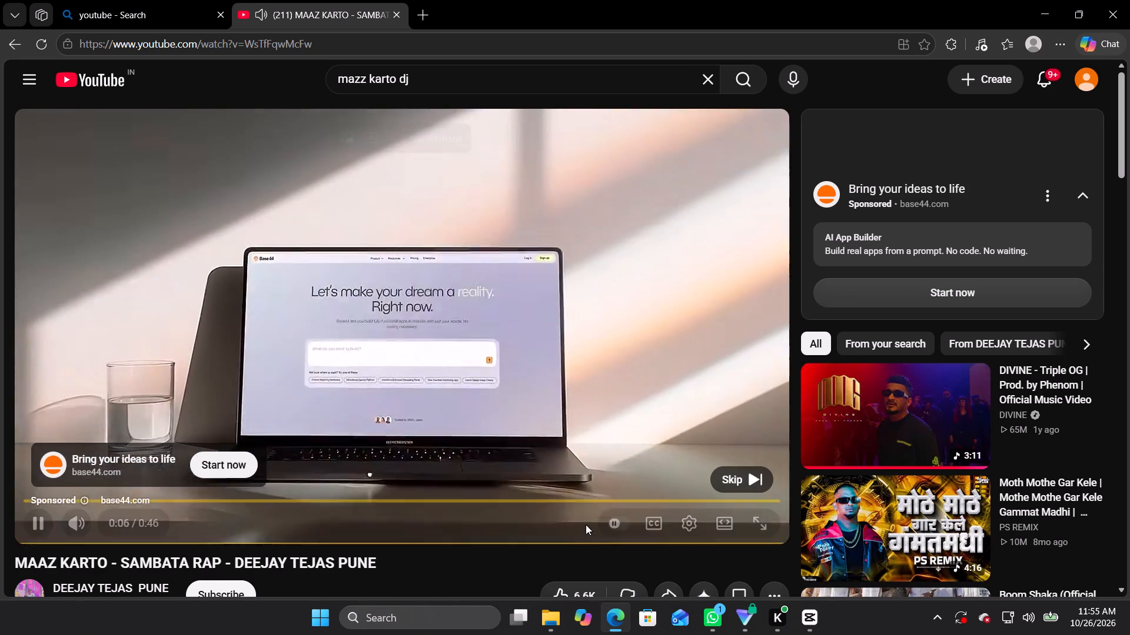
click(753, 464)
click(750, 468)
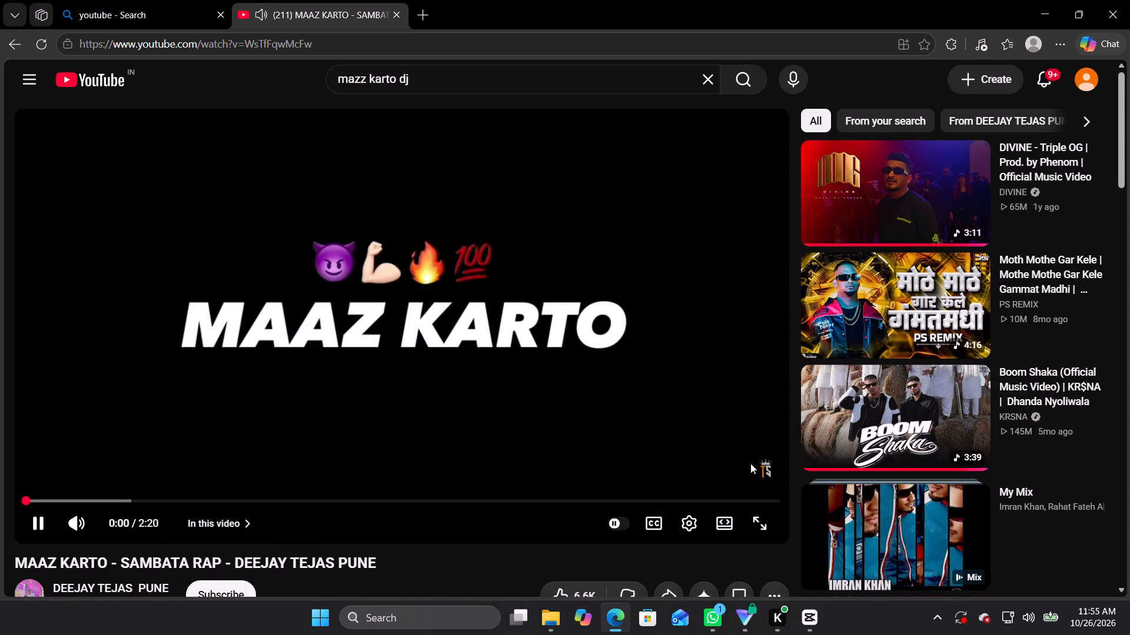
click(1029, 5)
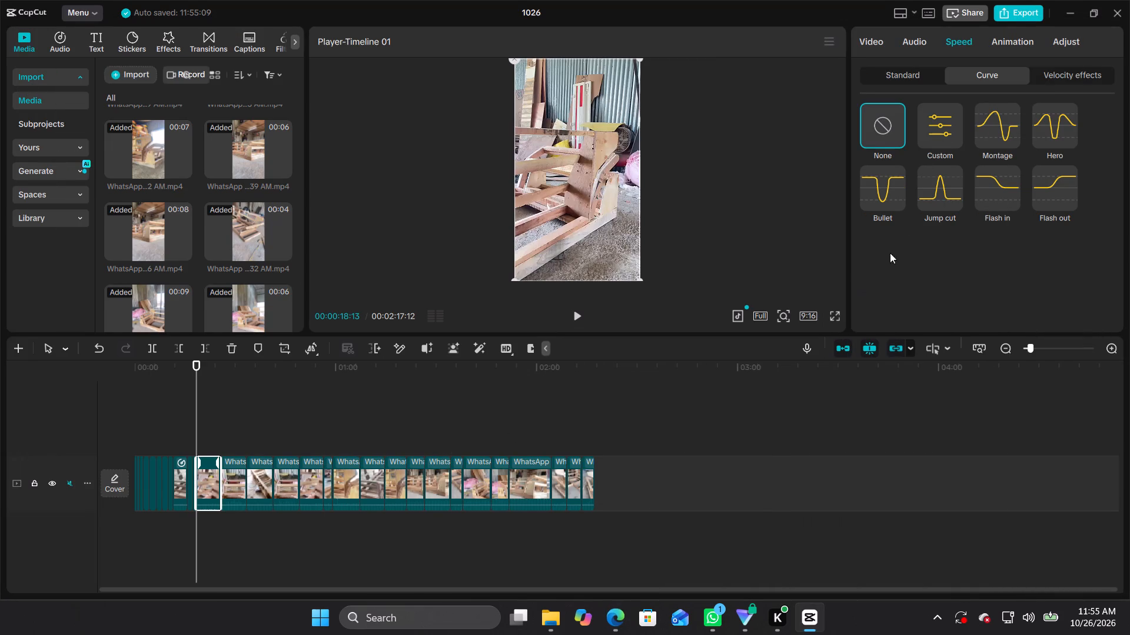
Apply the Bullet speed curve to the twelfth clip and remove its two upper inner points and first low point.
click(899, 186)
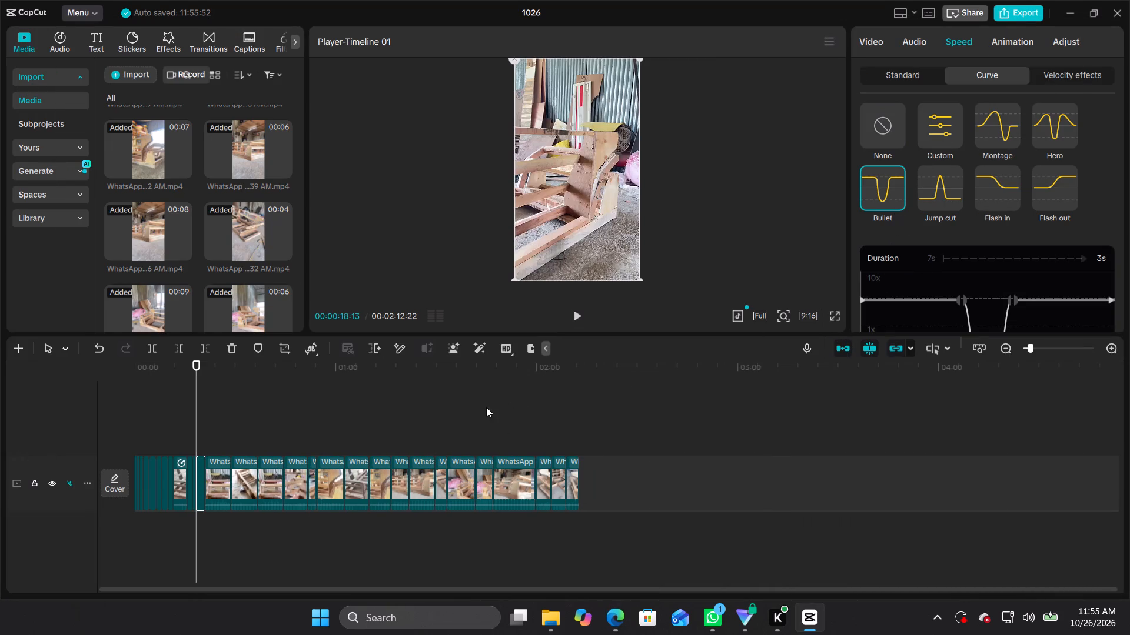
scroll(939, 292, down, 1)
click(960, 153)
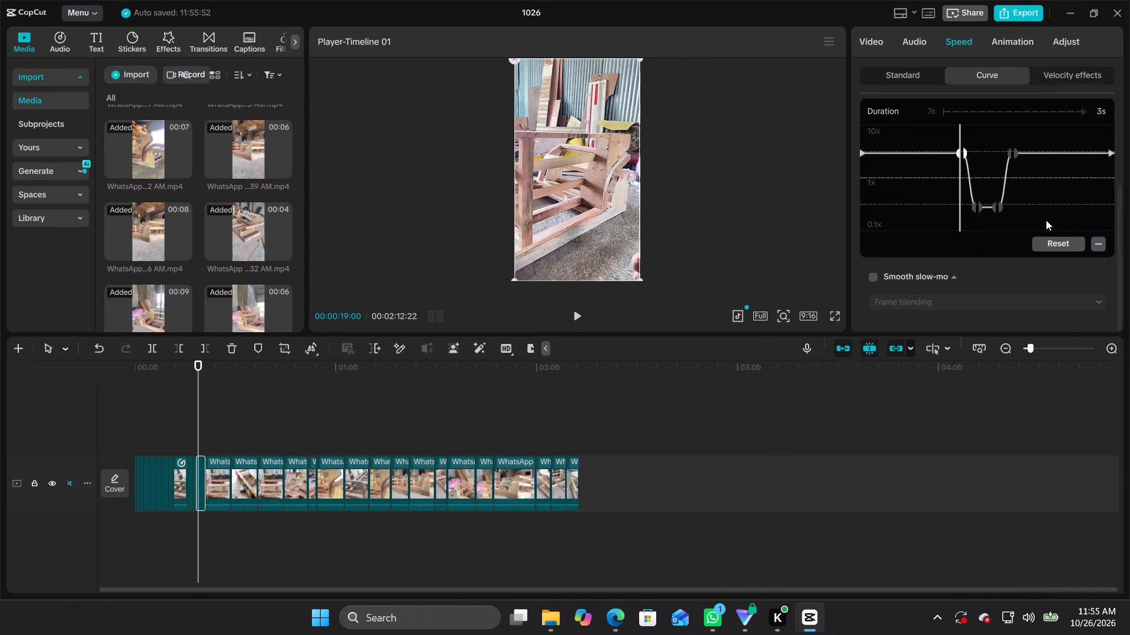
click(1095, 243)
click(1013, 154)
click(1098, 245)
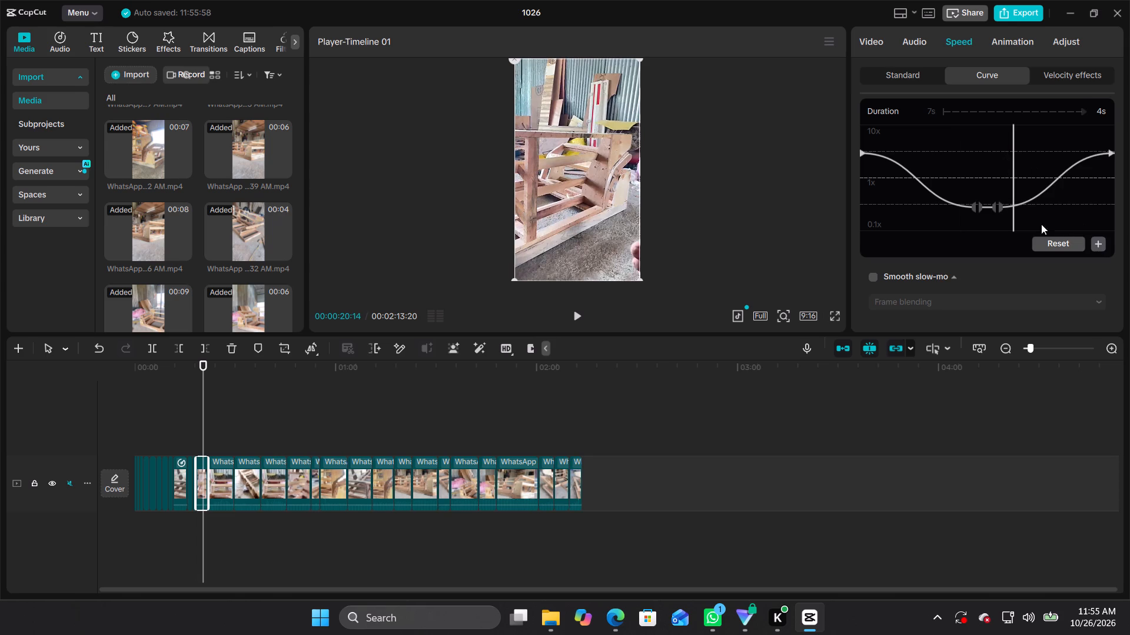
click(978, 203)
click(1093, 248)
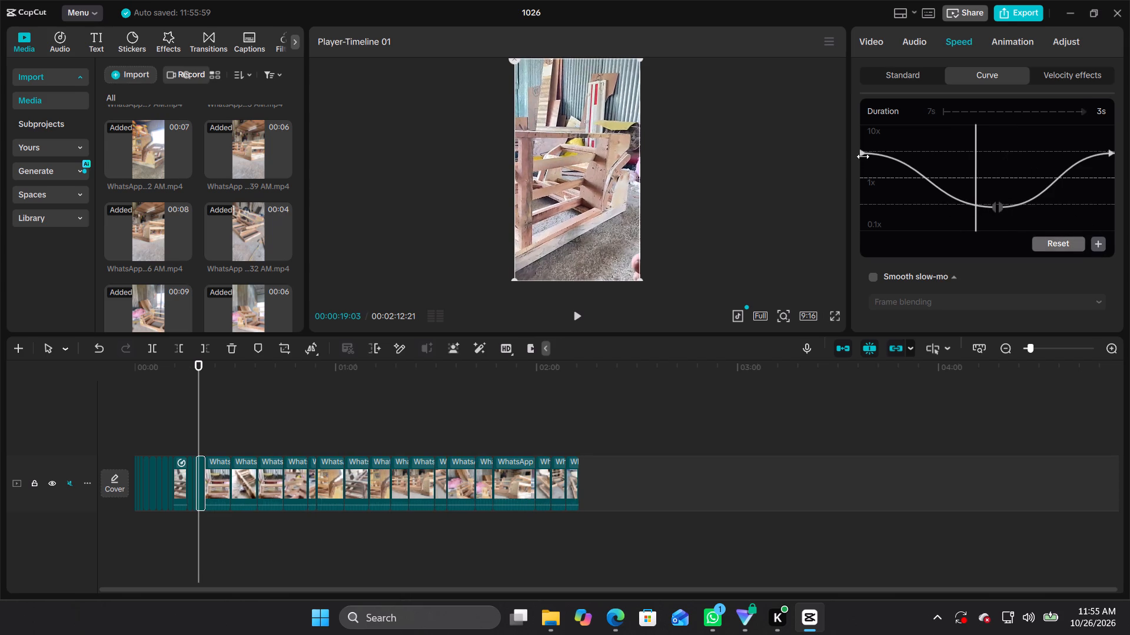
Raise both the start point and the end point of the twelfth clip's curve to 10x.
drag(863, 152, 867, 125)
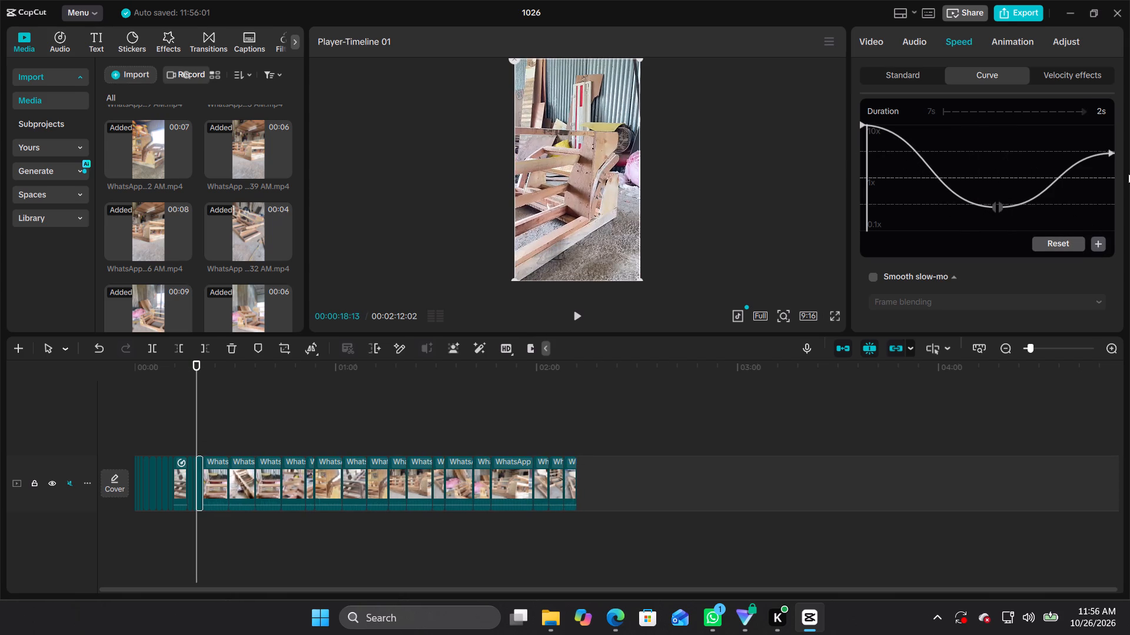
drag(1110, 152, 1110, 134)
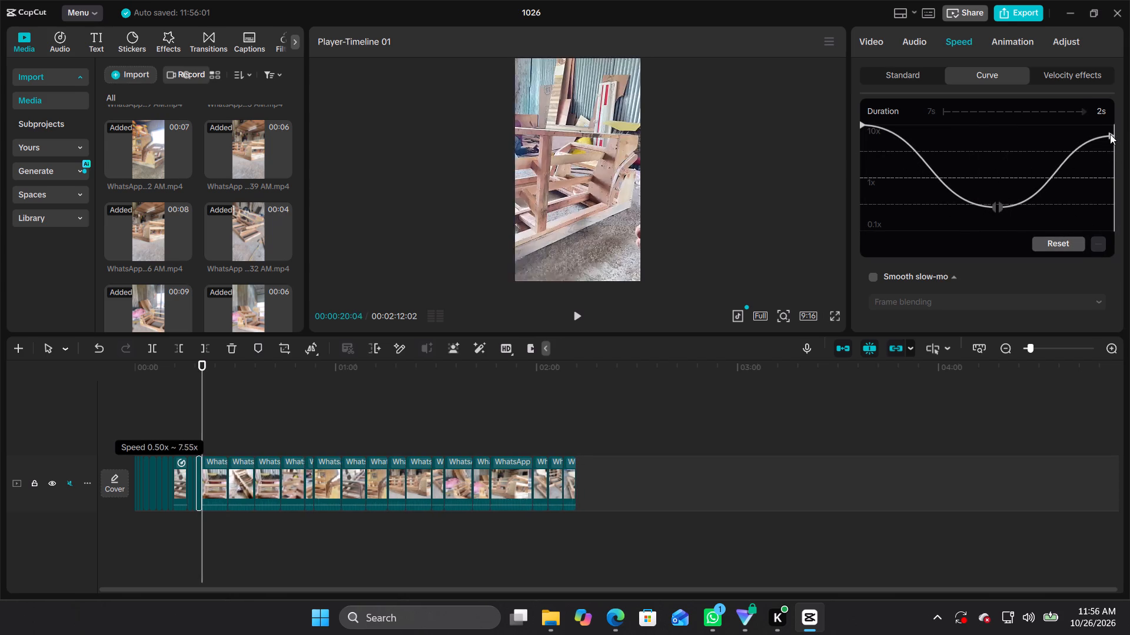
drag(1110, 134, 1111, 124)
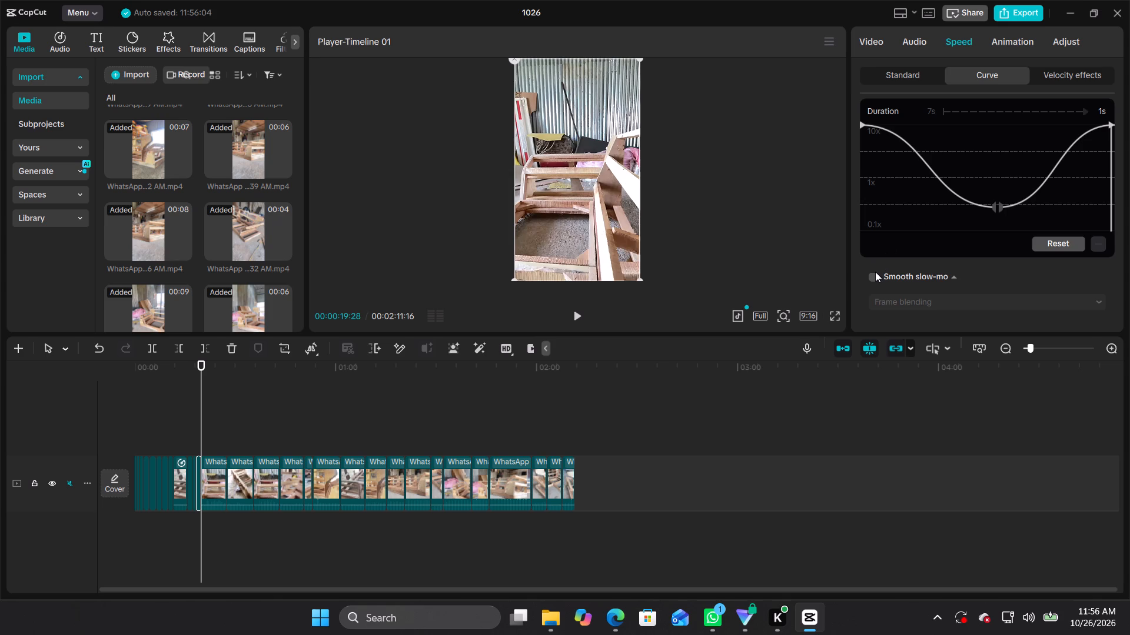
Enable Smooth slow-mo with Frame blending on the twelfth clip.
click(875, 272)
click(874, 273)
click(874, 273)
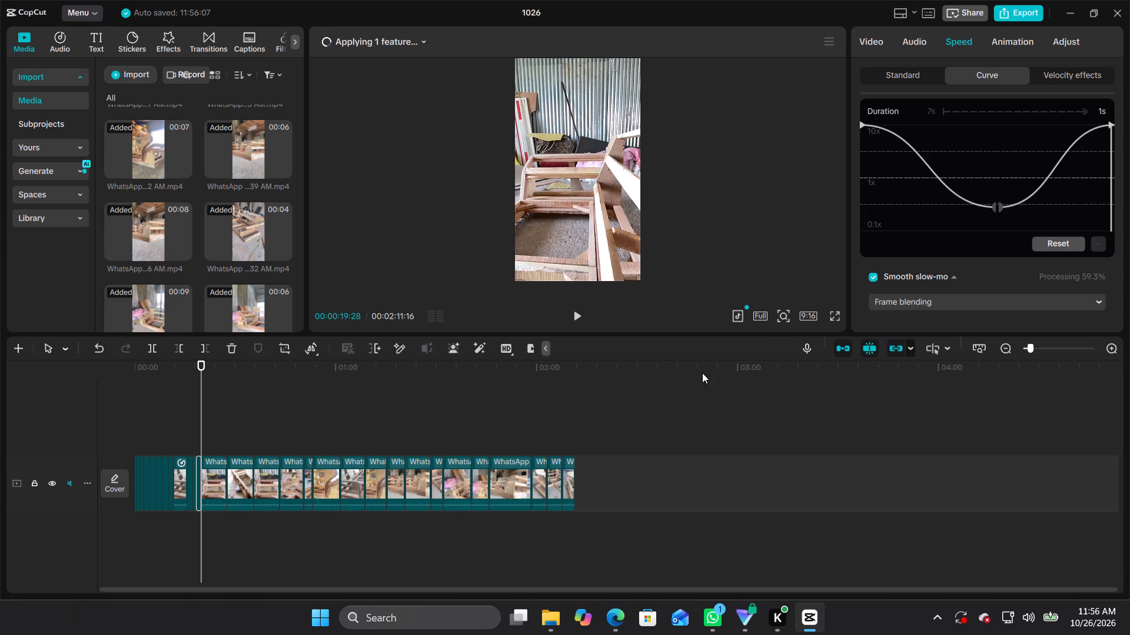
Apply the Bullet speed curve to the thirteenth clip.
click(220, 496)
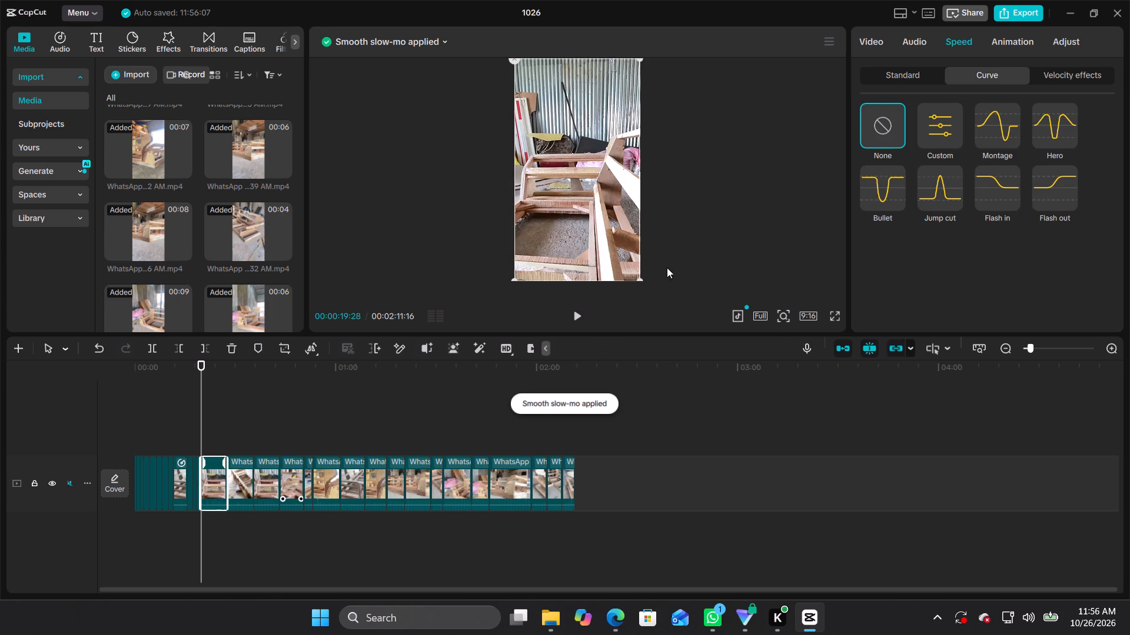
click(873, 197)
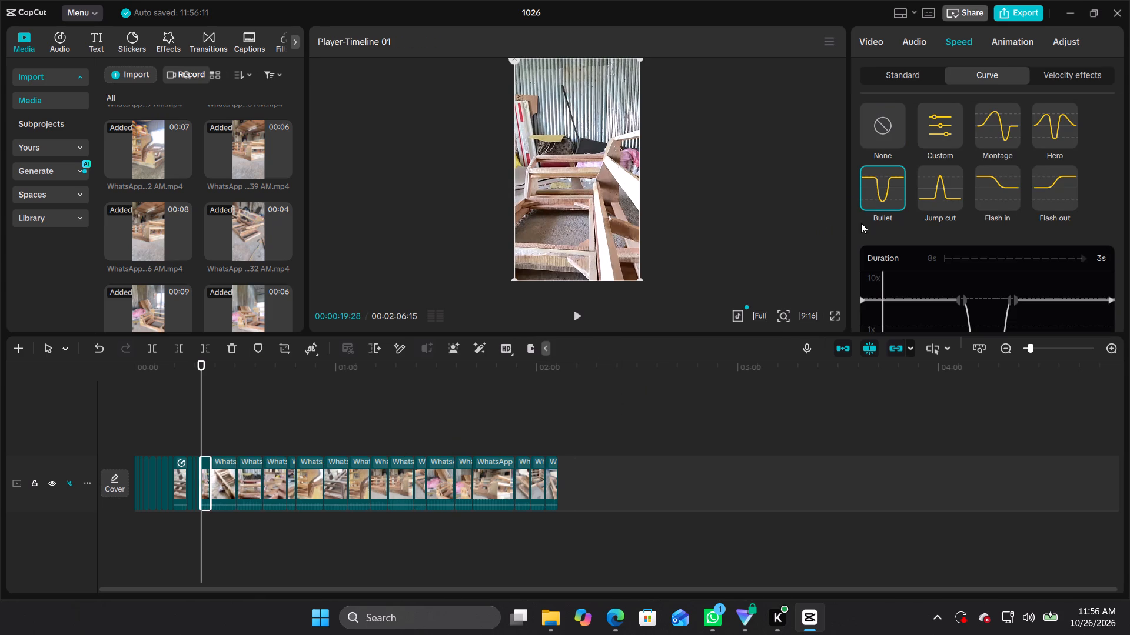
Switch to YouTube in Edge, play "Maz Karto ( Bhaigiri Soundcheck ) DJ PK KARAD" from the search results and return to the results.
click(614, 617)
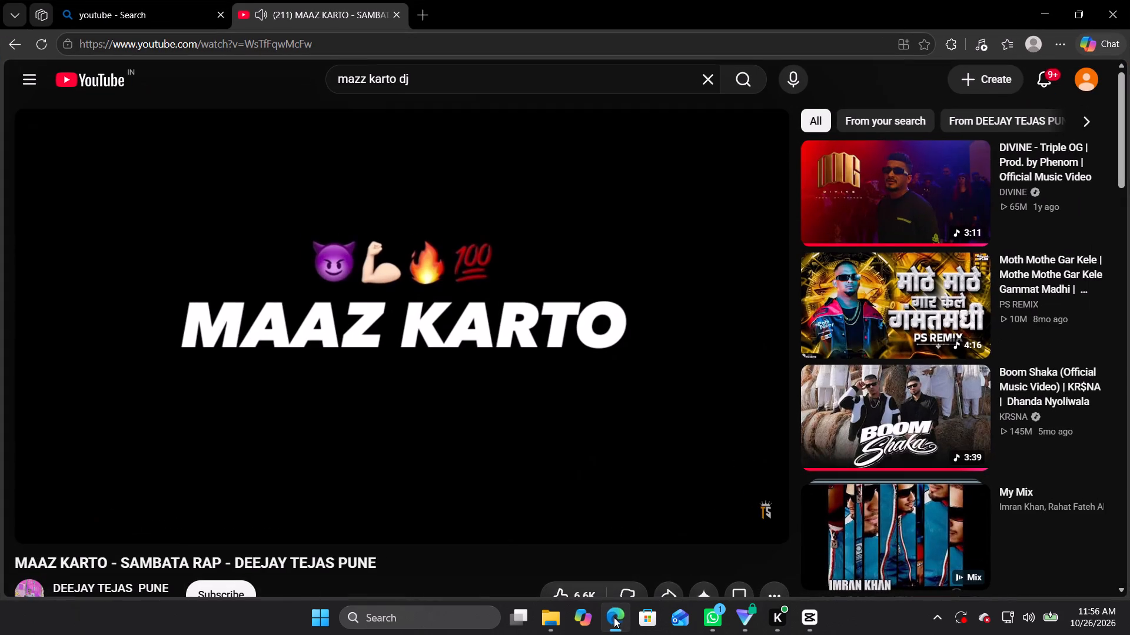
click(0, 38)
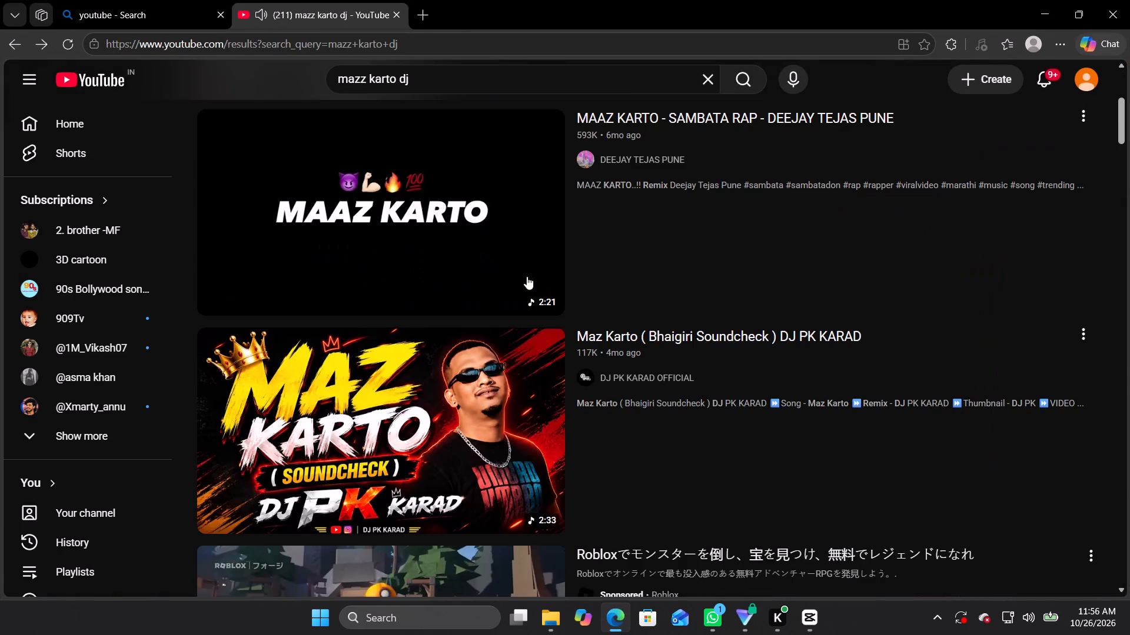
scroll(452, 205, down, 1)
scroll(516, 264, down, 1)
scroll(516, 264, up, 1)
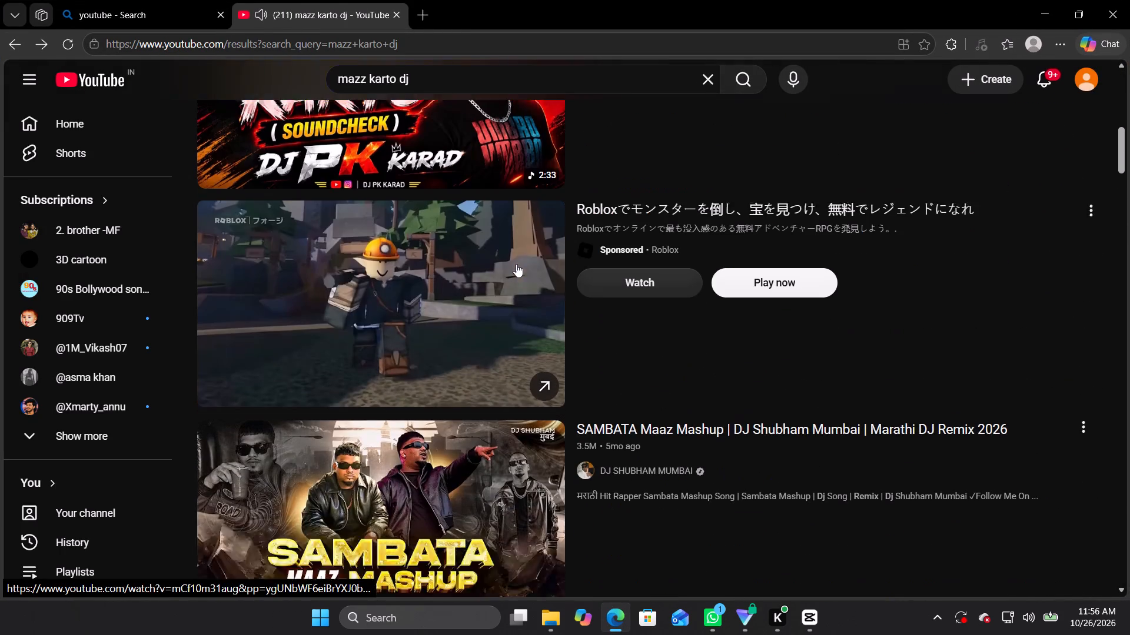
scroll(506, 252, up, 1)
click(482, 409)
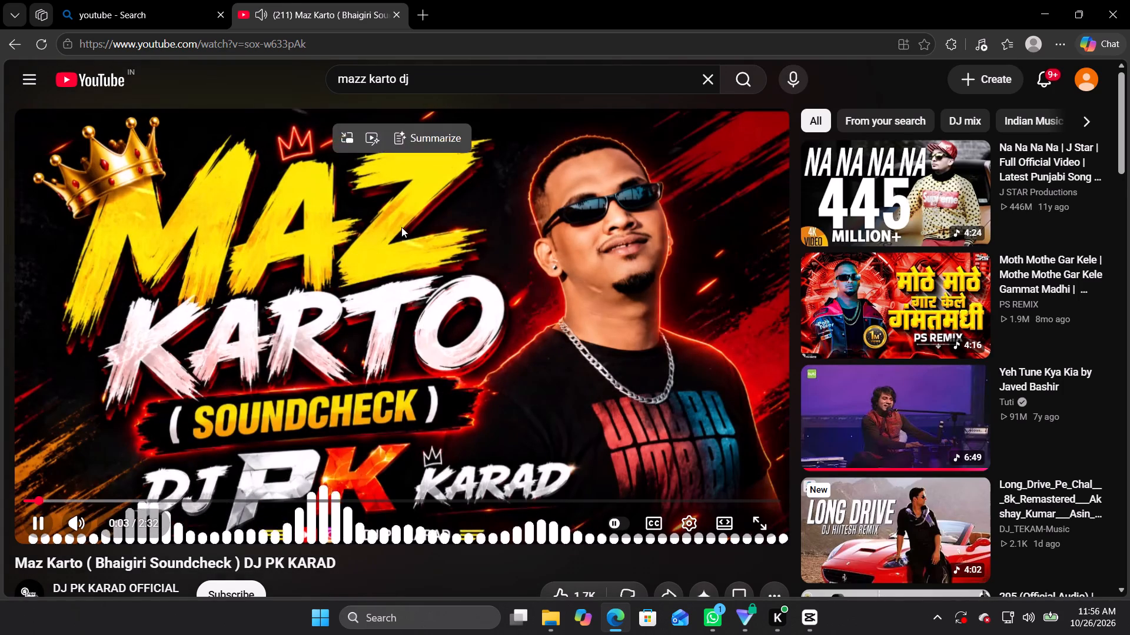
click(21, 46)
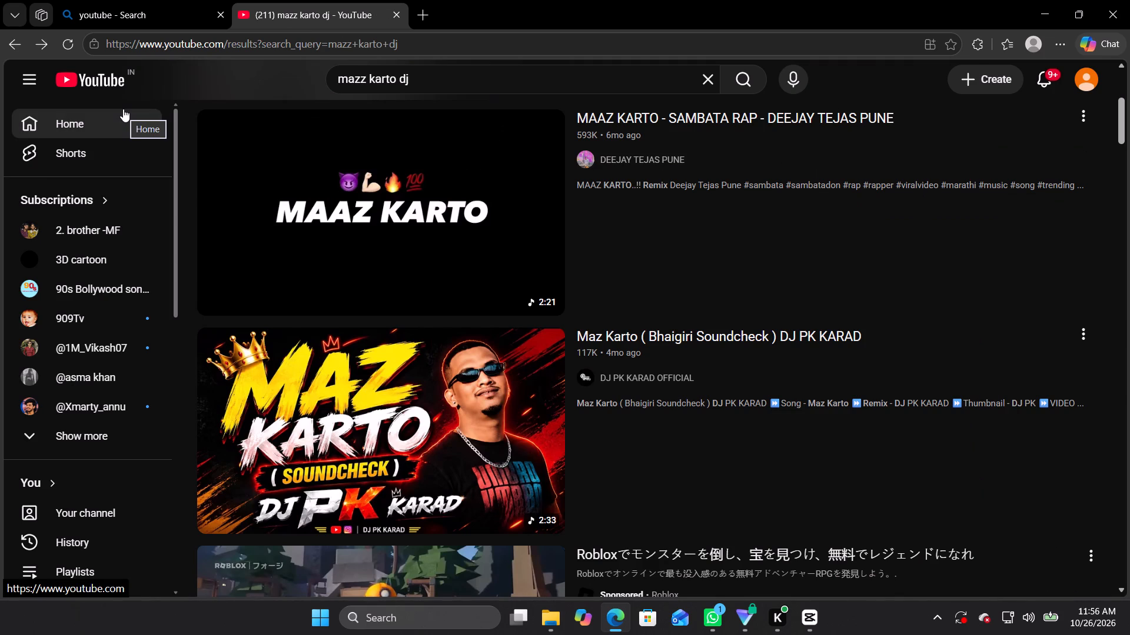
Look further through the "mazz karto dj" search results on YouTube, and minimize the browser window.
scroll(280, 238, down, 1)
scroll(368, 280, down, 1)
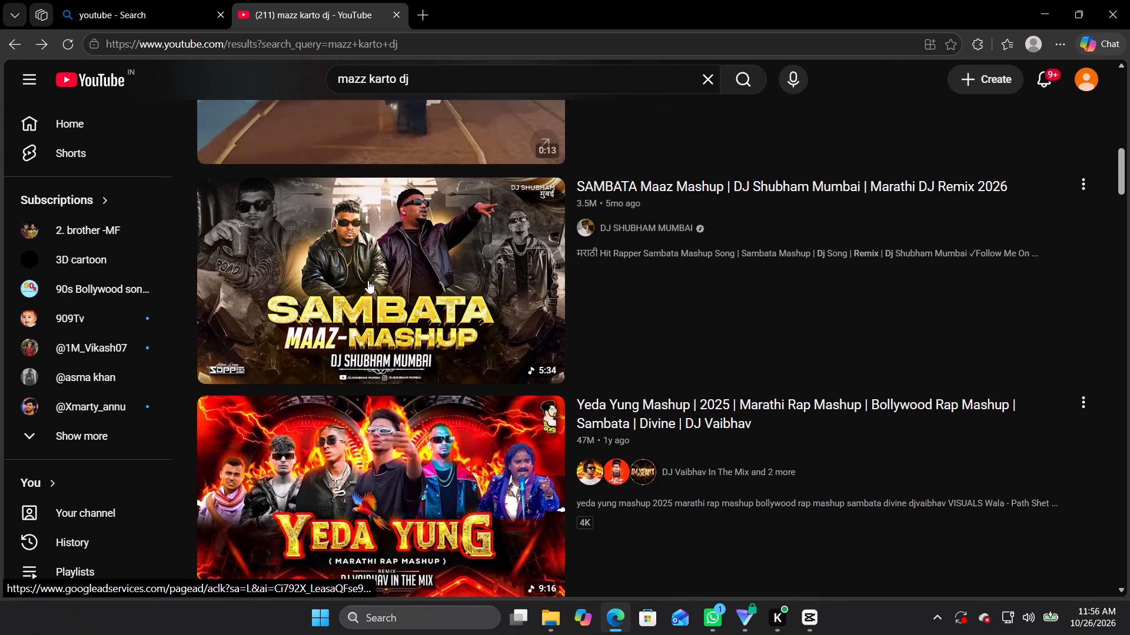
scroll(367, 279, down, 1)
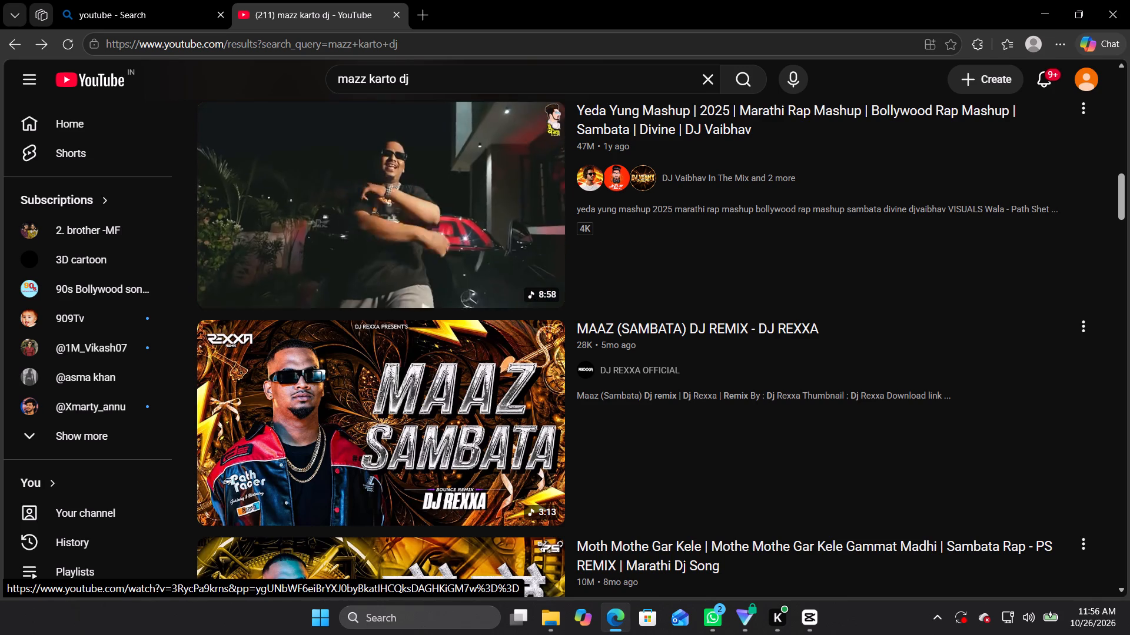
click(1047, 0)
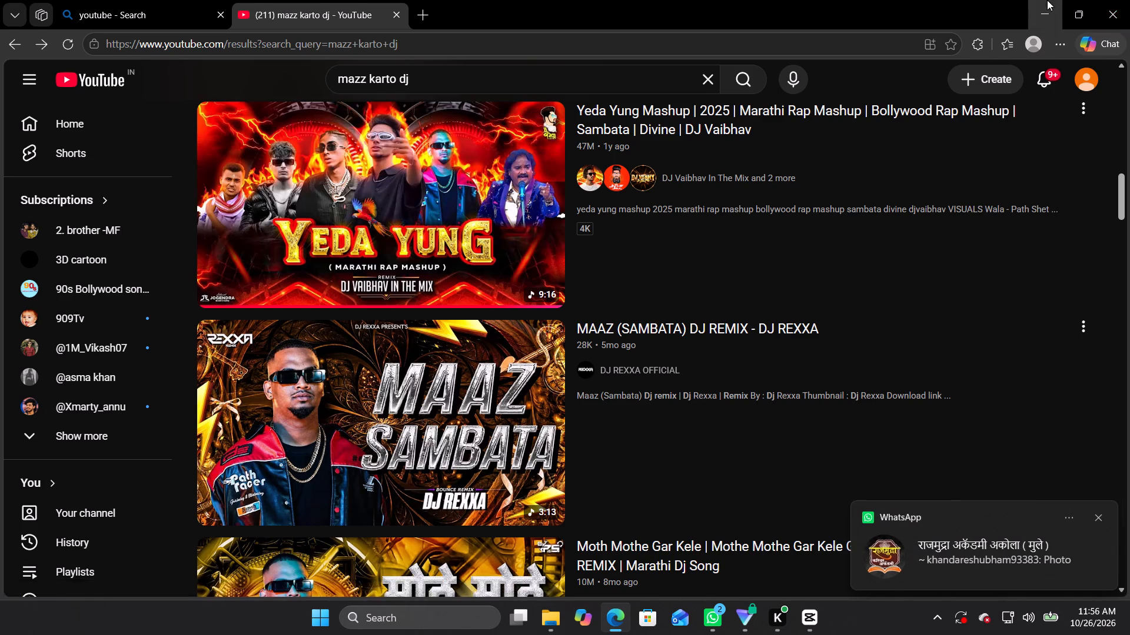
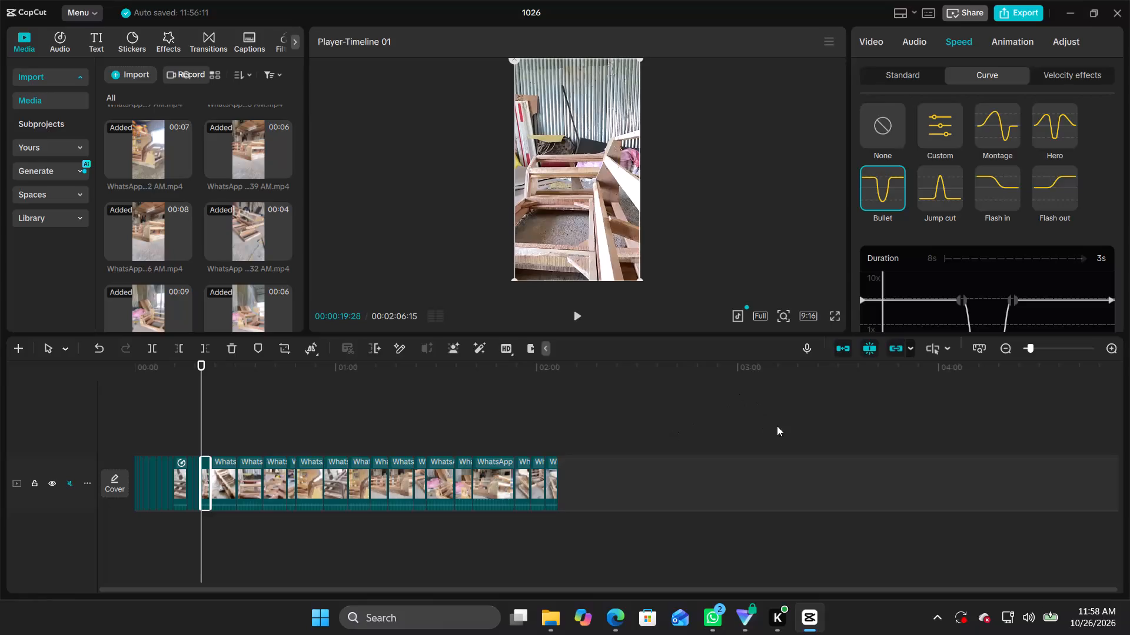
Delete both upper points and the first low point from the thirteenth clip's Bullet curve, keeping only the second low point.
scroll(933, 305, down, 1)
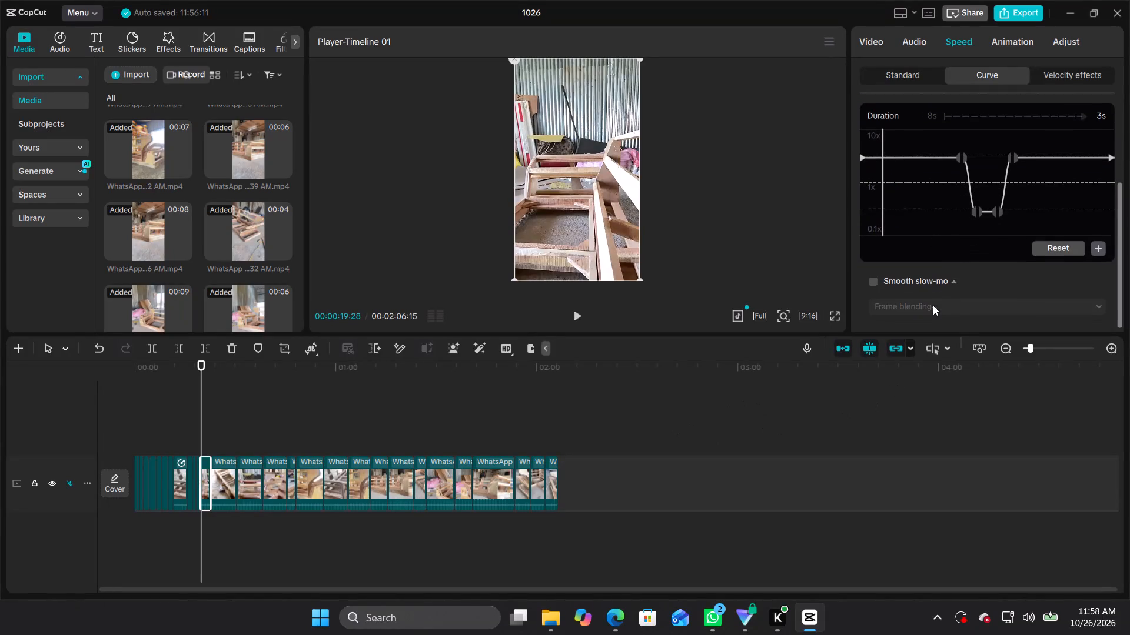
click(958, 151)
click(1105, 243)
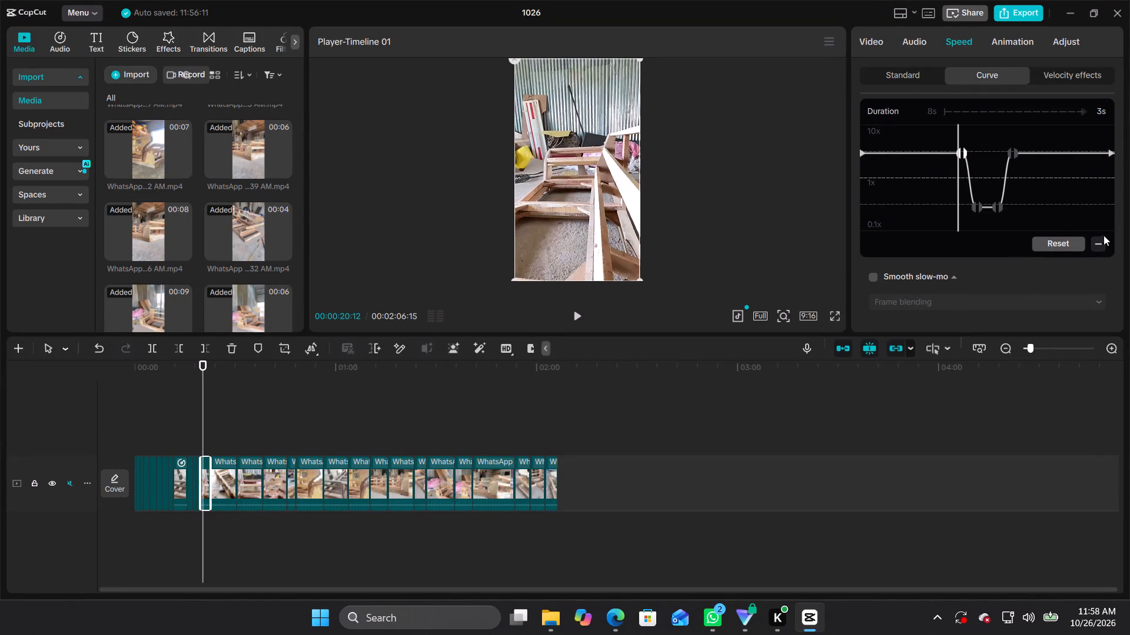
click(1012, 153)
click(1096, 243)
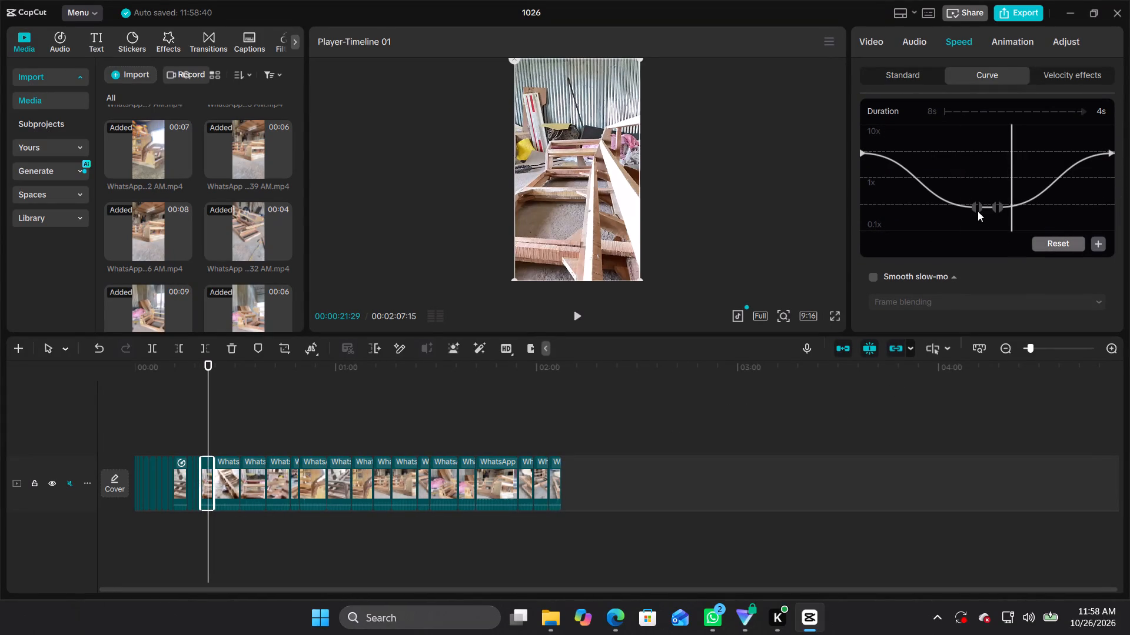
click(978, 211)
click(1096, 245)
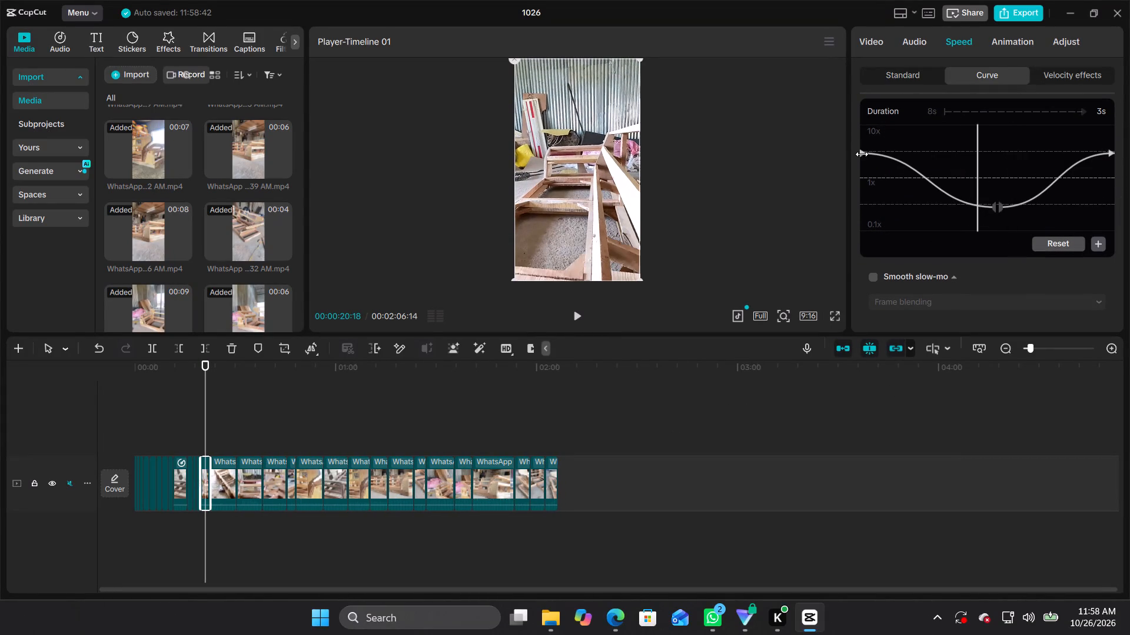
Raise the start point of the thirteenth clip's speed curve to 10x.
drag(862, 154, 862, 126)
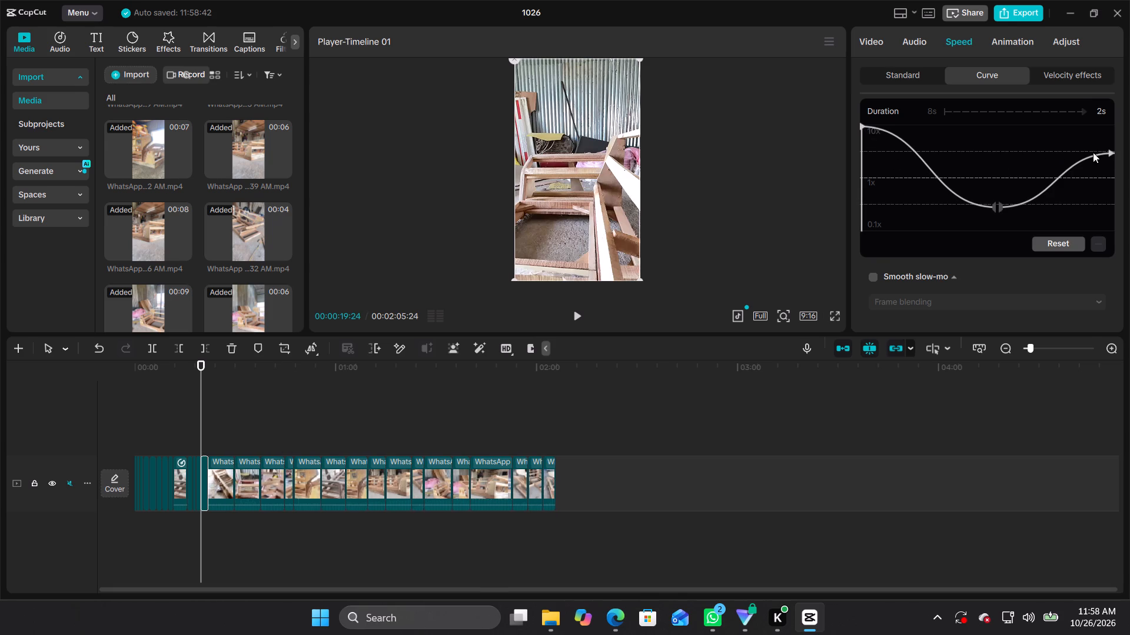
Raise the end point of the thirteenth clip's speed curve to about 10x.
drag(1109, 151, 1109, 127)
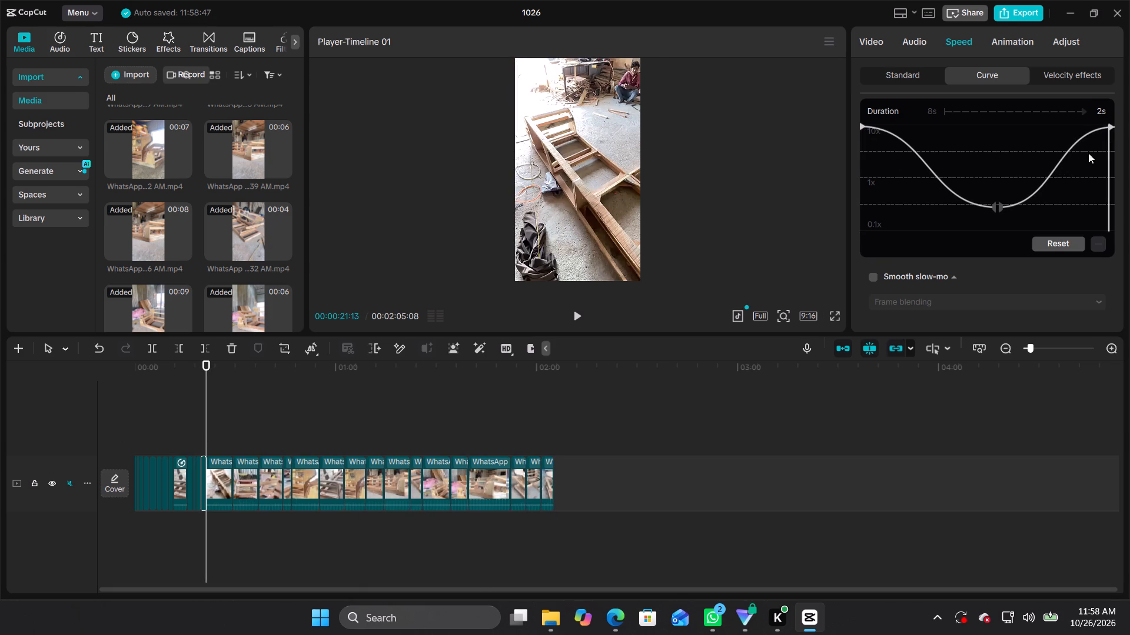
Apply the Bullet speed curve to the fourteenth clip.
click(224, 482)
click(870, 191)
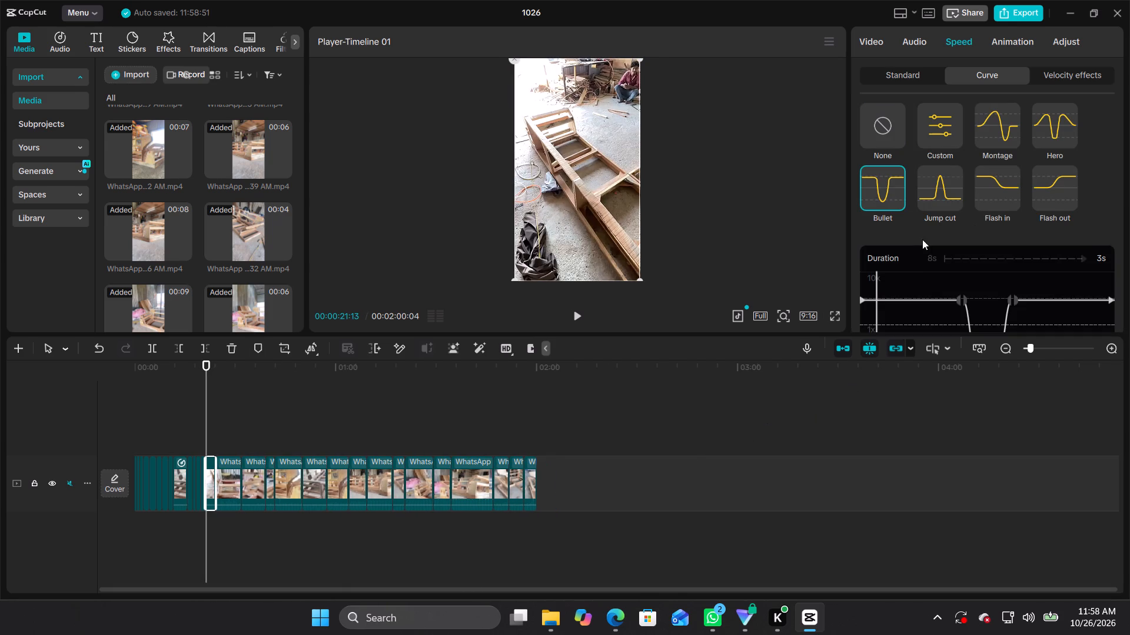
scroll(938, 271, down, 1)
click(955, 152)
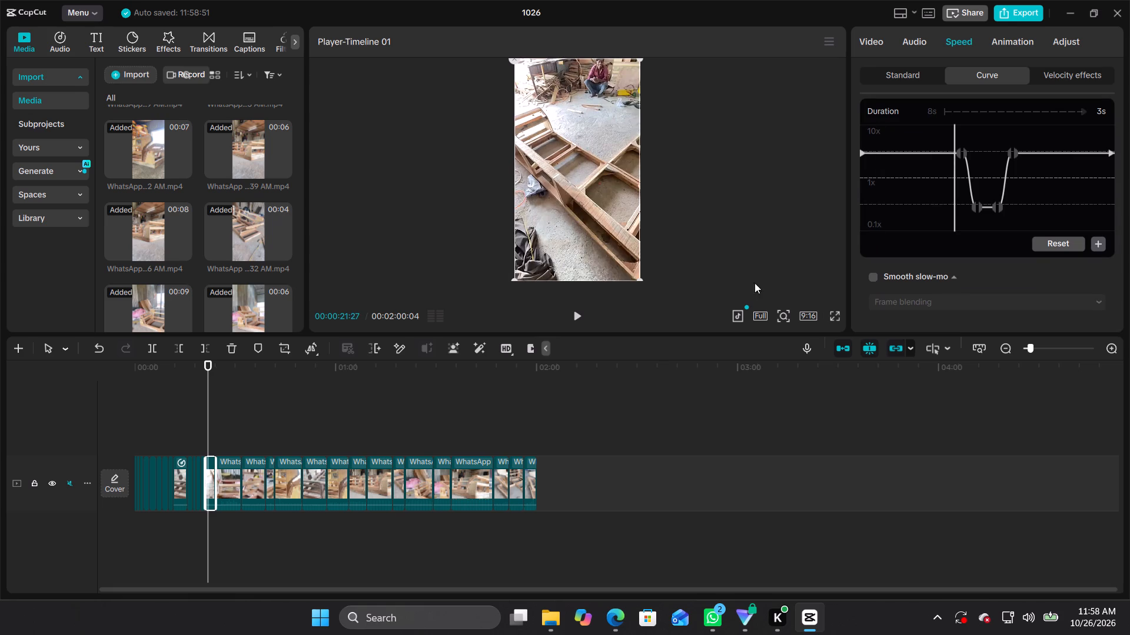
Go back to the thirteenth clip and enable Smooth slow-mo with Frame blending.
click(202, 484)
click(202, 484)
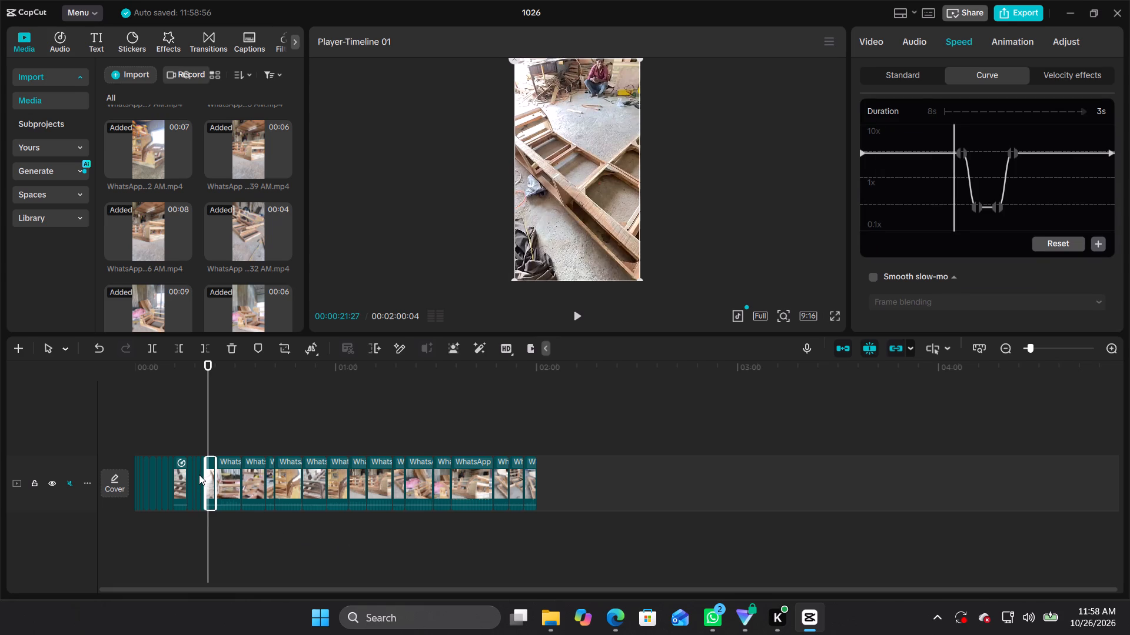
click(199, 474)
click(199, 471)
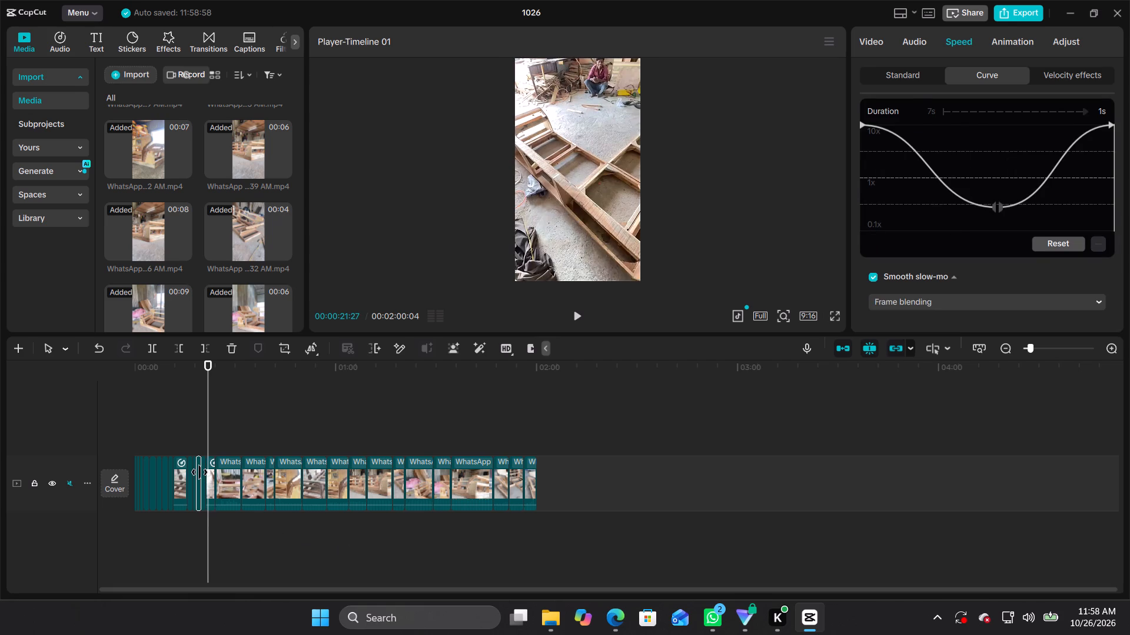
click(202, 472)
scroll(850, 211, down, 1)
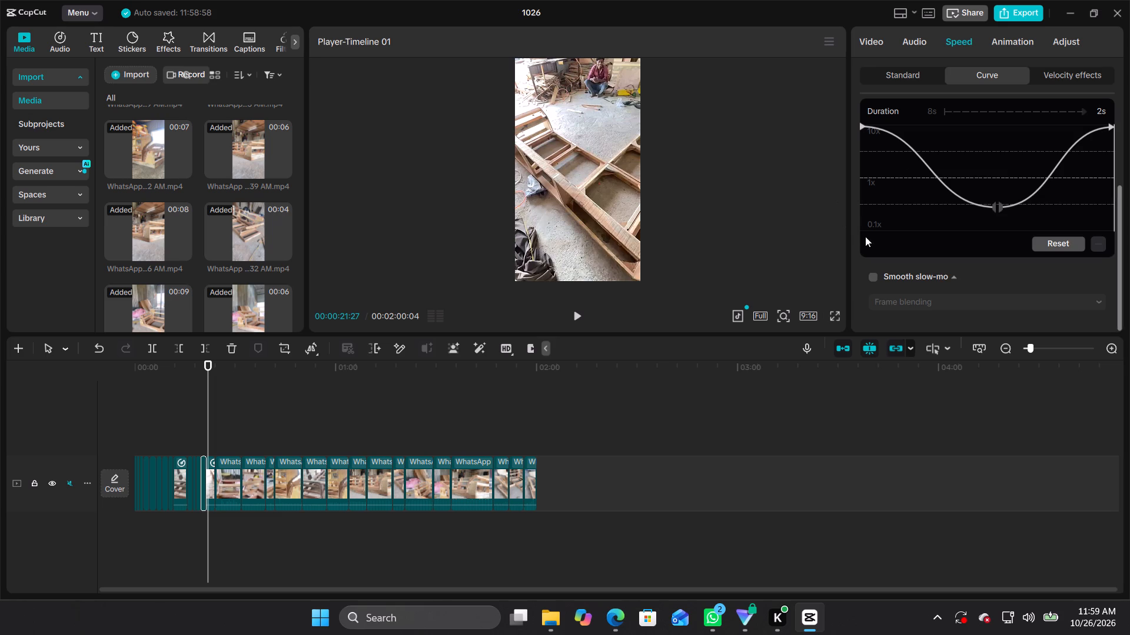
click(873, 279)
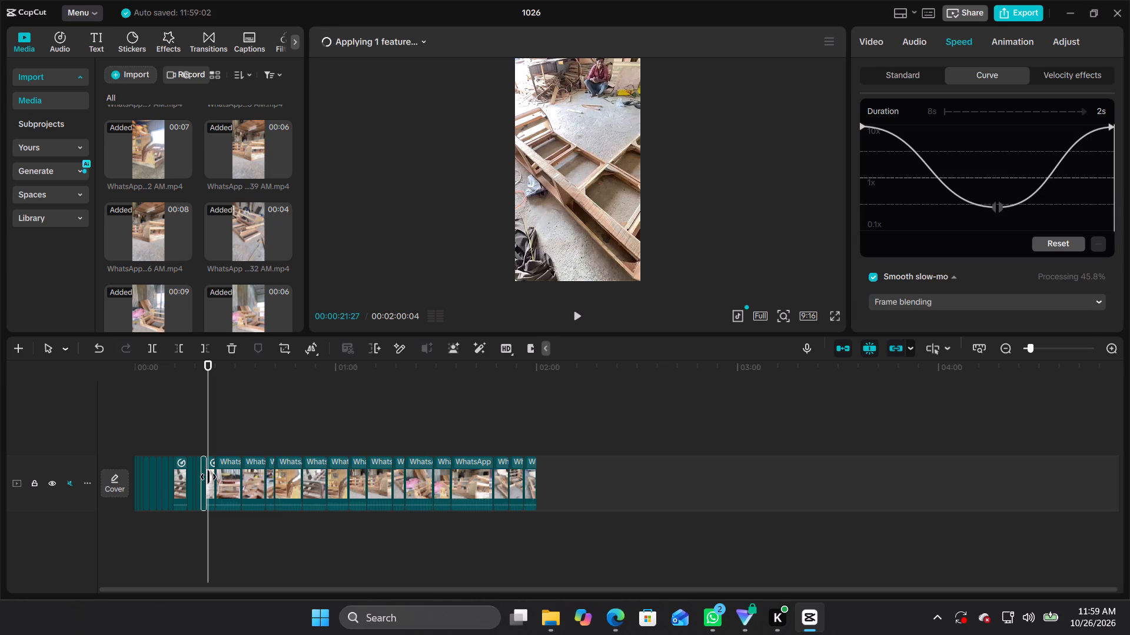
Delete three inner points from the fourteenth clip's Bullet curve, keeping only the second low-speed point.
click(208, 477)
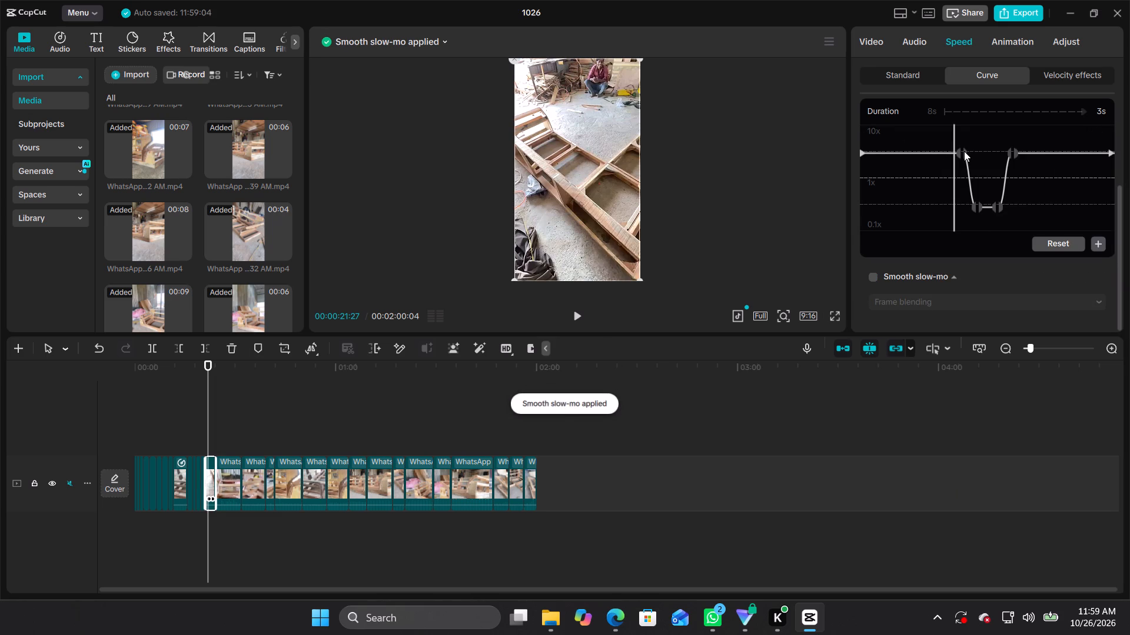
click(964, 151)
click(1101, 245)
click(1013, 155)
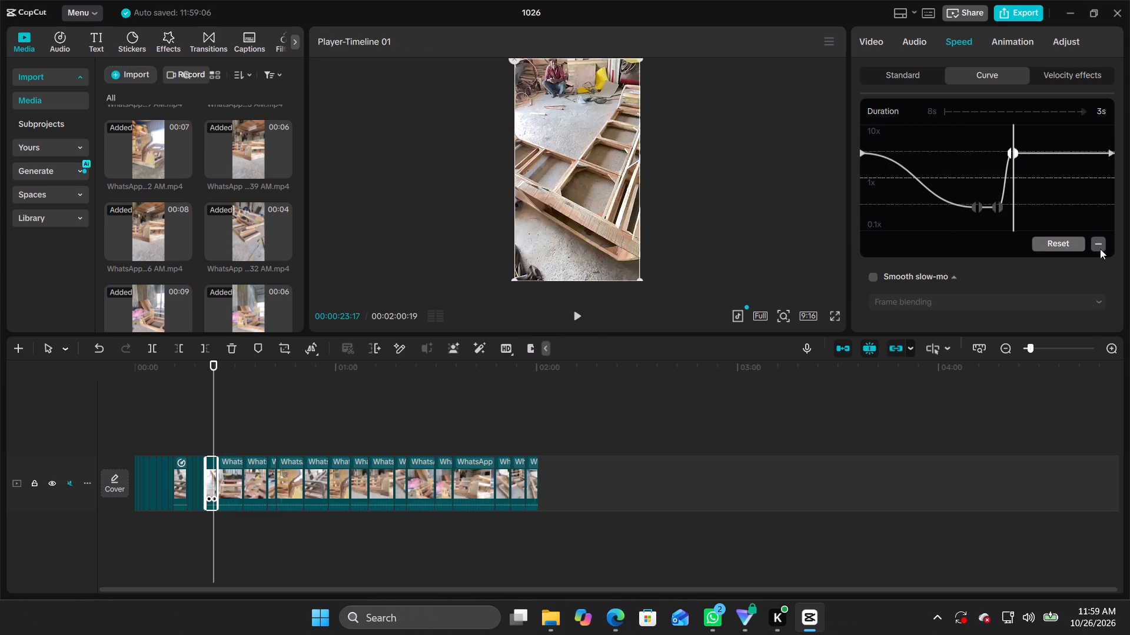
click(1102, 248)
click(975, 203)
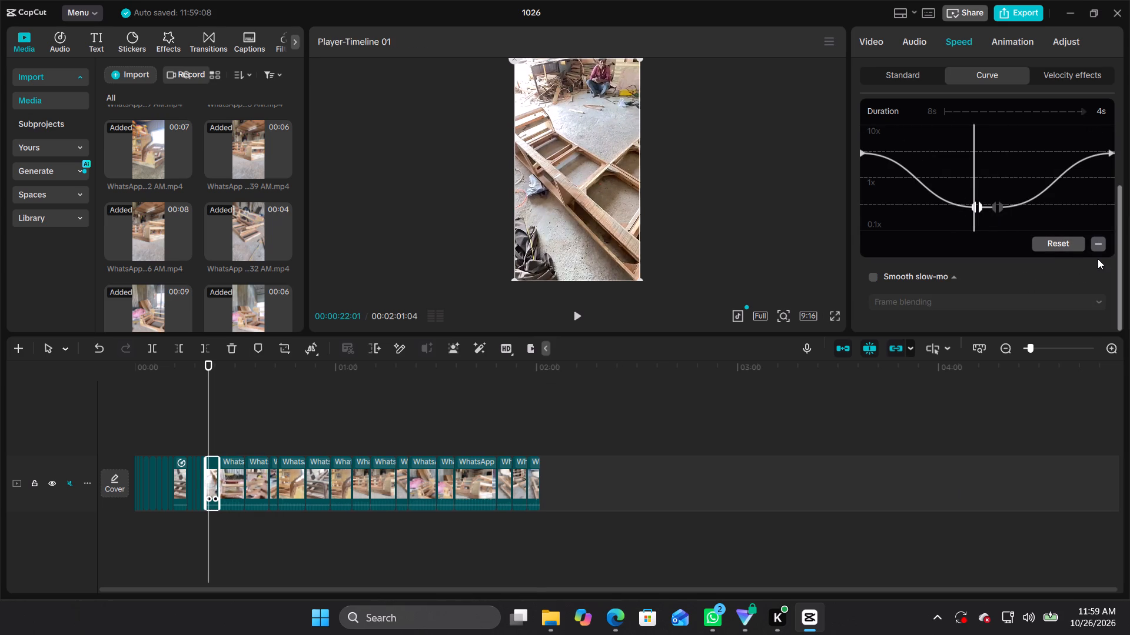
click(1097, 240)
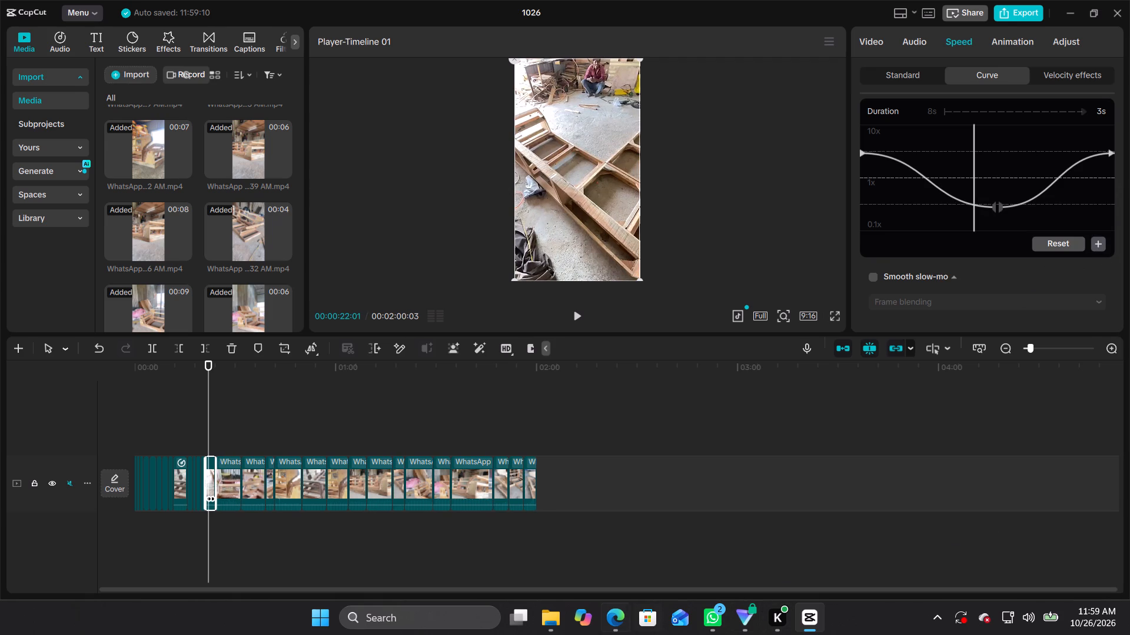
Switch to YouTube in Edge, play "MAAZ KARTO - SAMBATA RAP - DEEJAY SAI", and return to CapCut.
click(628, 629)
click(573, 327)
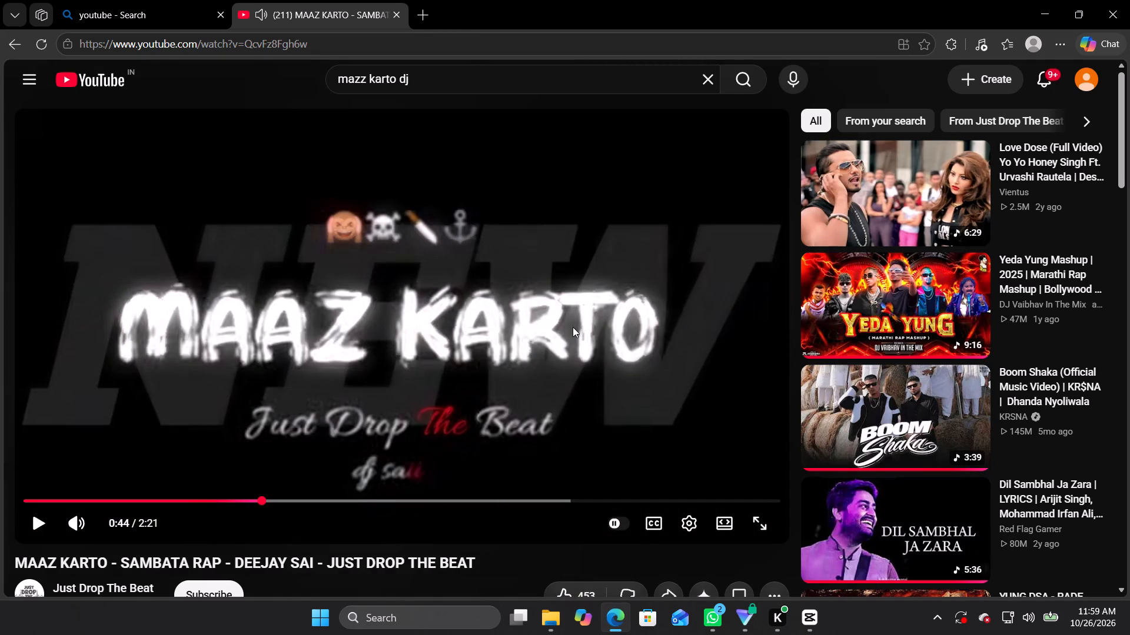
click(573, 327)
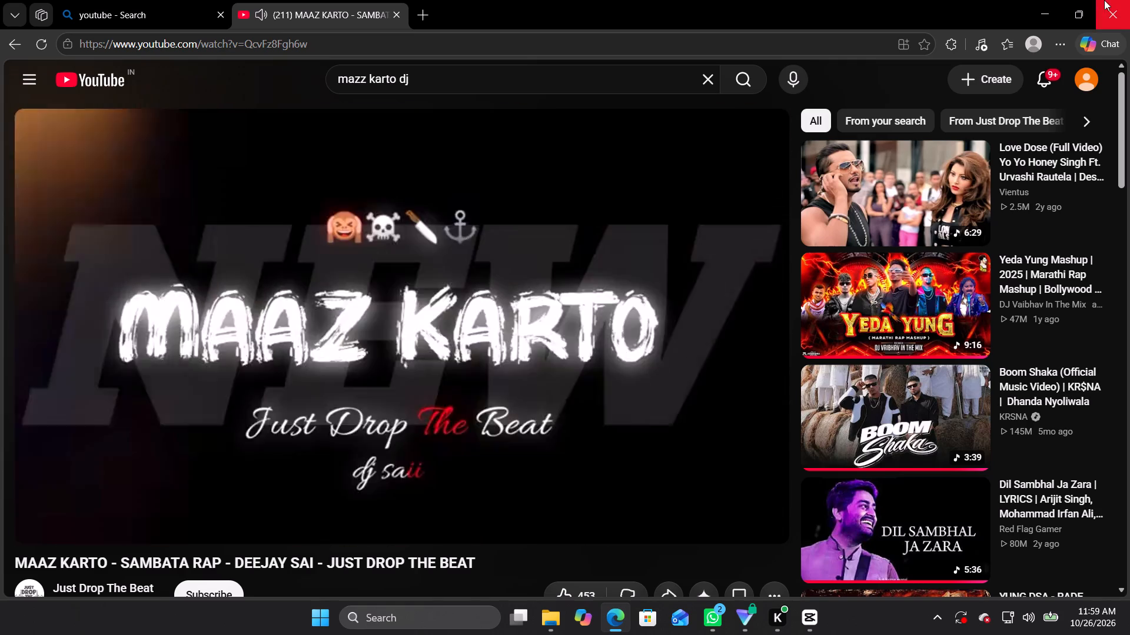
right_drag(1129, 0, 1119, 7)
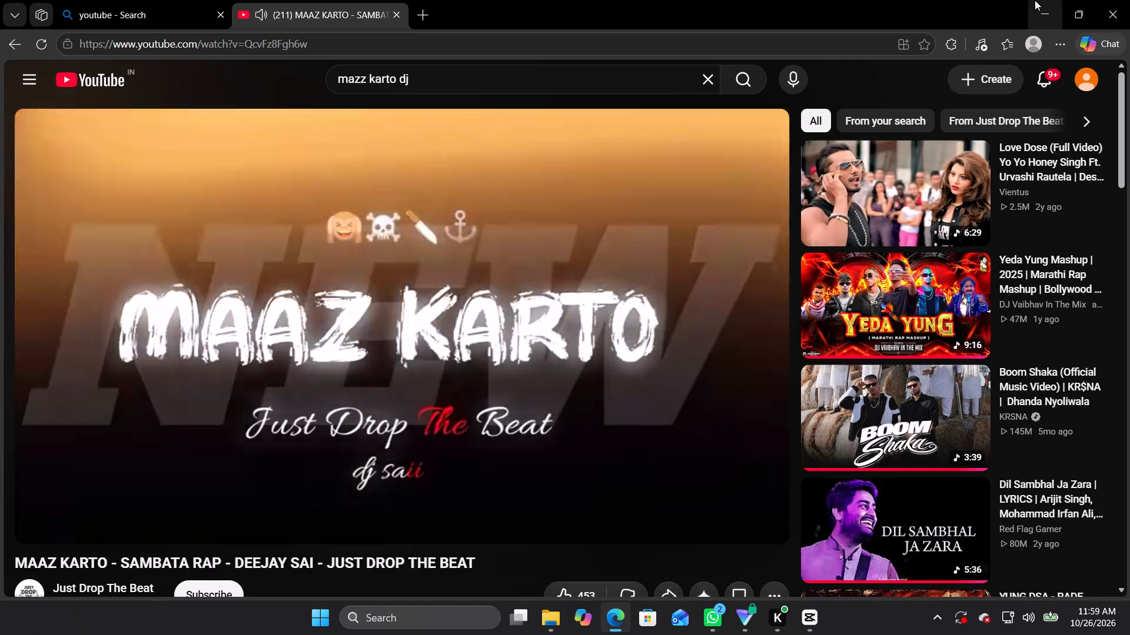
click(1035, 0)
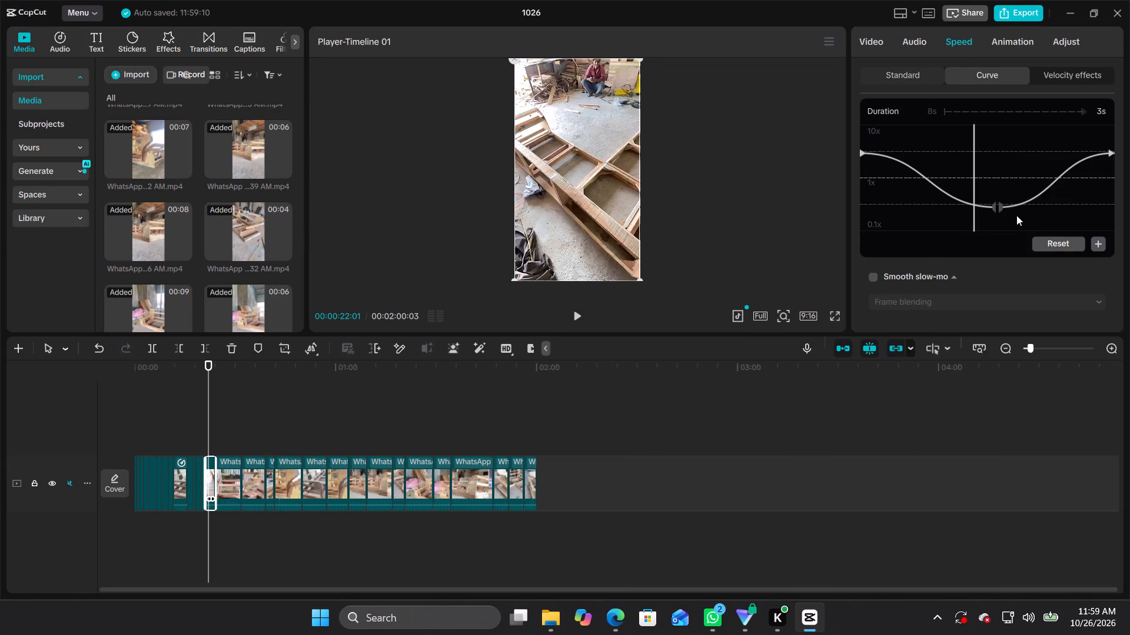
Raise both the start point and the end point of the fourteenth clip's curve to about 10x.
drag(862, 155, 860, 133)
drag(1106, 151, 1107, 138)
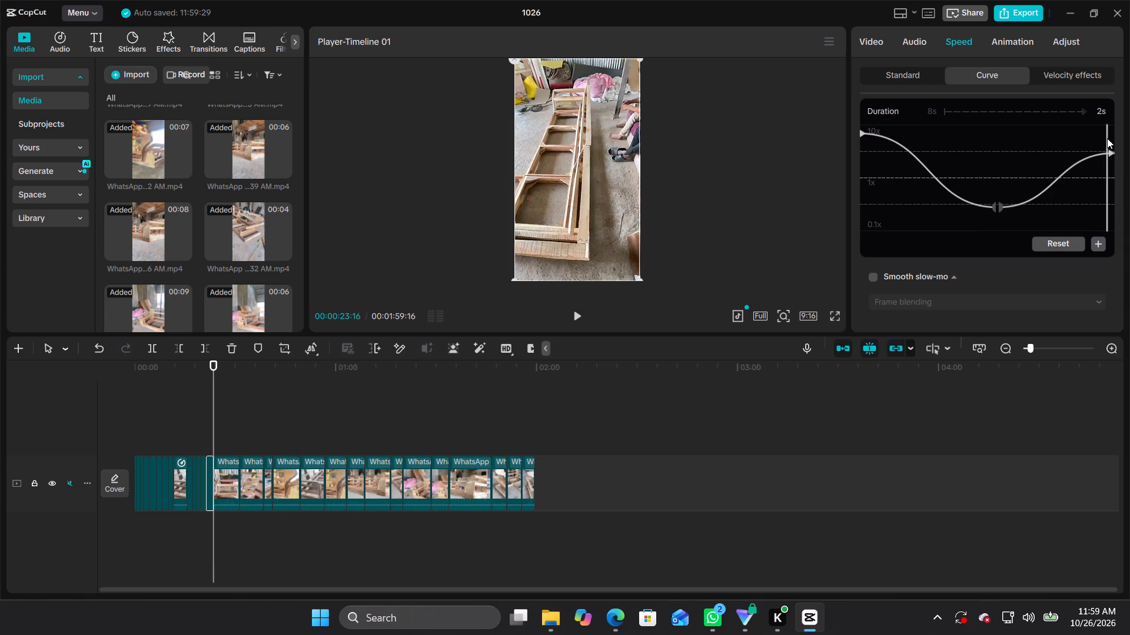
drag(1107, 138, 1107, 143)
drag(1109, 151, 1108, 132)
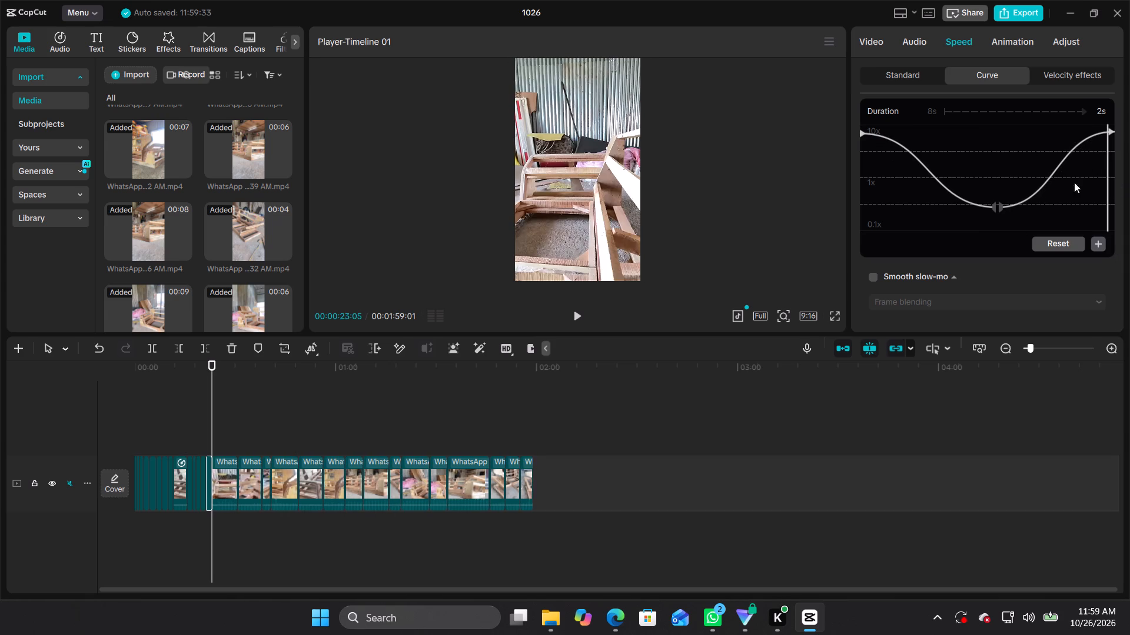
Enable Smooth slow-mo with Frame blending on the fourteenth clip.
click(879, 275)
click(869, 272)
click(872, 278)
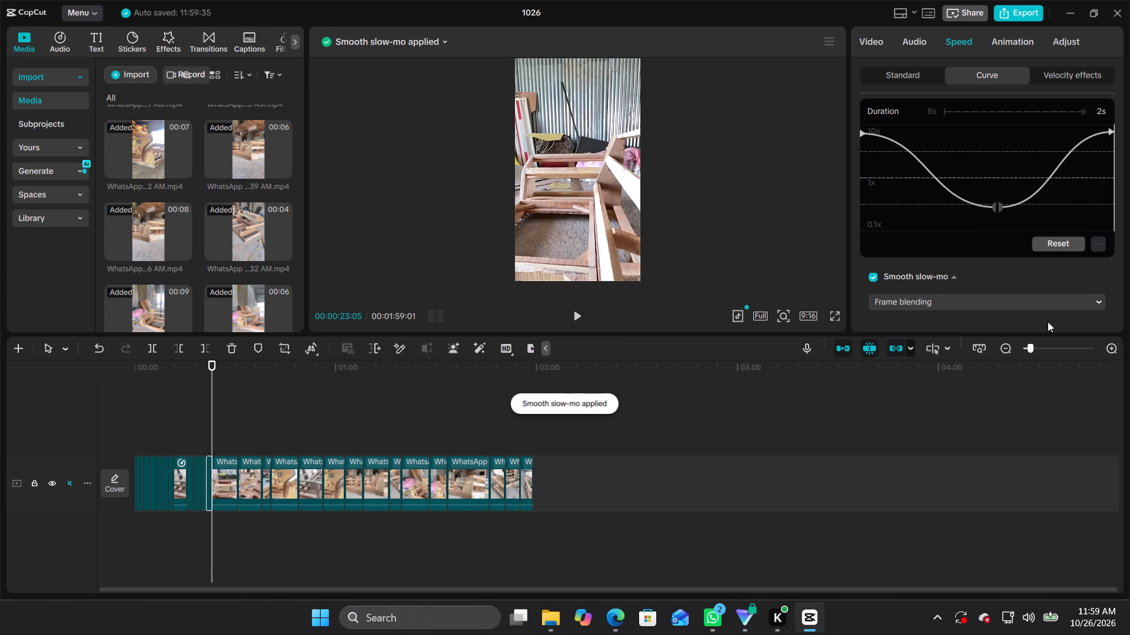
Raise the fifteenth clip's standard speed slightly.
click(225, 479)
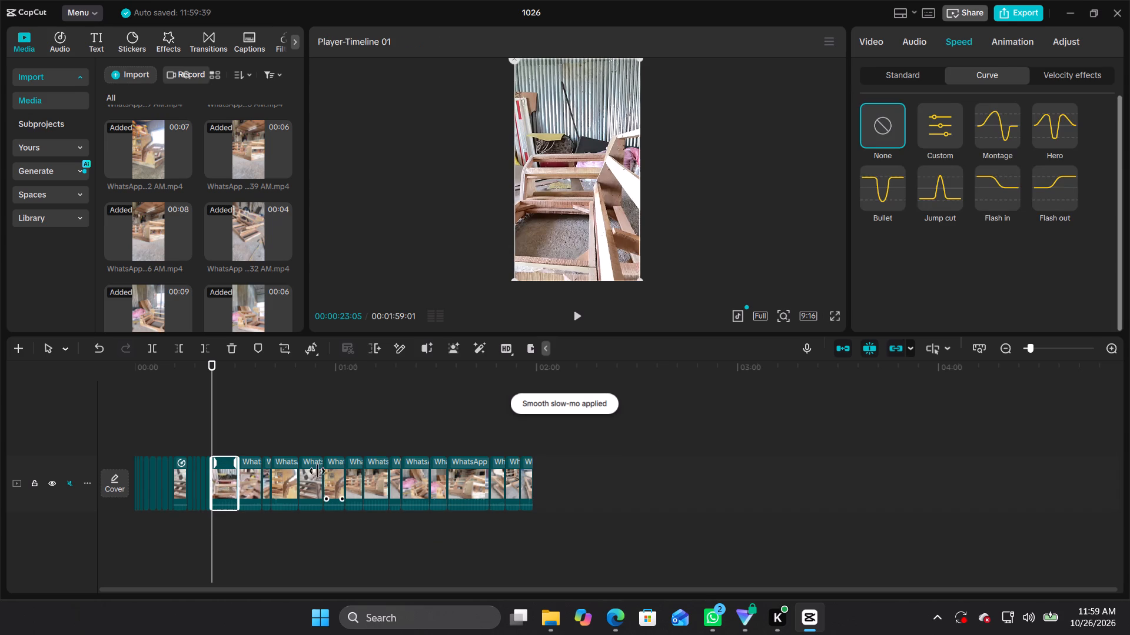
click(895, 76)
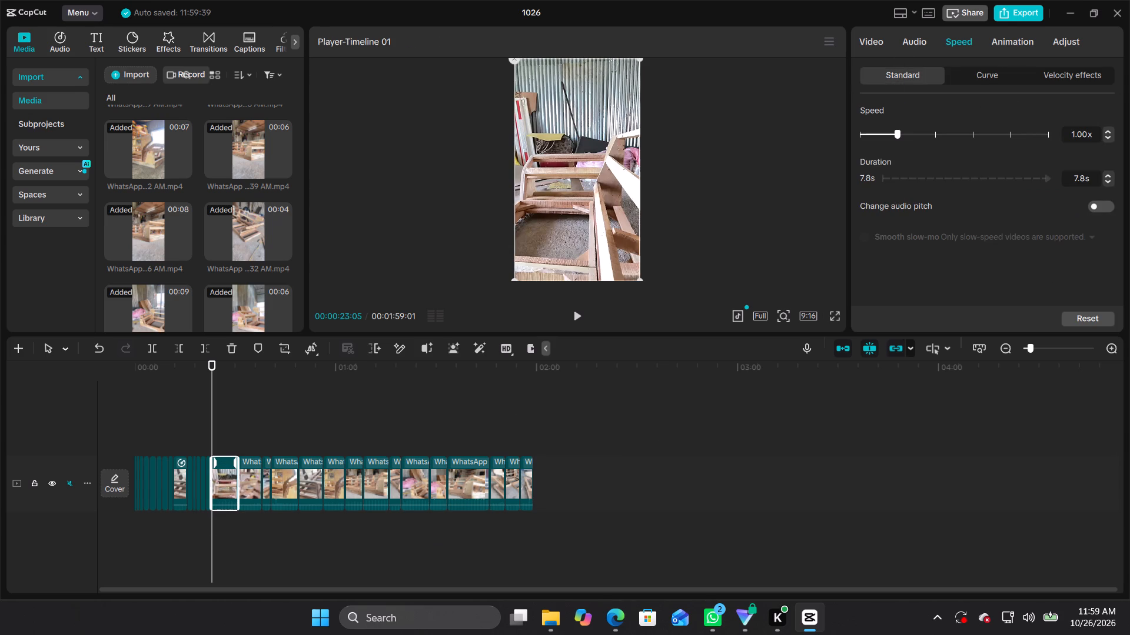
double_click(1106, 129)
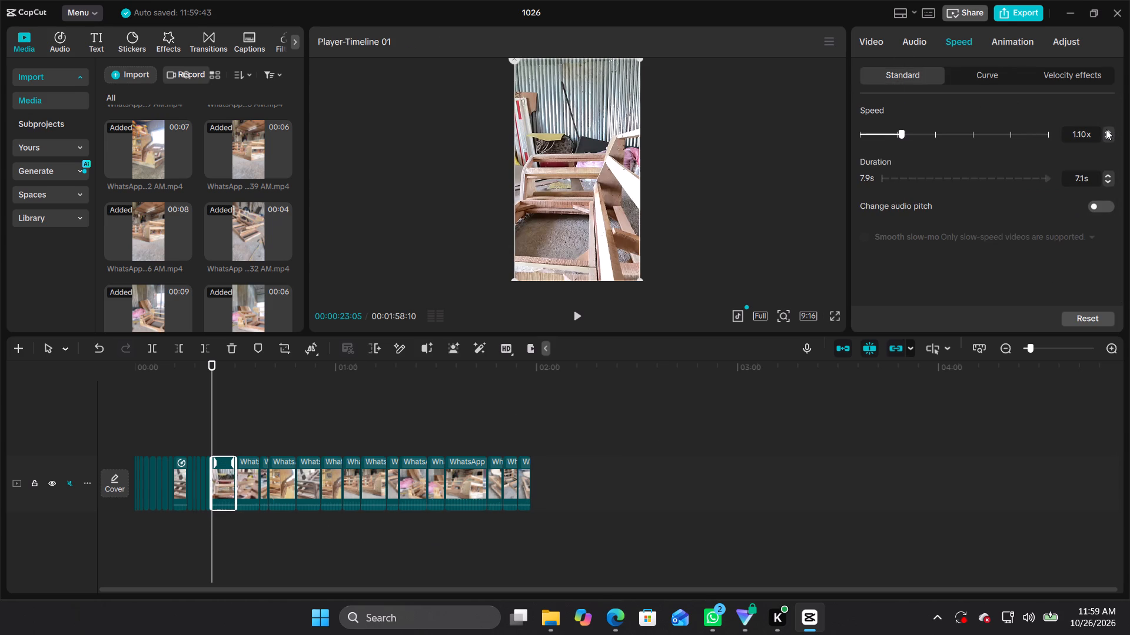
Apply the Bullet speed curve to the fifteenth clip and delete three inner points, keeping only the second low-speed point.
click(1016, 73)
click(855, 202)
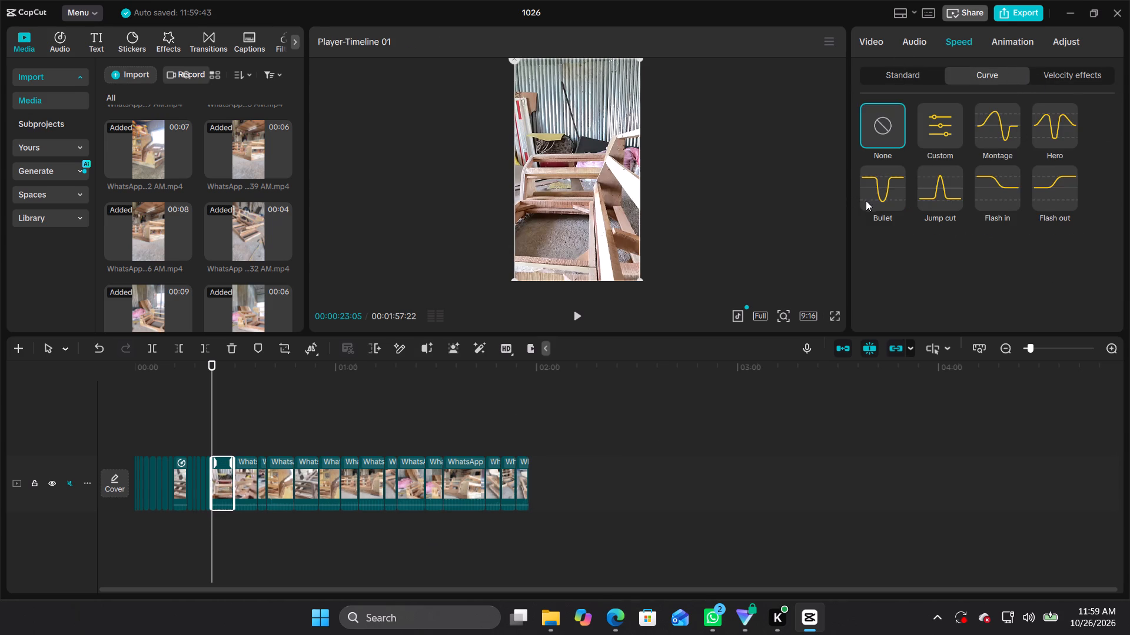
click(868, 198)
click(960, 297)
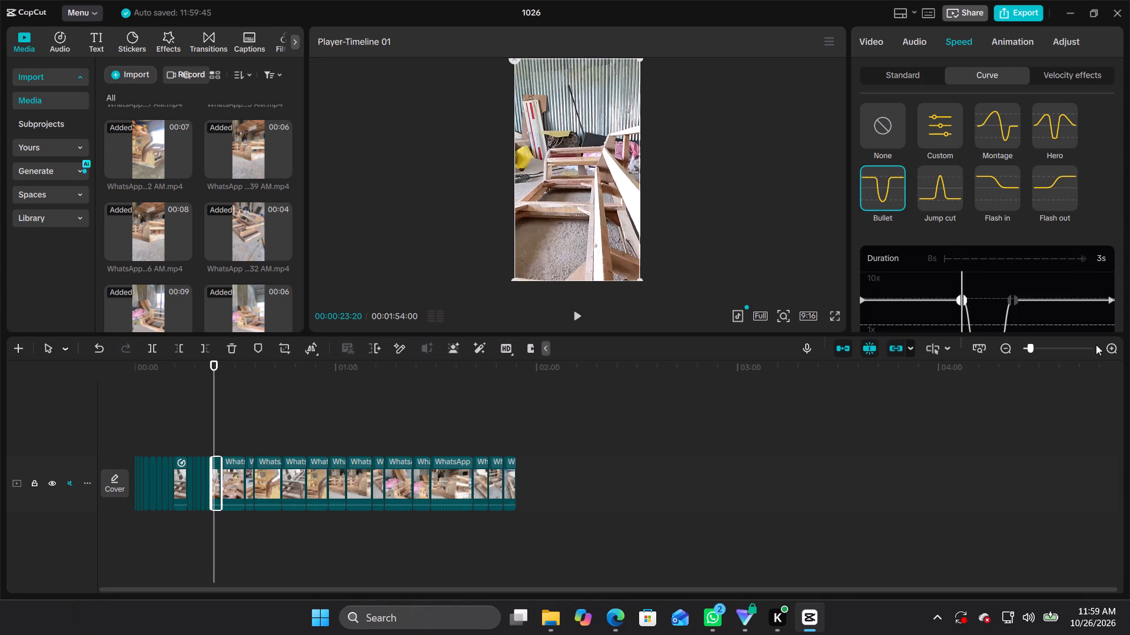
scroll(1084, 320, down, 1)
click(1094, 242)
click(1012, 153)
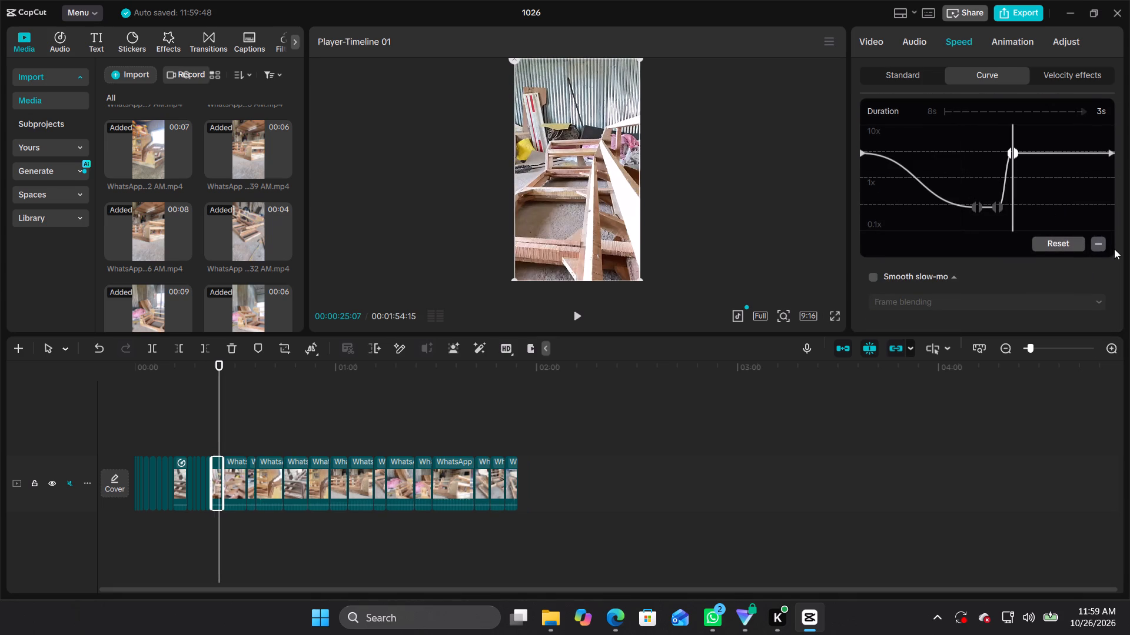
click(1096, 242)
click(982, 205)
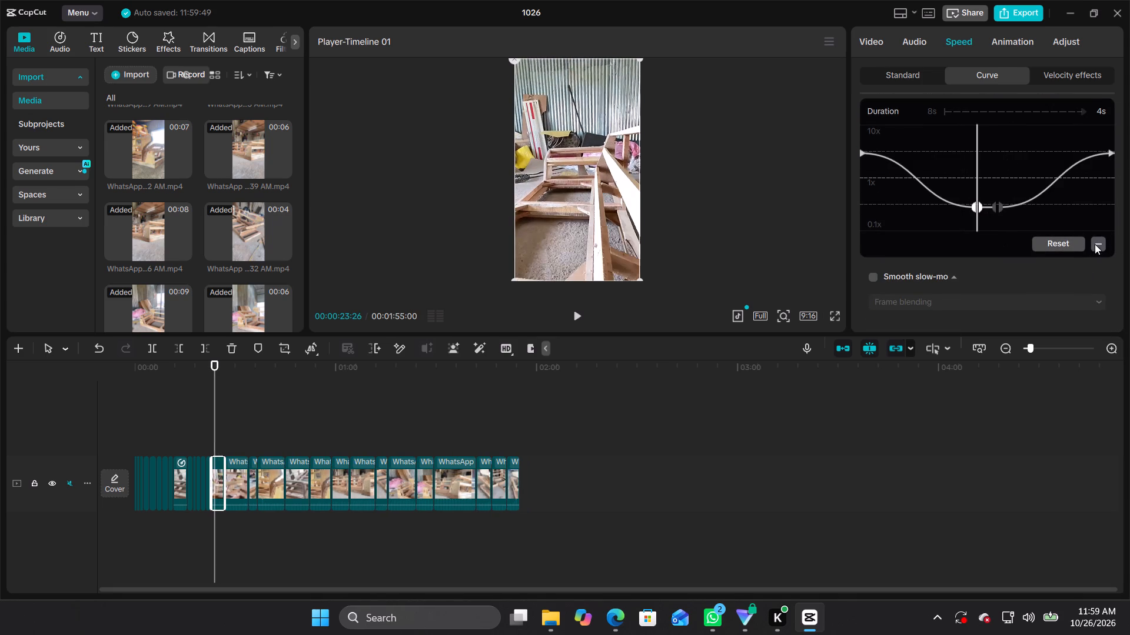
click(1095, 244)
Enable Smooth slow-mo with Frame blending on the fifteenth clip.
click(882, 275)
click(870, 276)
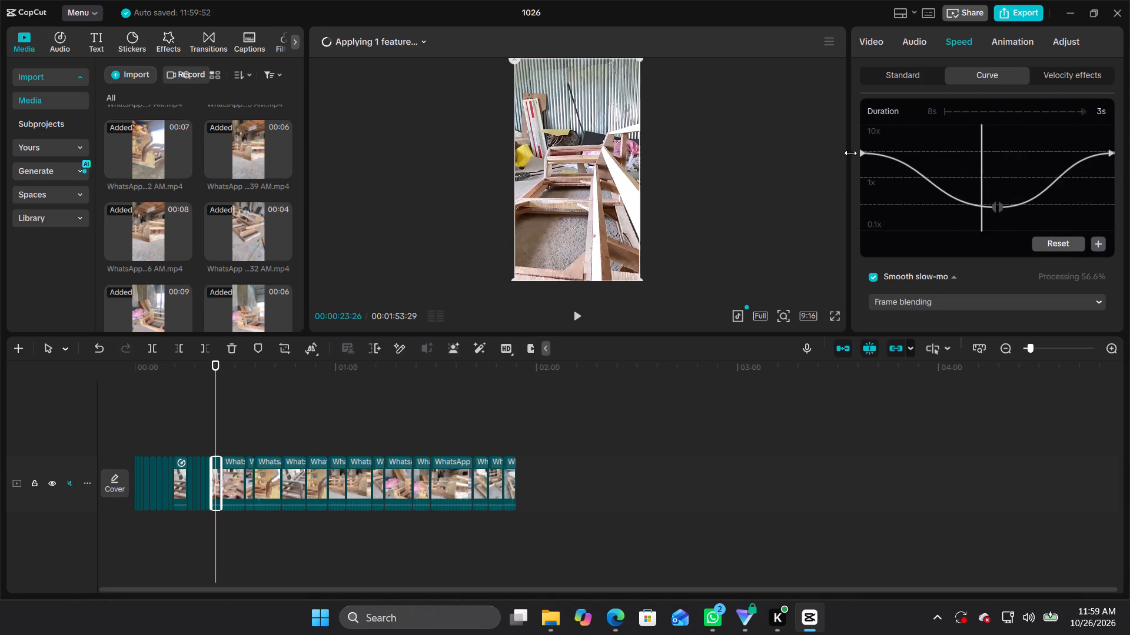
Raise both the start point and the end point of the fifteenth clip's curve to about 10x.
drag(863, 154, 867, 146)
drag(861, 140, 861, 131)
click(862, 142)
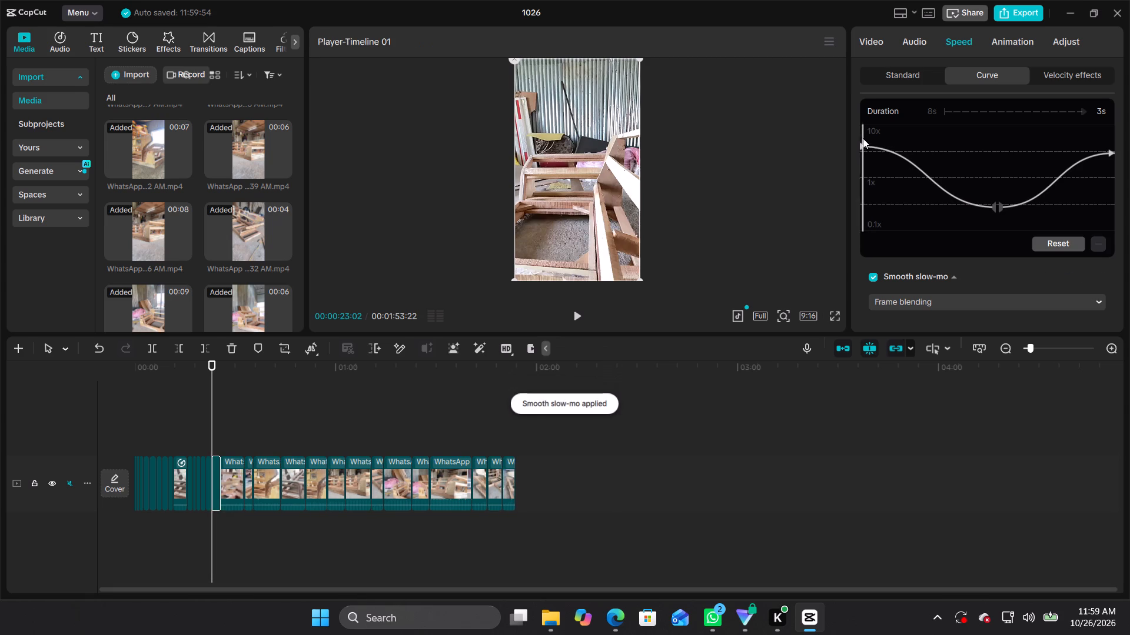
drag(861, 148, 861, 128)
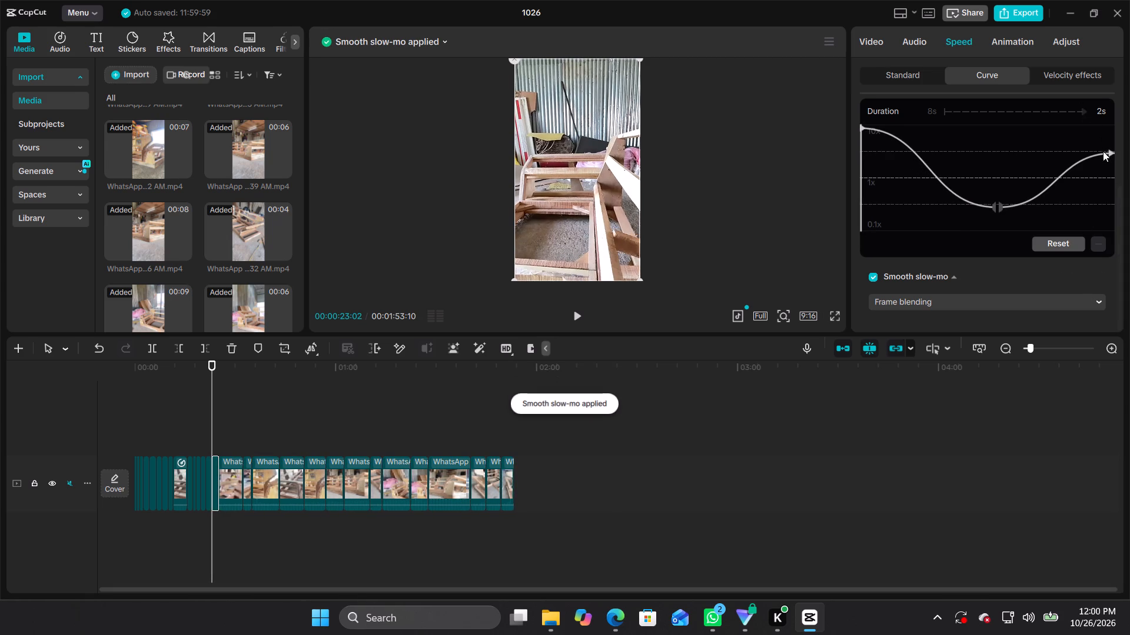
drag(1104, 152, 1104, 139)
drag(1111, 154, 1111, 148)
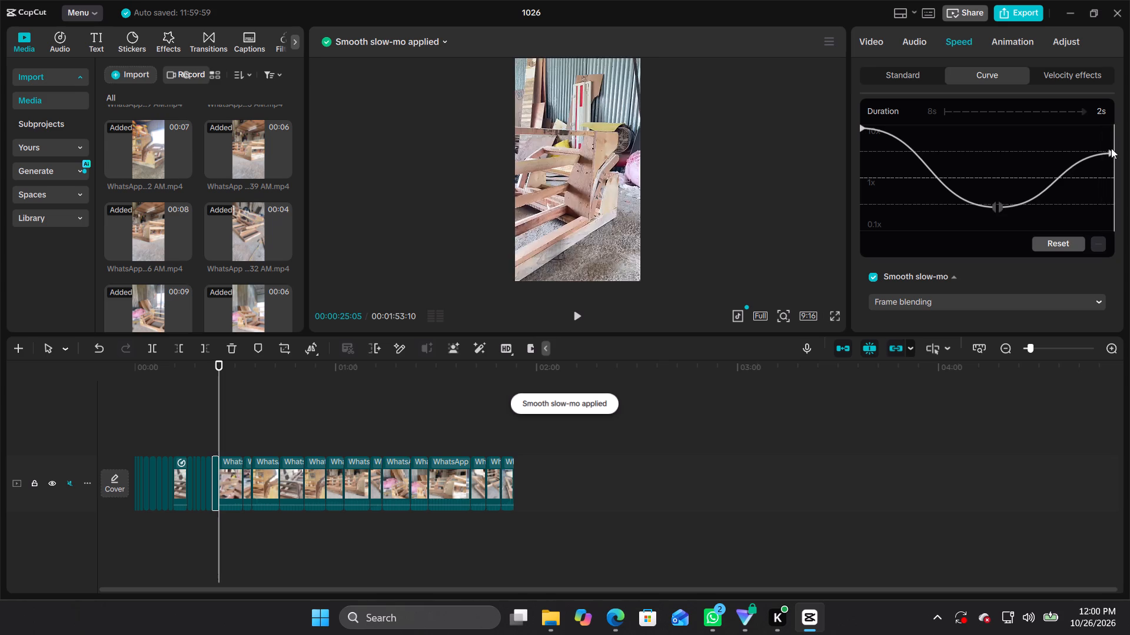
drag(1111, 148, 1108, 125)
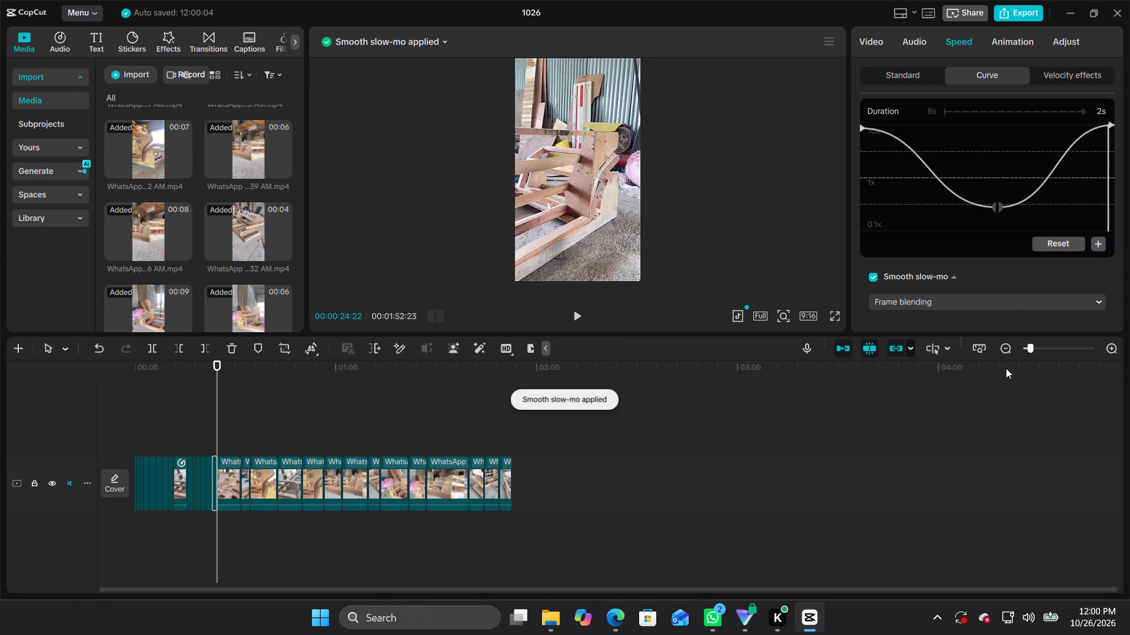
Apply the Bullet speed curve to the sixteenth clip.
click(225, 489)
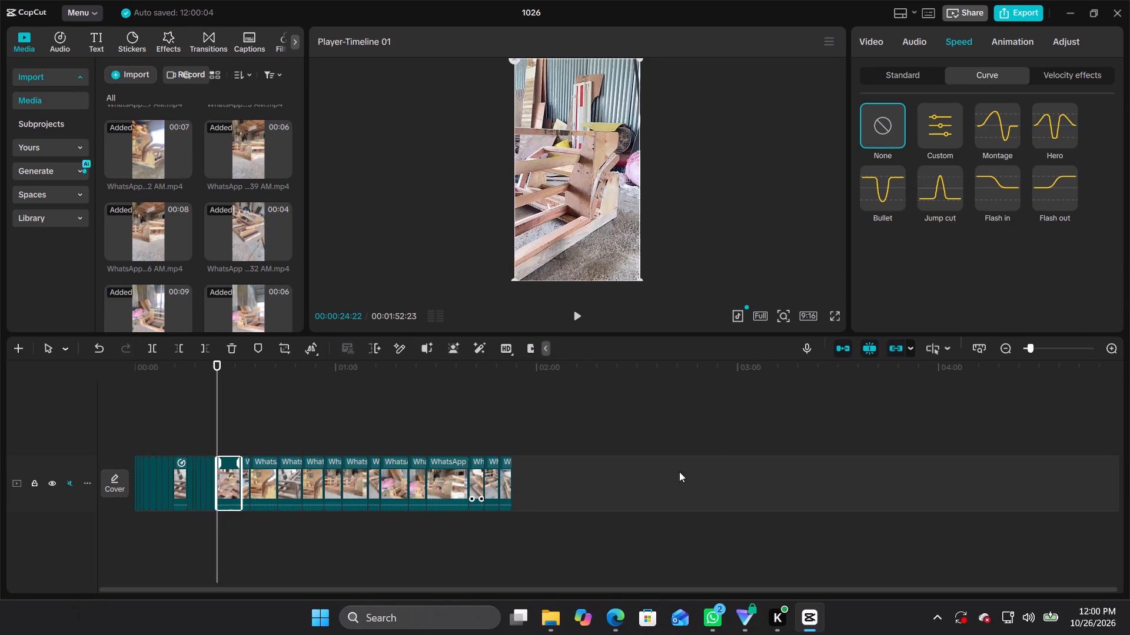
click(215, 487)
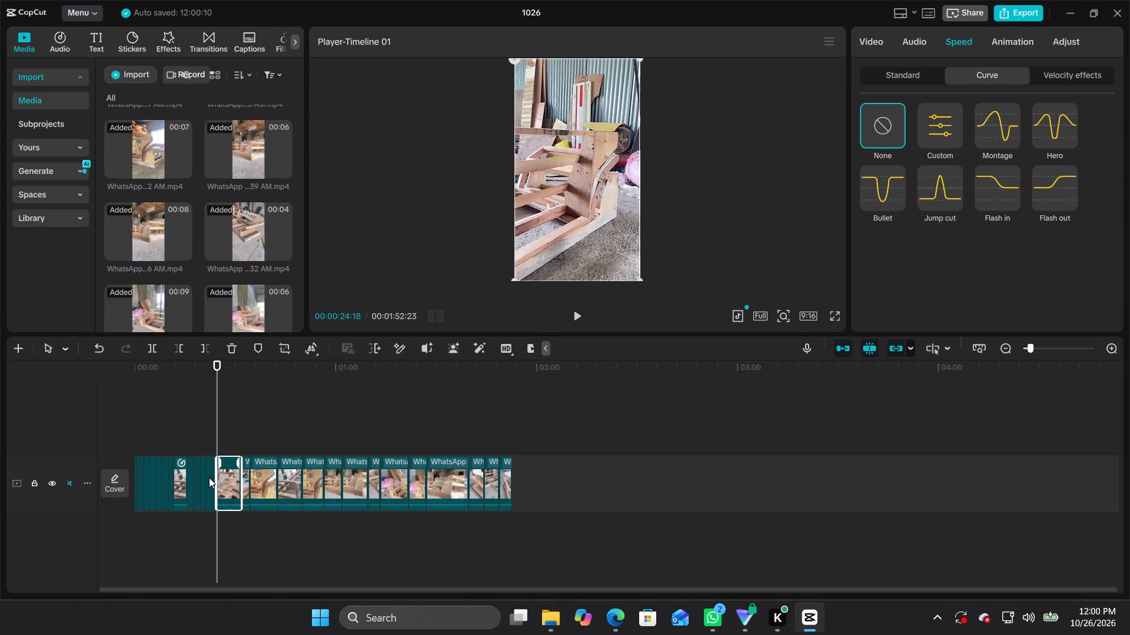
click(212, 477)
scroll(954, 325, down, 2)
click(228, 483)
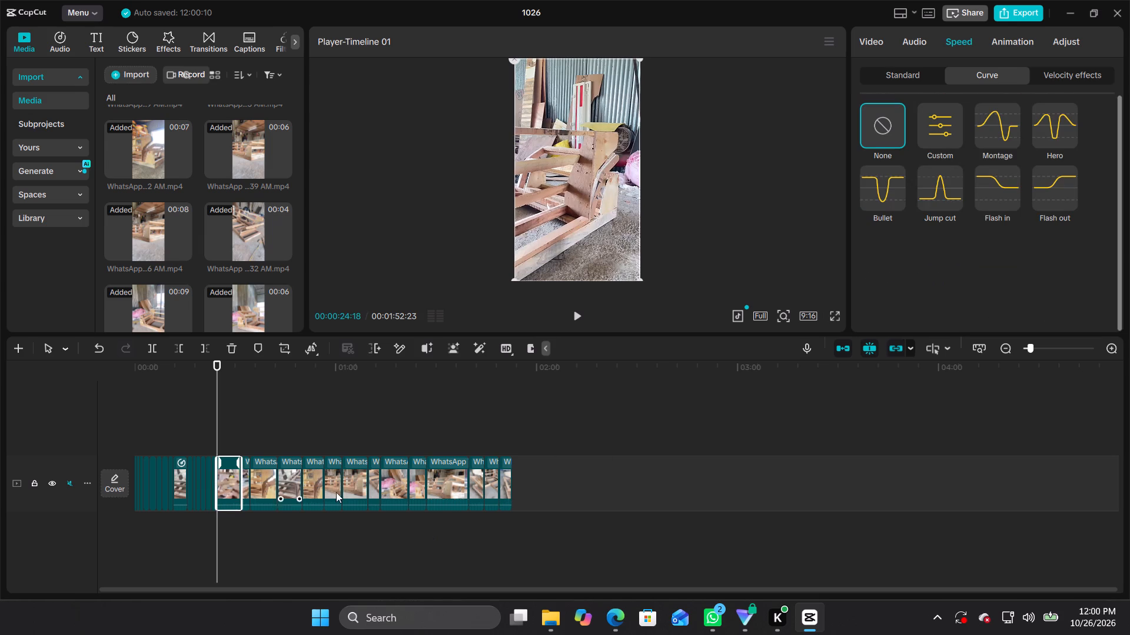
click(882, 202)
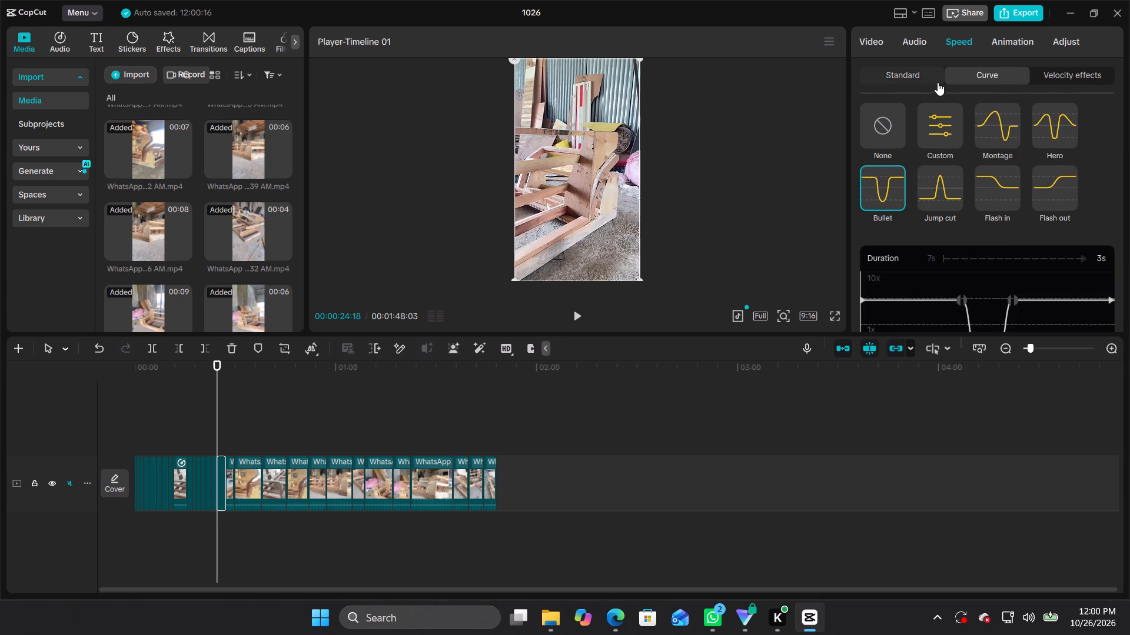
click(909, 75)
Switch to YouTube in Edge, pause the Maaz Karto video, browse its recommended videos, and resume playback.
click(608, 624)
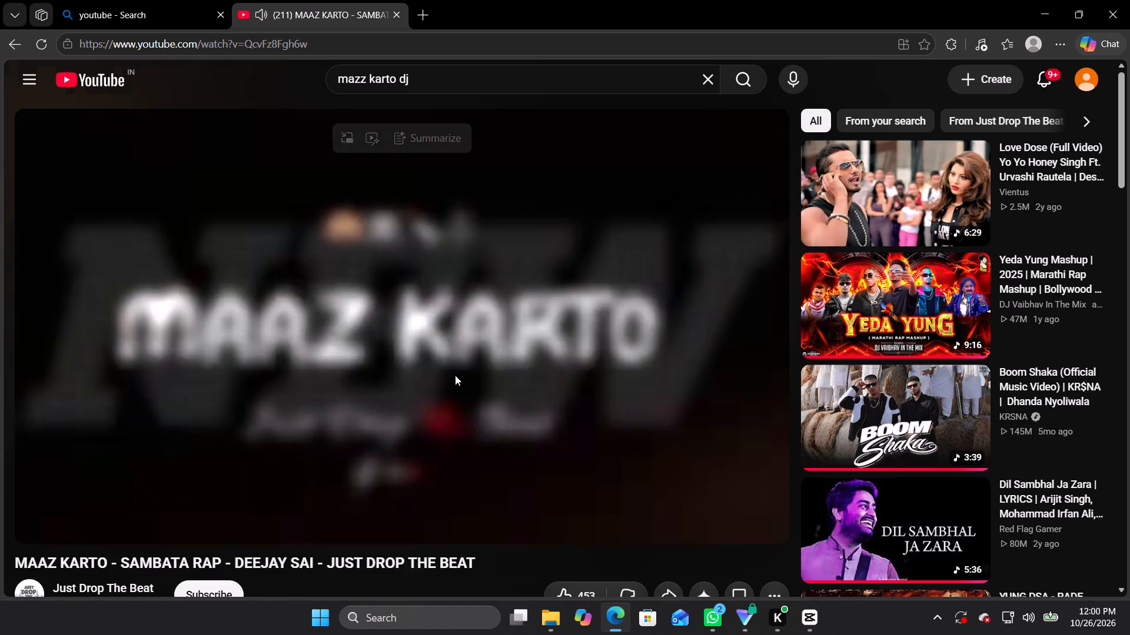
click(444, 324)
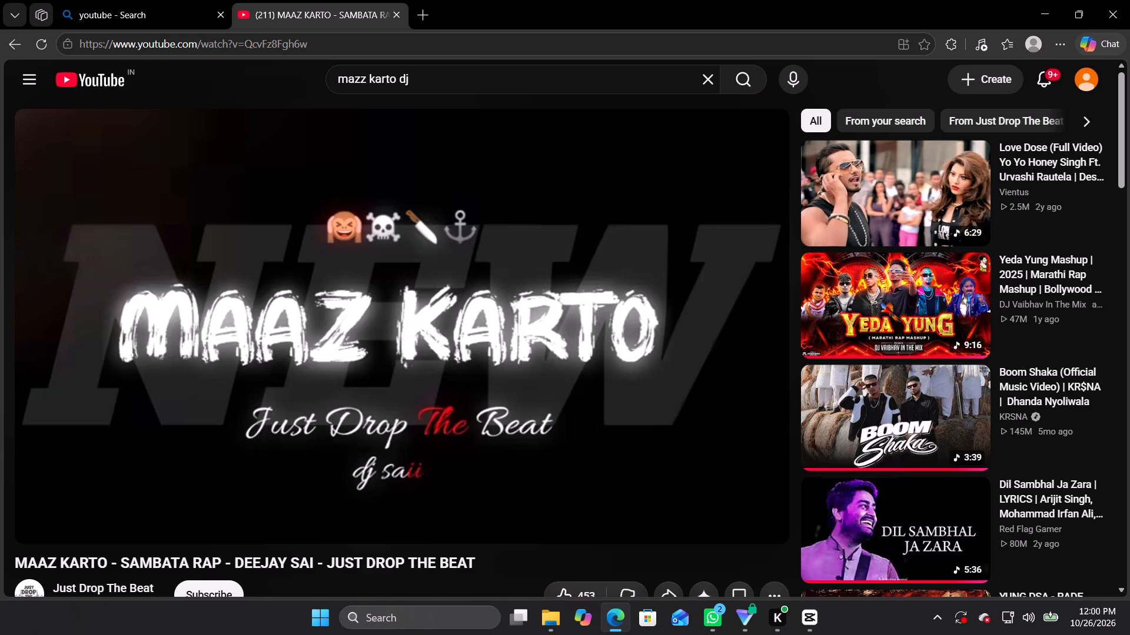
scroll(479, 339, down, 2)
scroll(971, 356, up, 1)
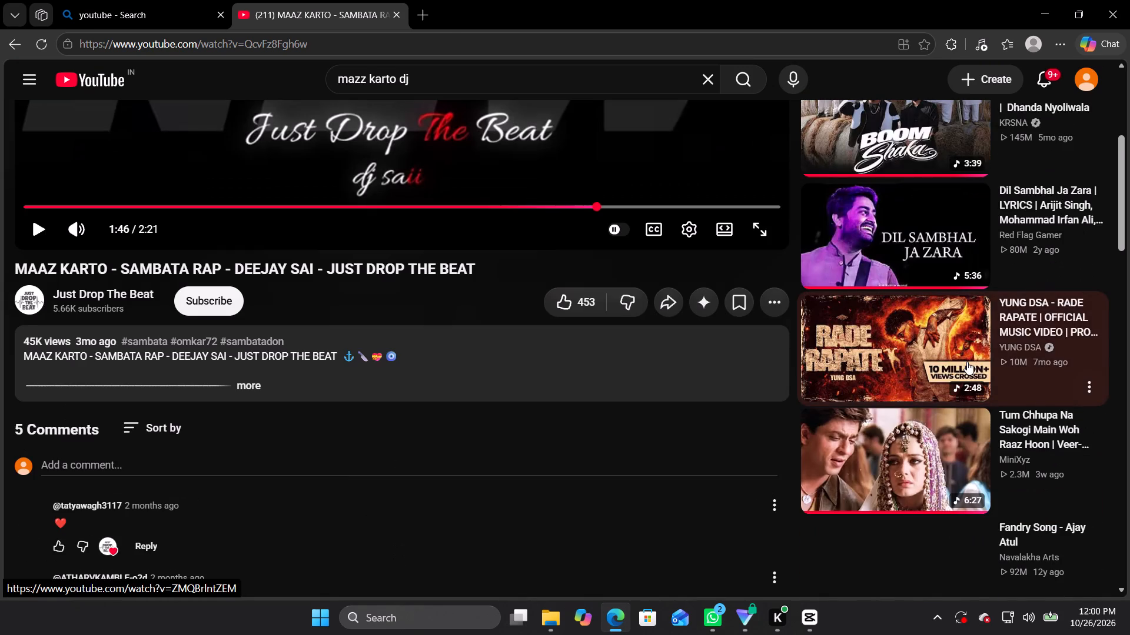
scroll(967, 362, down, 4)
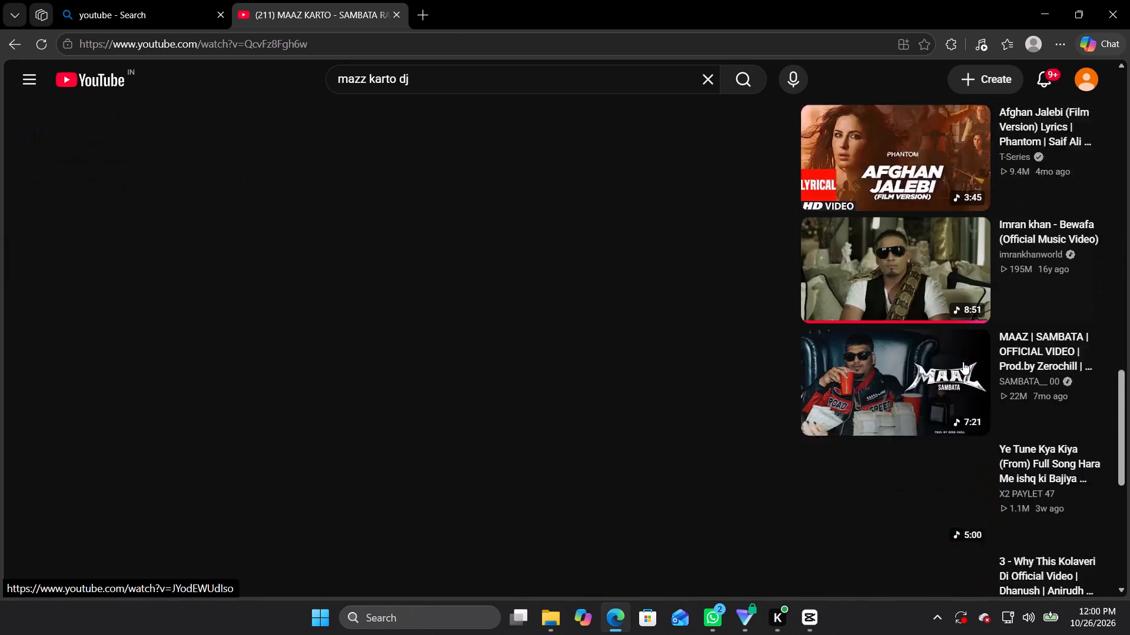
scroll(959, 362, down, 3)
scroll(886, 338, up, 7)
click(604, 366)
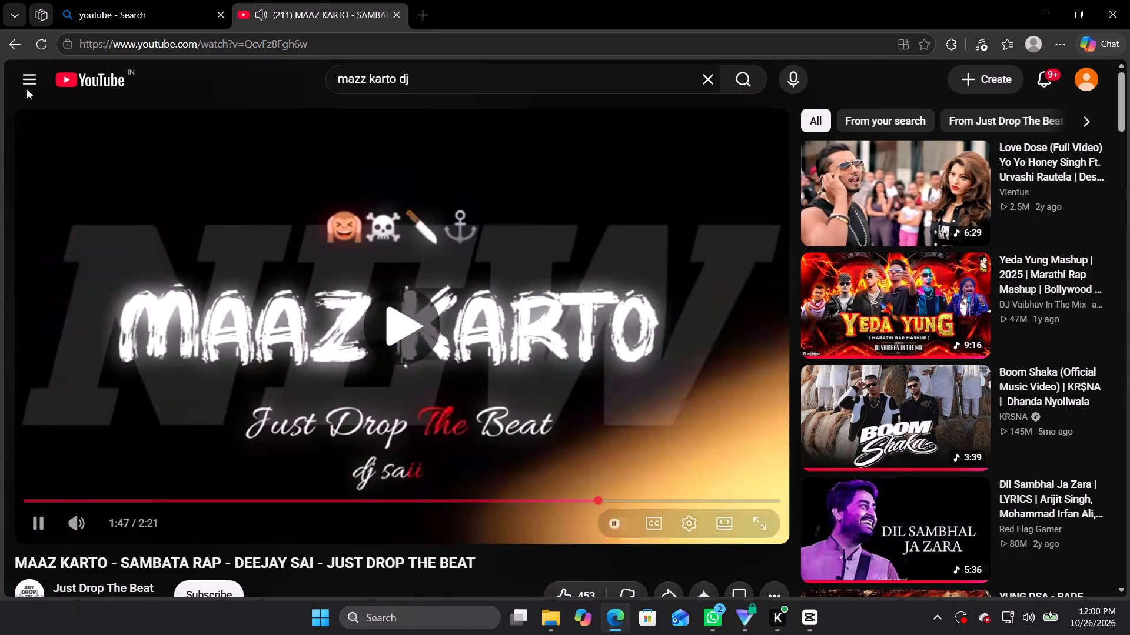
Go back to the YouTube results and search for "mazz karto dj competition".
click(8, 48)
click(514, 93)
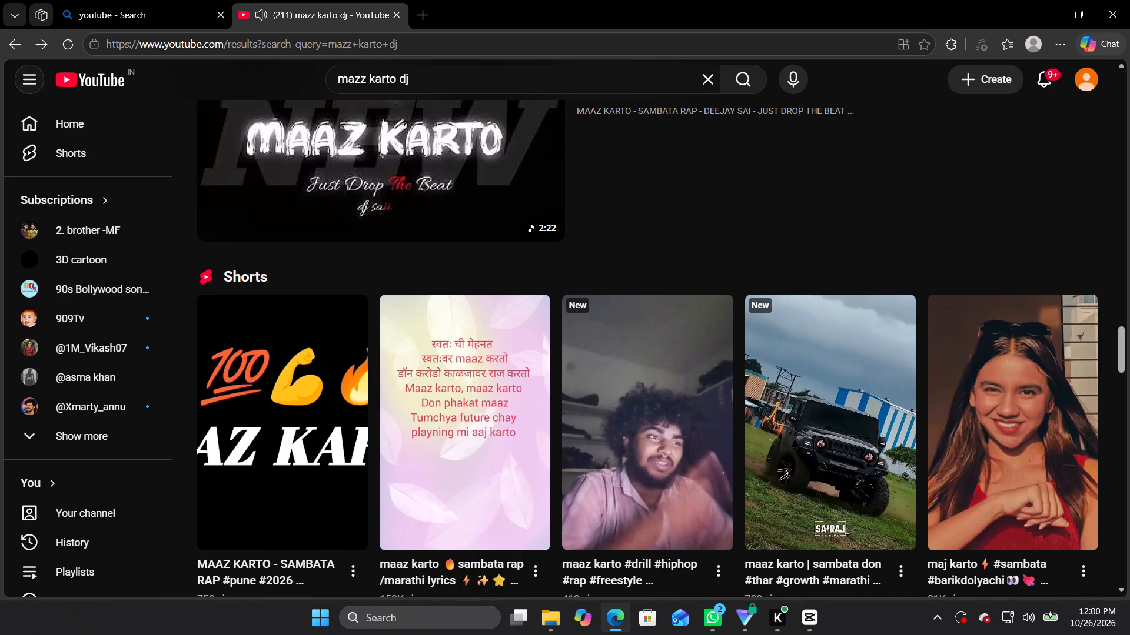
key(space)
text(com)
click(451, 121)
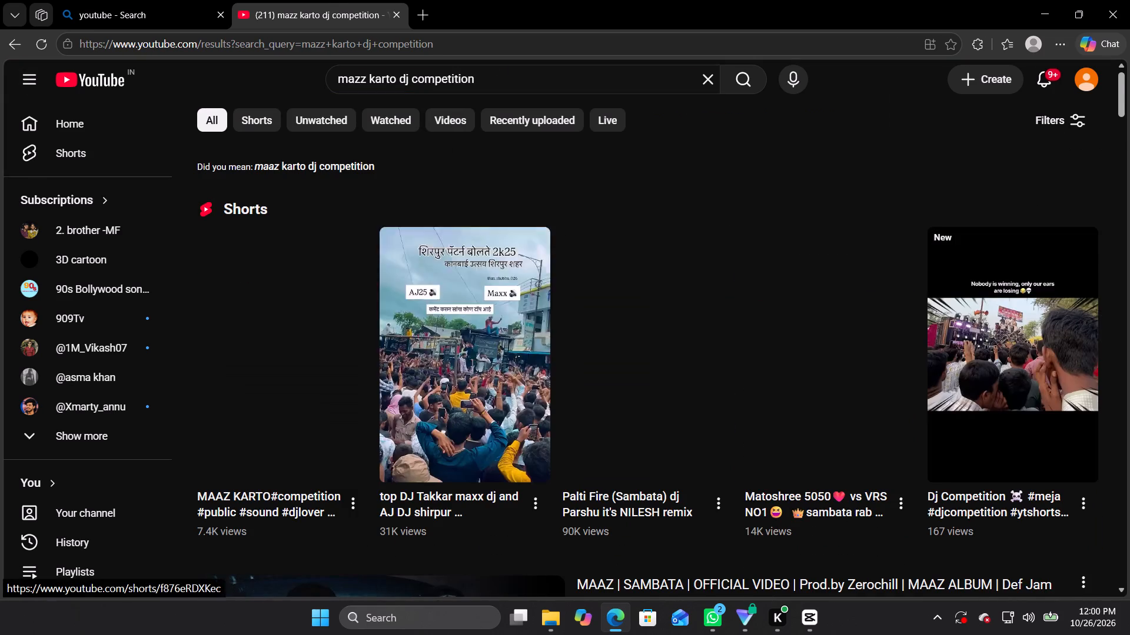
Play the Maaz & Palti Fire remix by DJ Aniket AS from the results, skipping the ad and jumping ahead 15 seconds.
scroll(413, 328, down, 2)
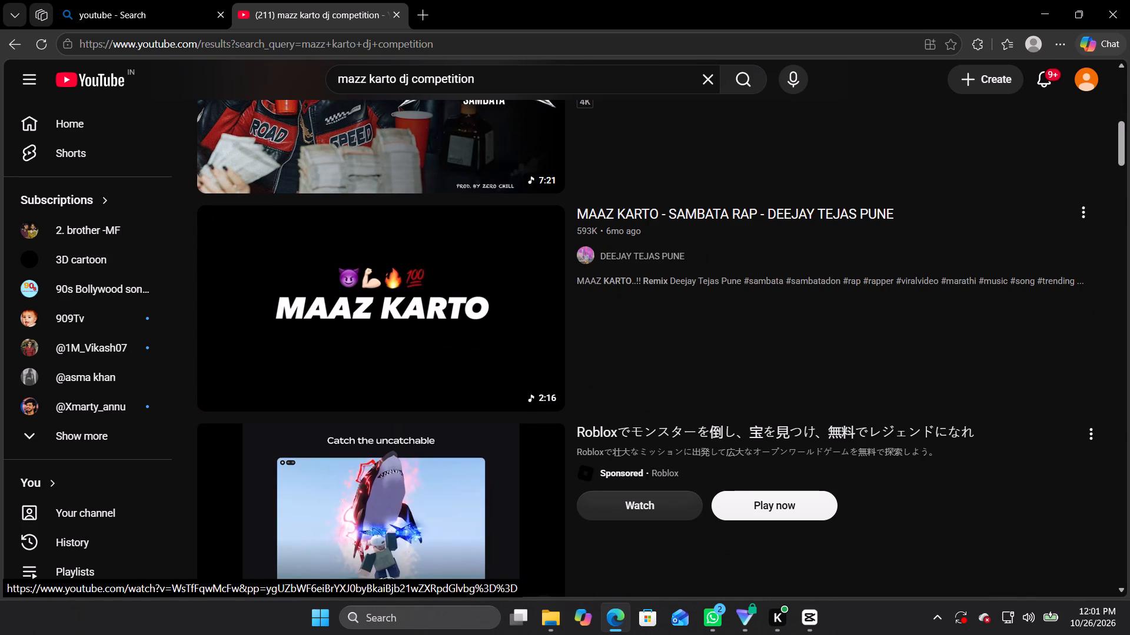
scroll(413, 328, down, 2)
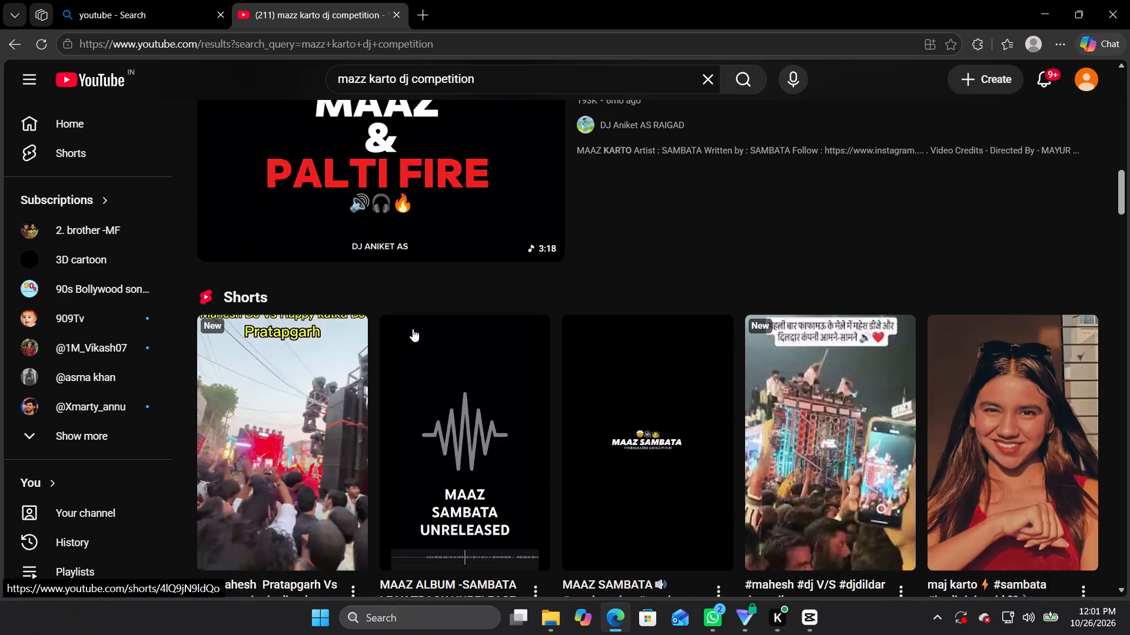
click(347, 171)
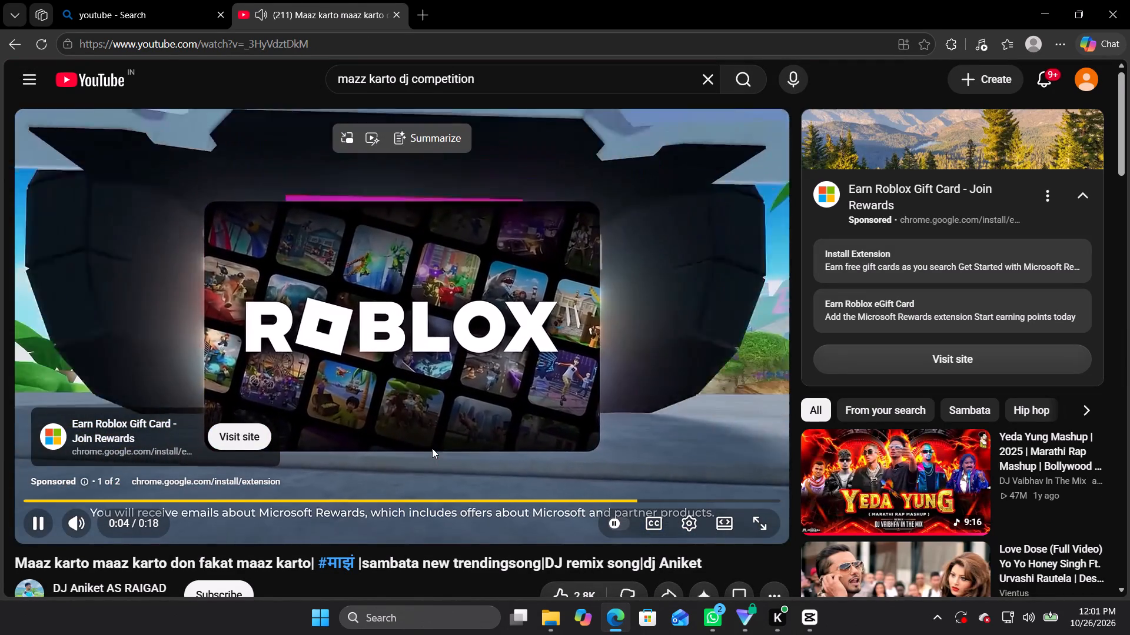
click(734, 471)
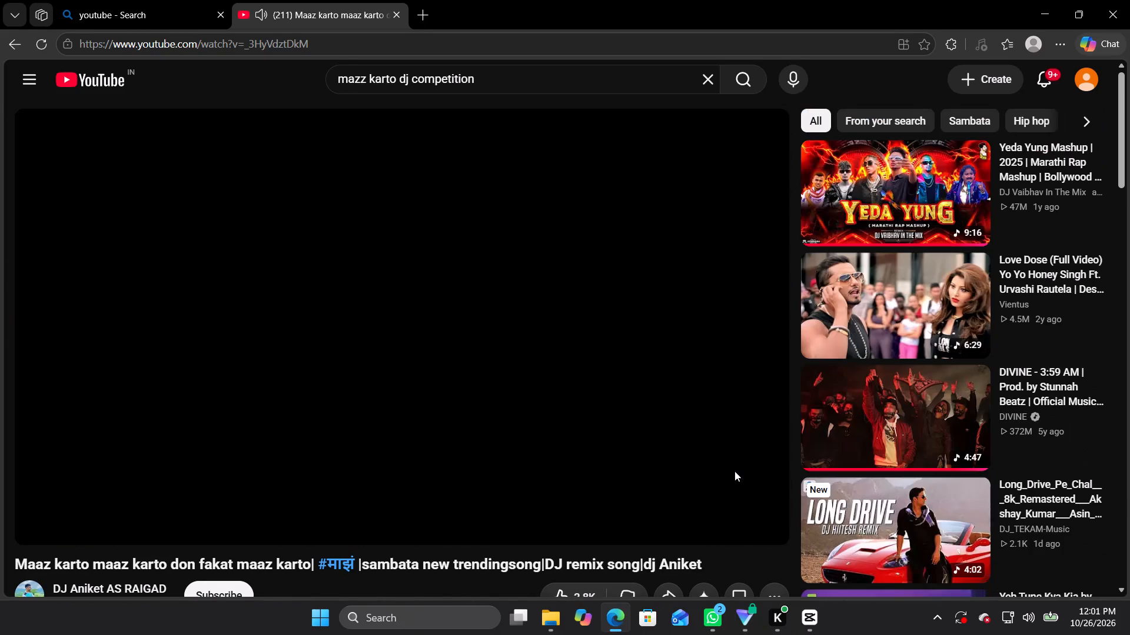
key(Right)
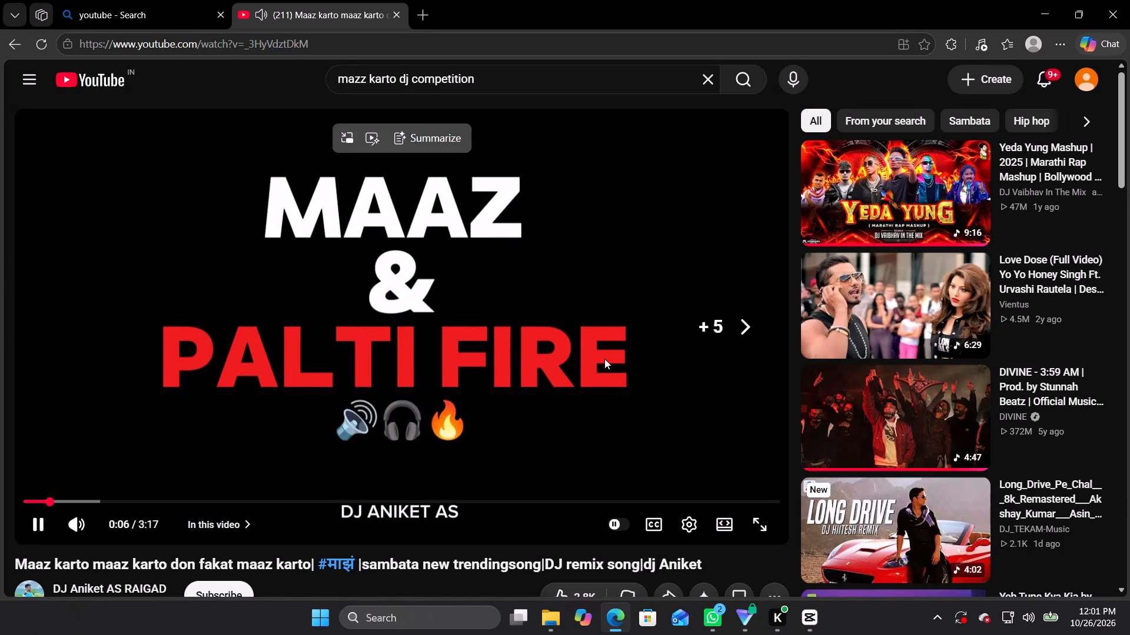
key(Right)
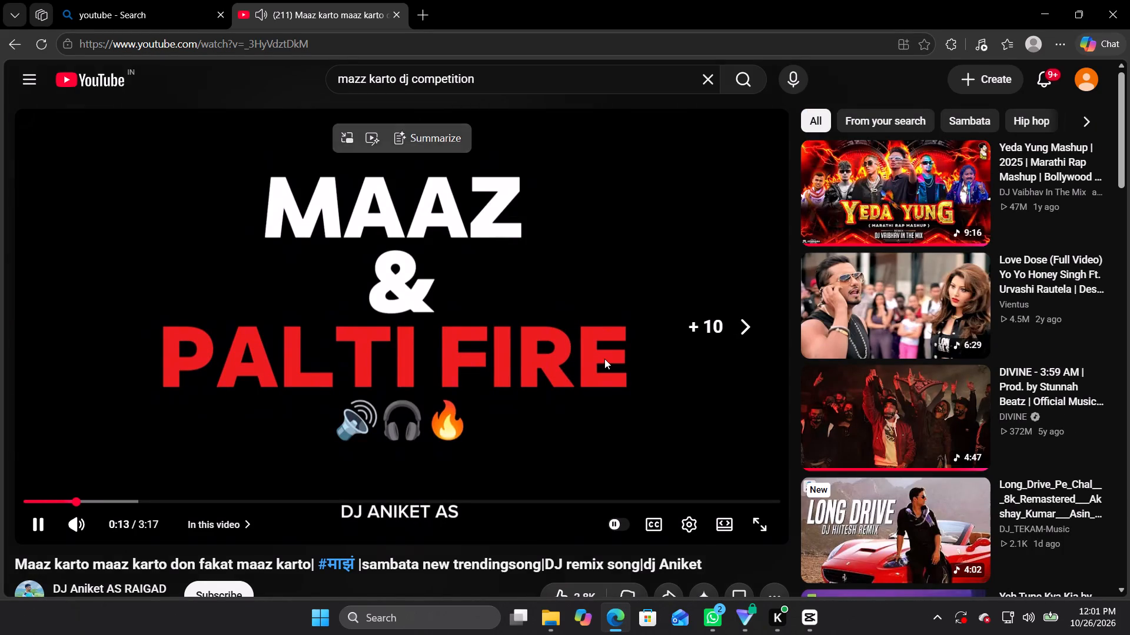
key(Right)
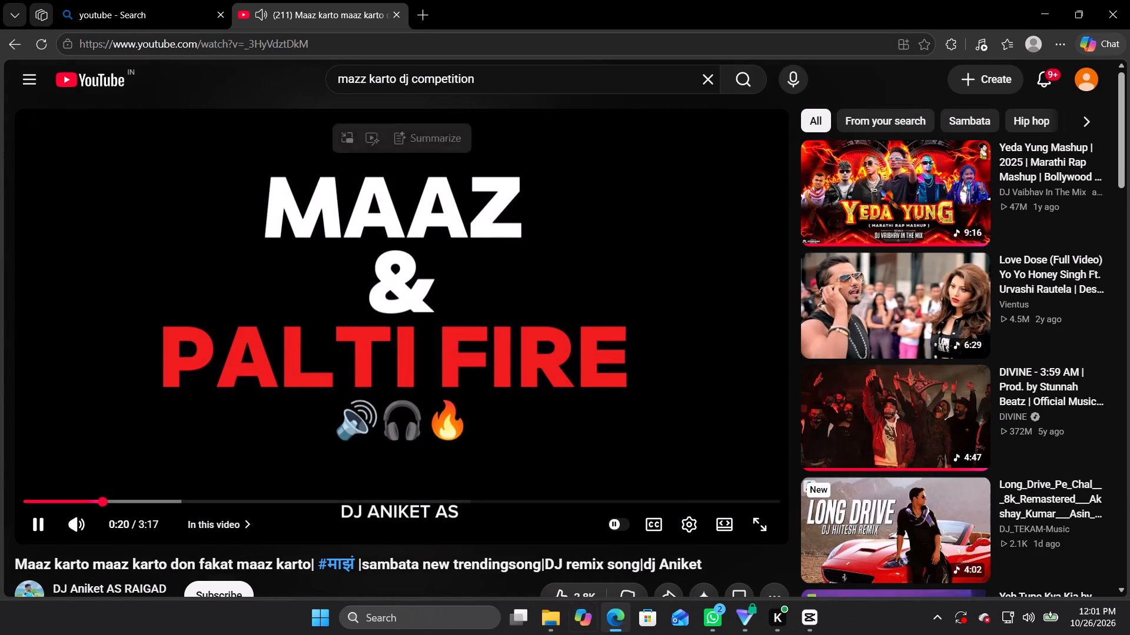
Back in CapCut, raise the sixteenth clip's standard speed by two increments and apply the Bullet speed curve to it.
click(814, 634)
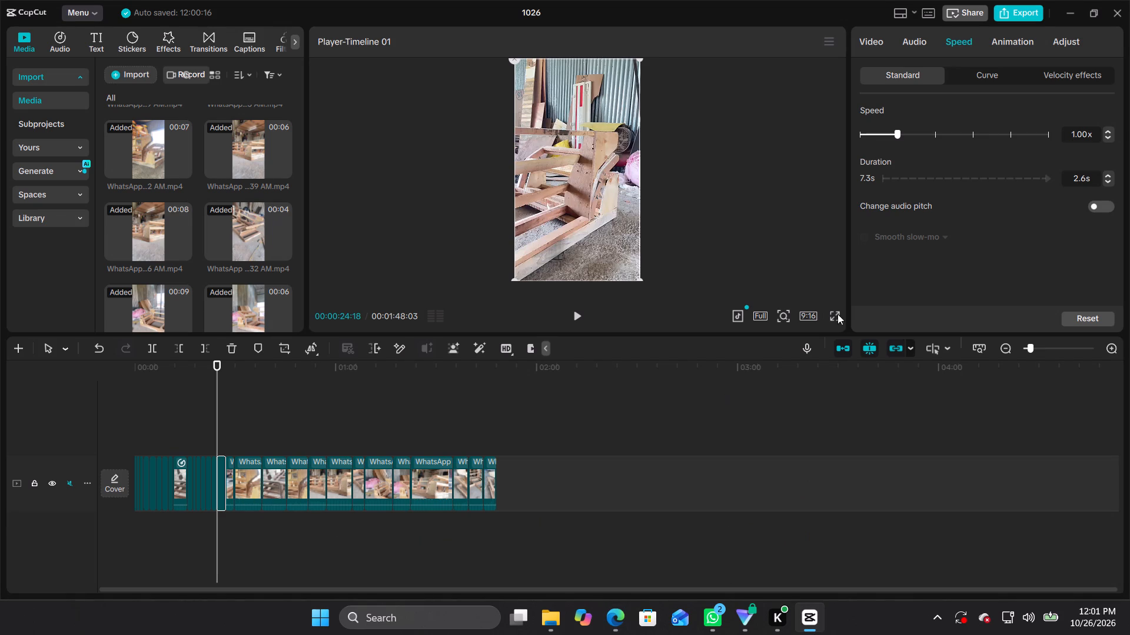
click(1106, 132)
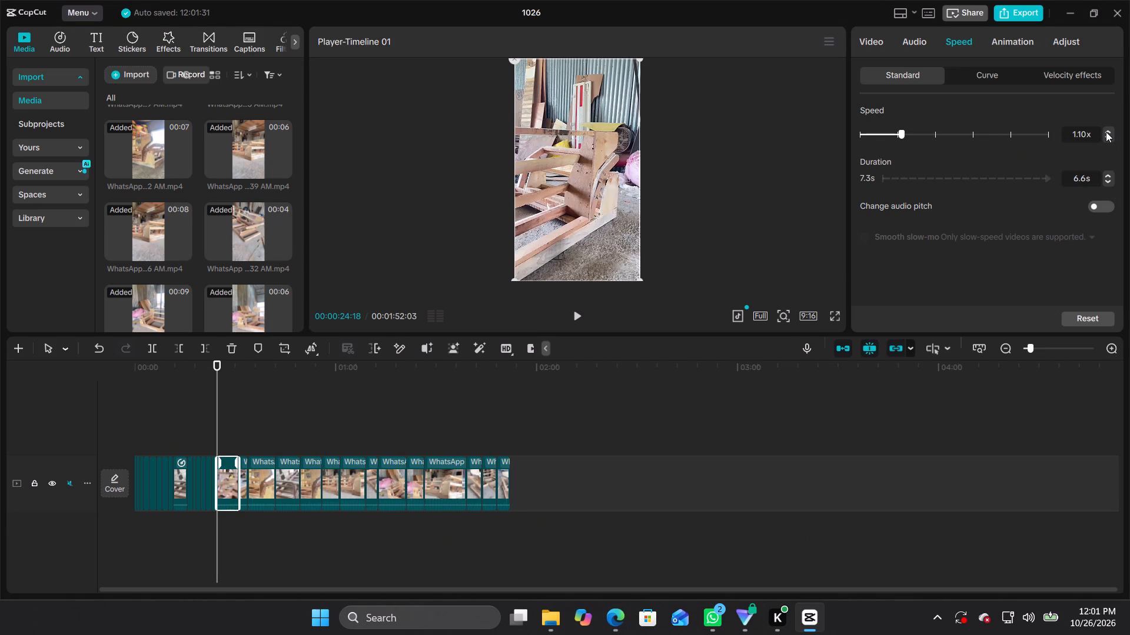
click(1106, 132)
click(974, 83)
click(891, 190)
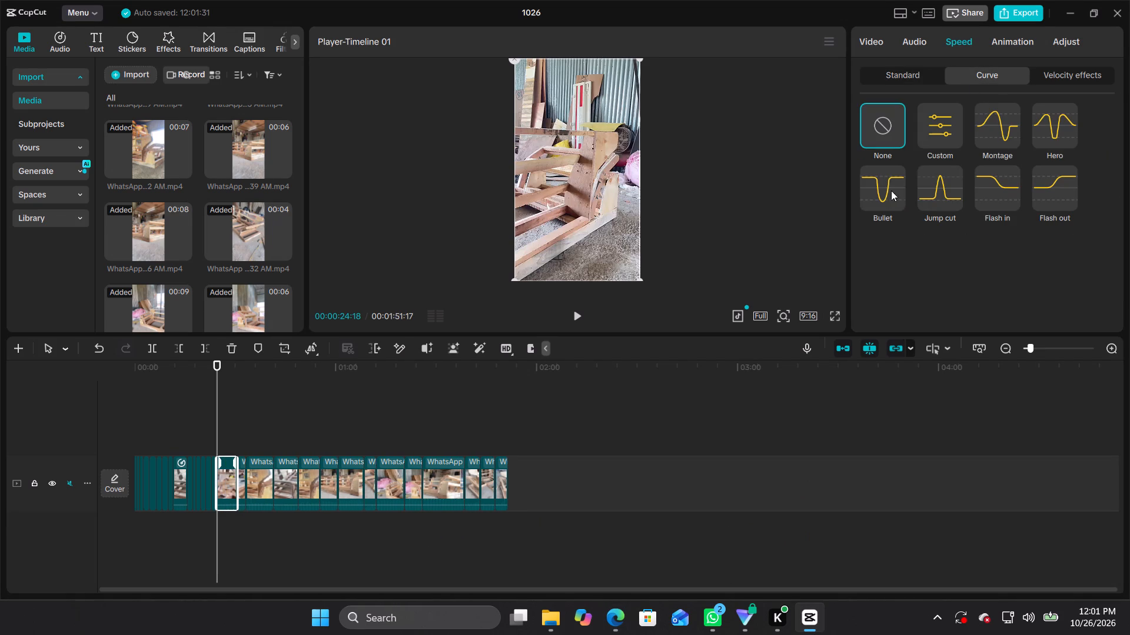
Delete three inner points from the sixteenth clip's Bullet curve, keeping only the second low-speed point.
scroll(913, 262, down, 1)
click(957, 152)
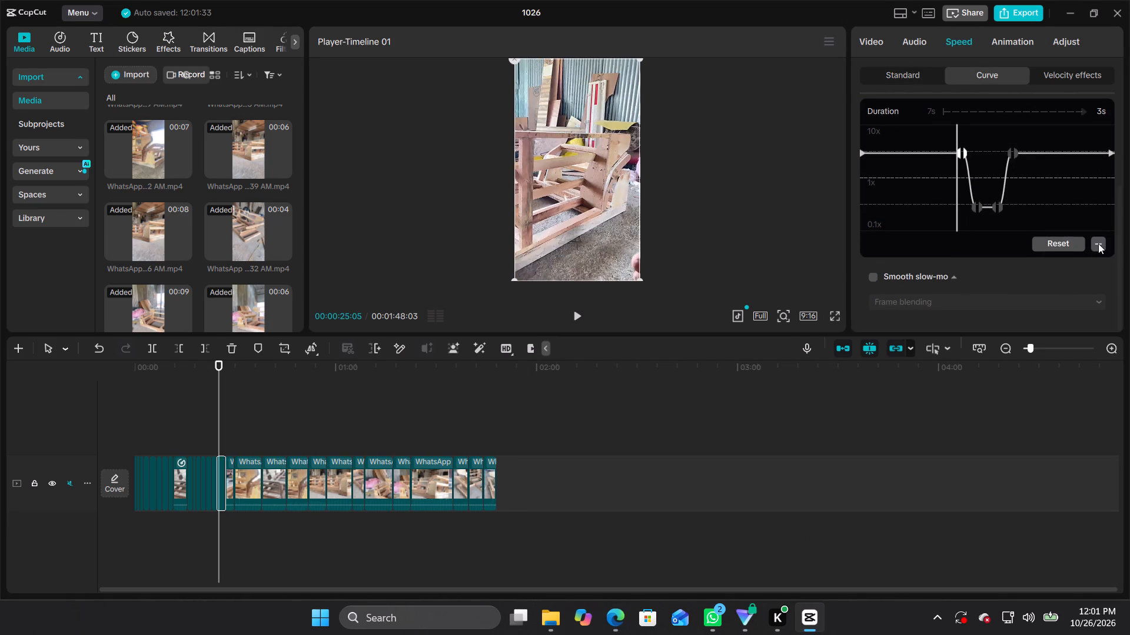
click(1098, 242)
drag(1009, 148, 1010, 153)
click(1097, 243)
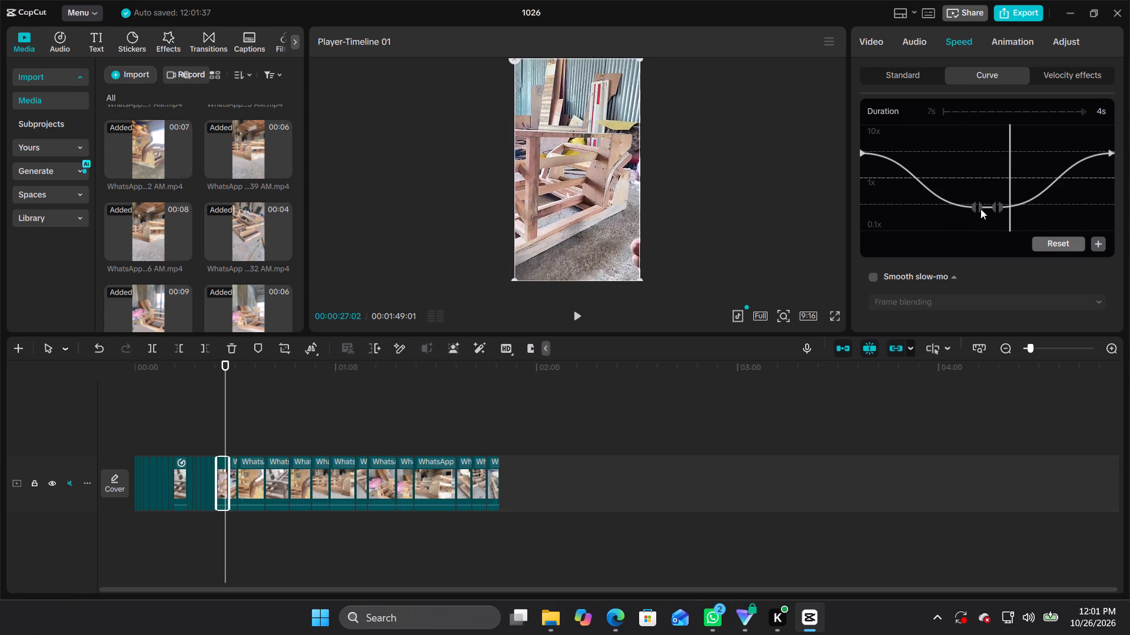
click(981, 209)
click(1098, 246)
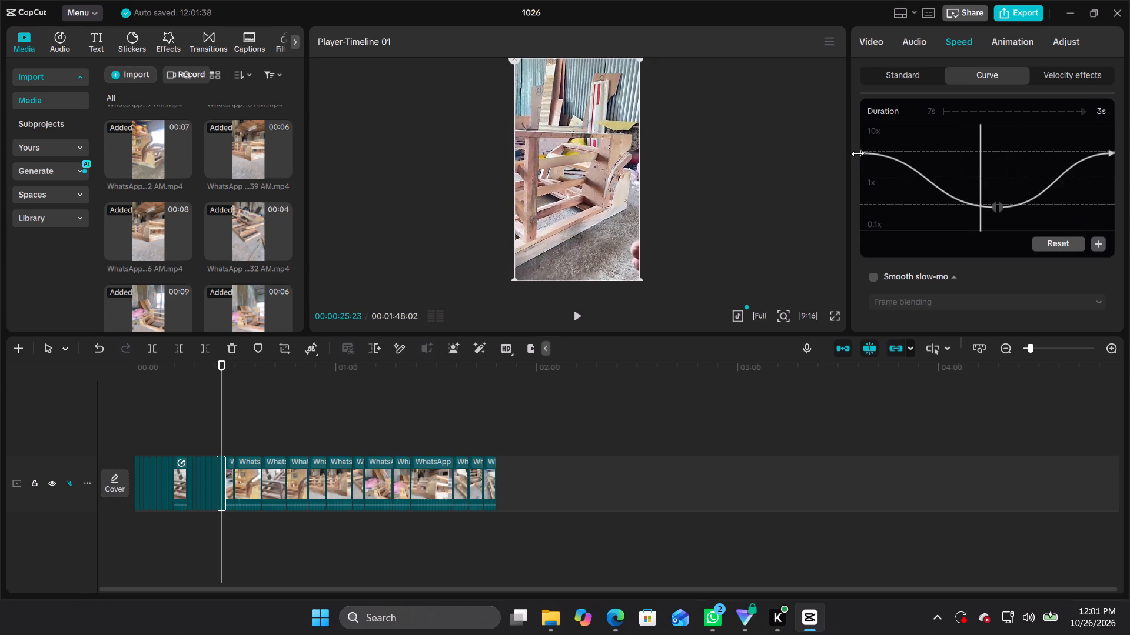
Raise both the start point and the end point of the sixteenth clip's curve to about 10x.
drag(860, 153, 864, 145)
drag(863, 151, 859, 127)
drag(1108, 152, 1108, 144)
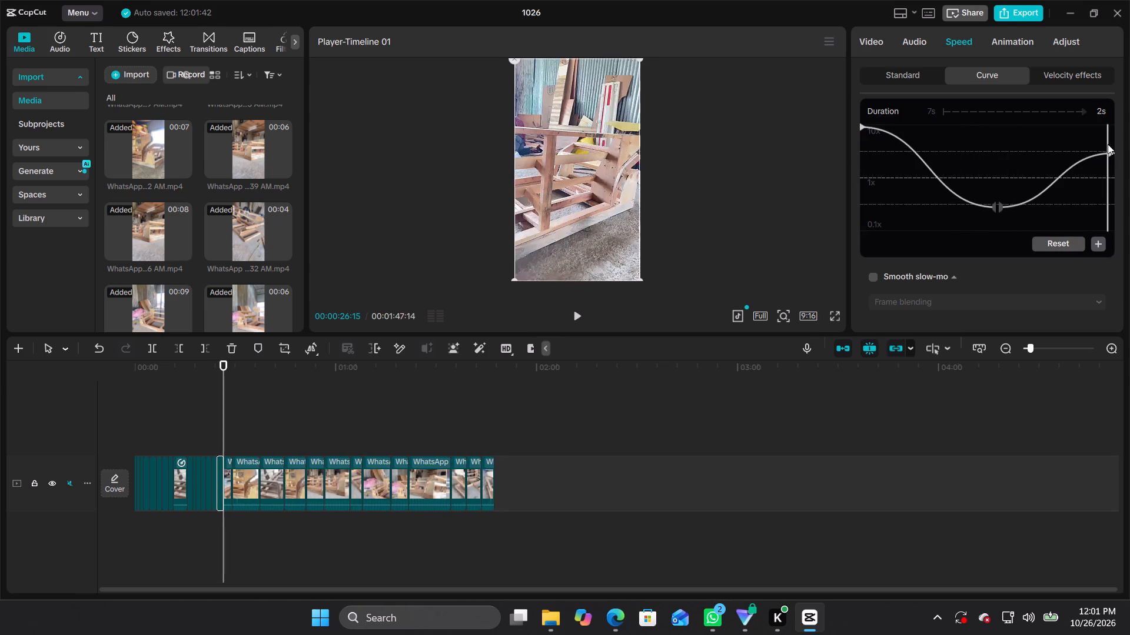
drag(1108, 144, 1108, 140)
drag(1111, 150, 1107, 126)
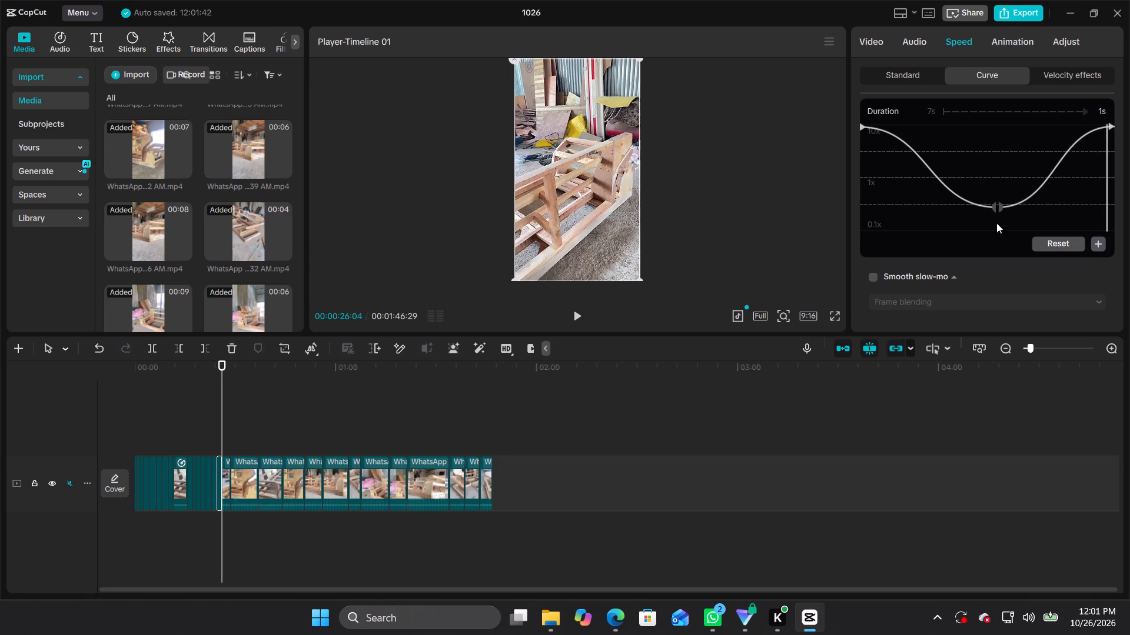
Enable Smooth slow-mo with Frame blending on the sixteenth clip.
click(875, 272)
click(875, 272)
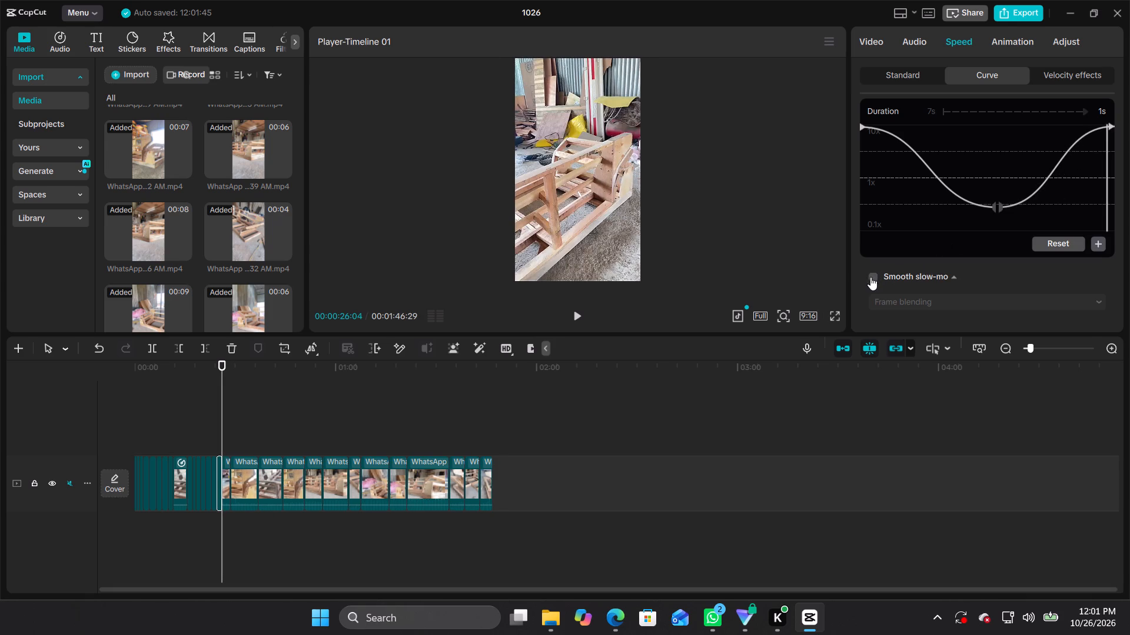
click(870, 277)
Raise the seventeenth clip's standard speed by two increments and apply the Bullet speed curve to it.
click(240, 489)
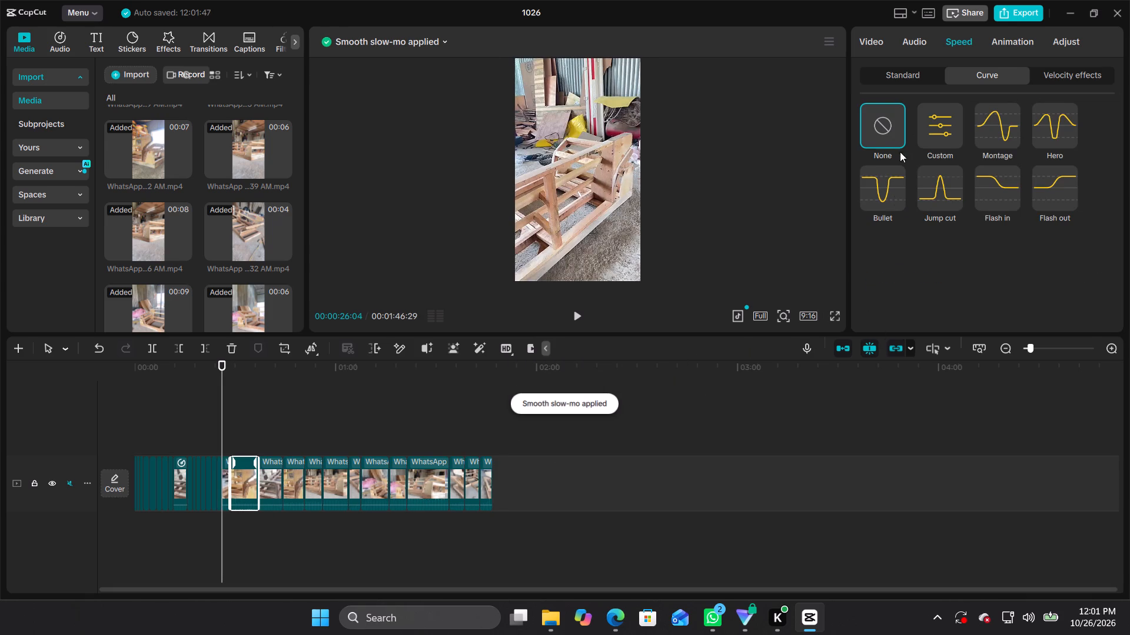
click(884, 76)
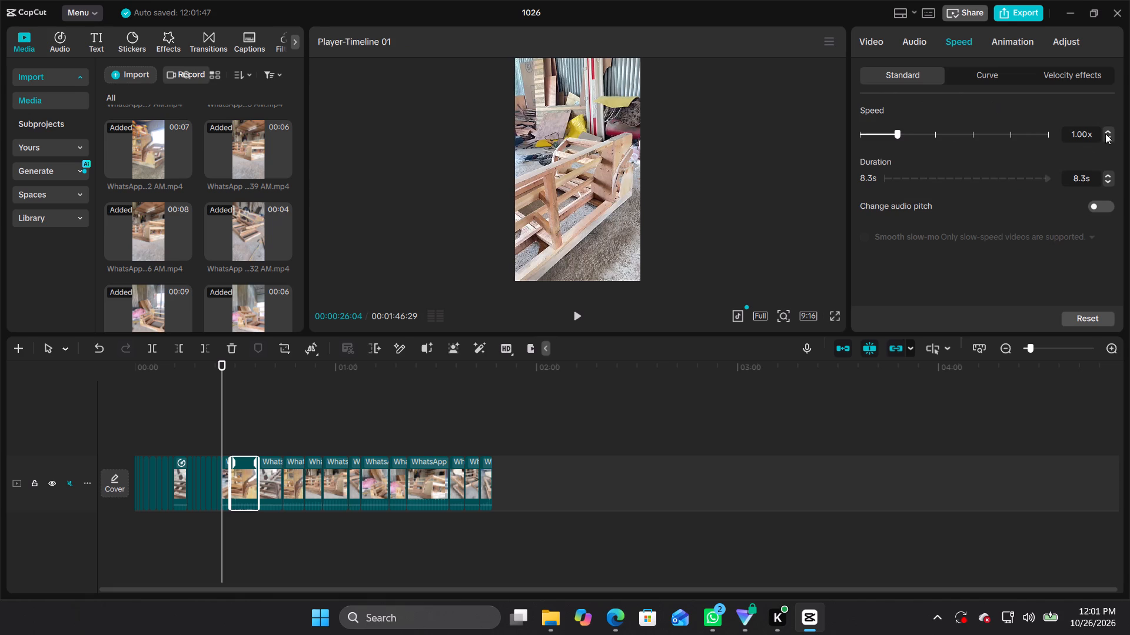
double_click(1106, 131)
click(986, 74)
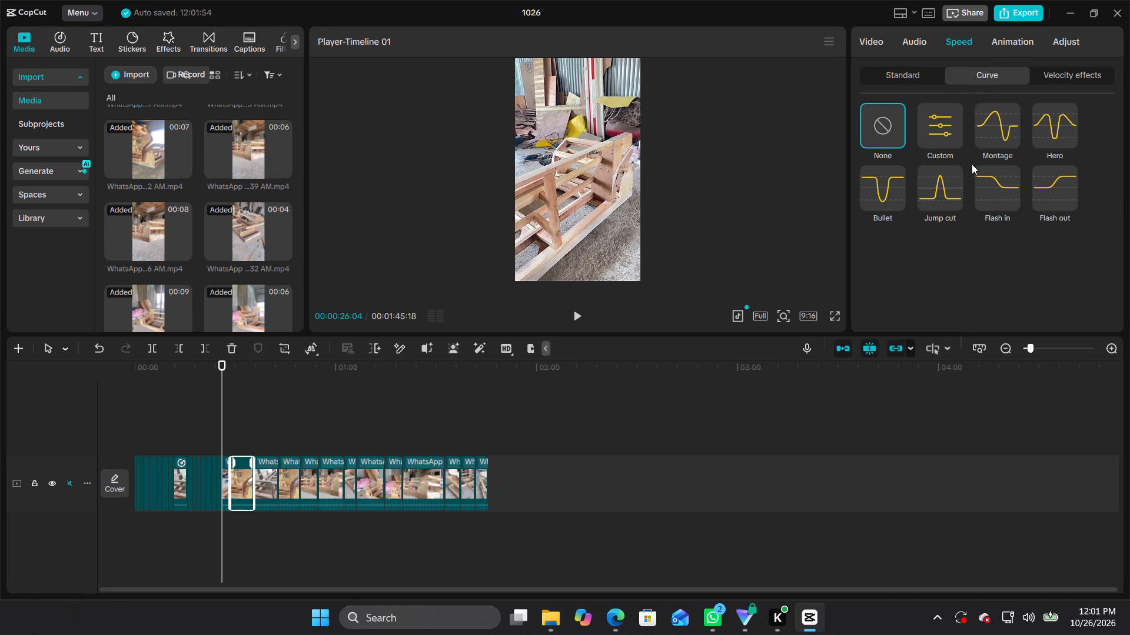
click(868, 194)
Delete three inner points from the seventeenth clip's Bullet curve, keeping only the second low-speed point.
scroll(981, 248, down, 1)
click(959, 155)
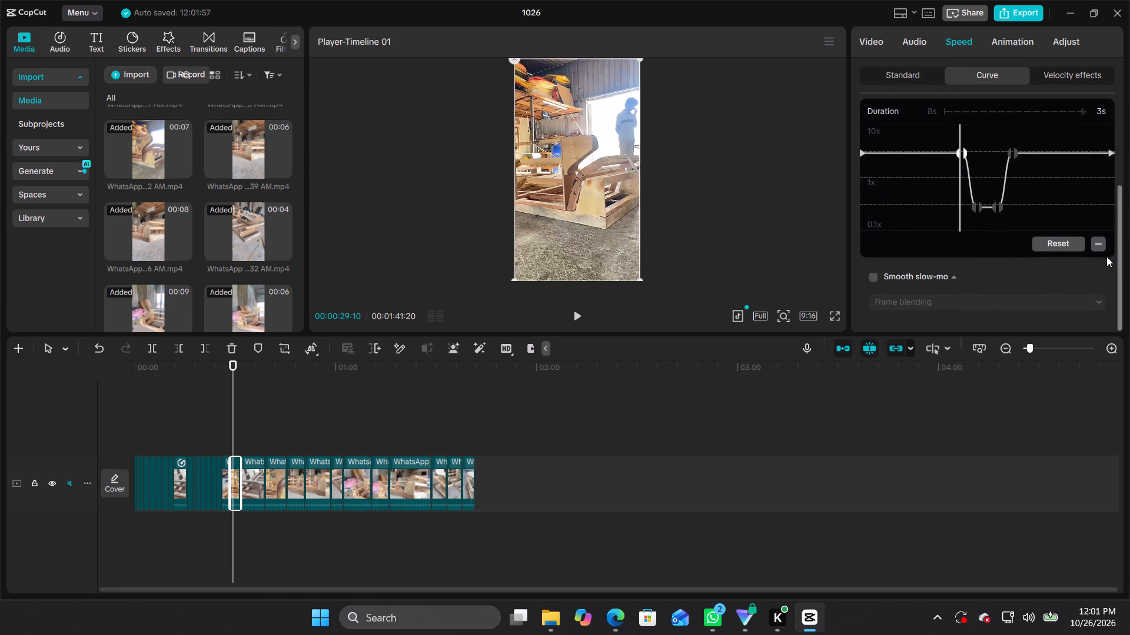
click(1102, 242)
click(1016, 149)
click(1101, 247)
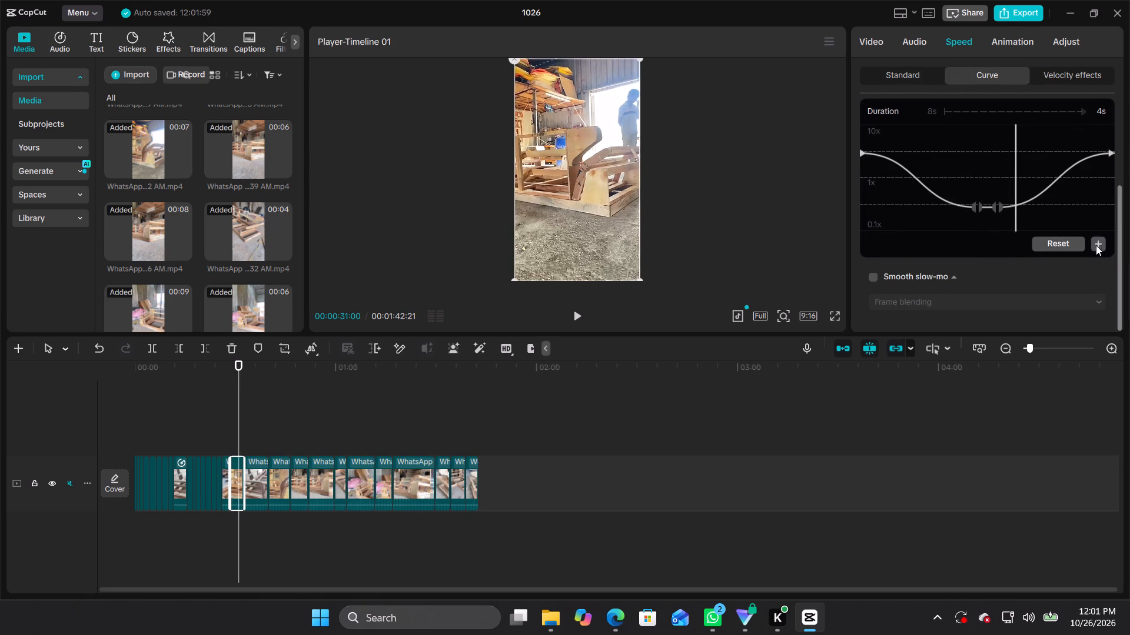
click(988, 207)
click(978, 208)
click(1097, 243)
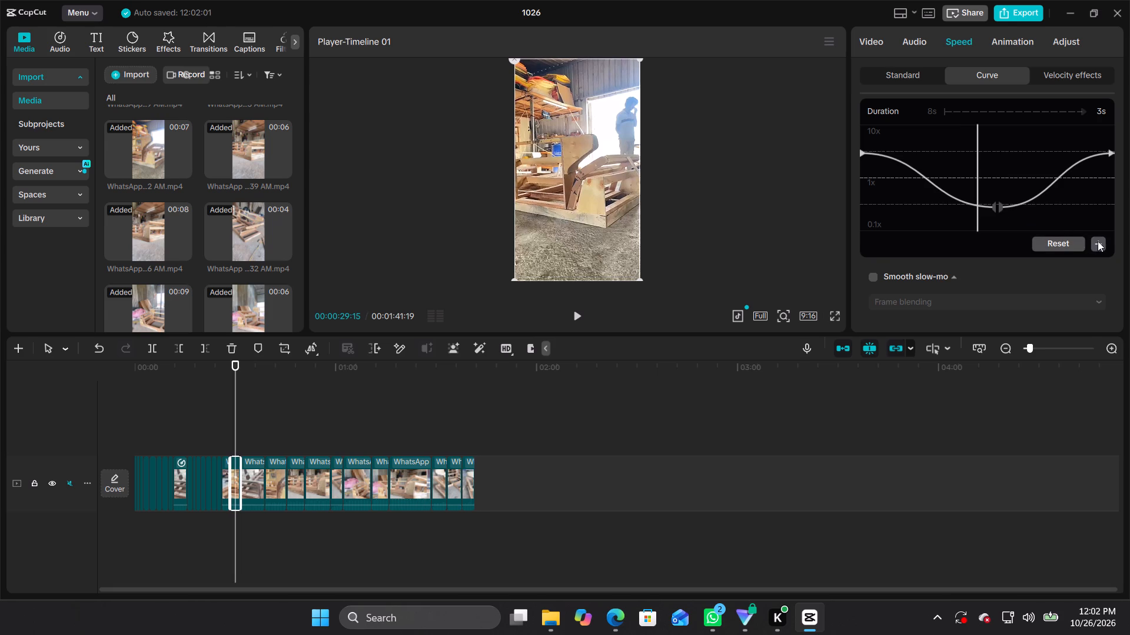
Raise the start point of the seventeenth clip's curve to about 10x and lower its end point partway toward 1x.
drag(862, 155, 858, 126)
click(1107, 151)
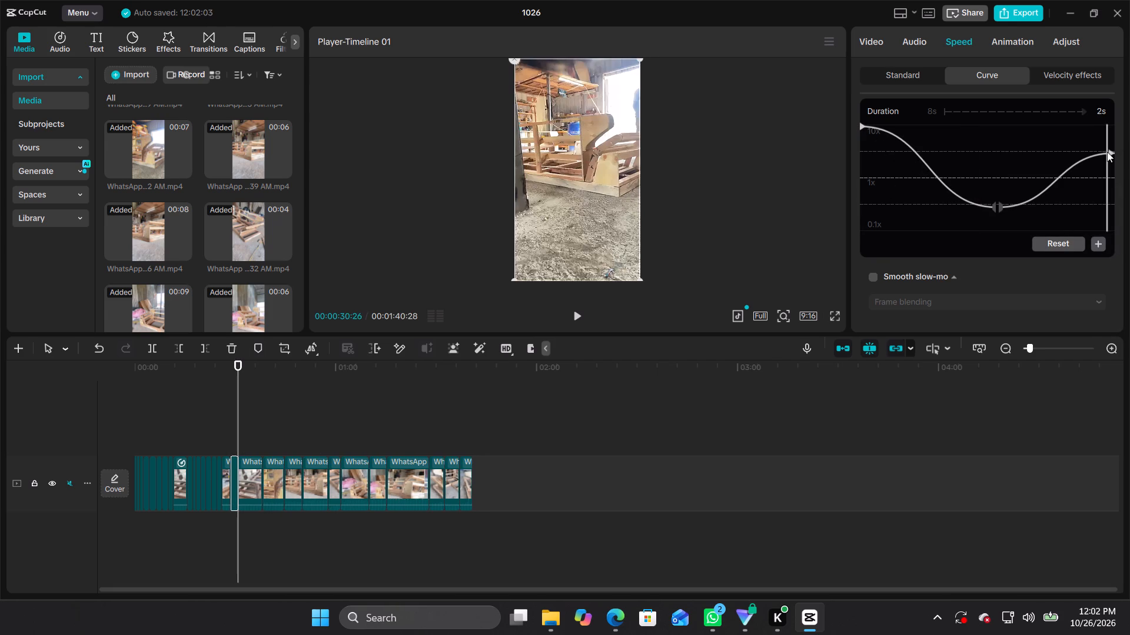
click(1111, 153)
drag(1109, 151, 1109, 156)
drag(1108, 149, 1109, 156)
click(1115, 149)
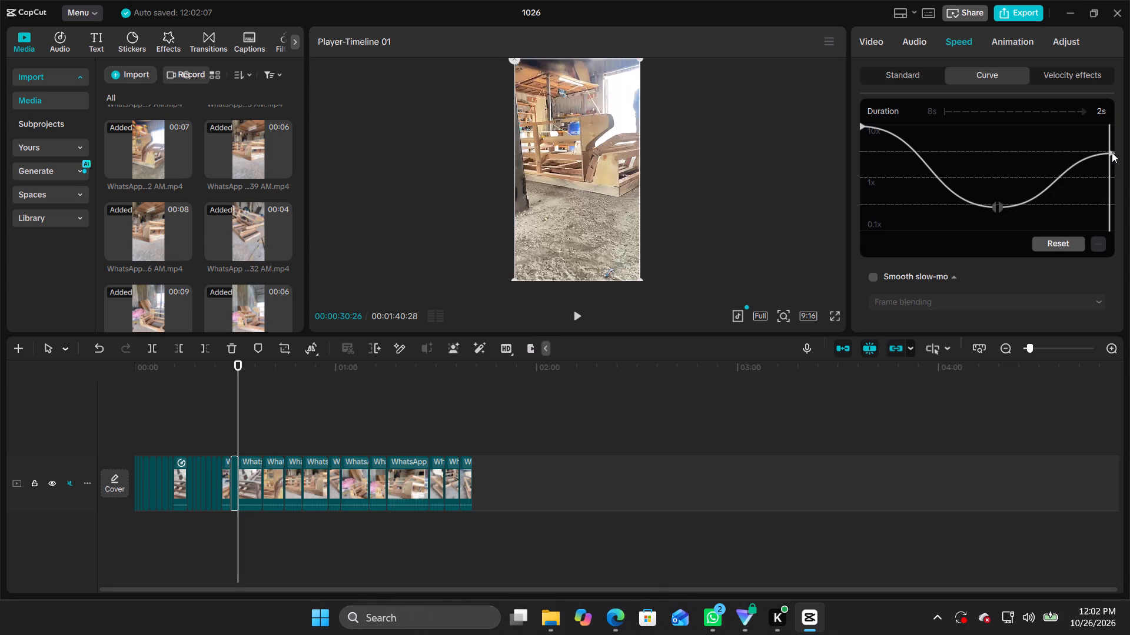
drag(1112, 152, 1111, 159)
drag(1110, 150, 1115, 158)
drag(1106, 149, 1105, 156)
drag(1110, 150, 1110, 151)
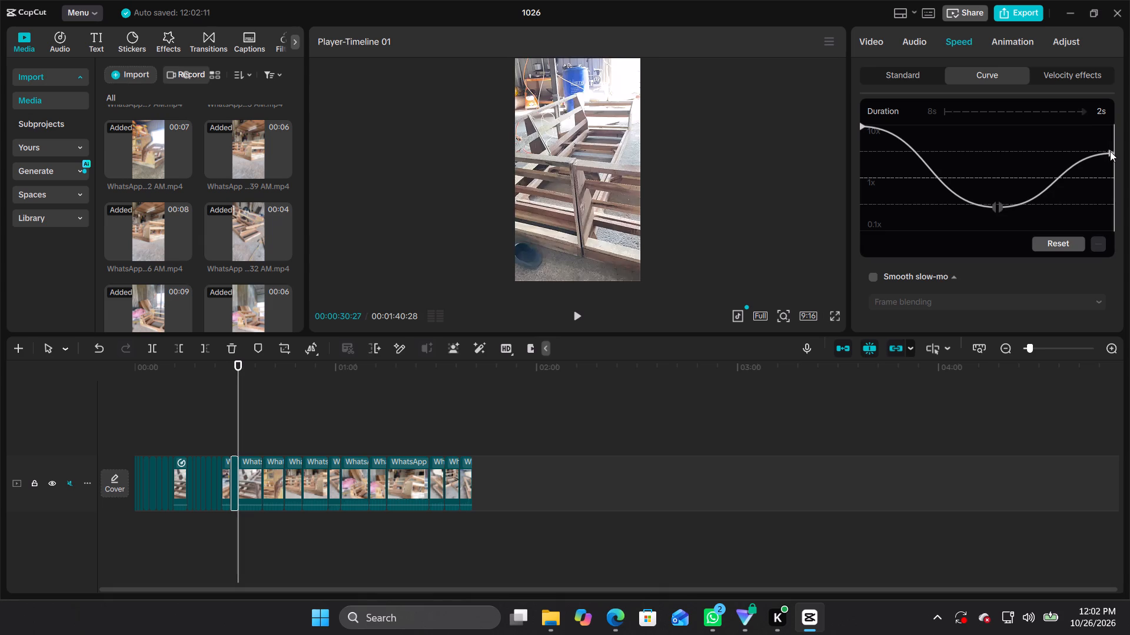
drag(1110, 151, 1112, 163)
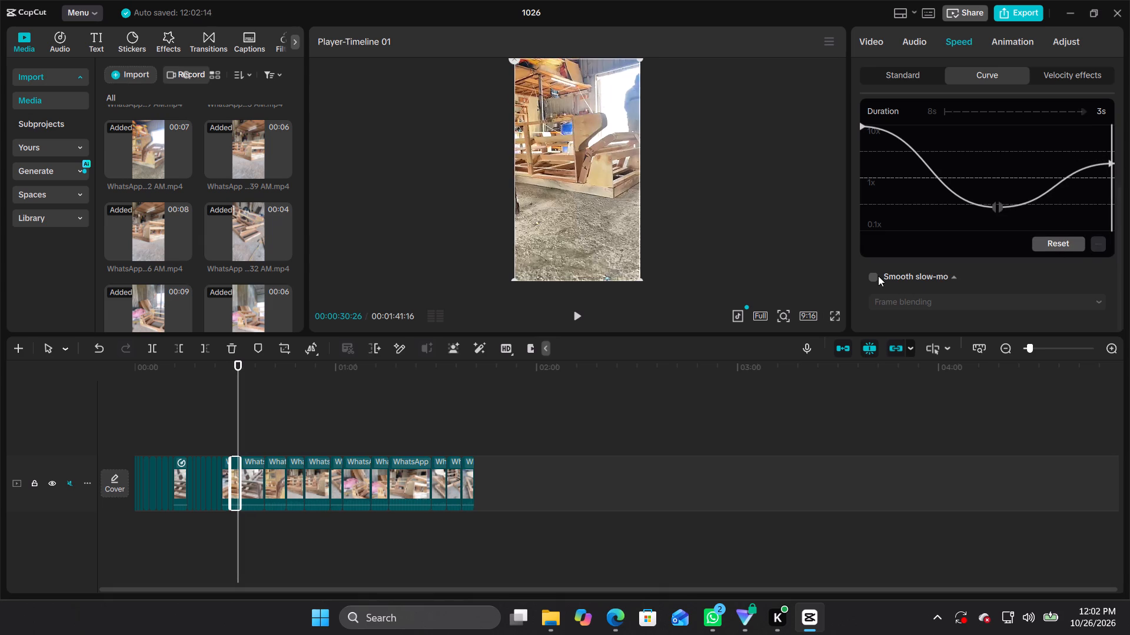
Enable Smooth slow-mo with Frame blending on the seventeenth clip.
click(878, 276)
click(873, 272)
click(869, 276)
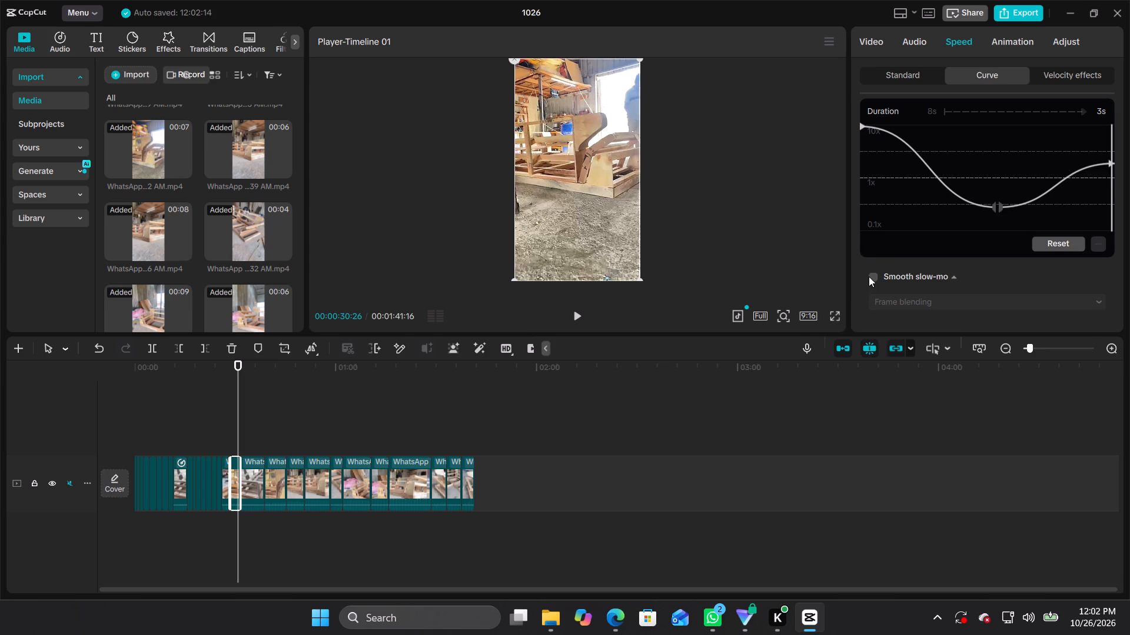
click(873, 278)
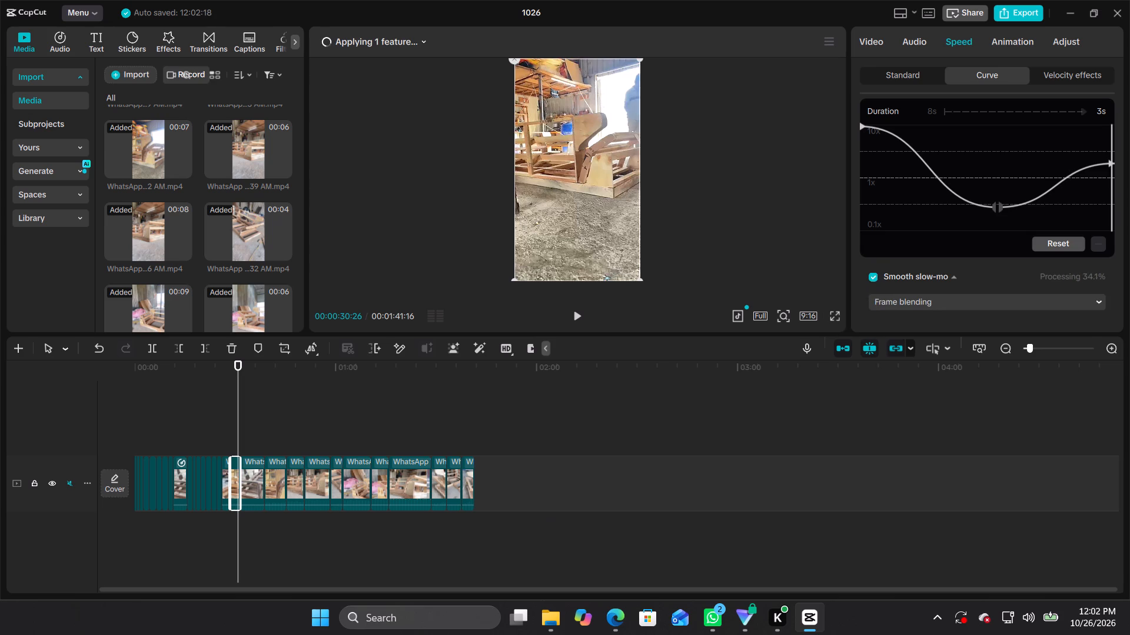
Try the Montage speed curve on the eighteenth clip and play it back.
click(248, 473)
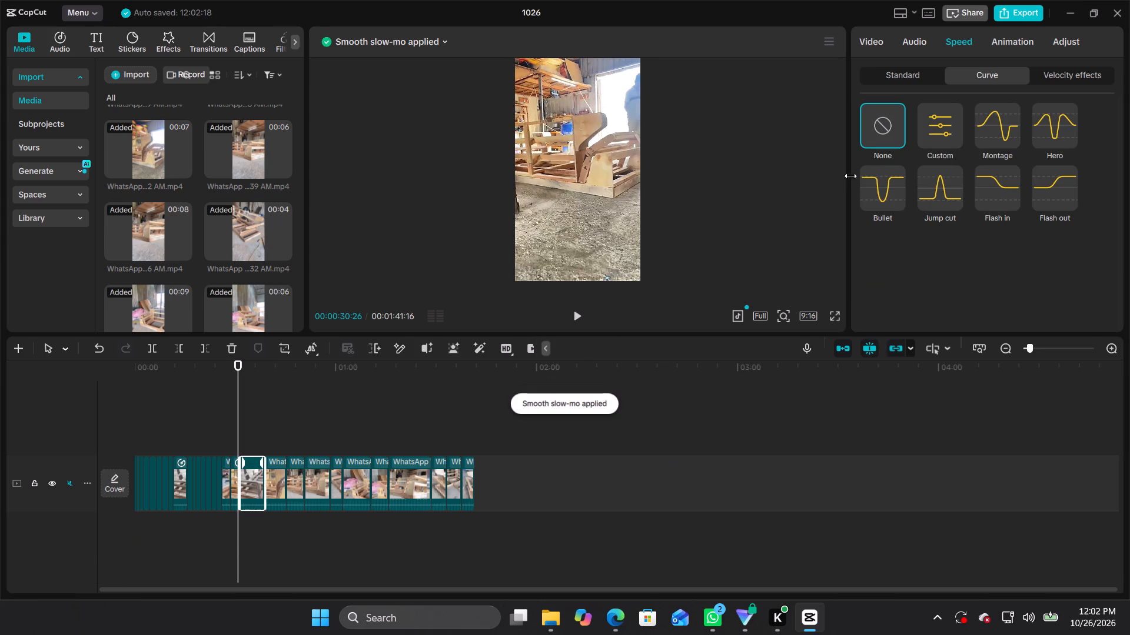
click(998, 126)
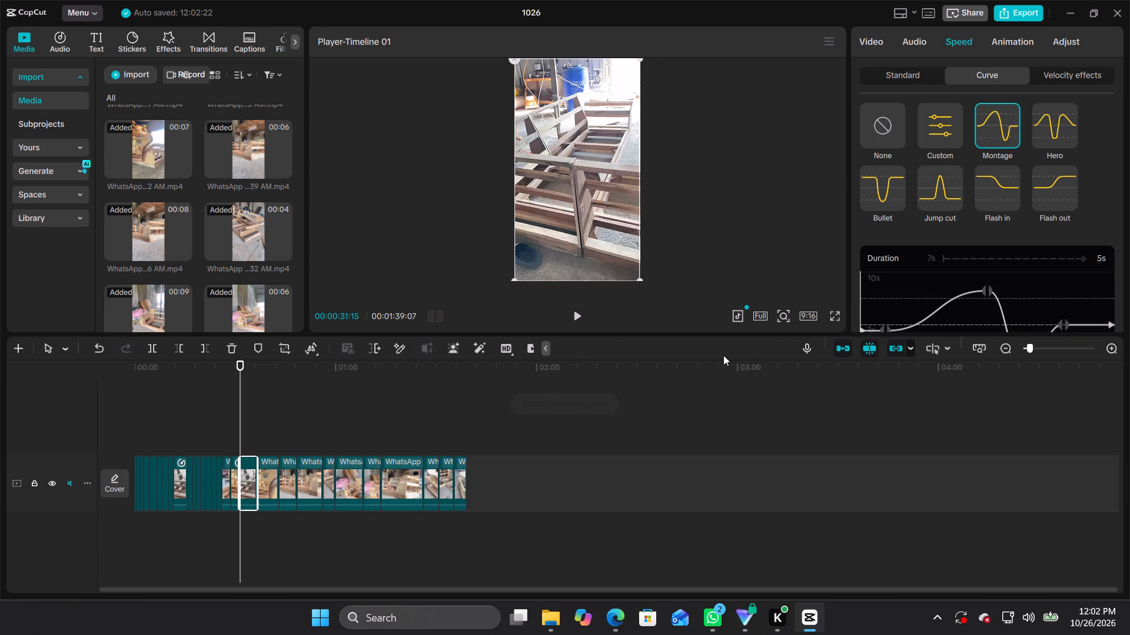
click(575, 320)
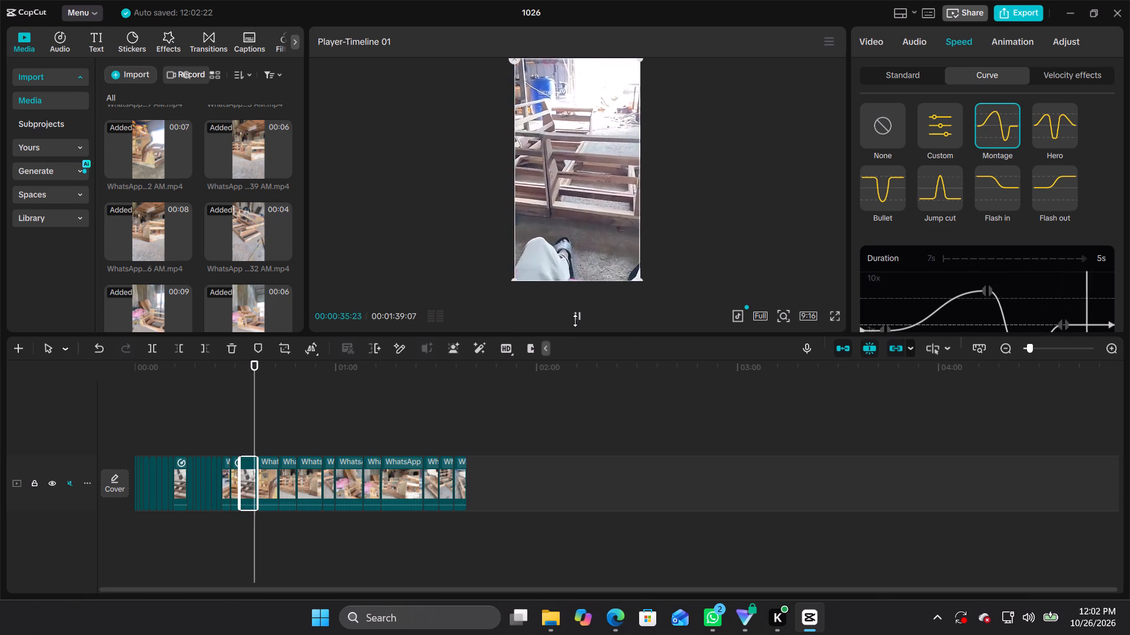
Apply the Bullet speed curve to the eighteenth clip and delete three inner points, keeping only the second low-speed point.
click(242, 483)
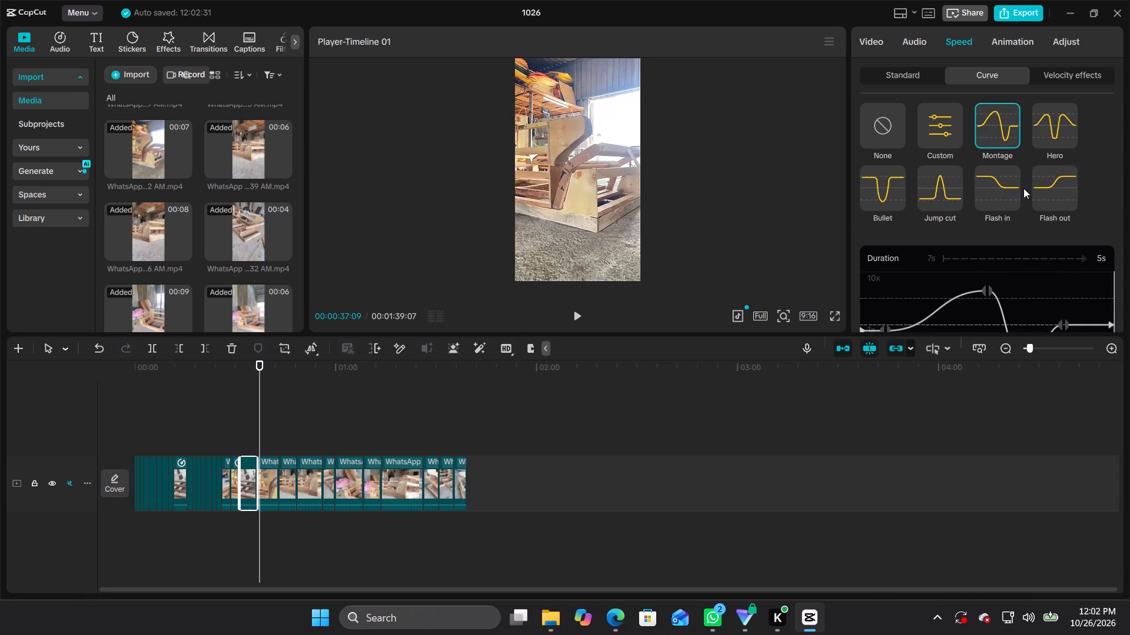
click(872, 196)
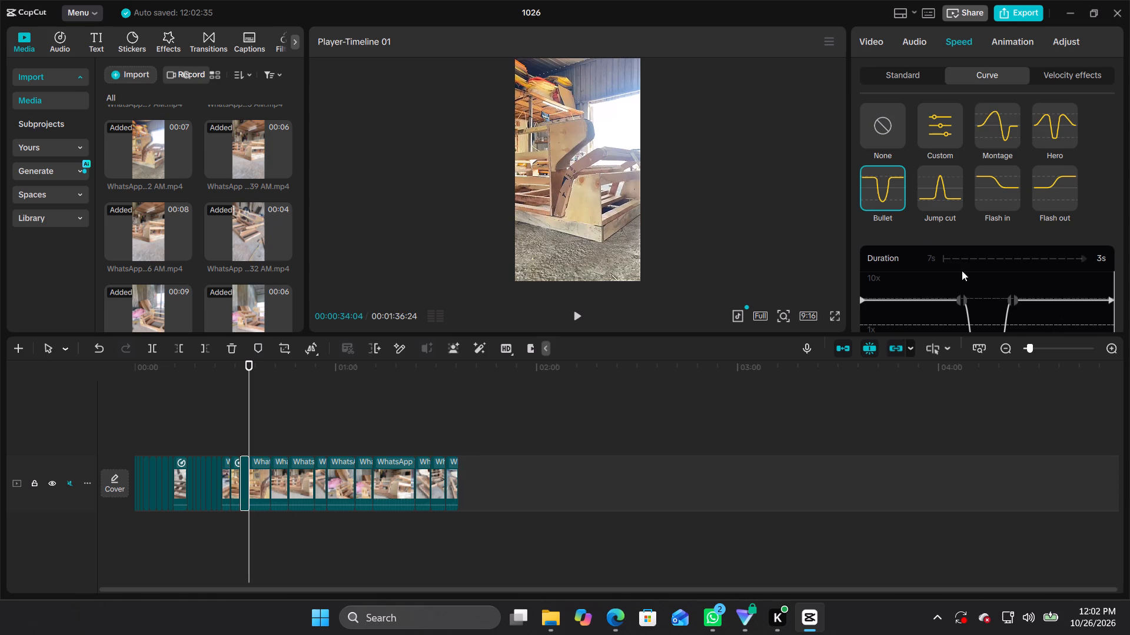
scroll(943, 285, down, 1)
click(959, 153)
click(1093, 245)
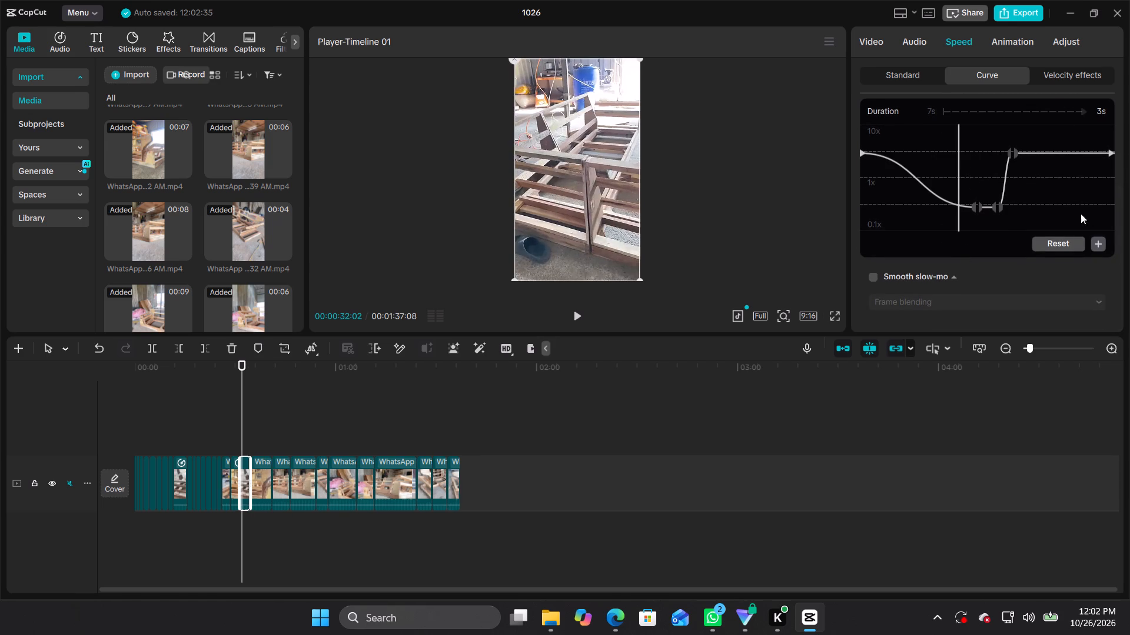
click(1012, 153)
click(1102, 238)
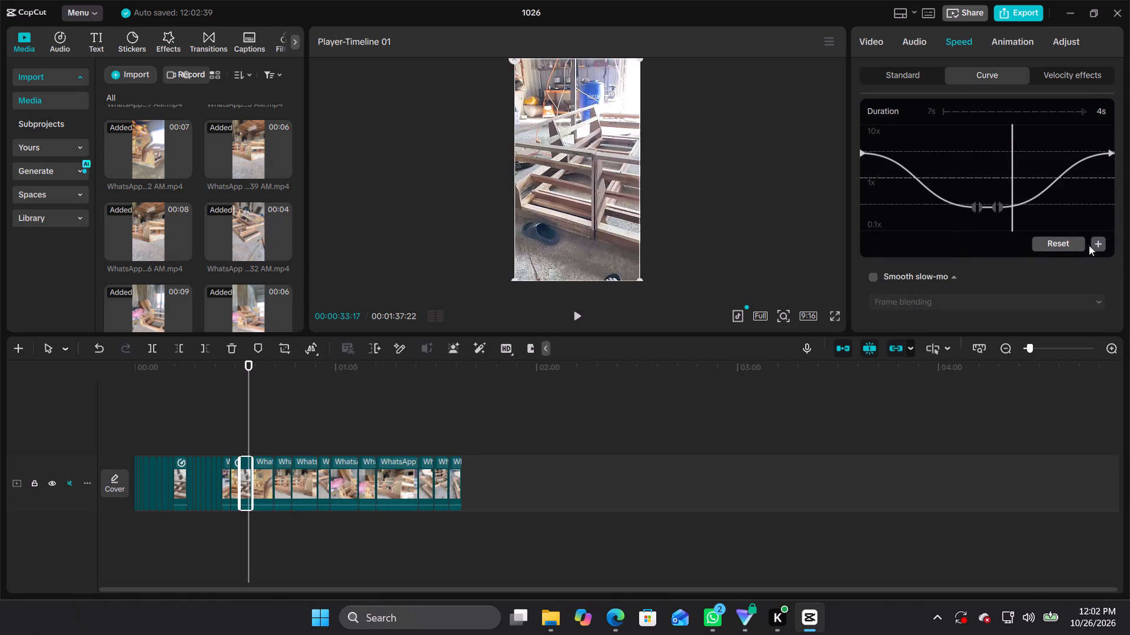
click(973, 200)
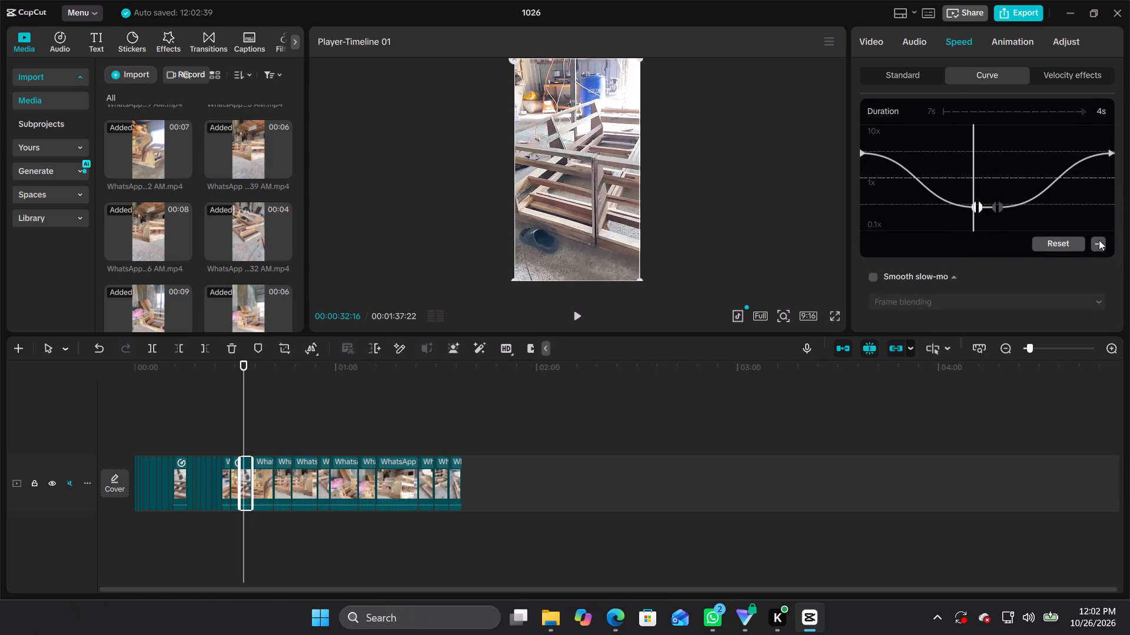
click(1099, 240)
Enable Smooth slow-mo with Frame blending on the eighteenth clip.
click(882, 276)
click(873, 276)
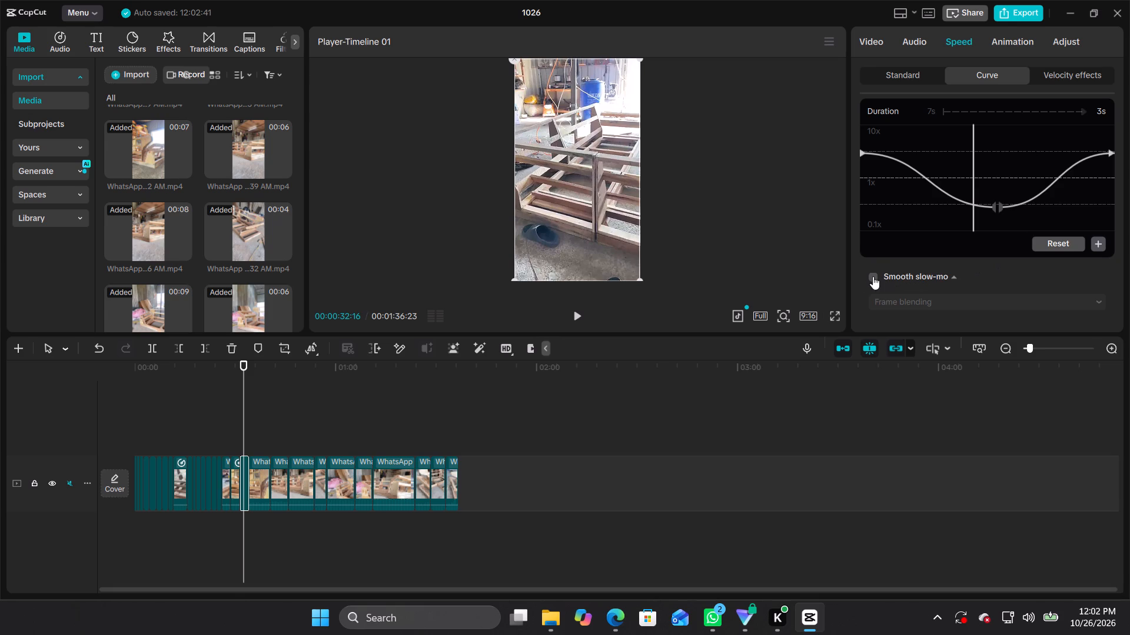
Play the timeline from the beginning to review the speed-ramped clips.
click(265, 487)
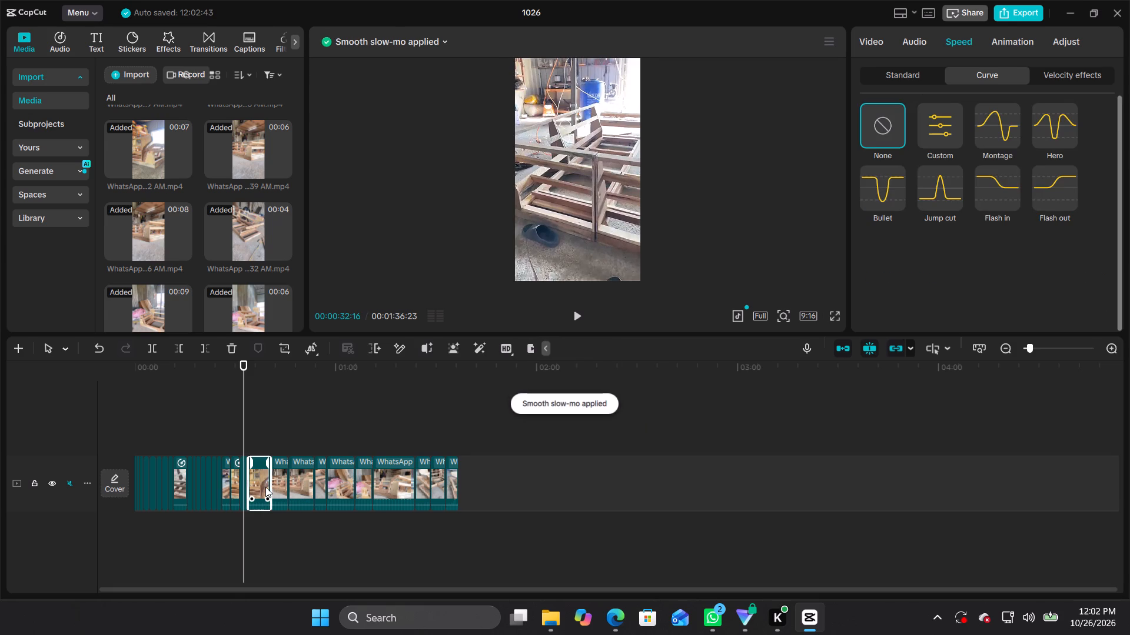
click(293, 491)
click(323, 485)
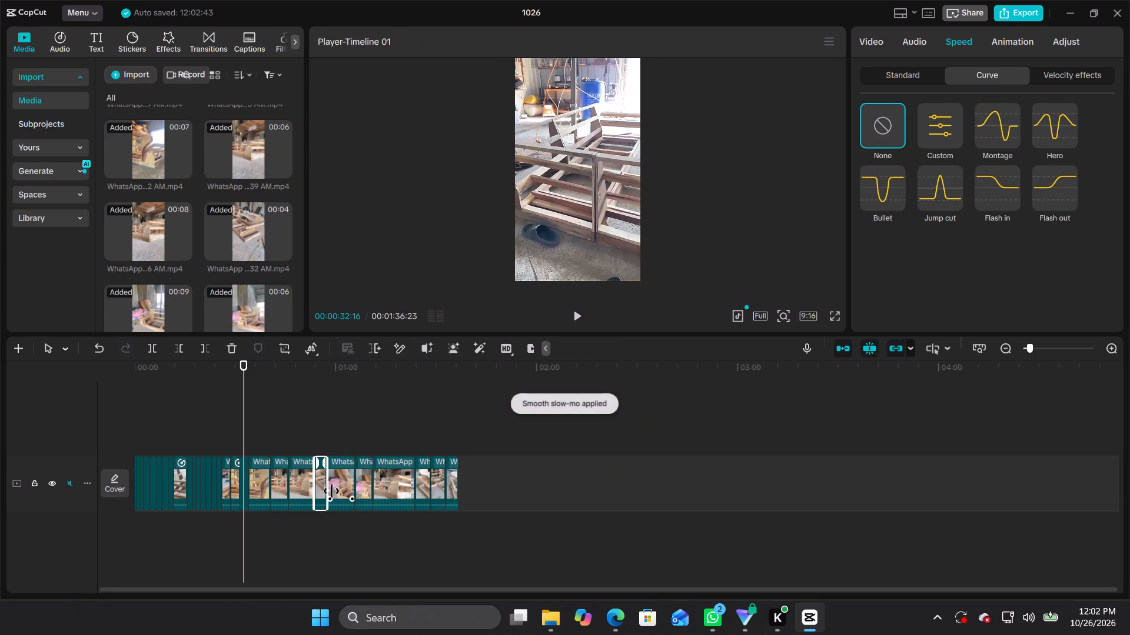
click(262, 488)
drag(242, 363, 245, 364)
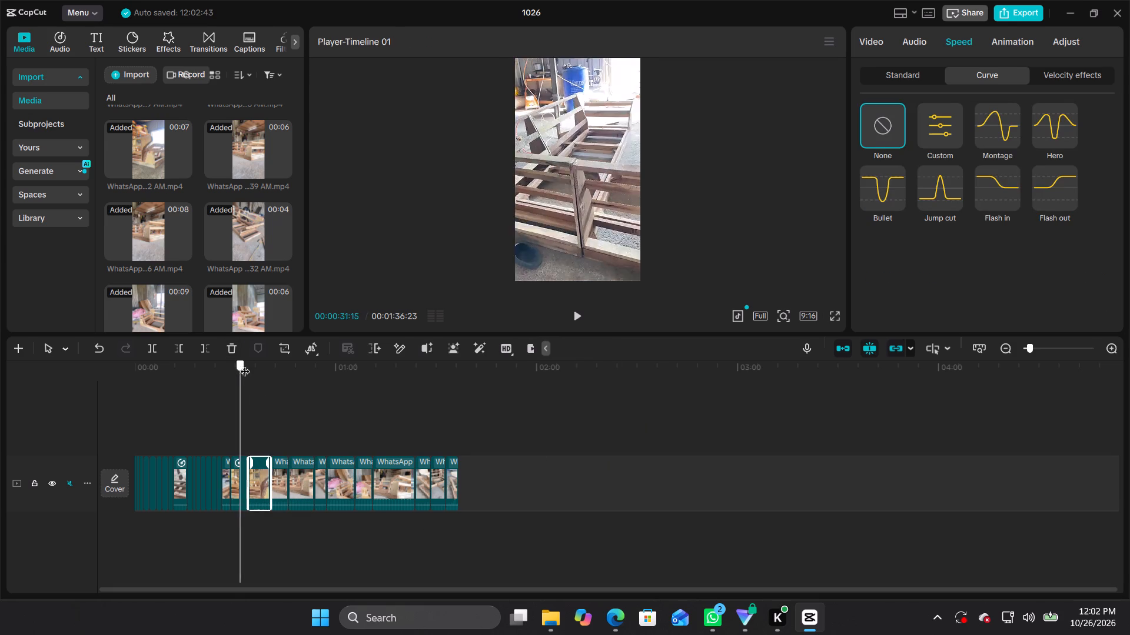
drag(245, 364, 68, 390)
click(578, 318)
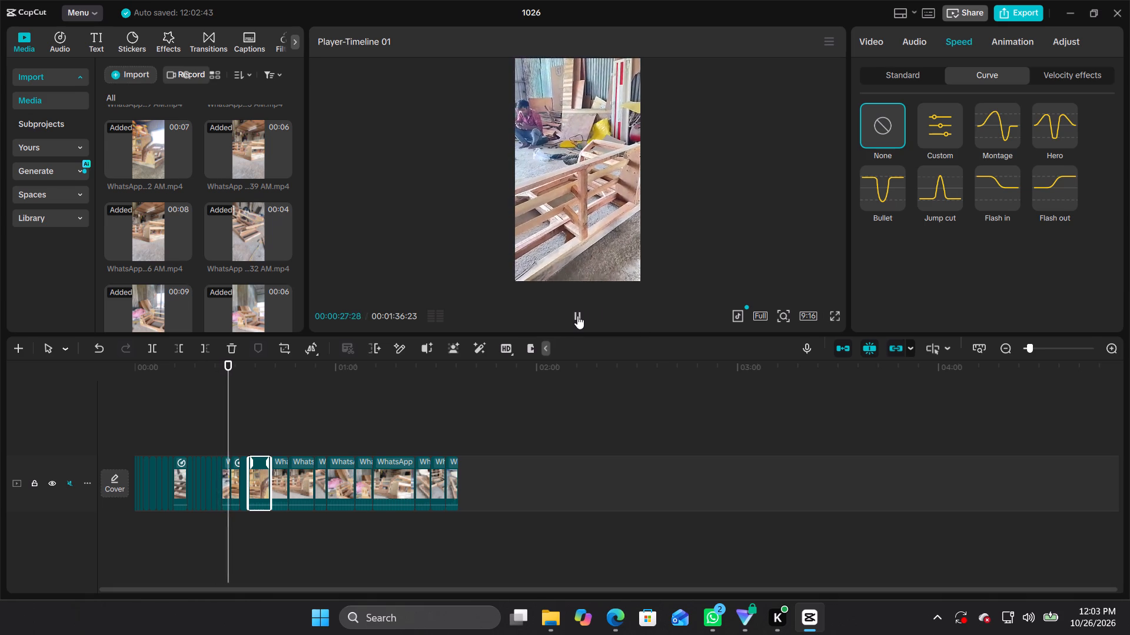
click(577, 315)
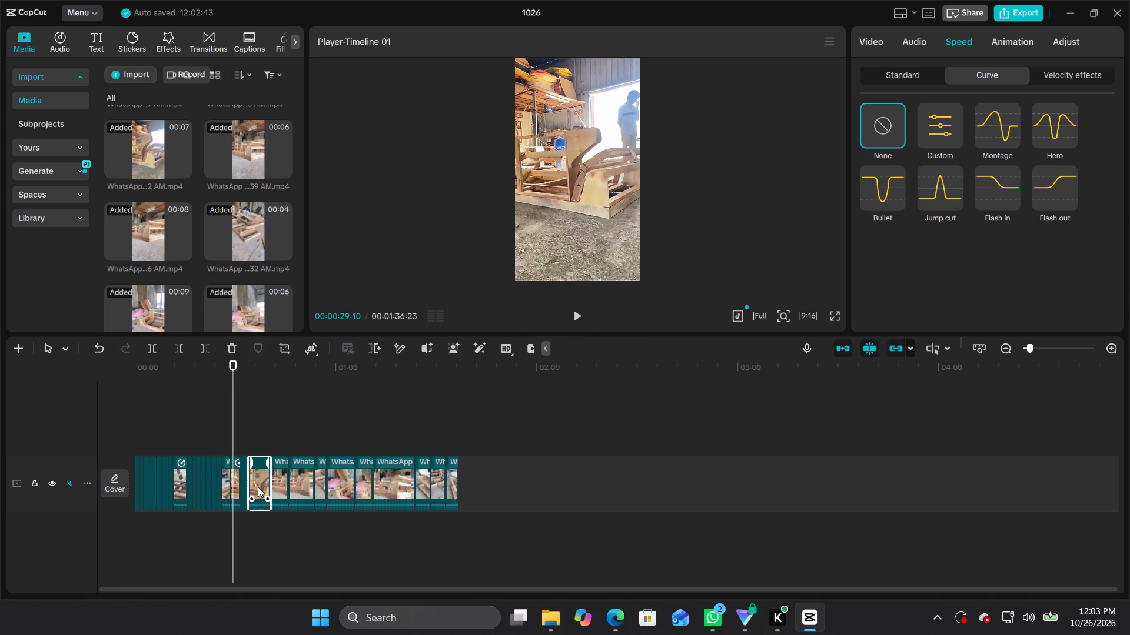
Apply the Bullet speed curve to the nineteenth clip and raise its standard speed to 1.10x.
click(258, 487)
click(258, 487)
click(888, 196)
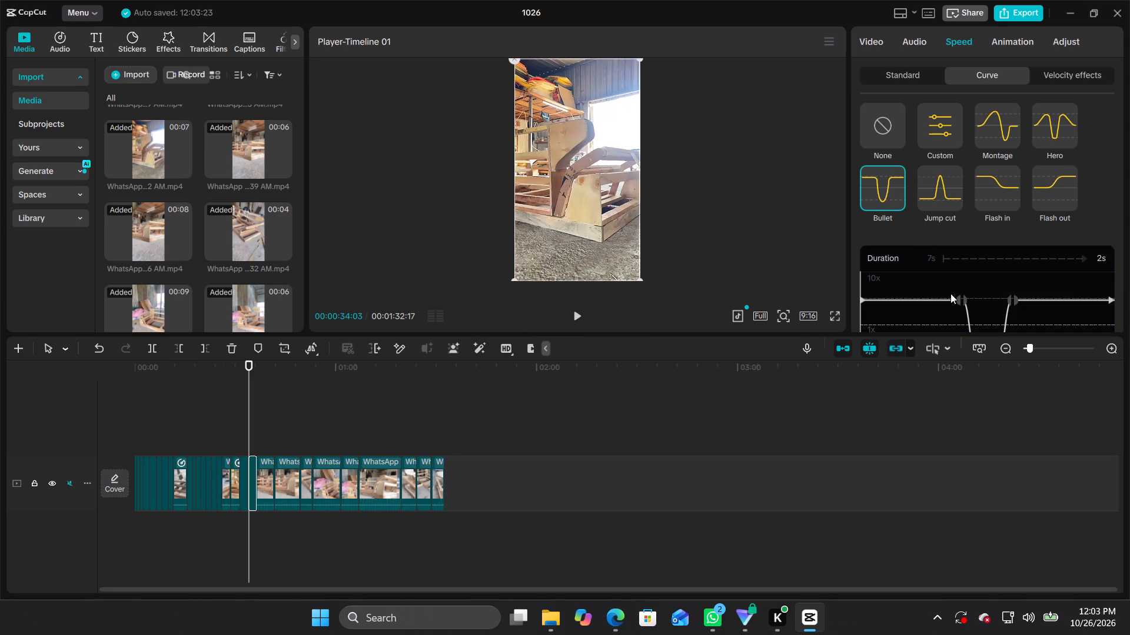
click(927, 70)
click(1108, 125)
double_click(1108, 129)
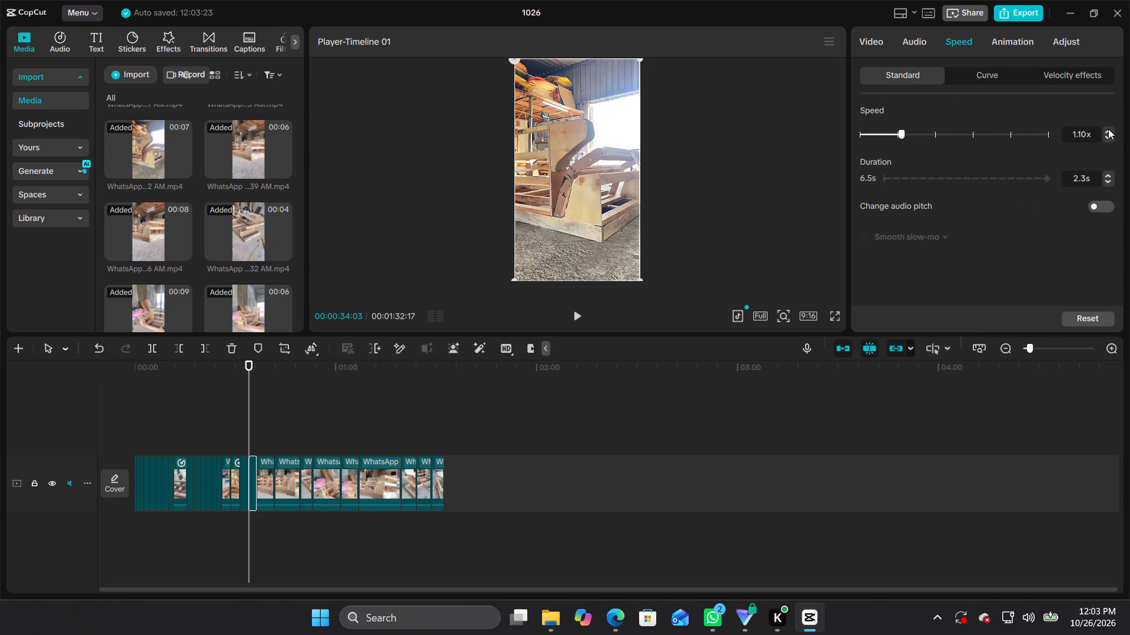
click(970, 82)
click(901, 198)
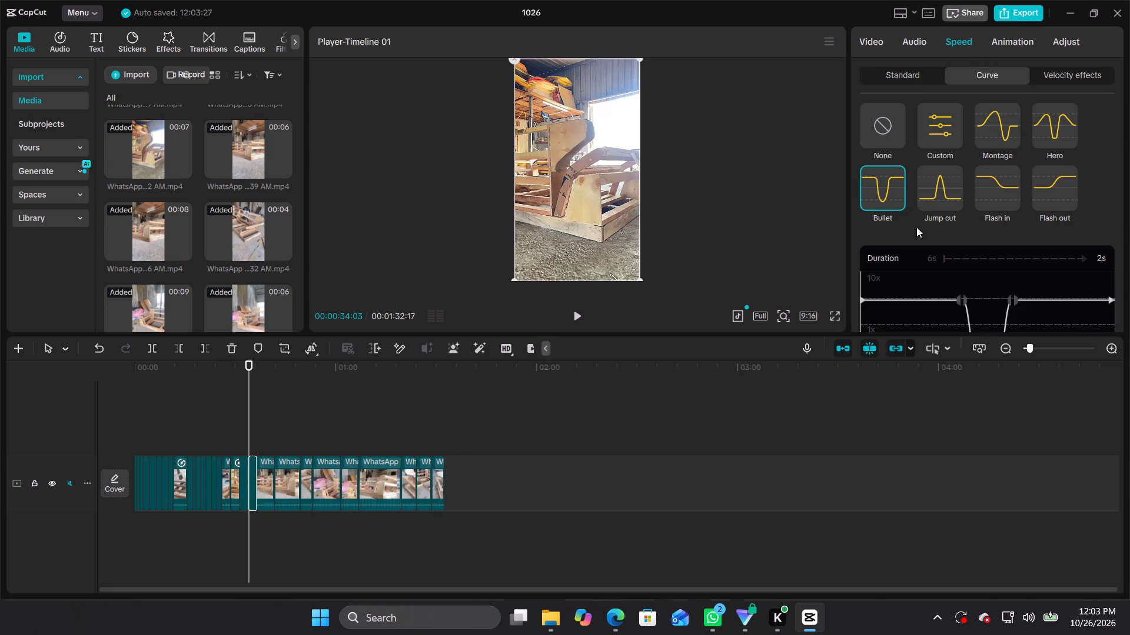
Delete three inner points from the nineteenth clip's Bullet curve, keeping only the second low-speed point.
scroll(968, 273, down, 1)
click(960, 156)
click(1095, 236)
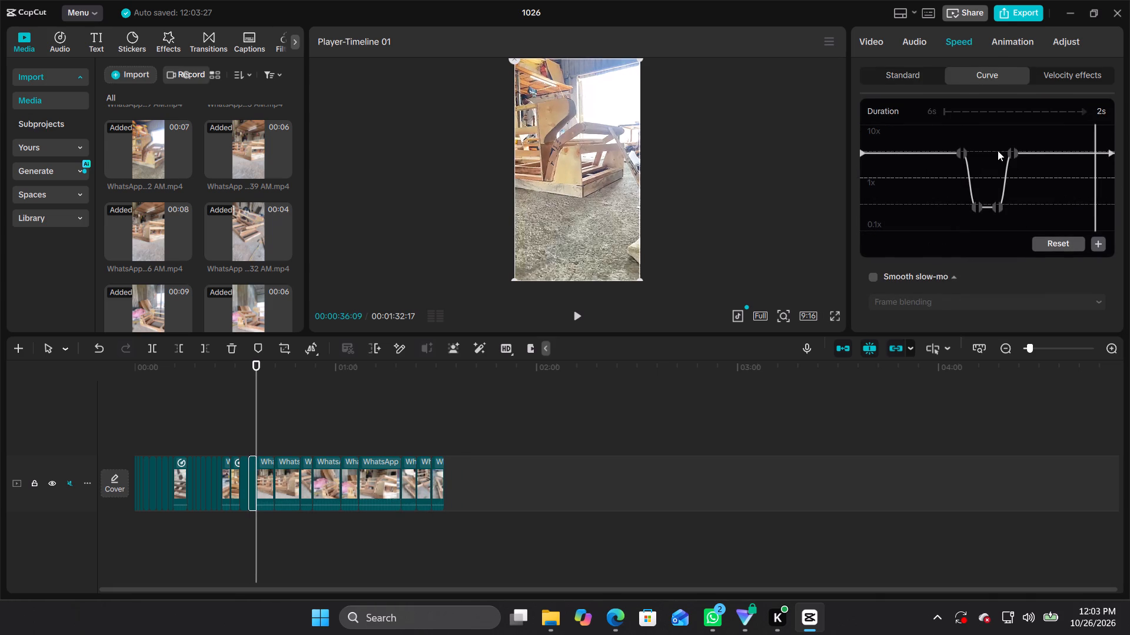
click(963, 157)
click(1094, 242)
drag(1002, 146, 1009, 156)
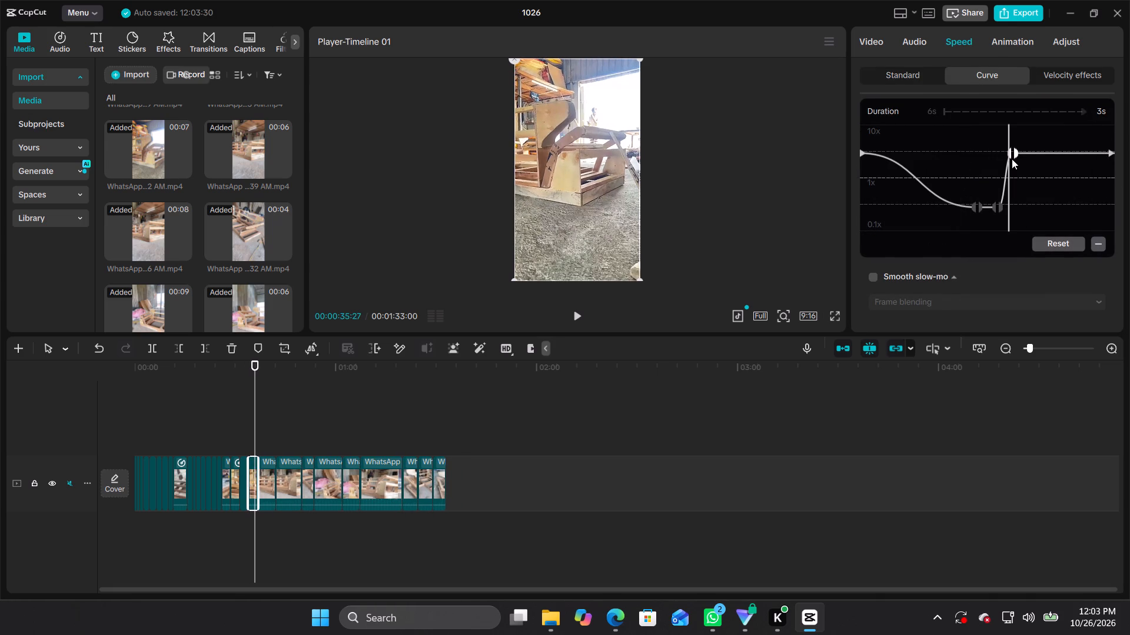
click(1099, 239)
click(971, 203)
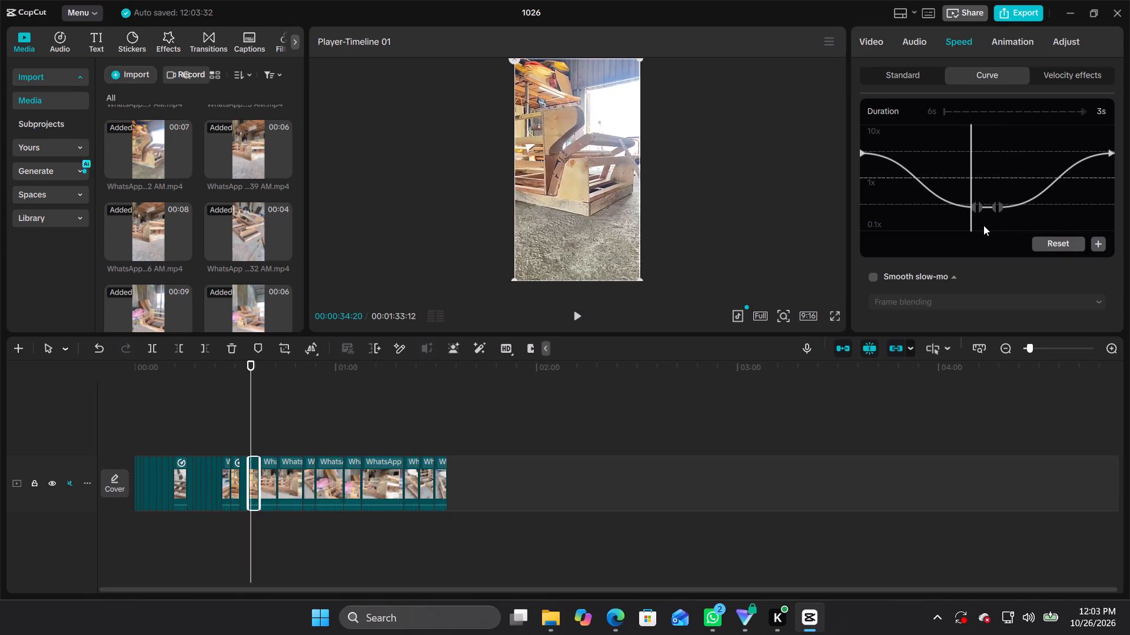
click(979, 208)
click(1102, 239)
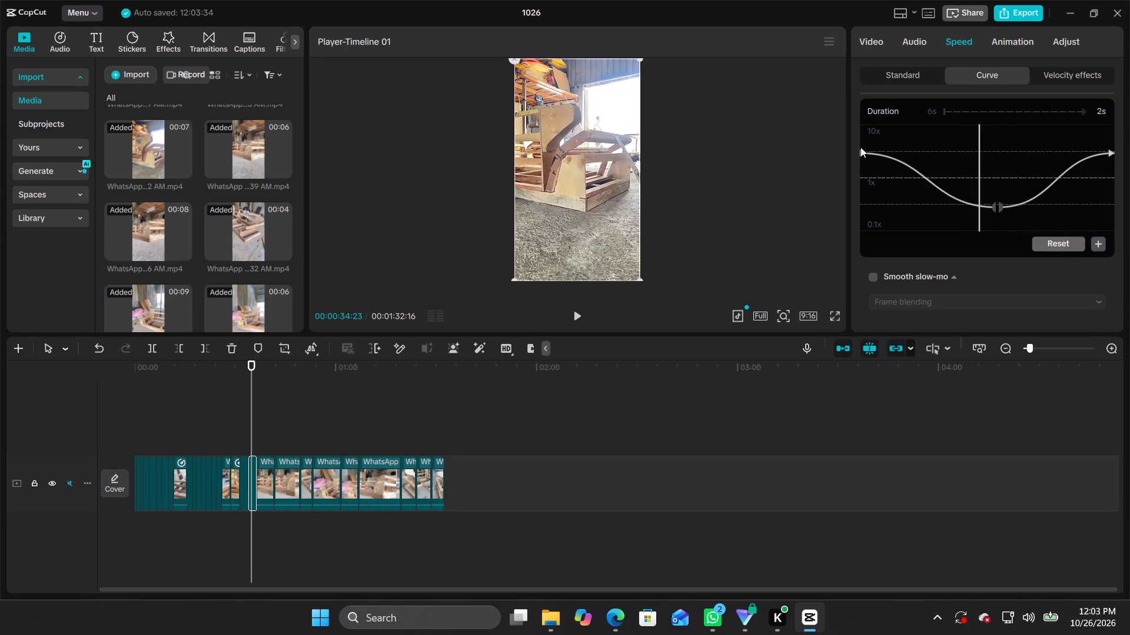
Raise the start point of the nineteenth clip's curve to about 10x and its end point to slightly below 10x.
drag(859, 159, 860, 144)
drag(860, 158, 858, 142)
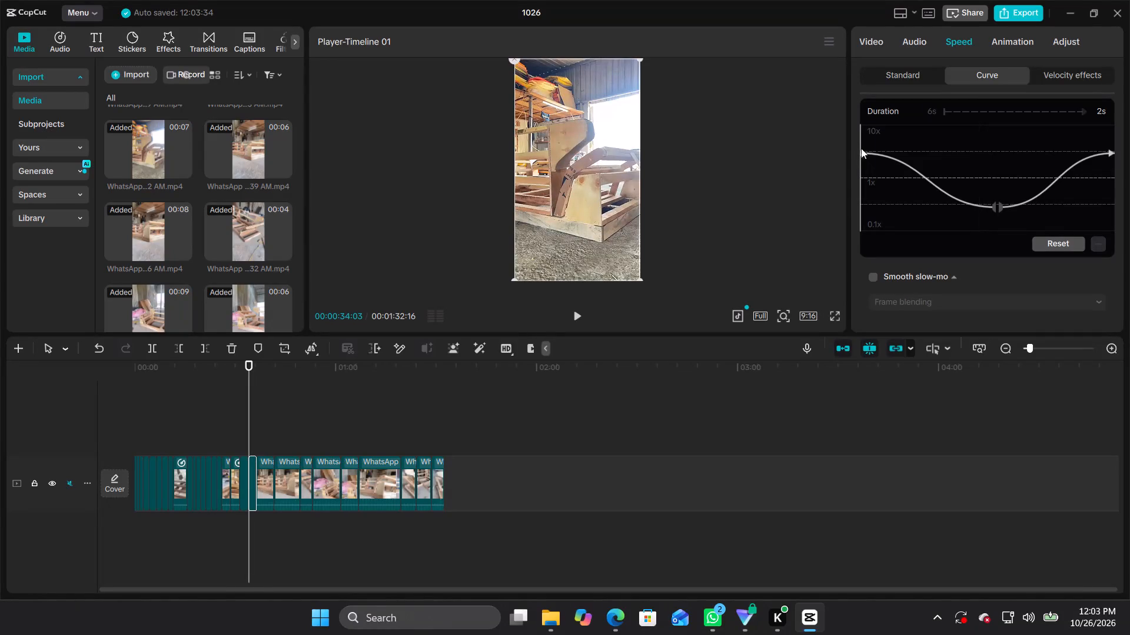
drag(864, 154, 863, 124)
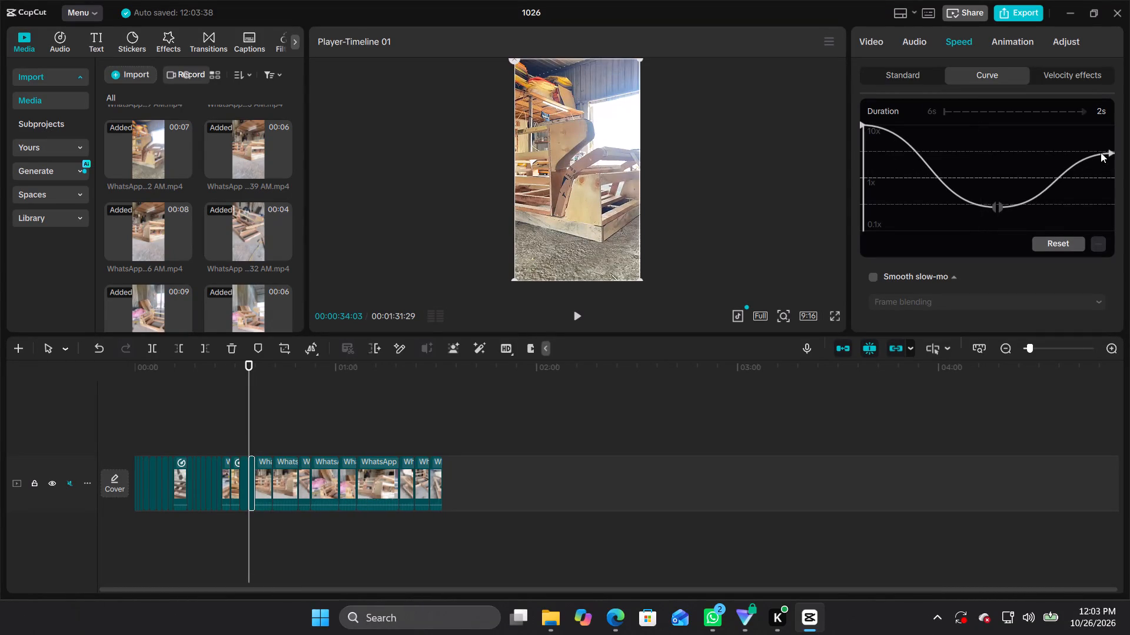
drag(1102, 152, 1099, 139)
drag(1111, 154, 1110, 141)
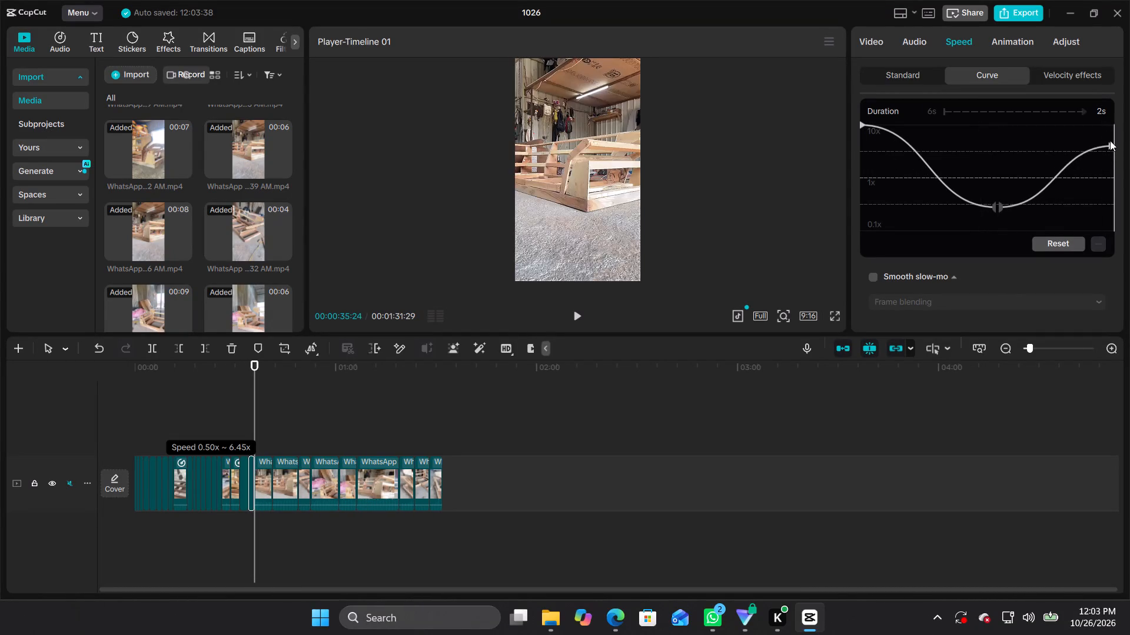
drag(1110, 141, 1109, 131)
Enable Smooth slow-mo with Frame blending on the nineteenth clip.
click(871, 274)
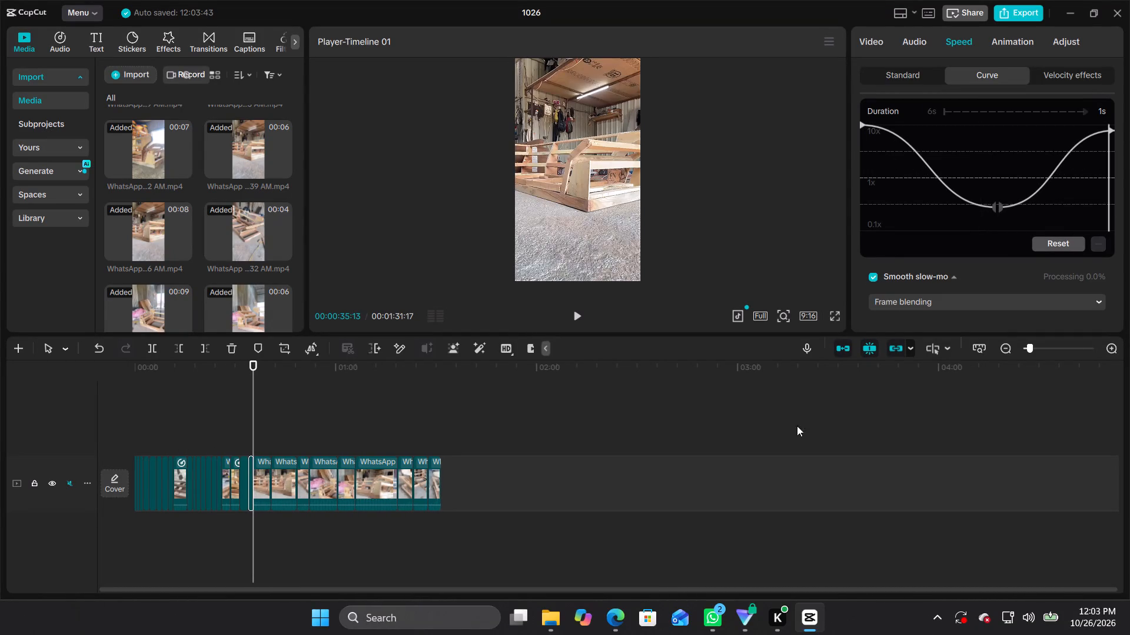
Switch to Microsoft Edge, restart the YouTube DJ remix song from the beginning, and return to CapCut.
click(630, 620)
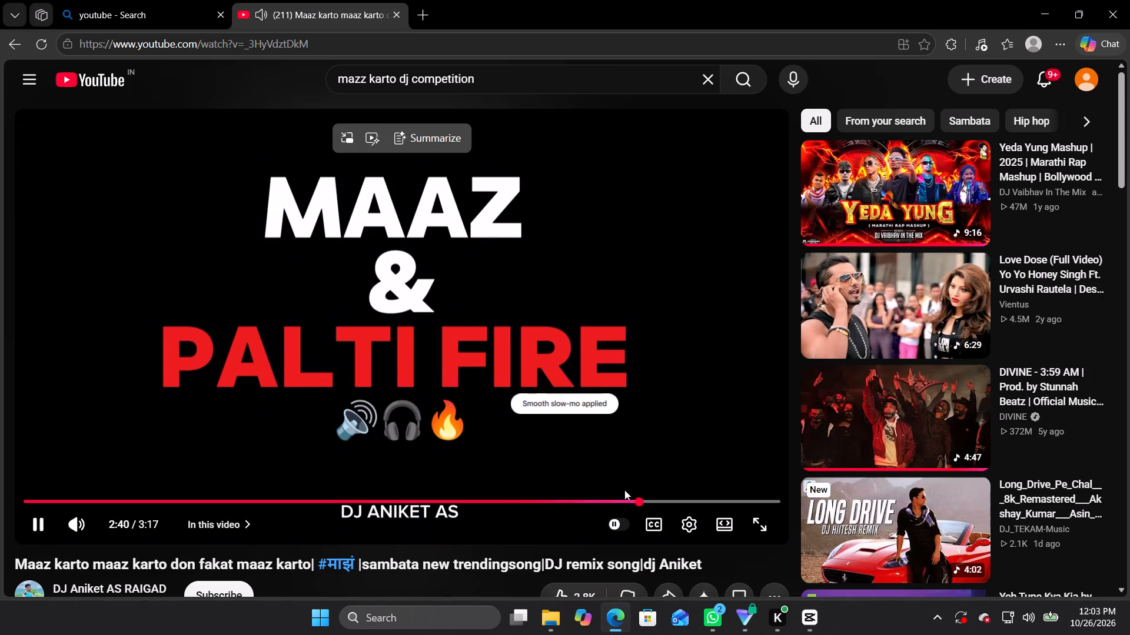
drag(646, 509, 565, 500)
drag(564, 499, 0, 522)
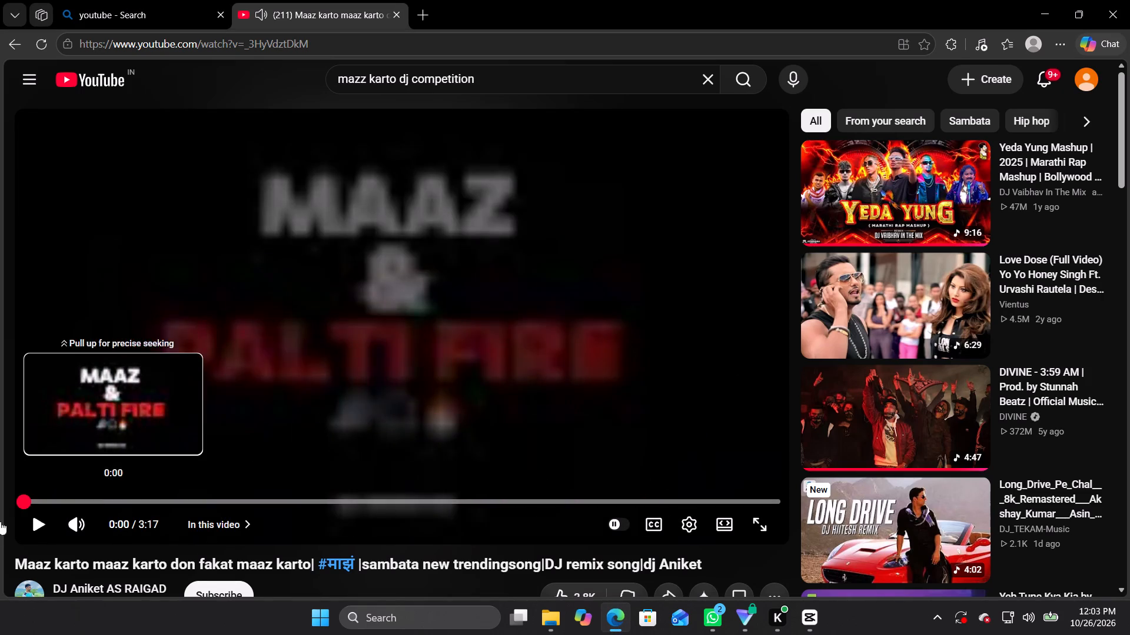
drag(0, 522, 0, 532)
click(407, 276)
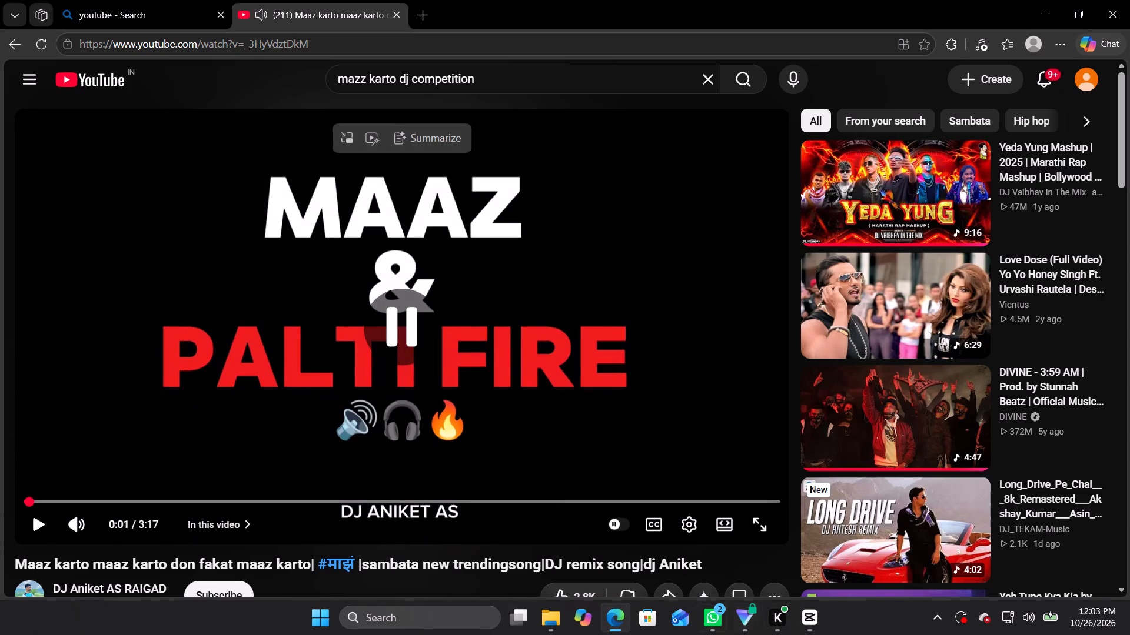
click(504, 386)
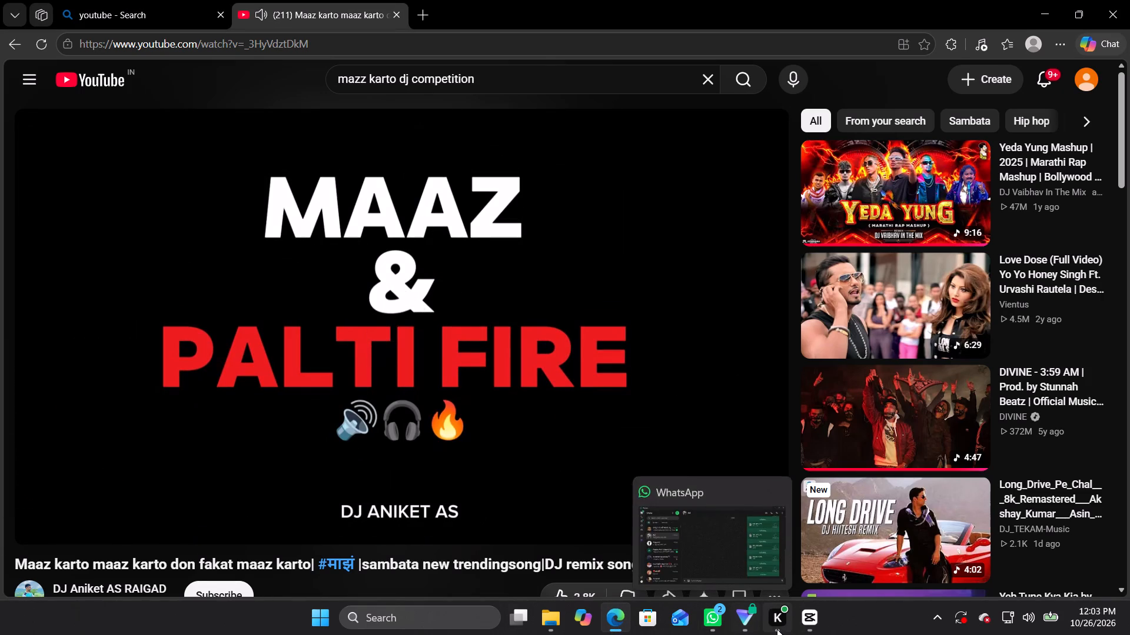
click(822, 630)
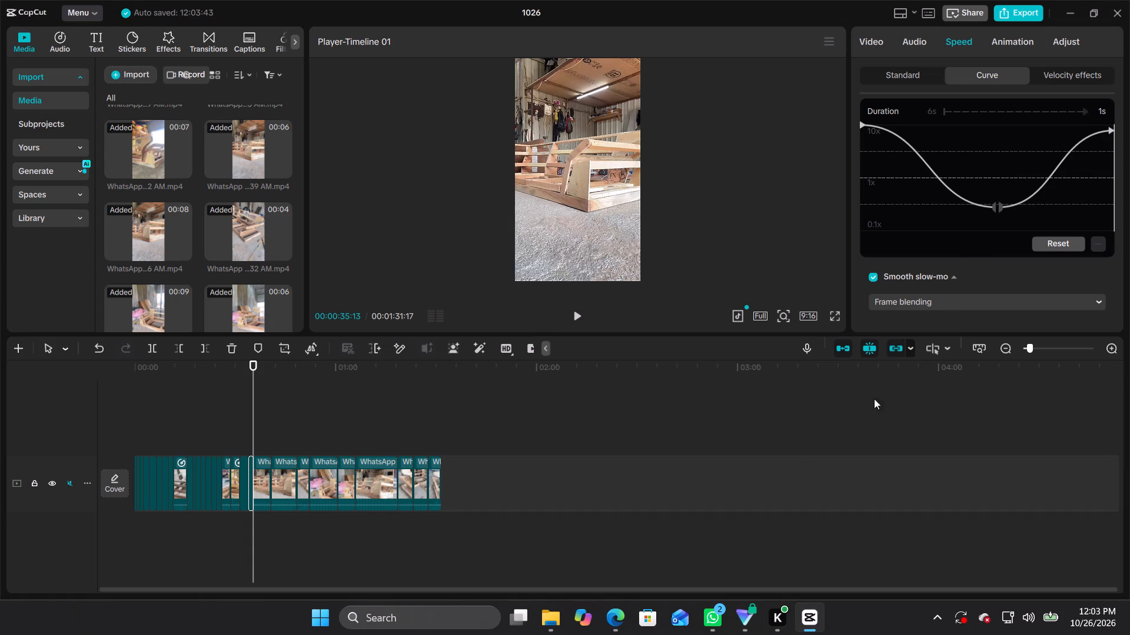
Apply the Bullet speed curve to the twentieth clip and raise its standard speed by two increments.
click(257, 480)
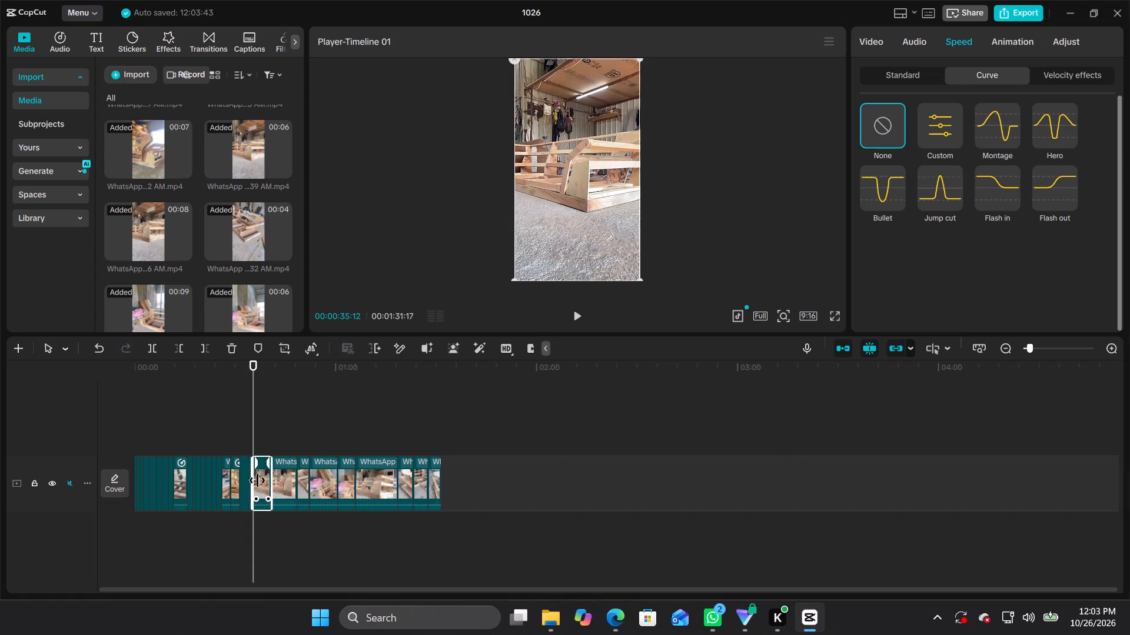
click(882, 193)
click(960, 300)
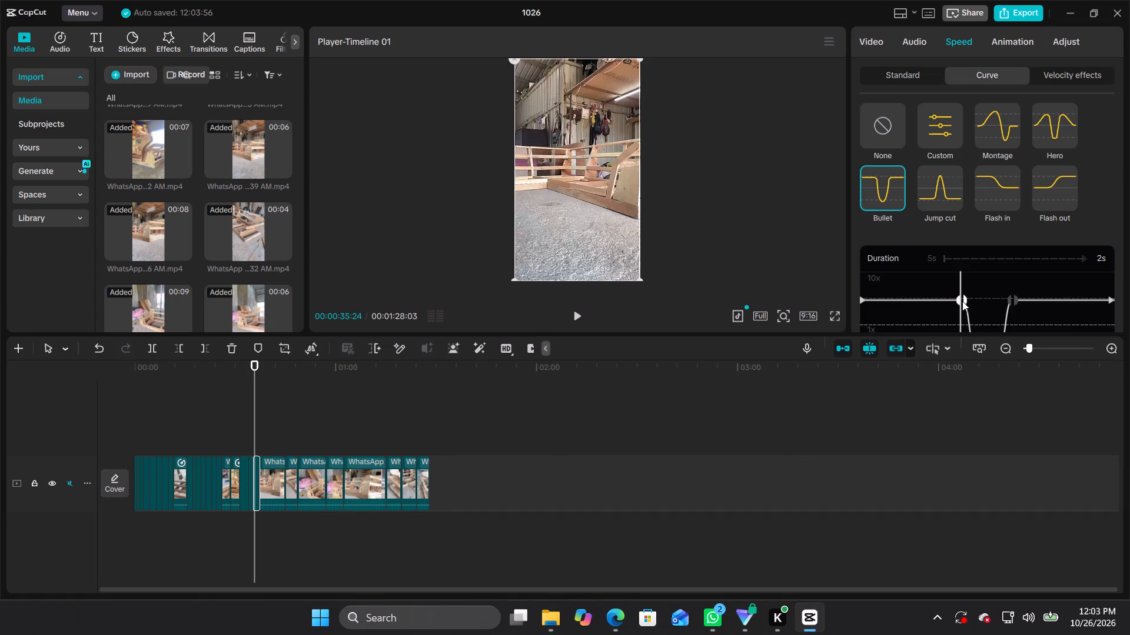
scroll(1027, 265, down, 1)
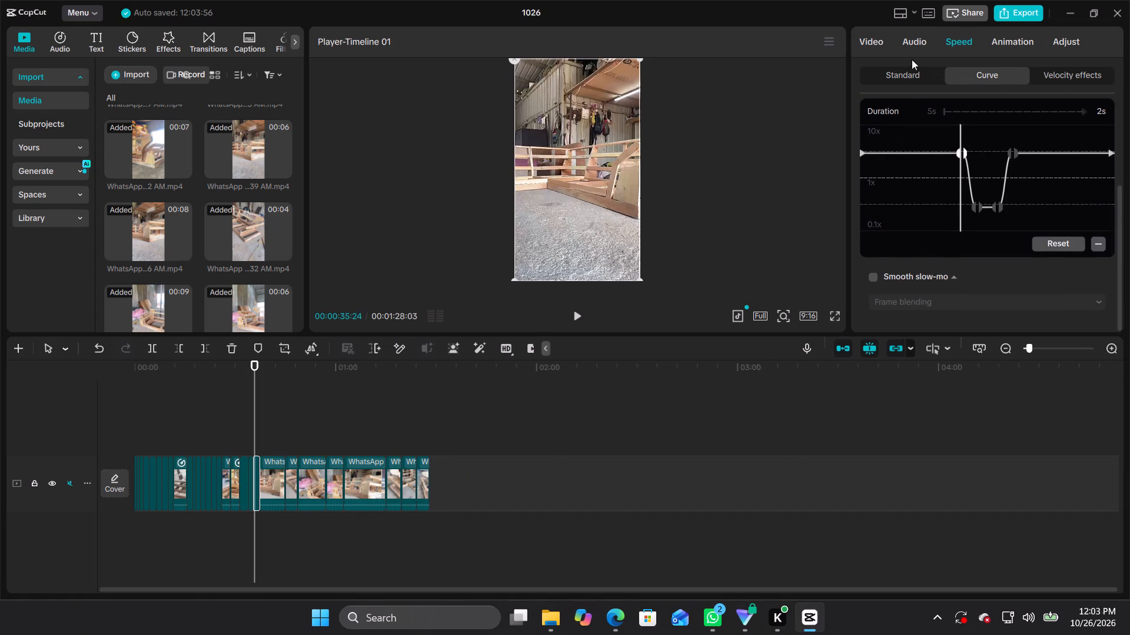
click(903, 65)
click(910, 79)
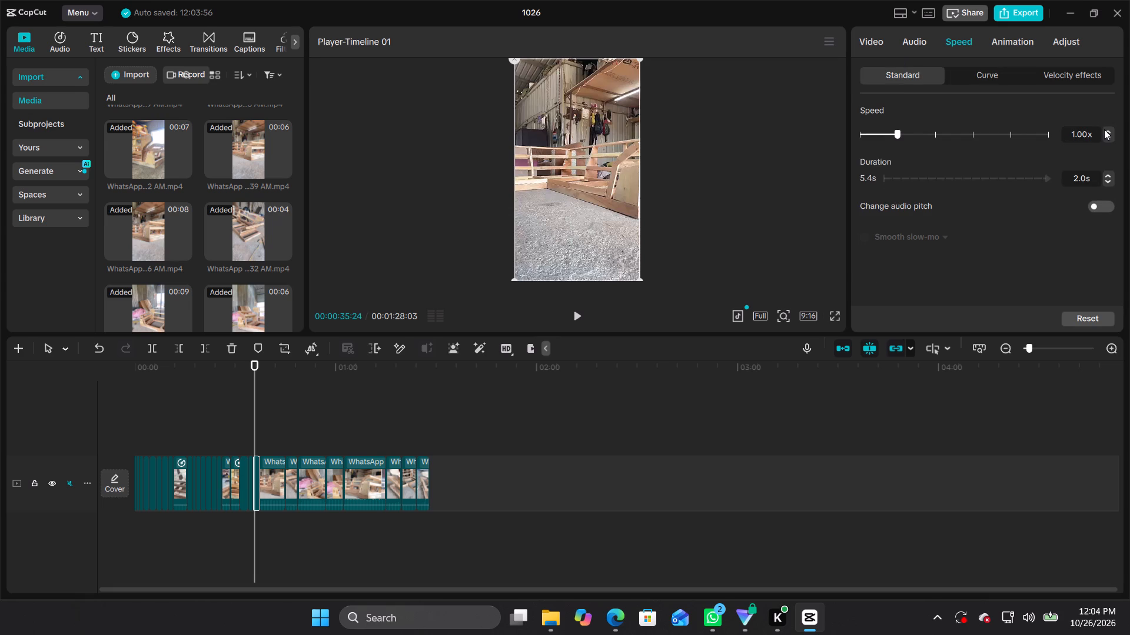
double_click(1104, 129)
click(988, 82)
click(894, 190)
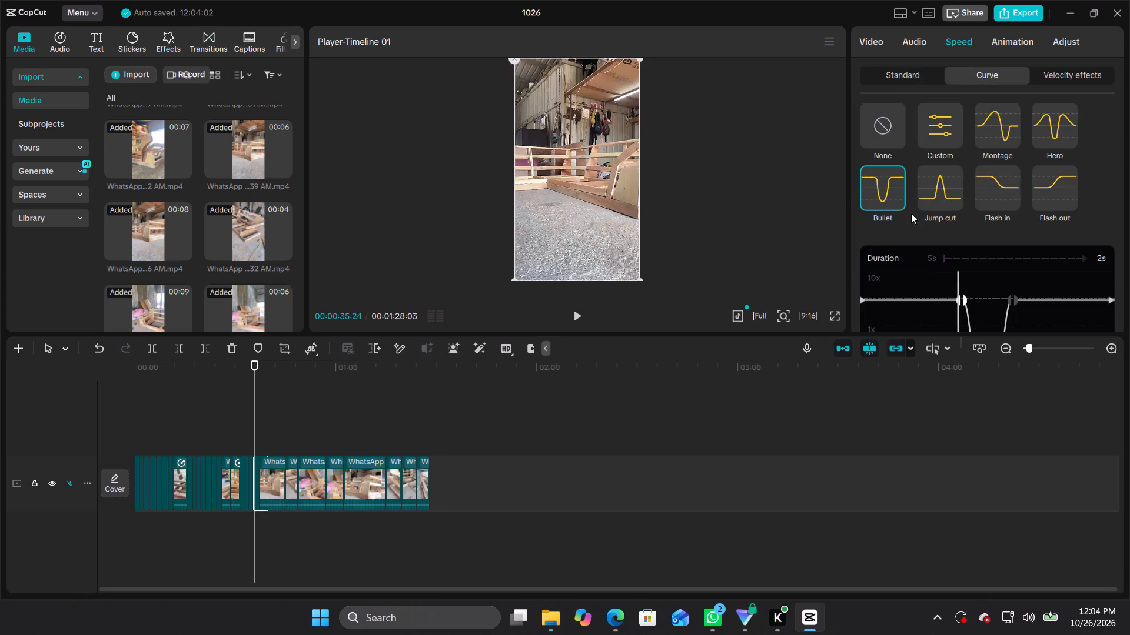
Remove both high control points and the first low control point from the twentieth clip's Bullet curve.
scroll(978, 280, down, 1)
click(1095, 245)
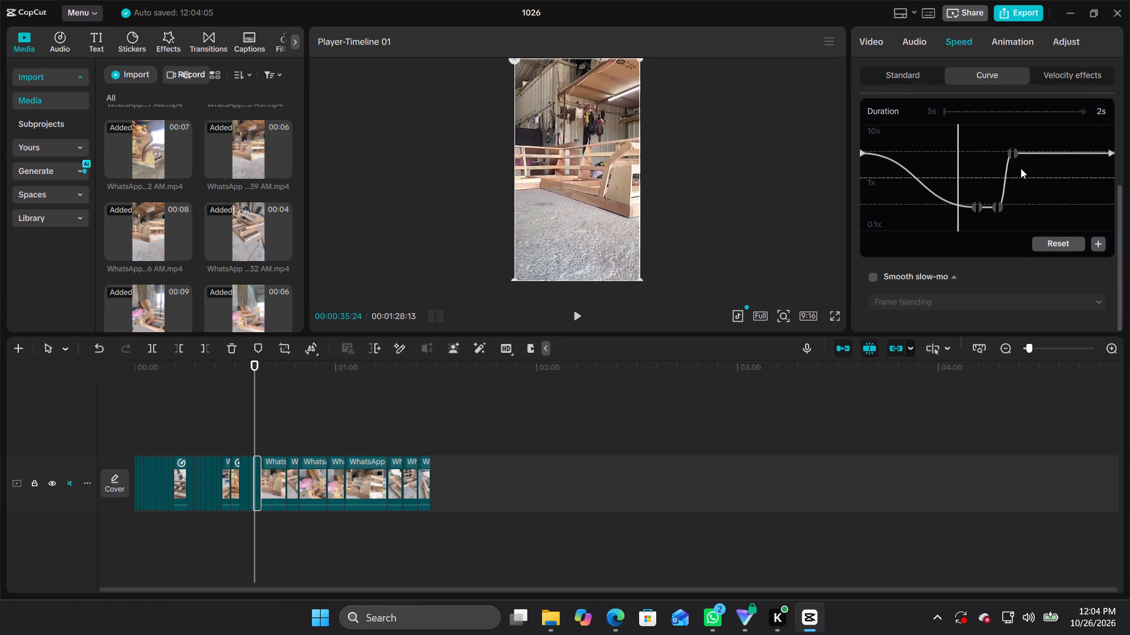
click(1015, 157)
click(1100, 252)
click(1099, 246)
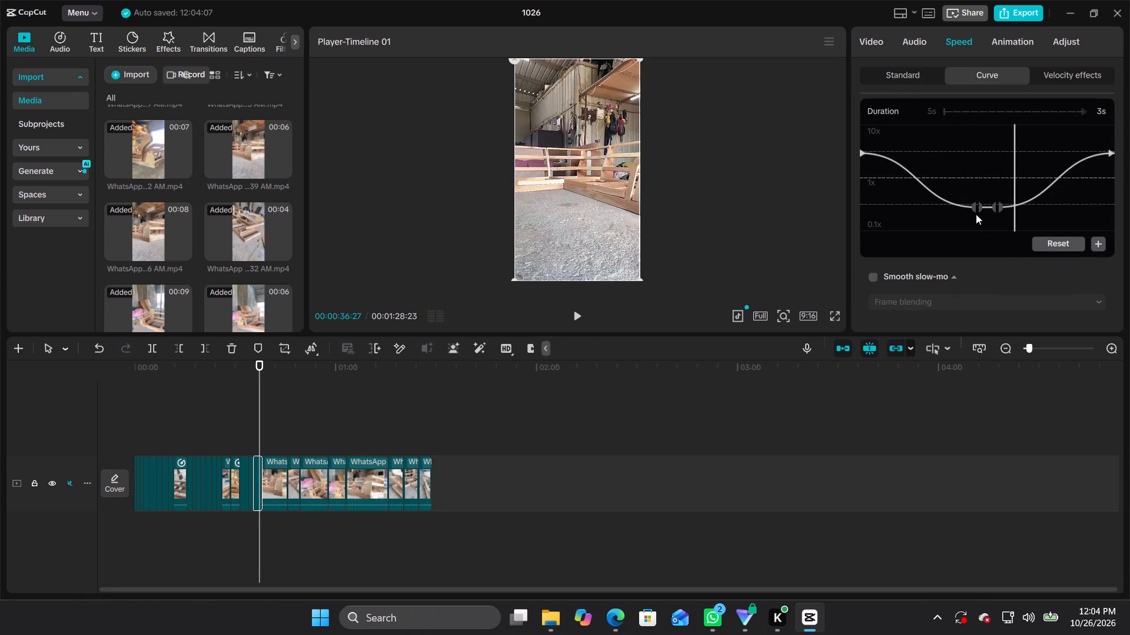
click(975, 212)
click(1091, 240)
click(1101, 245)
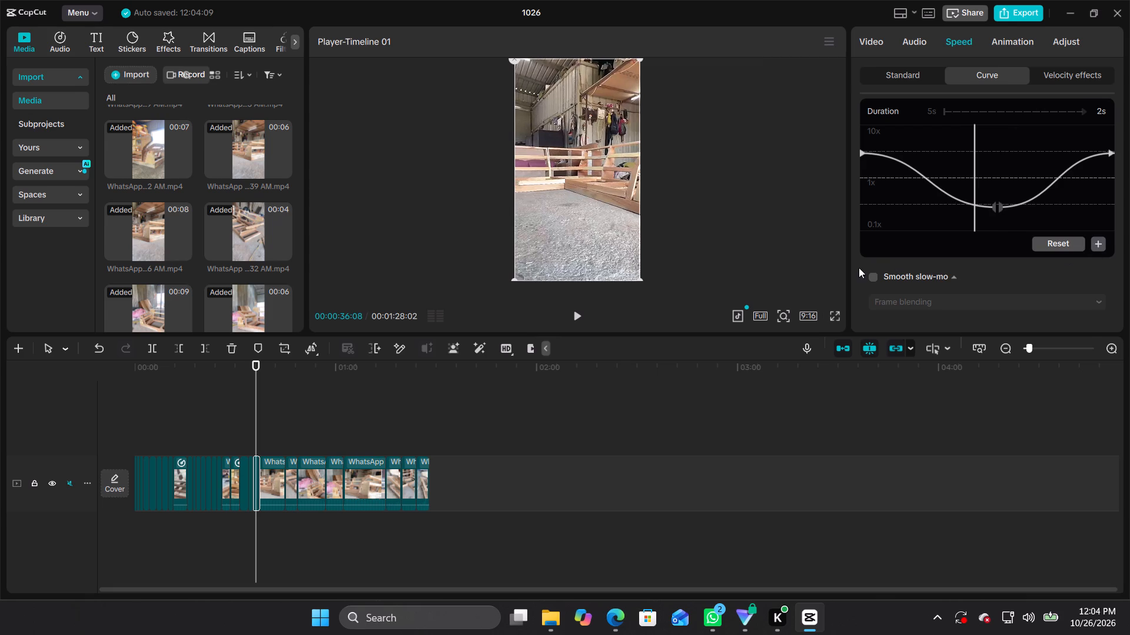
Enable Smooth slow-mo with Frame blending on the twentieth clip and raise its curve's start and end points to nearly 10x.
click(870, 274)
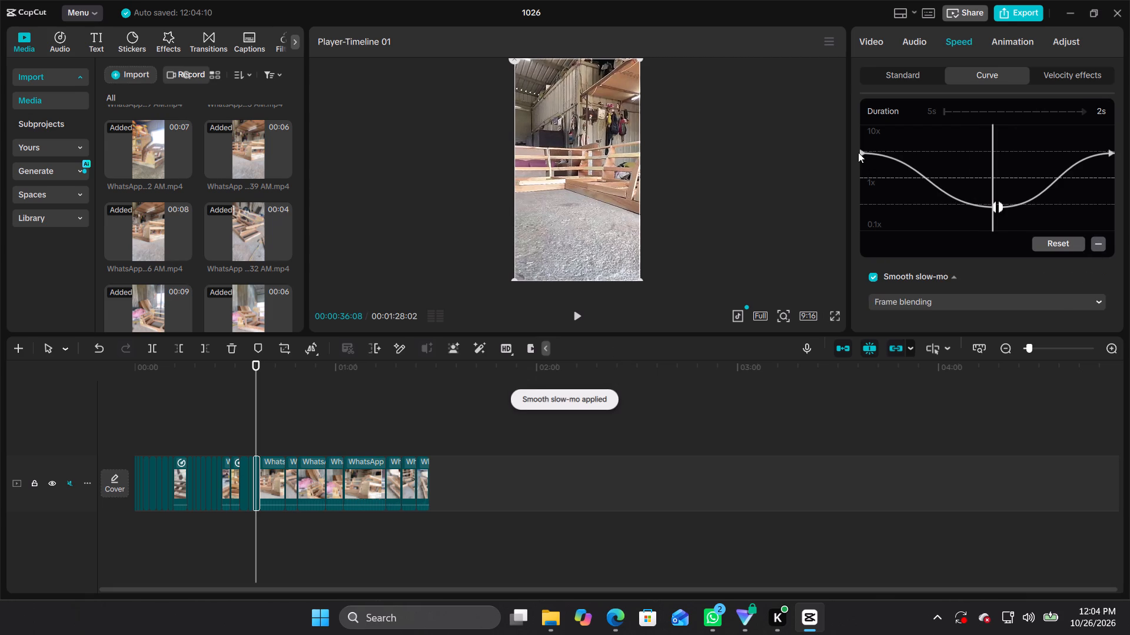
drag(861, 152, 862, 130)
click(862, 130)
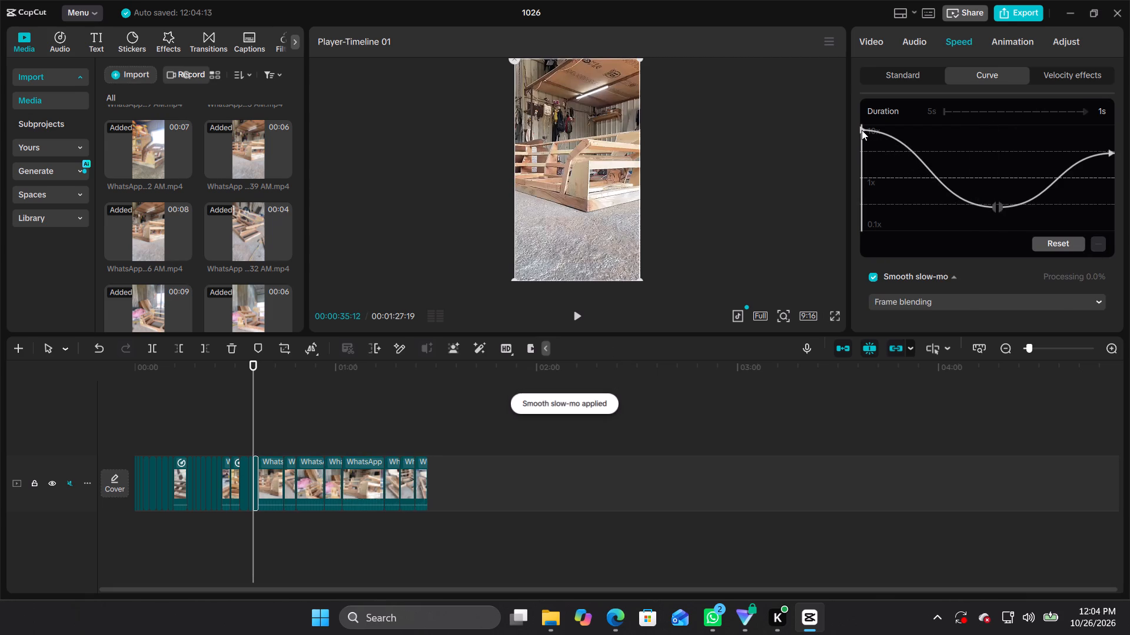
drag(1106, 151, 1106, 142)
drag(1110, 155, 1110, 131)
Apply the Bullet speed curve to the twenty-first clip and remove its first high control point.
click(270, 474)
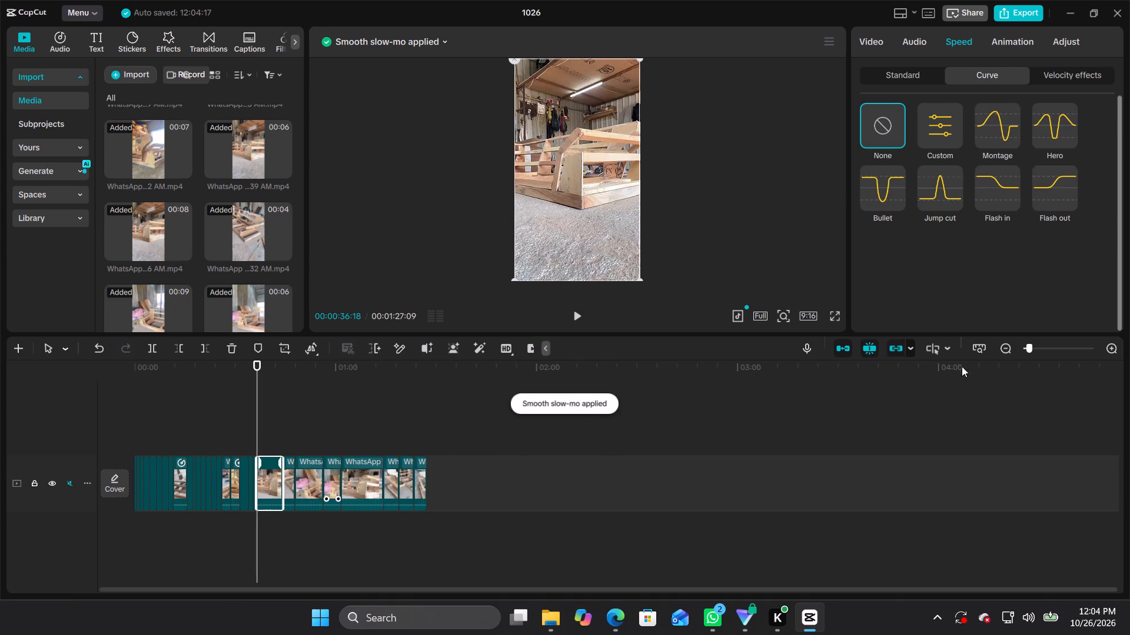
click(898, 192)
scroll(948, 255, down, 1)
click(958, 153)
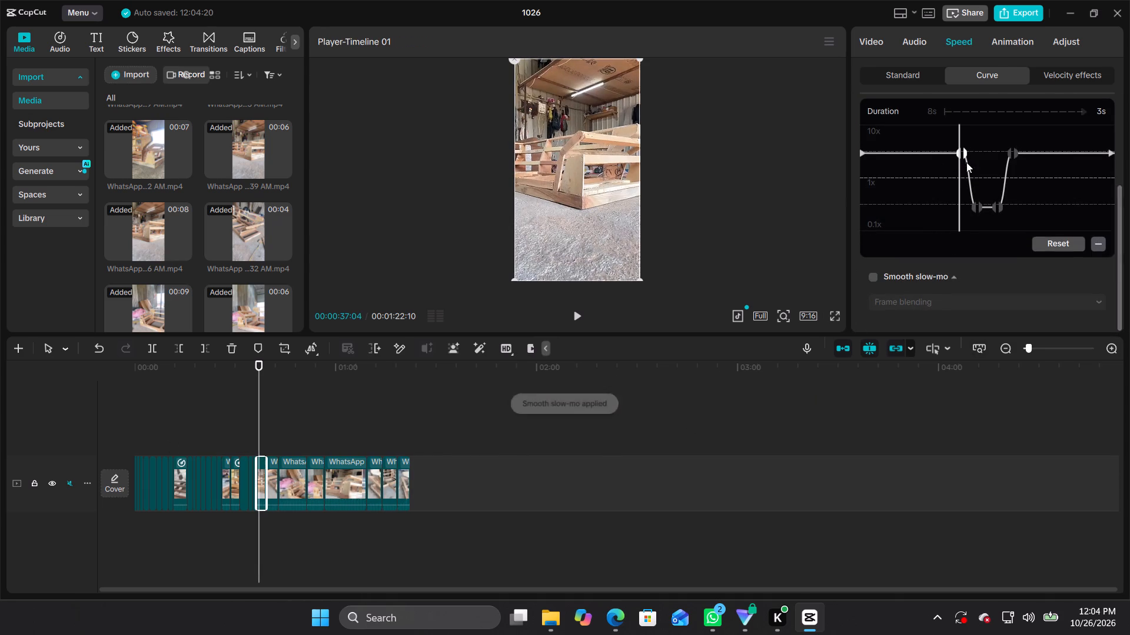
click(1095, 244)
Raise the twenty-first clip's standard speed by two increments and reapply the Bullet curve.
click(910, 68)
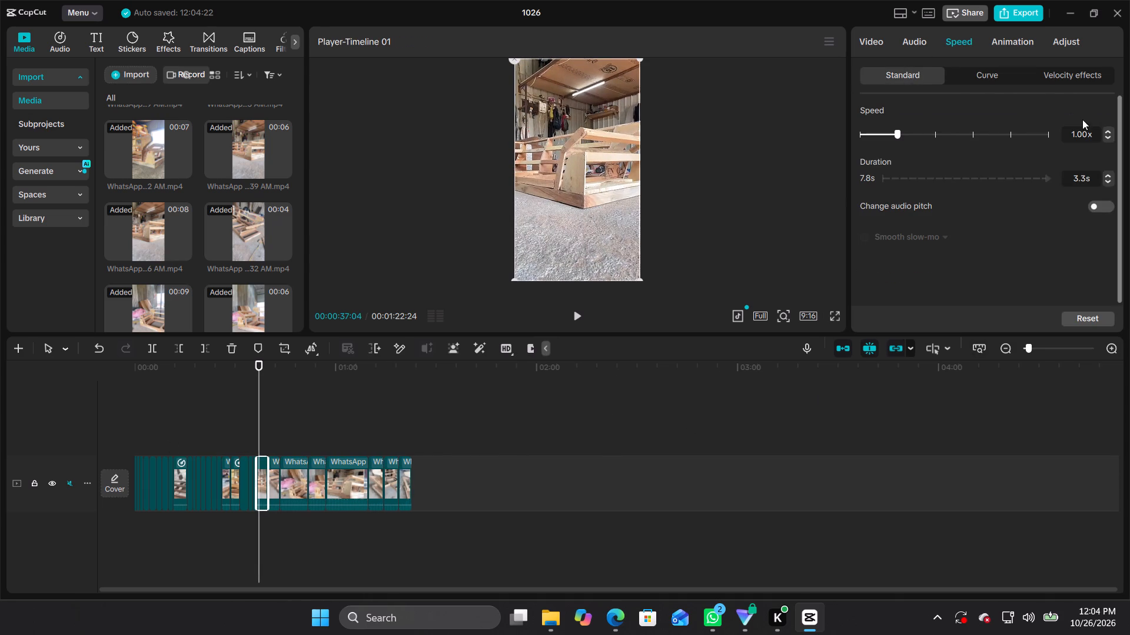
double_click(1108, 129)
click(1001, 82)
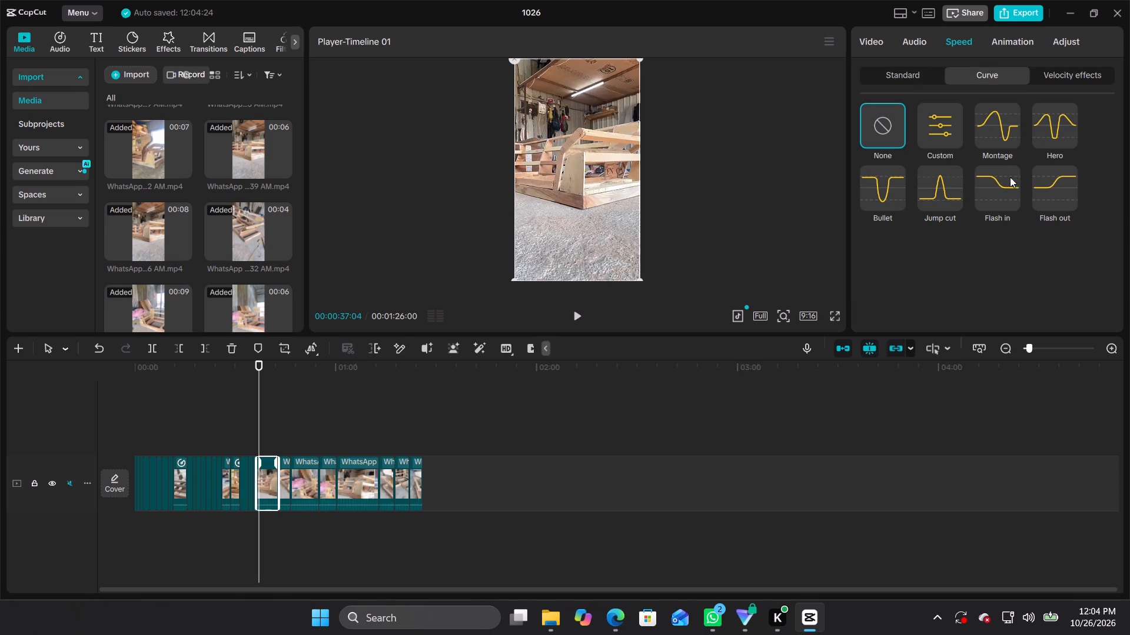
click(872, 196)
Remove the remaining high control point and the first low control point from the twenty-first clip's curve.
scroll(1030, 235, down, 1)
click(1006, 151)
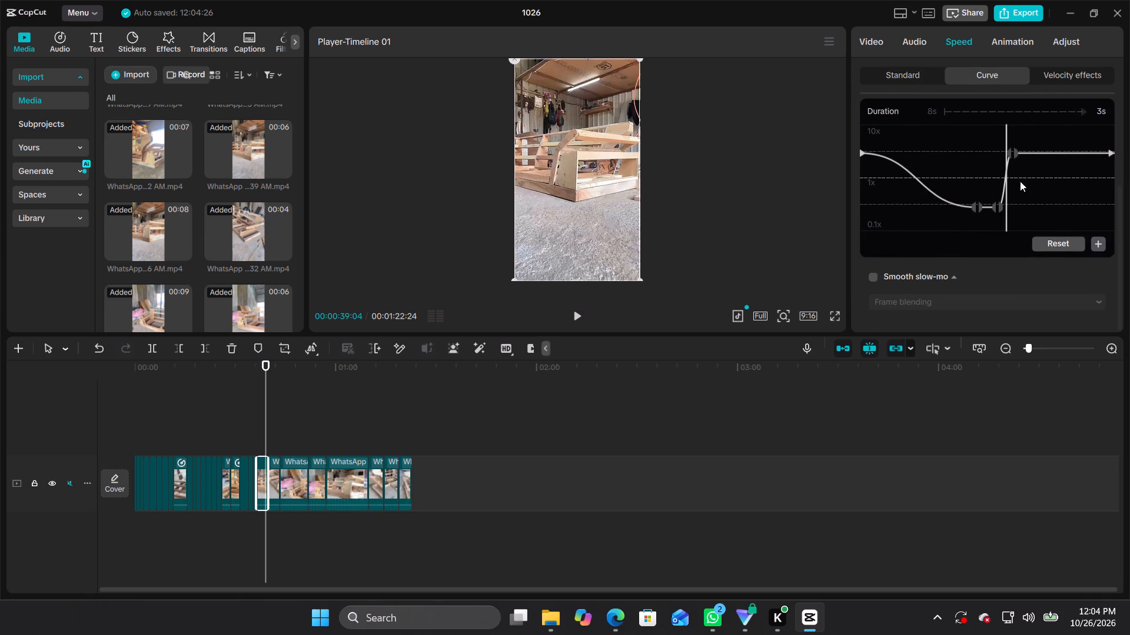
click(1008, 149)
click(1094, 239)
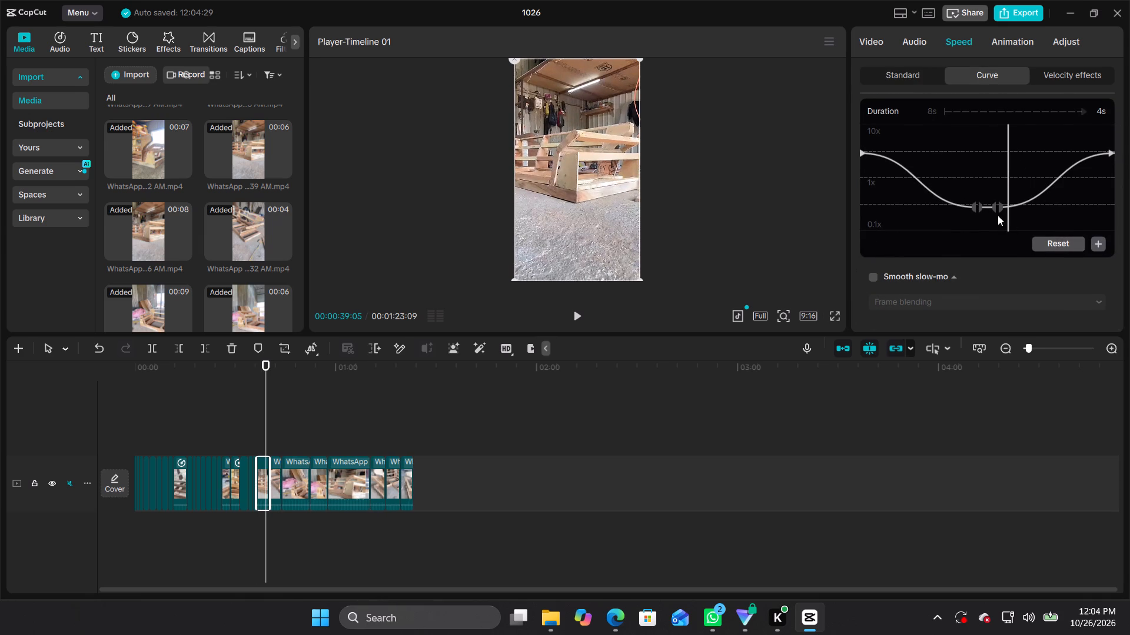
click(975, 206)
click(1104, 237)
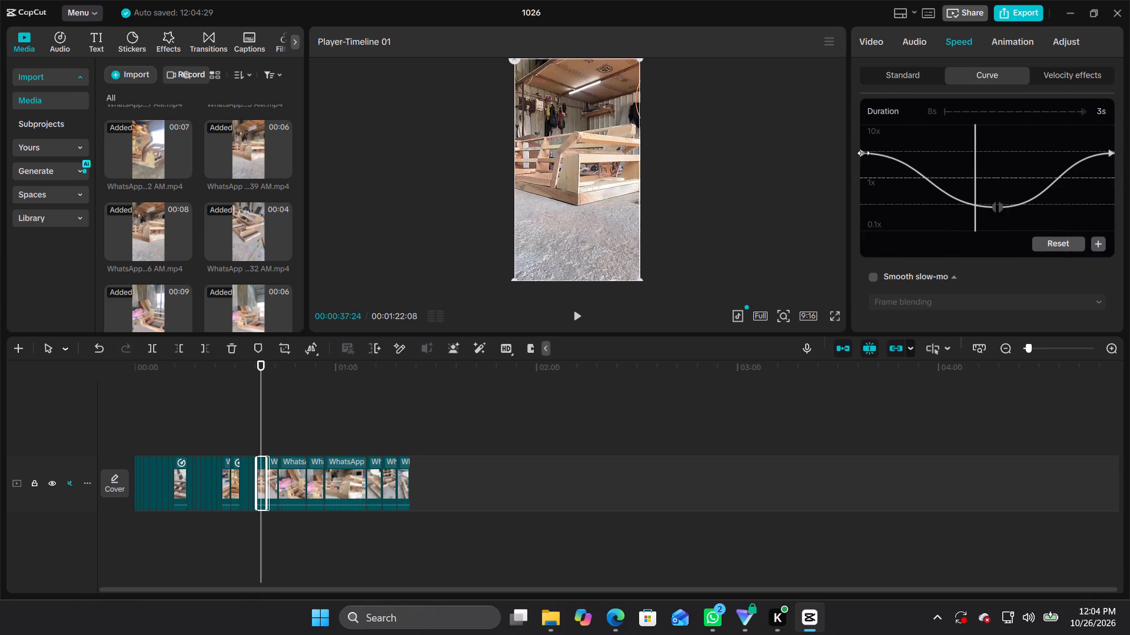
Raise the twenty-first clip's curve start to 10x and end to slightly below 10x, and enable Smooth slow-mo with Frame blending.
drag(860, 152, 861, 125)
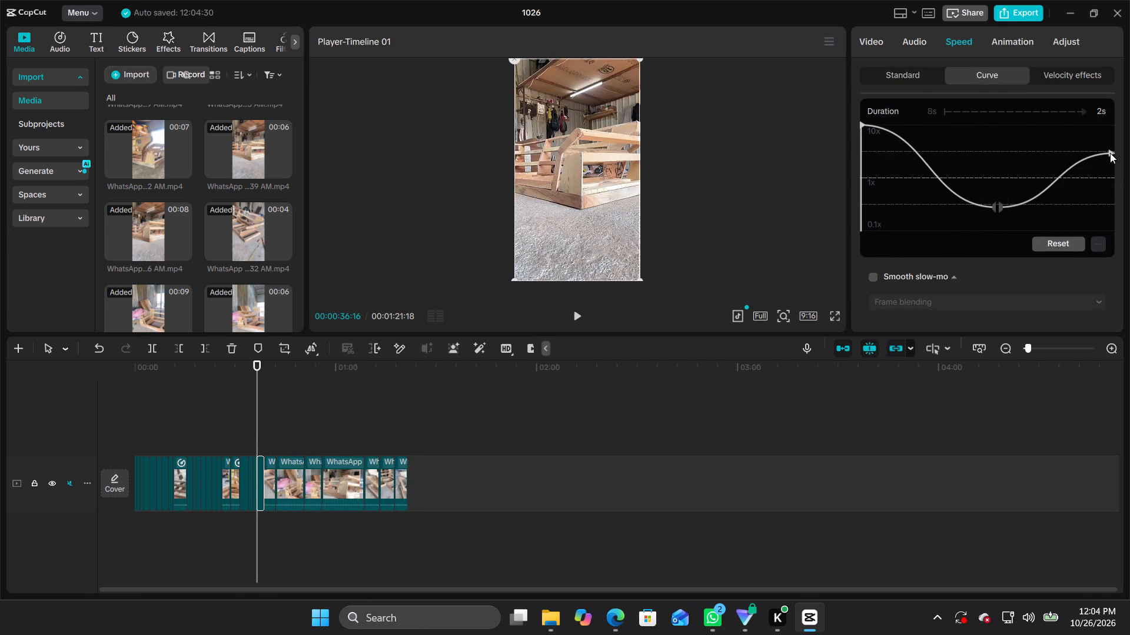
drag(1110, 151, 1112, 129)
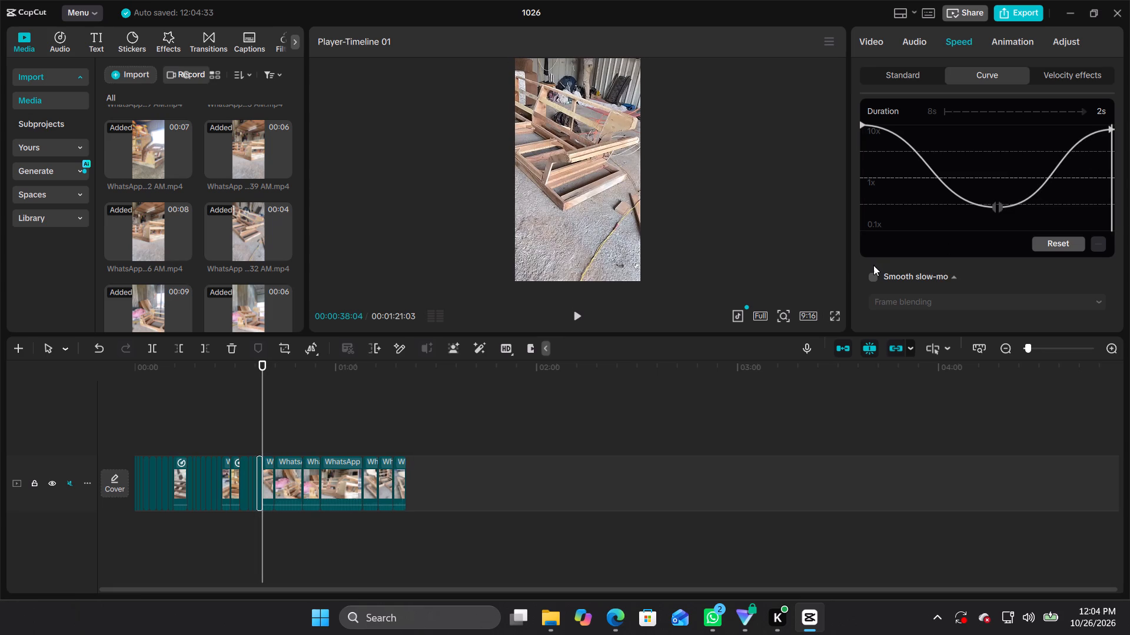
click(872, 279)
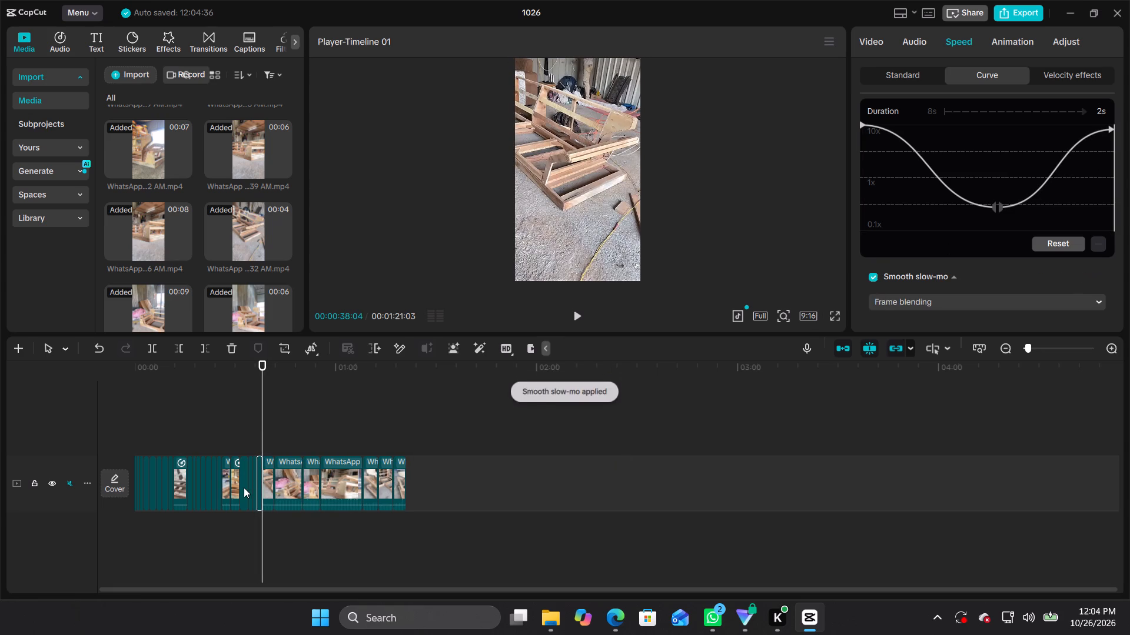
Apply the Bullet speed curve to the twenty-second clip.
click(269, 481)
click(873, 186)
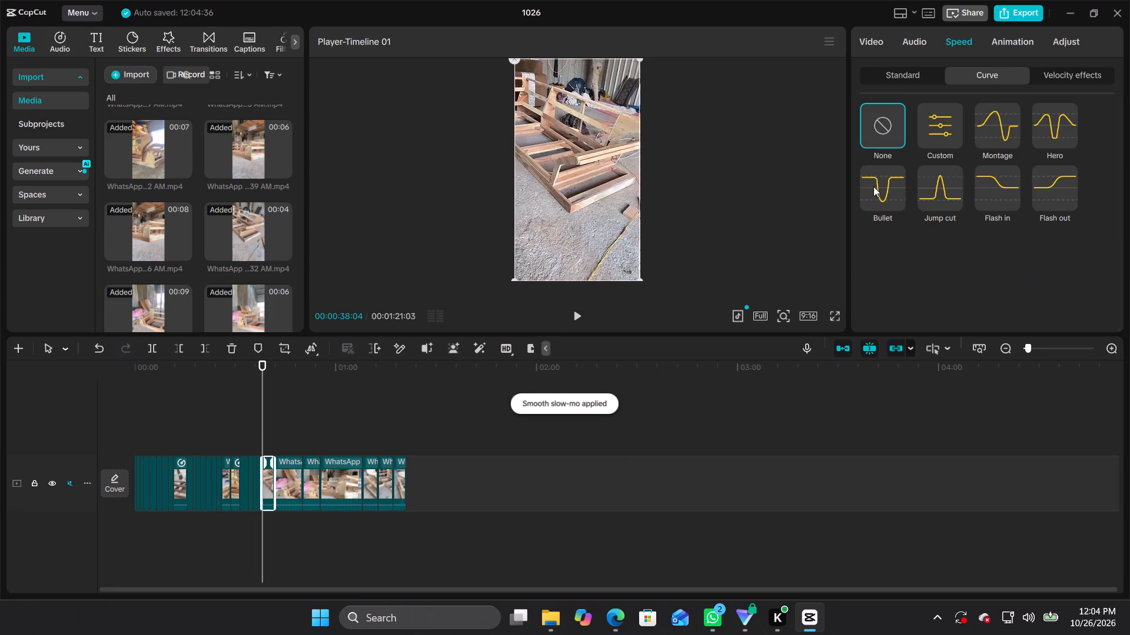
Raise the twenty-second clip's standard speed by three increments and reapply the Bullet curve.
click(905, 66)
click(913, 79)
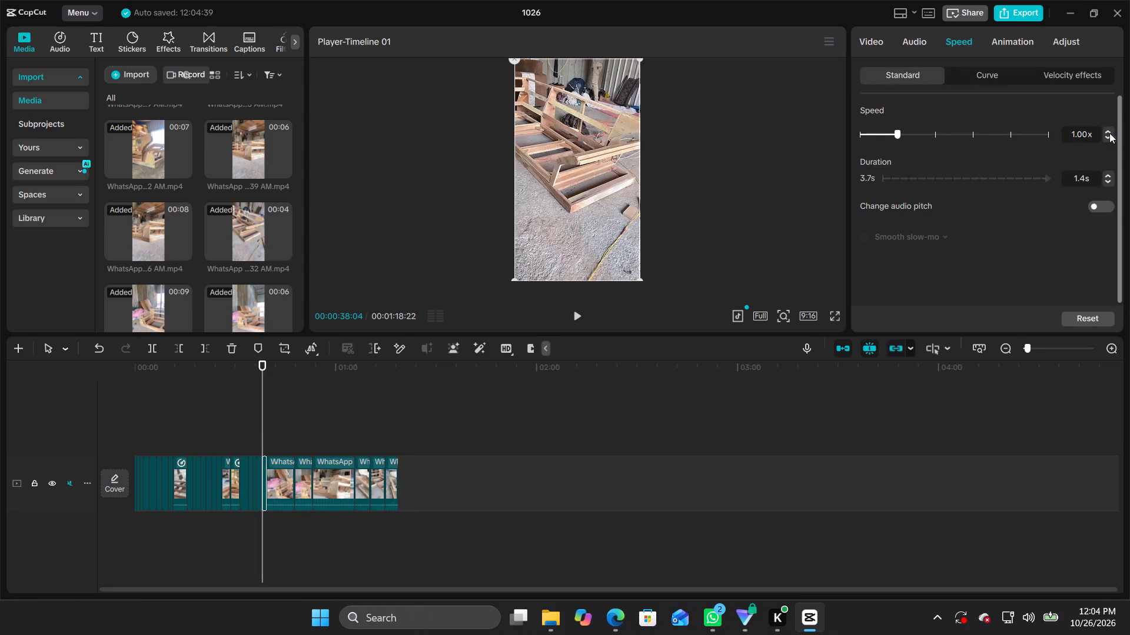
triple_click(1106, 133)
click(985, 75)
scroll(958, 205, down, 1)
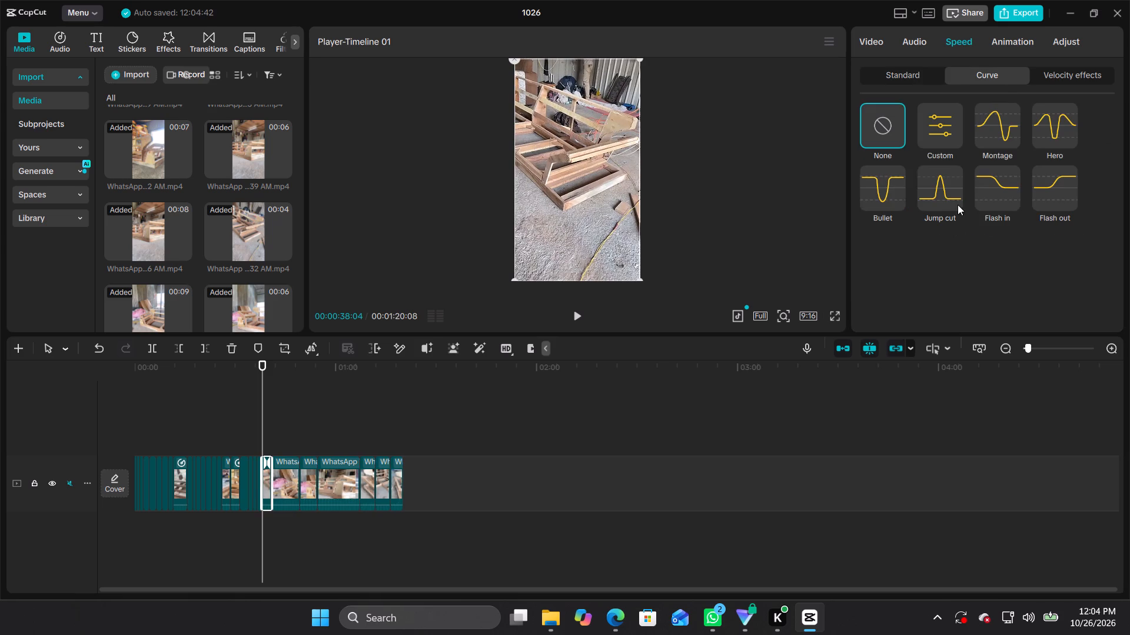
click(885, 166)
Remove the two high control points from the twenty-second clip's Bullet curve.
scroll(912, 201, down, 2)
click(956, 151)
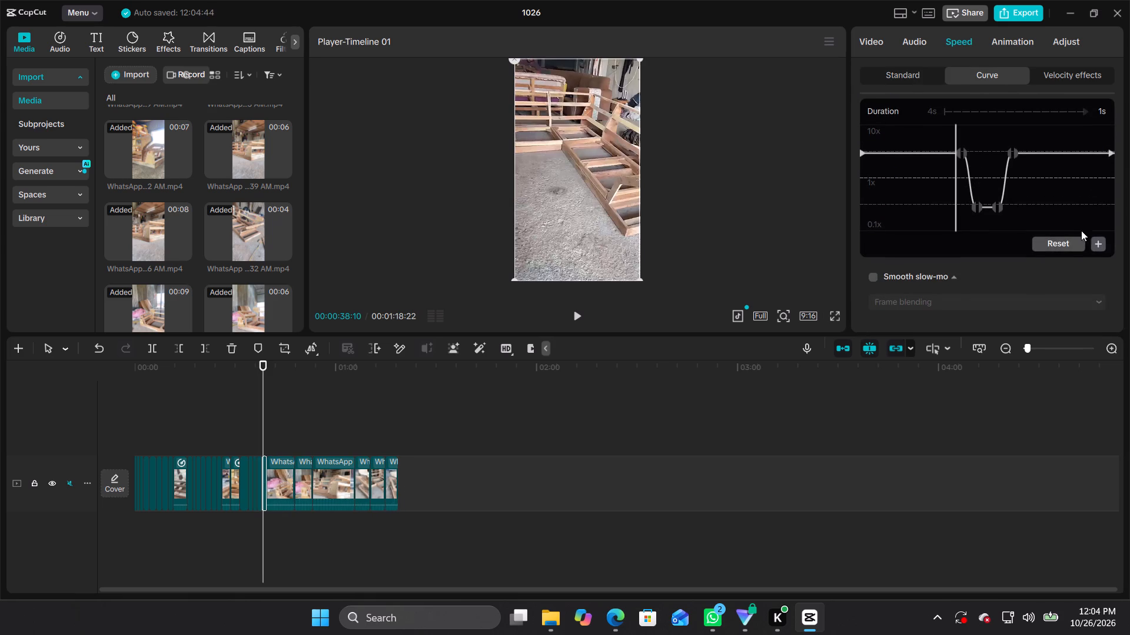
click(1096, 241)
click(963, 151)
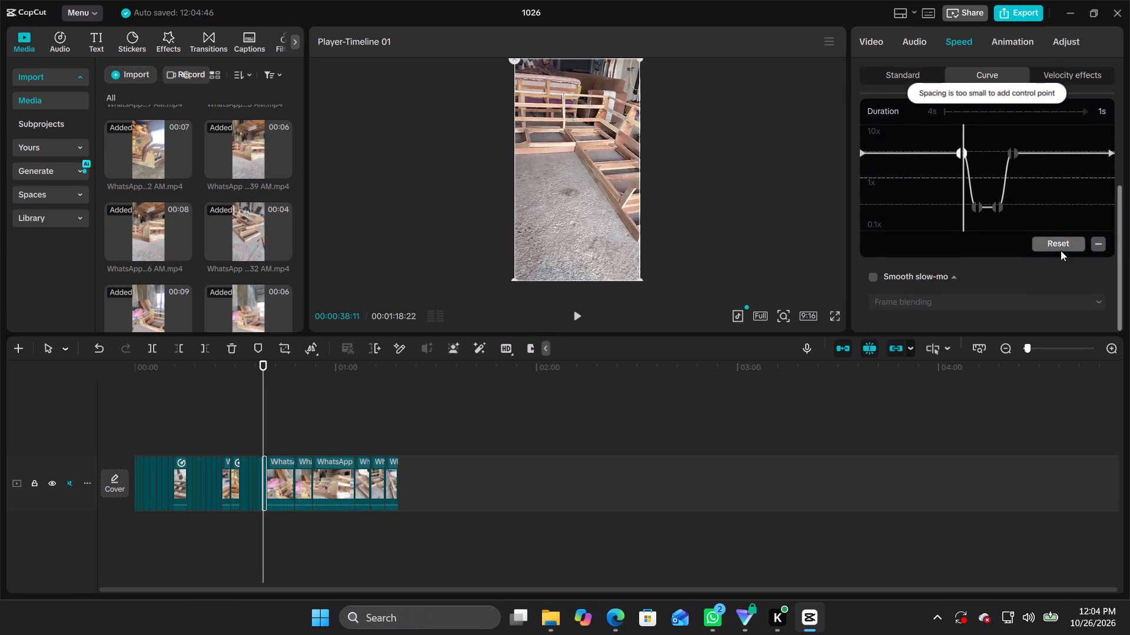
click(1061, 250)
click(1042, 243)
click(955, 155)
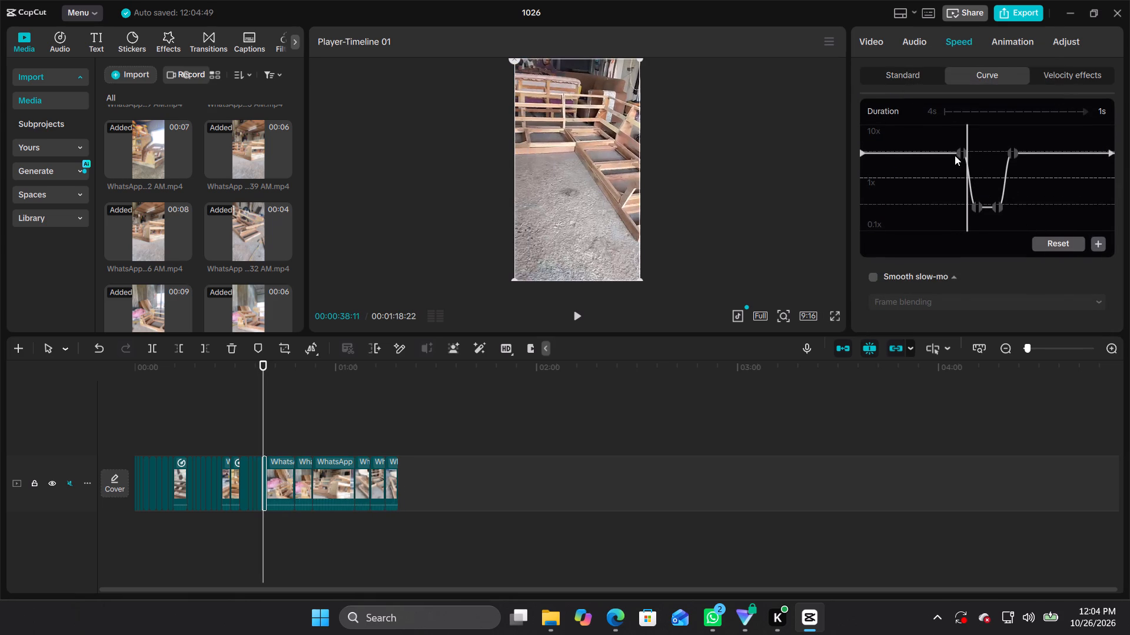
click(962, 159)
click(1051, 242)
click(959, 153)
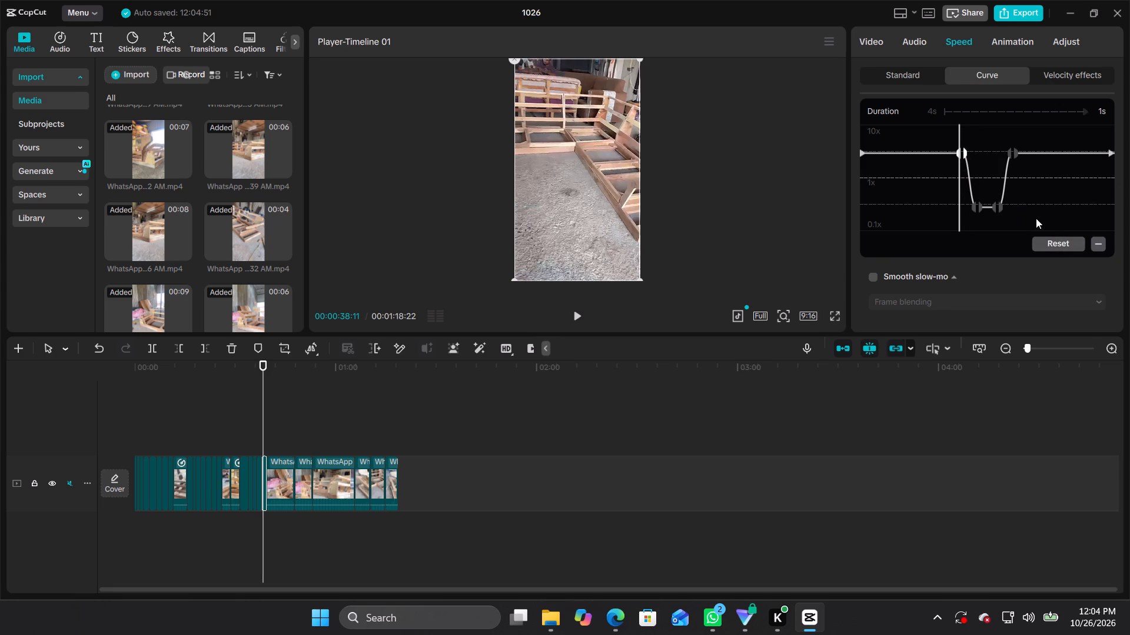
click(1103, 246)
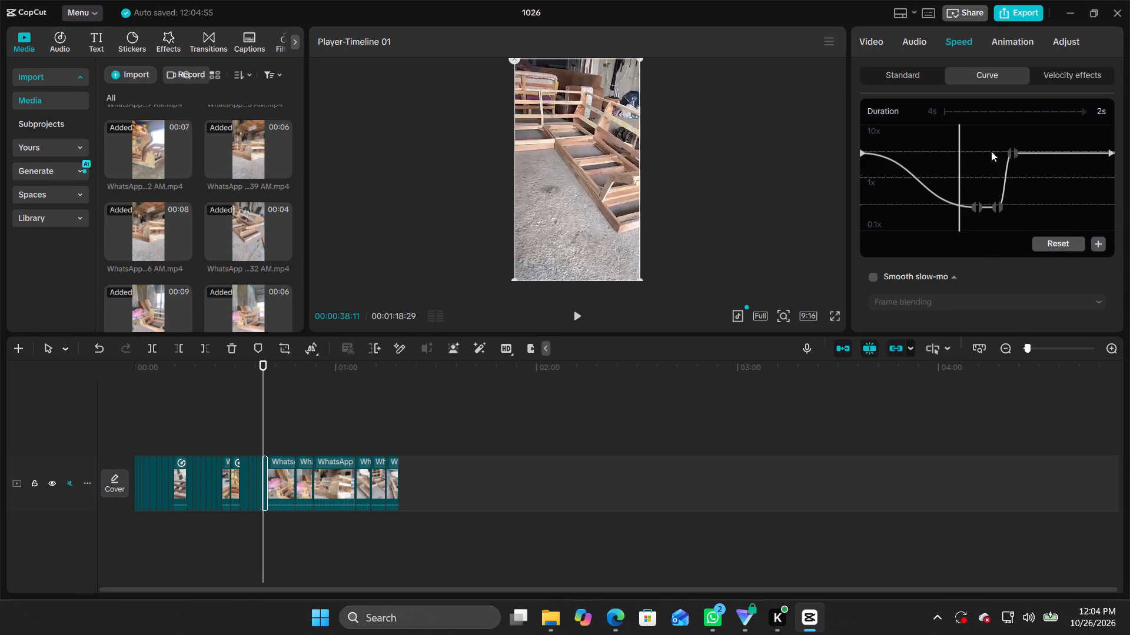
click(1018, 152)
click(1100, 243)
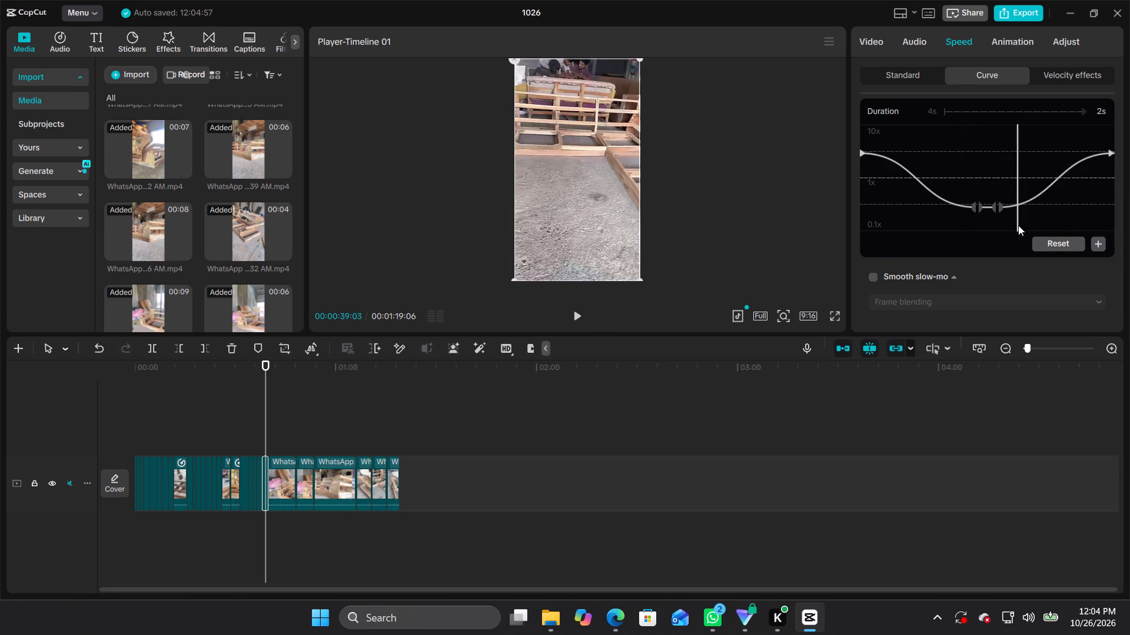
Remove the second low control point from the twenty-second clip's curve and shift the remaining low point slightly later.
click(991, 207)
click(997, 208)
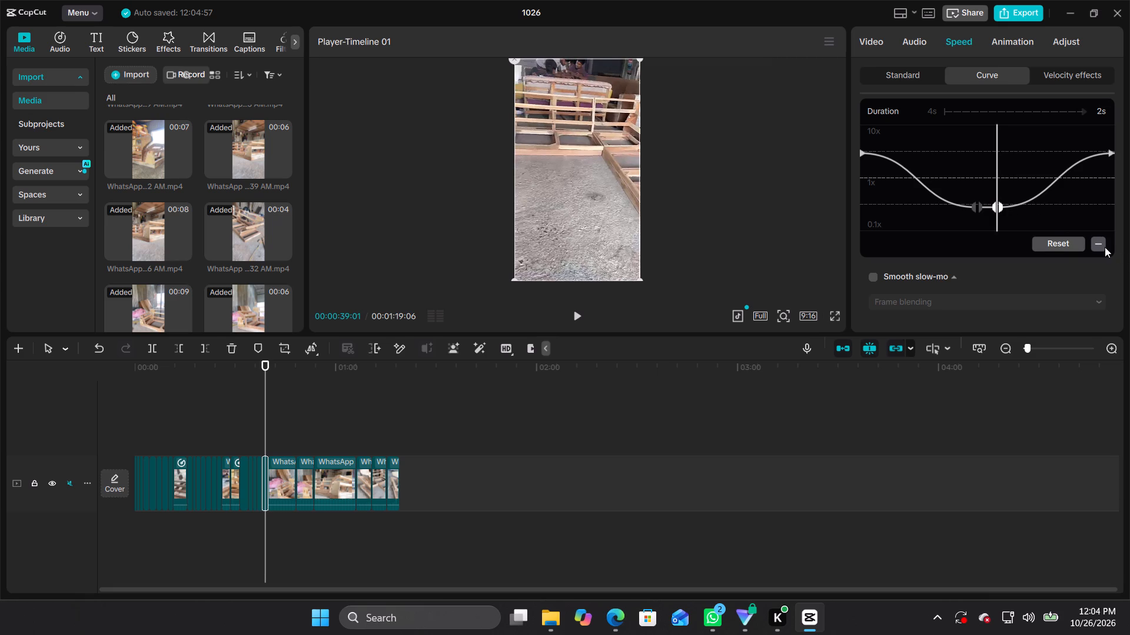
click(1095, 238)
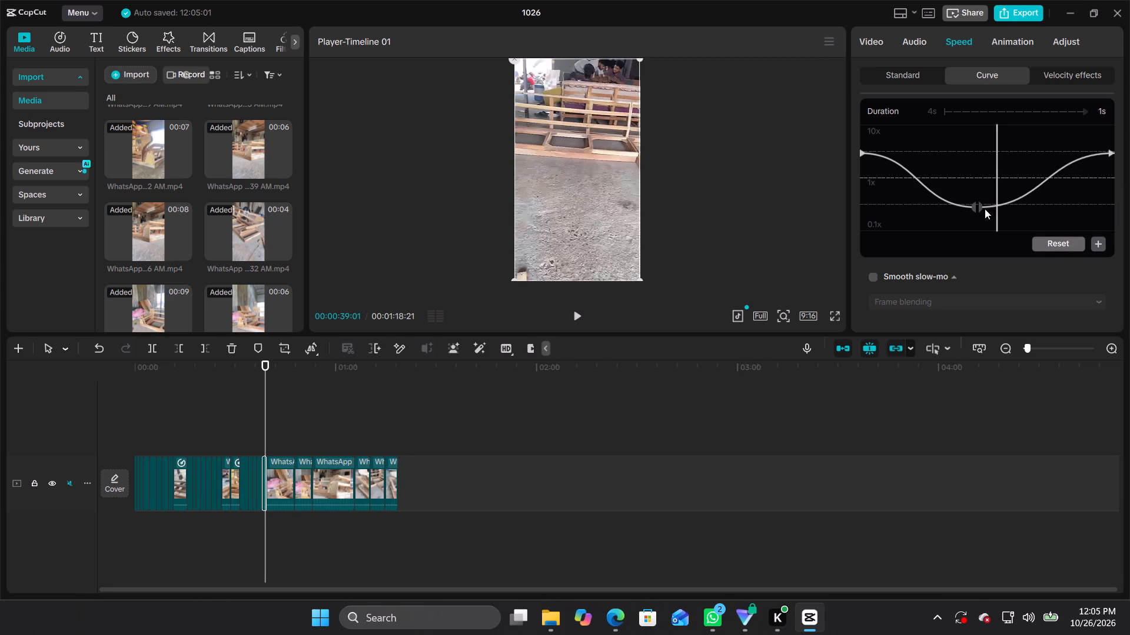
drag(979, 207, 996, 203)
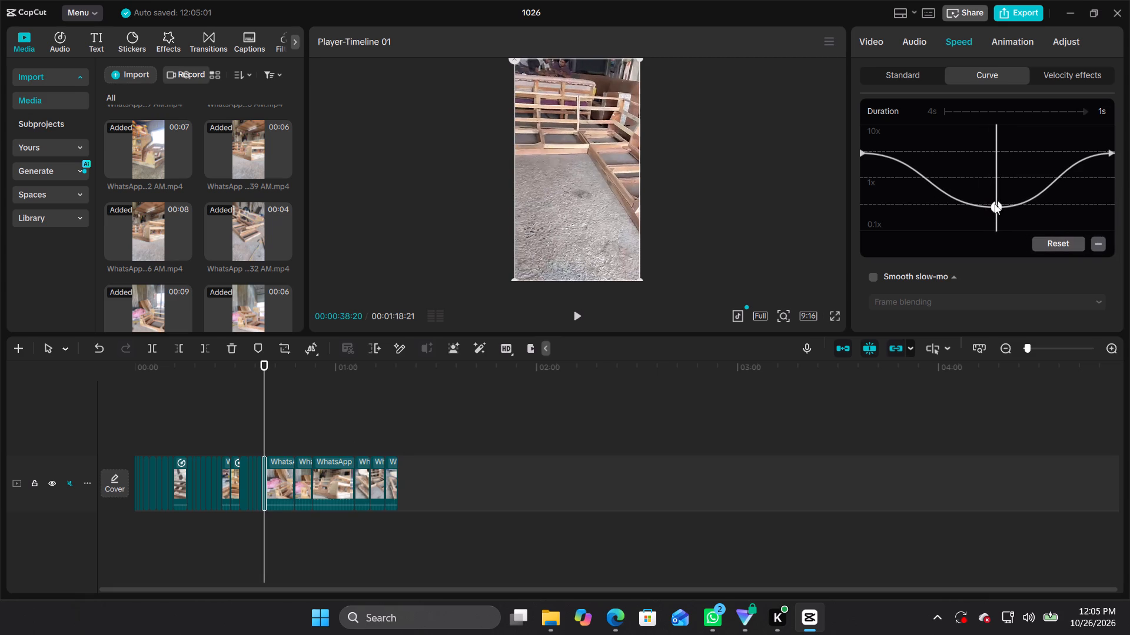
Raise the start point of the twenty-second clip's curve to nearly 10x and its end point to slightly below 10x.
drag(860, 154, 861, 128)
drag(1107, 154, 1108, 154)
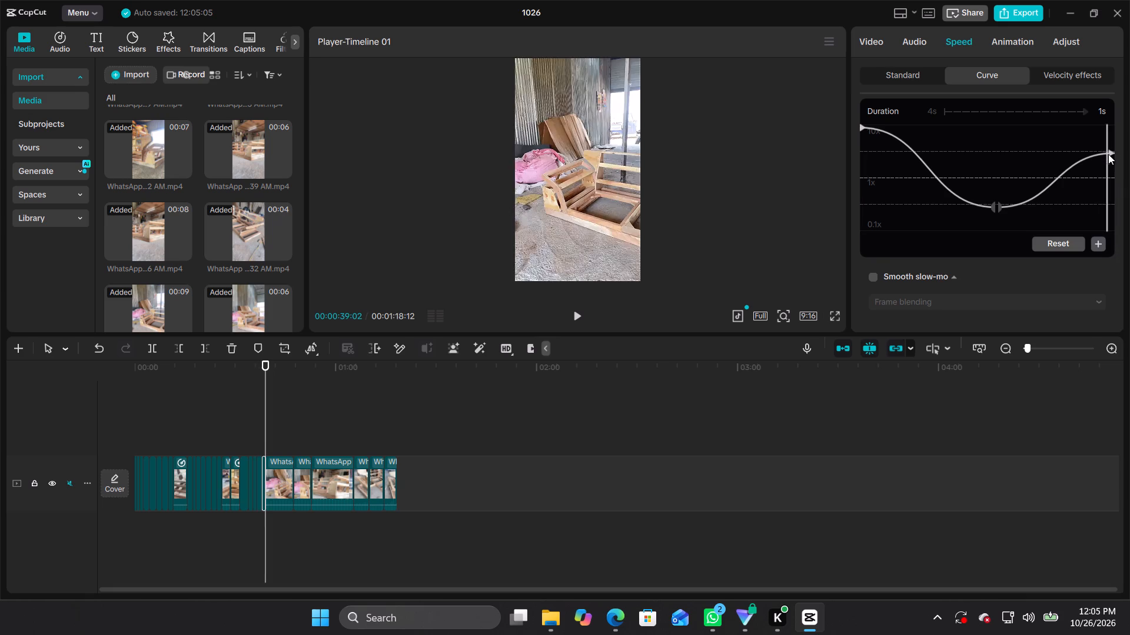
drag(1108, 154, 1108, 148)
click(1108, 149)
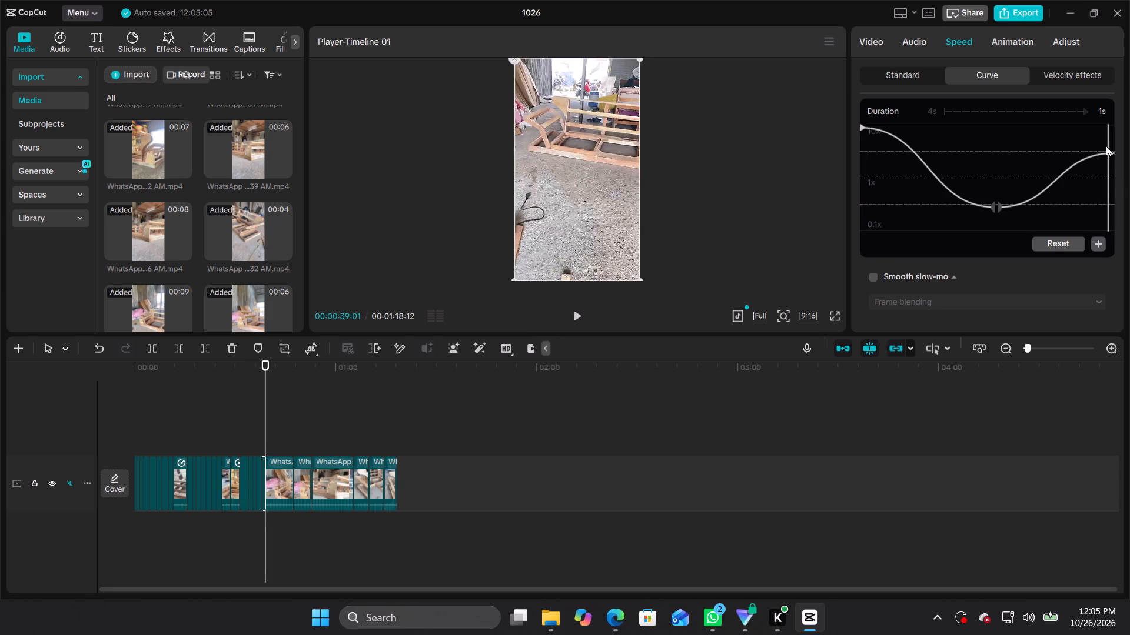
drag(1109, 152, 1114, 137)
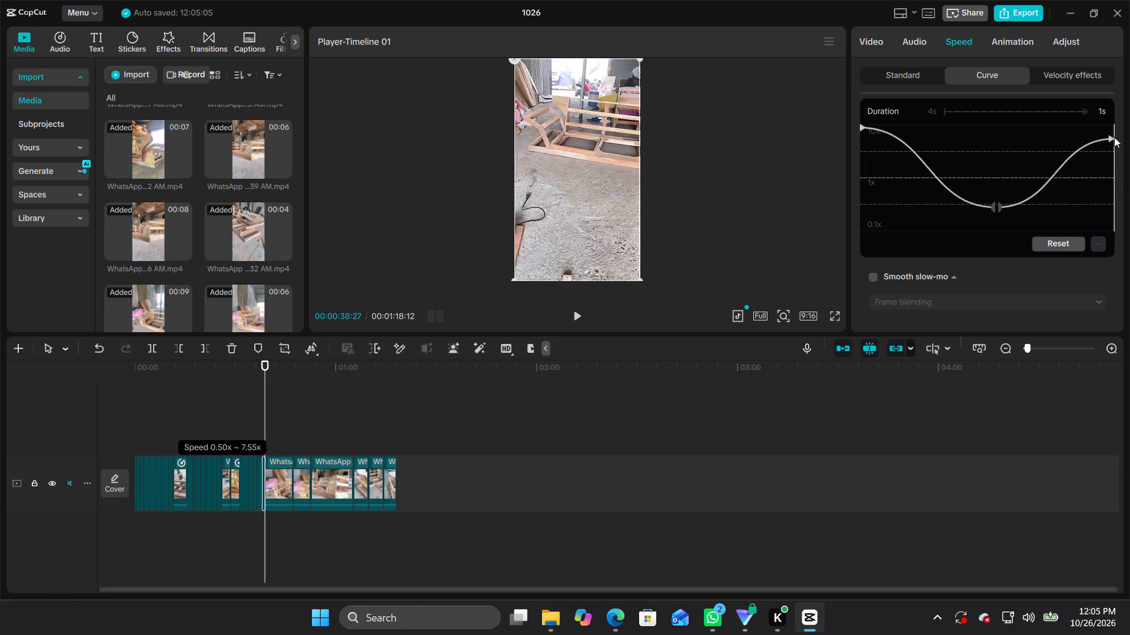
drag(1114, 137, 1114, 133)
Apply the Bullet speed curve to the twenty-third clip and set its standard speed to 1.20x.
click(283, 476)
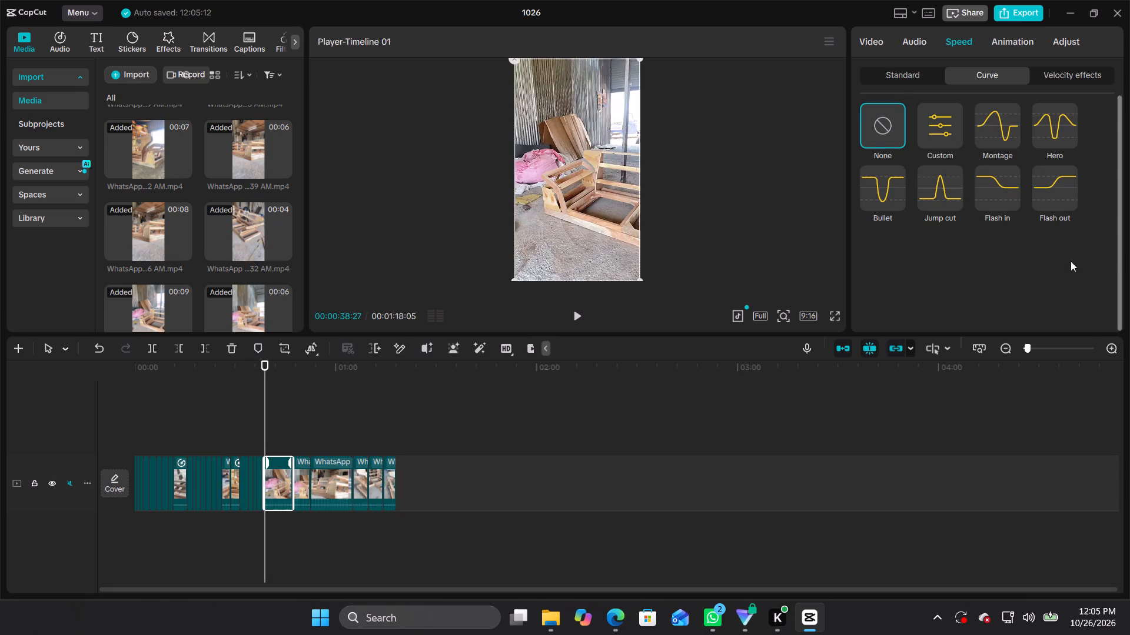
click(884, 189)
click(883, 78)
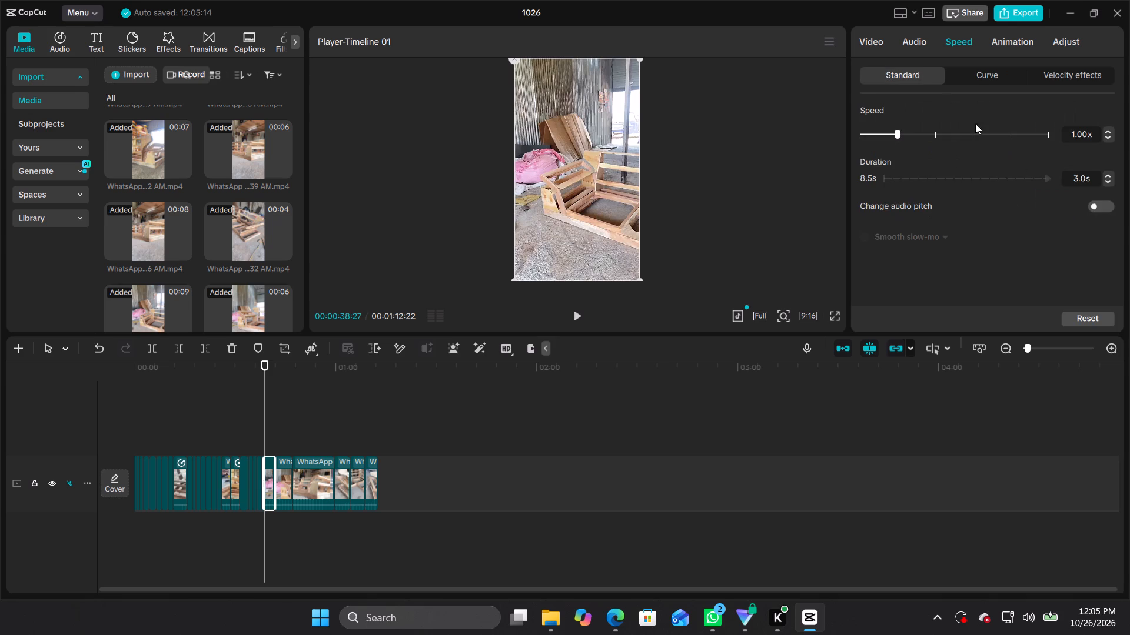
triple_click(1107, 128)
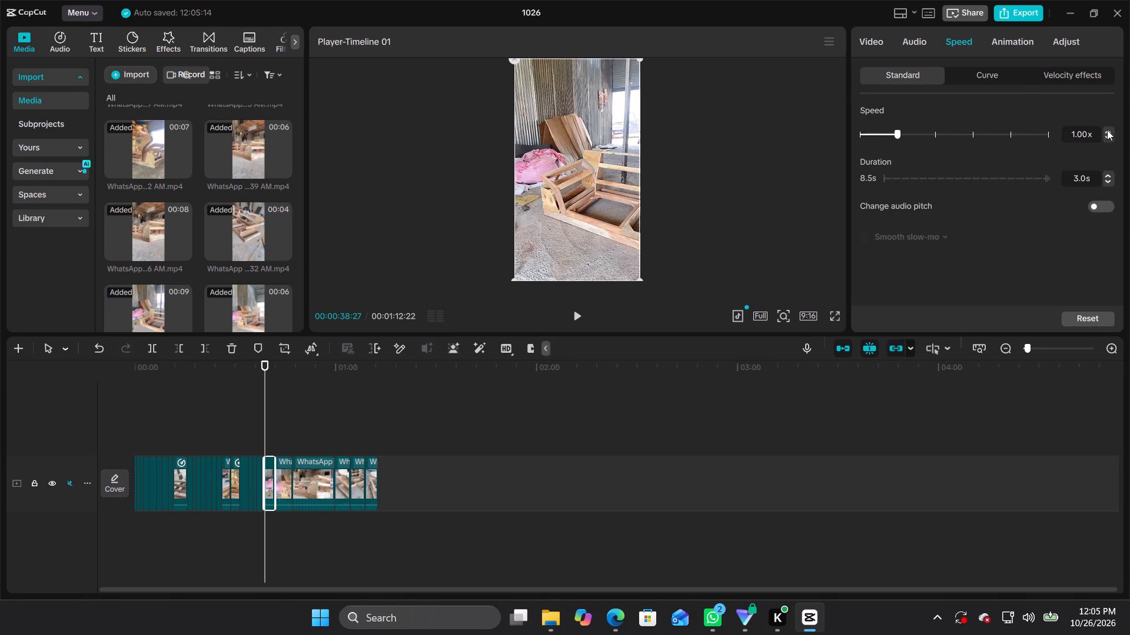
double_click(1107, 133)
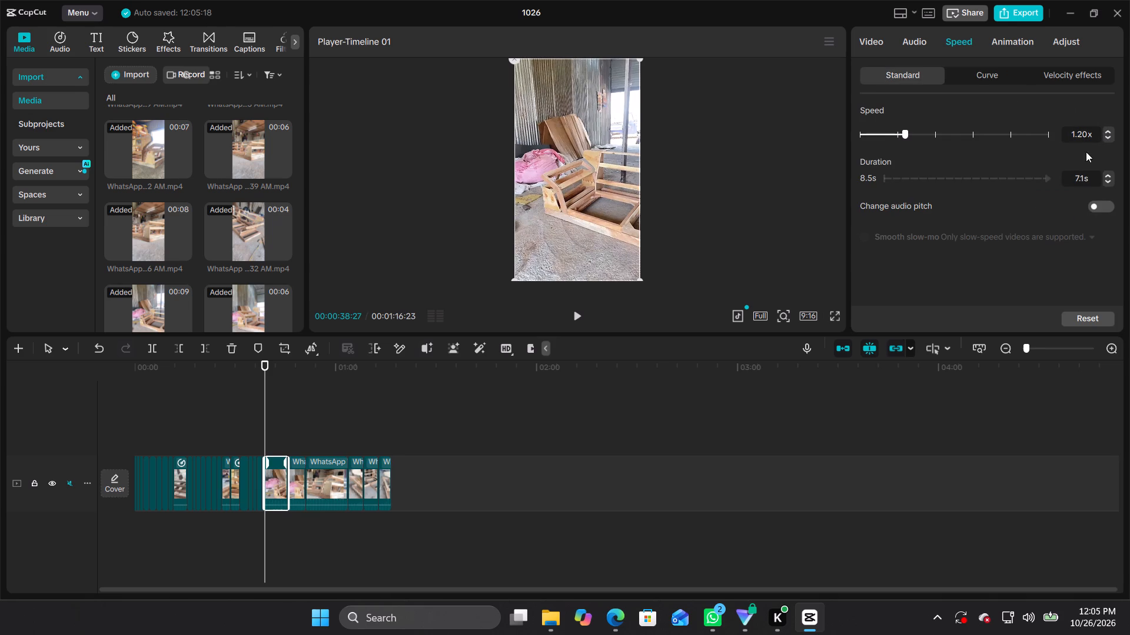
Apply the Bullet speed curve to the twenty-third clip again.
click(985, 76)
click(890, 192)
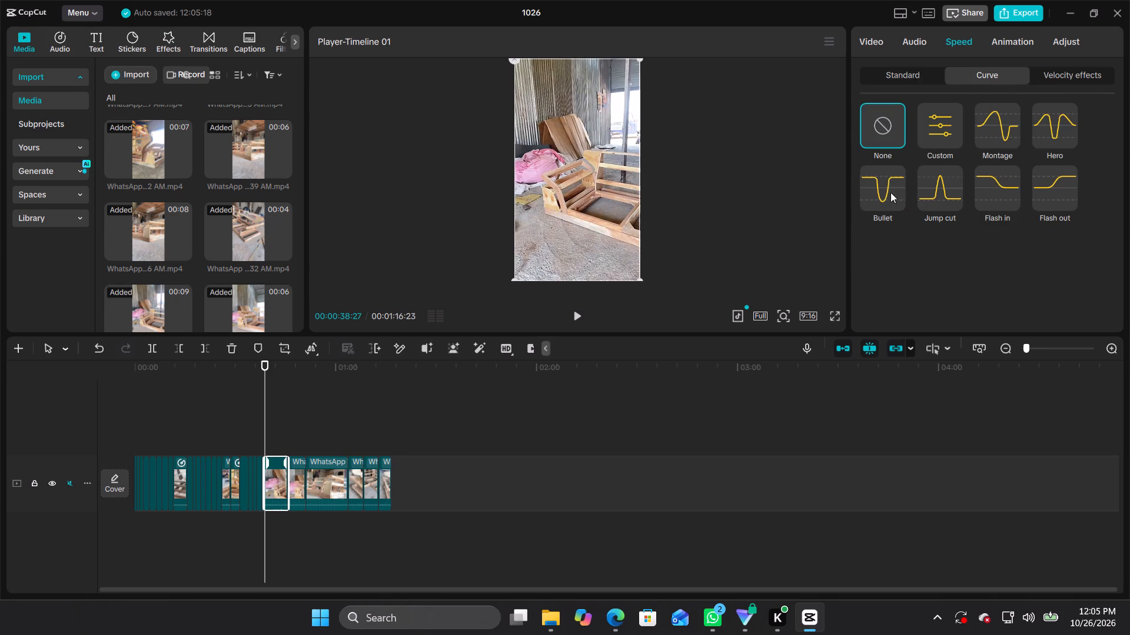
scroll(975, 248, down, 1)
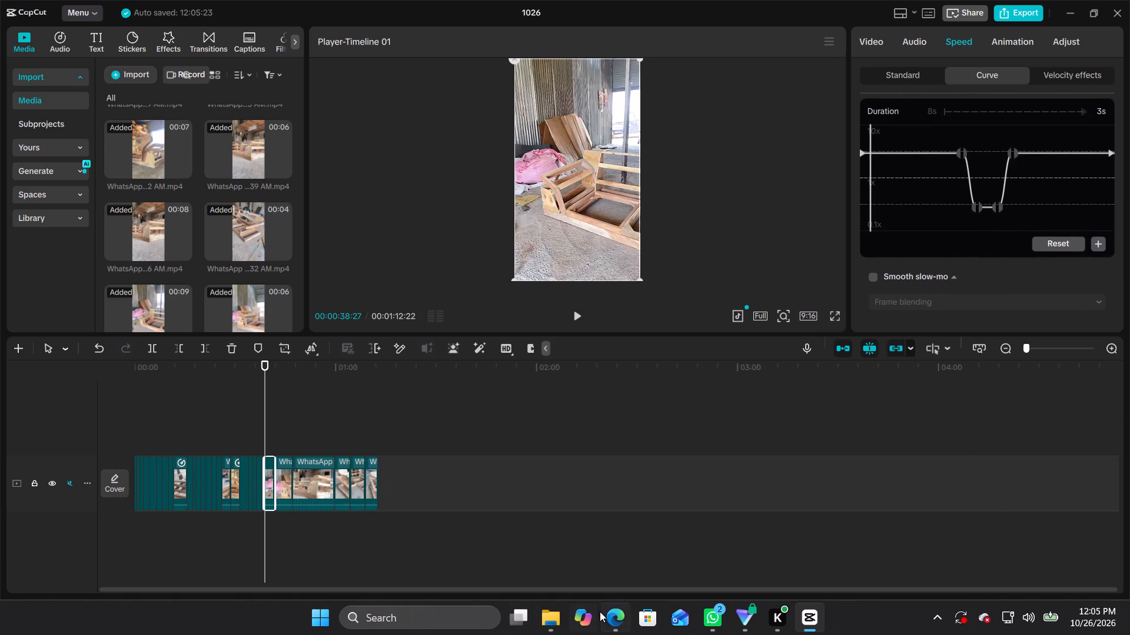
Switch to Edge, restart the YouTube song from the beginning, and return to CapCut.
click(603, 612)
drag(285, 499, 0, 528)
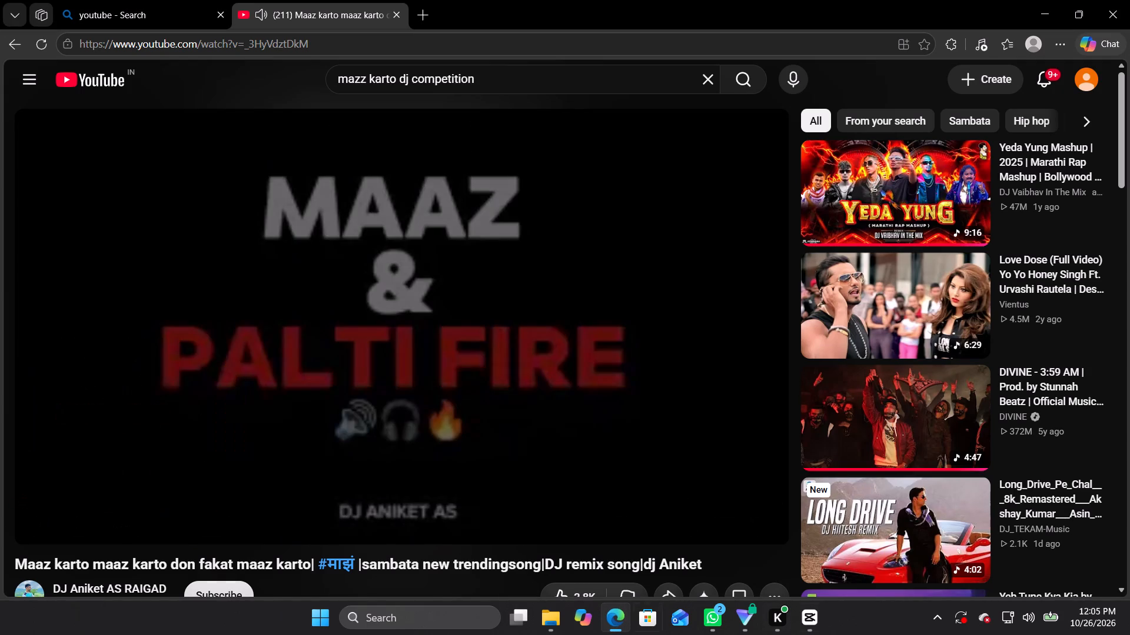
click(811, 626)
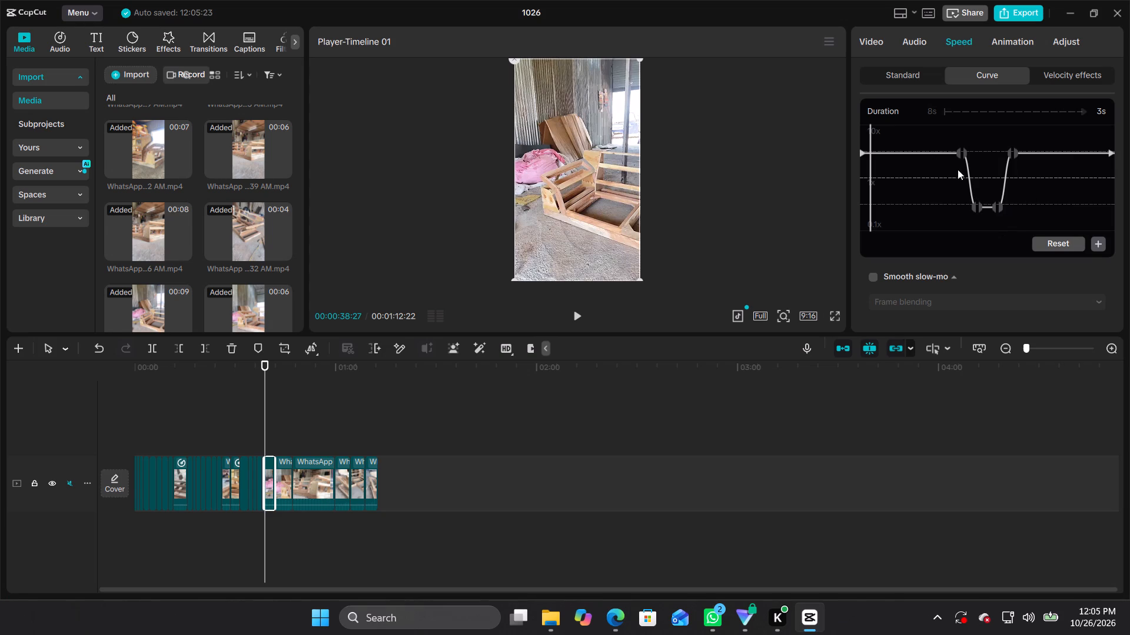
Remove the two high control points and the first low control point from the twenty-third clip's Bullet curve.
click(960, 155)
click(1097, 248)
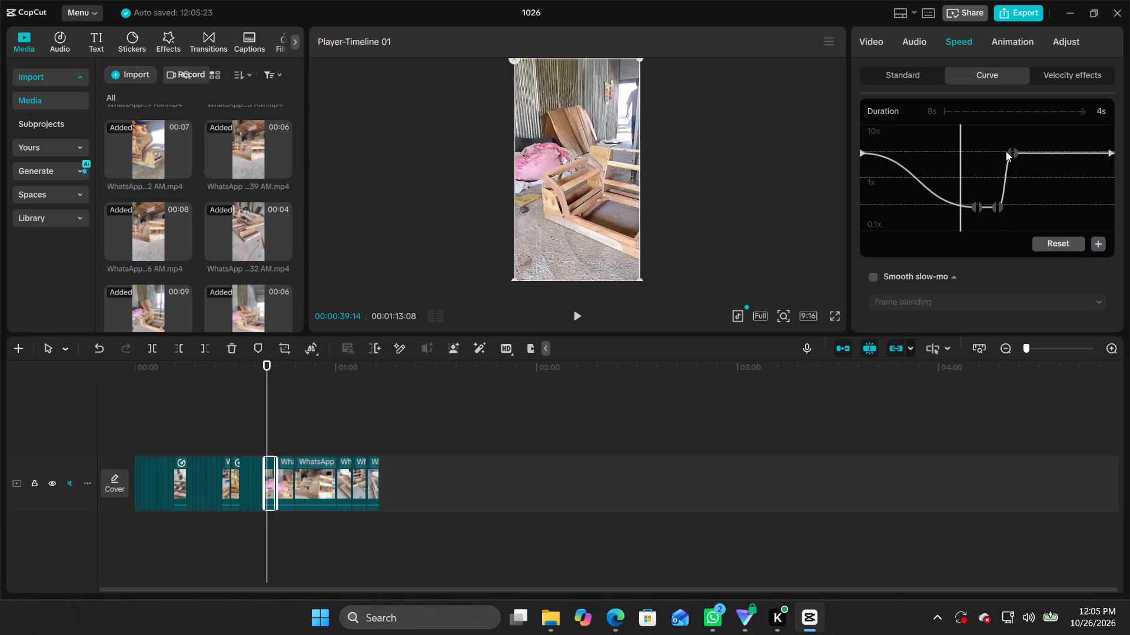
click(1012, 152)
click(1098, 245)
click(977, 209)
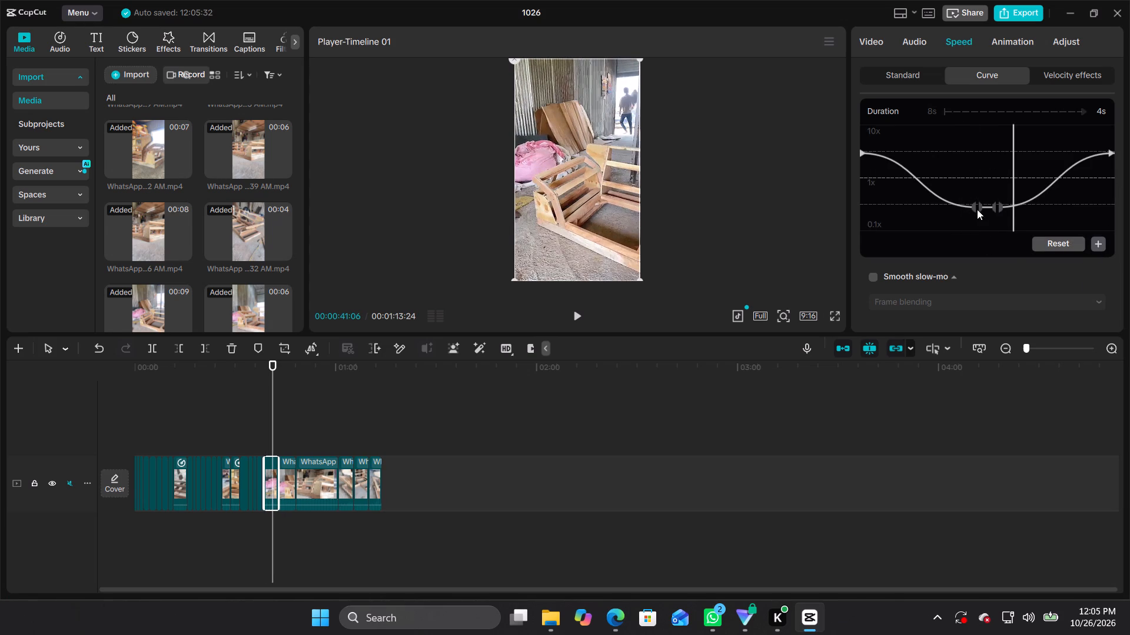
click(1100, 245)
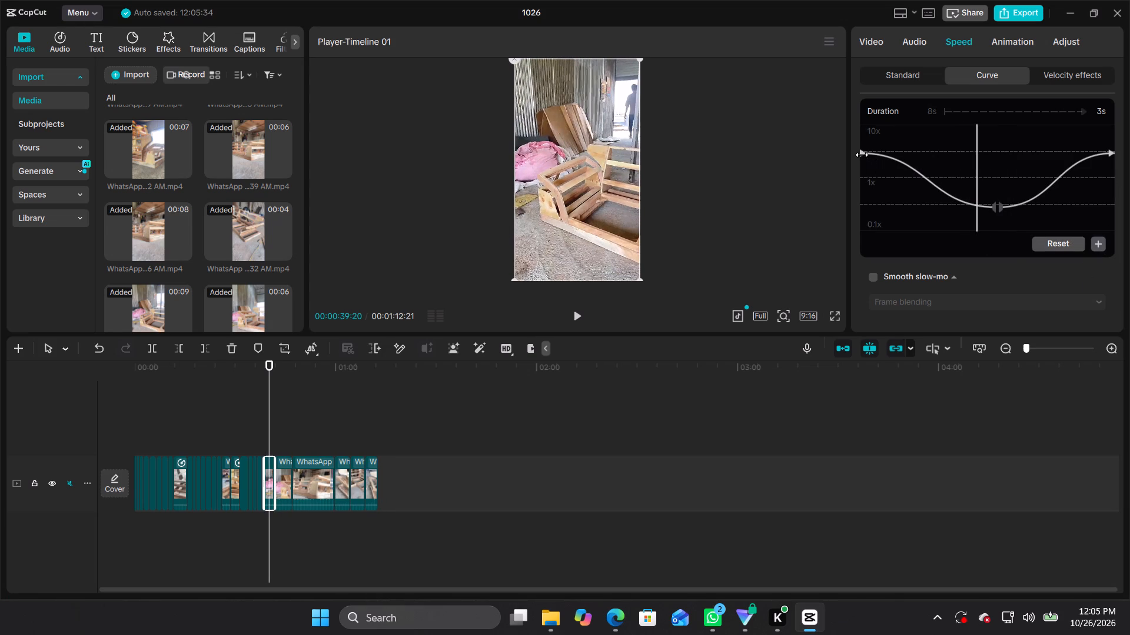
Raise the twenty-third clip's curve start to 9.75x and its end to 9.45x, and shift the low point slightly earlier and lower.
drag(862, 155, 857, 126)
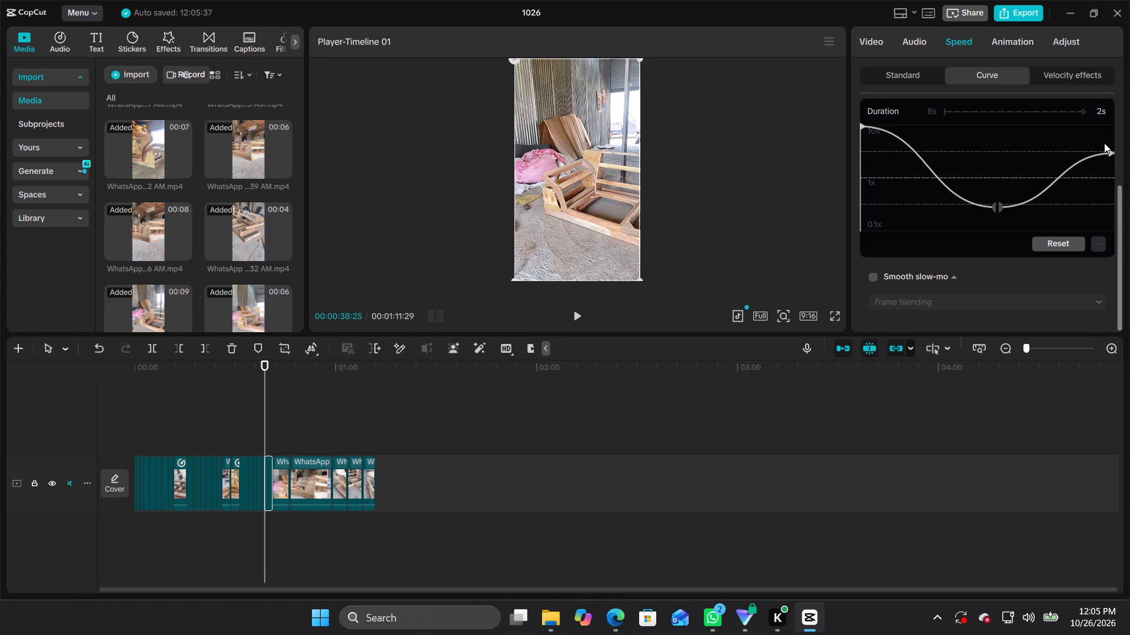
drag(1109, 152, 1109, 128)
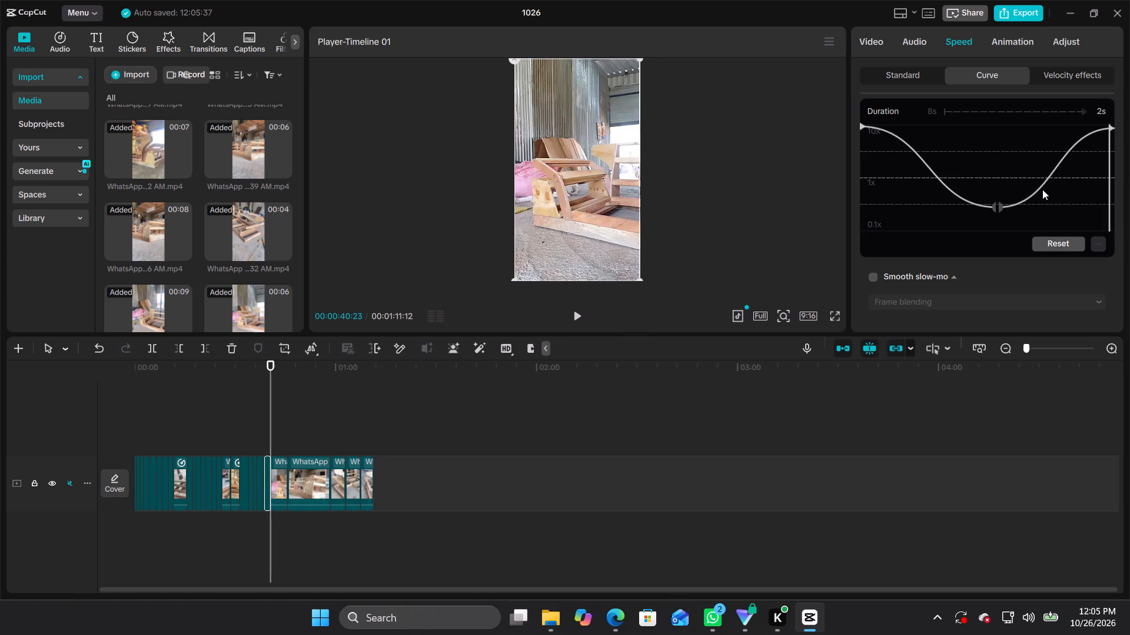
drag(998, 210, 988, 215)
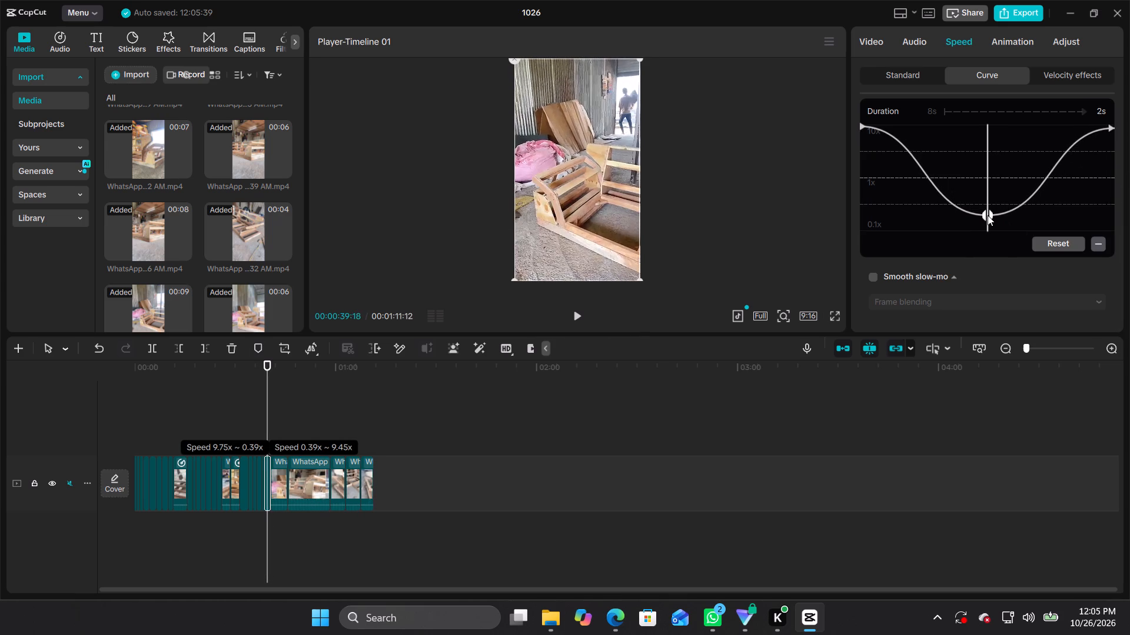
drag(988, 215, 991, 214)
Enable Smooth slow-mo with Frame blending for the twenty-third clip.
click(872, 276)
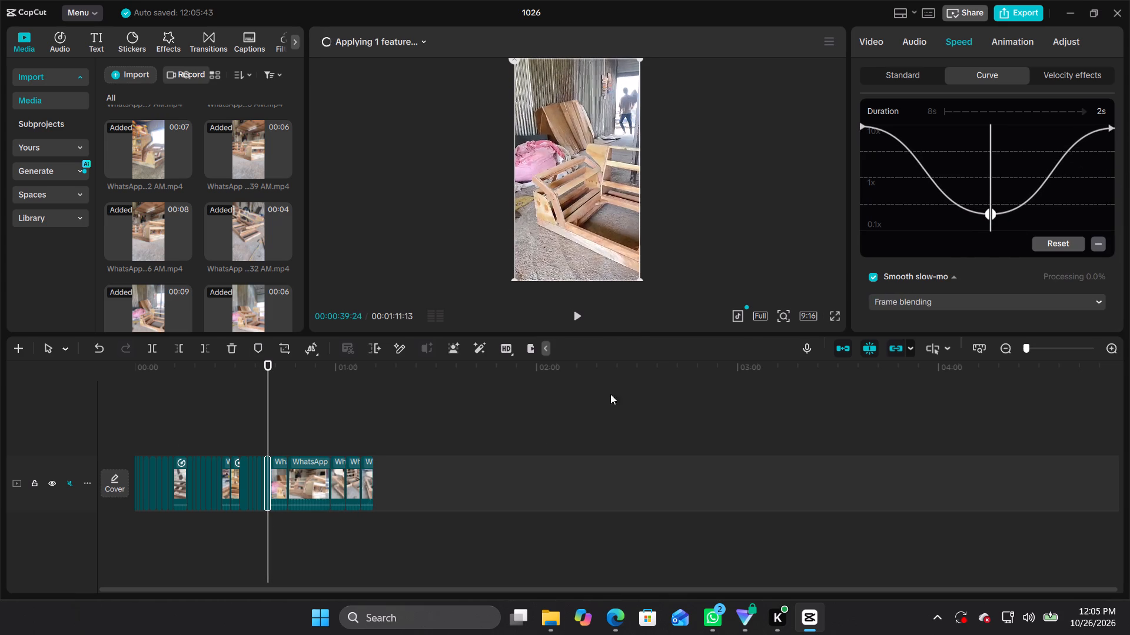
Raise the twenty-fourth clip's standard speed slightly above 1.00x and apply the Bullet speed curve to it.
click(287, 480)
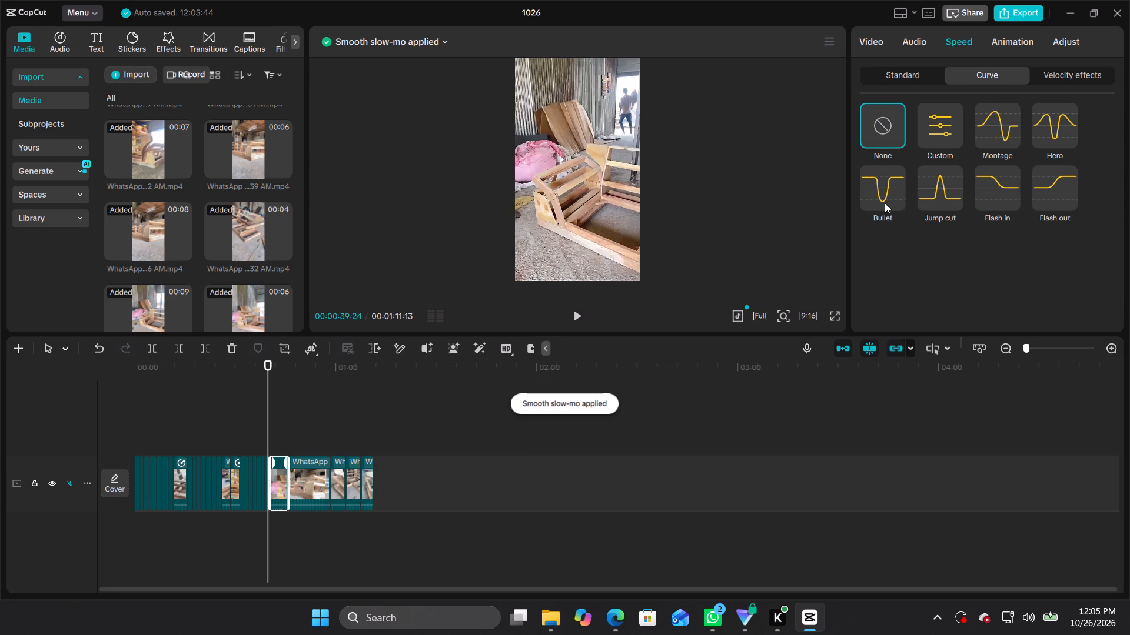
click(906, 73)
click(1105, 128)
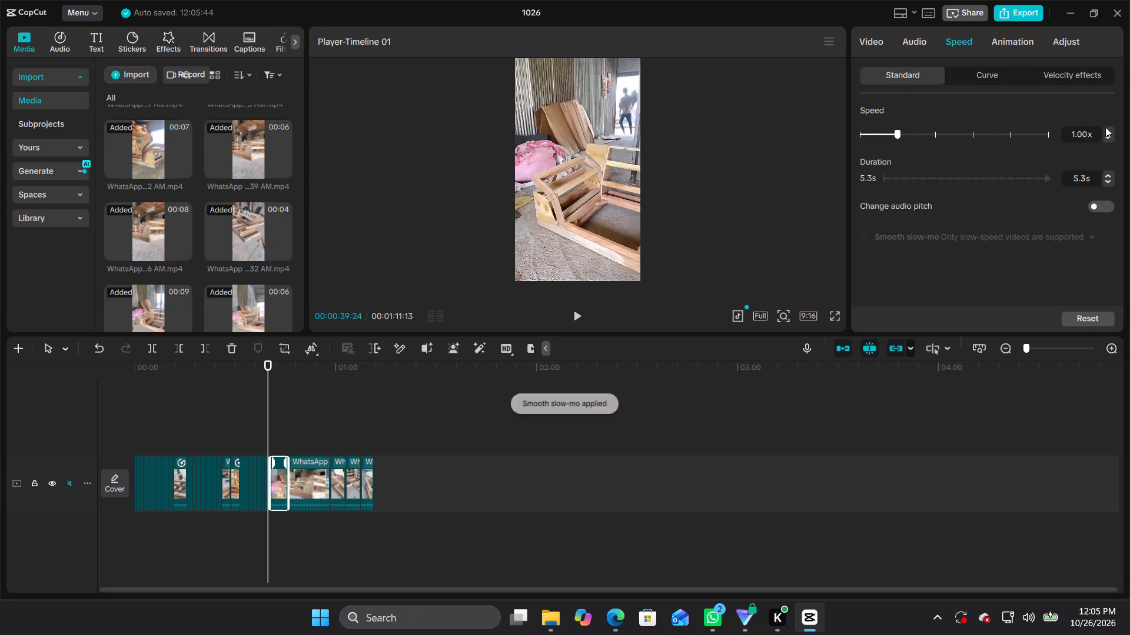
click(1106, 132)
click(1106, 132)
click(978, 79)
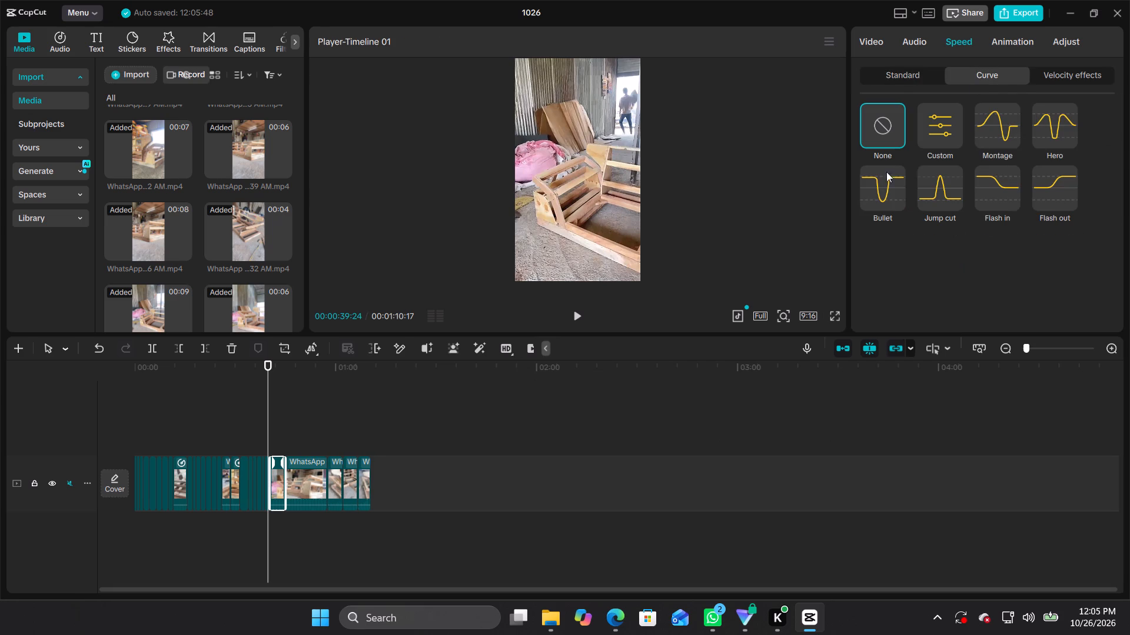
click(875, 183)
scroll(886, 202, down, 1)
Remove the two high control points and the first low control point from the twenty-fourth clip's Bullet curve.
click(962, 150)
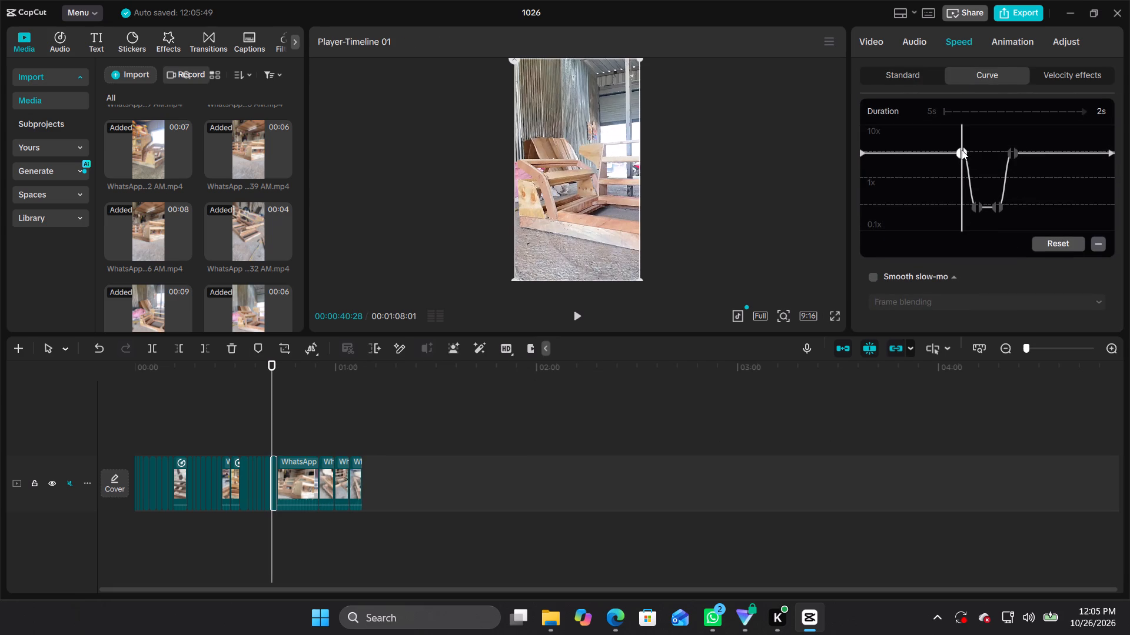
click(1104, 245)
click(1014, 150)
click(1098, 246)
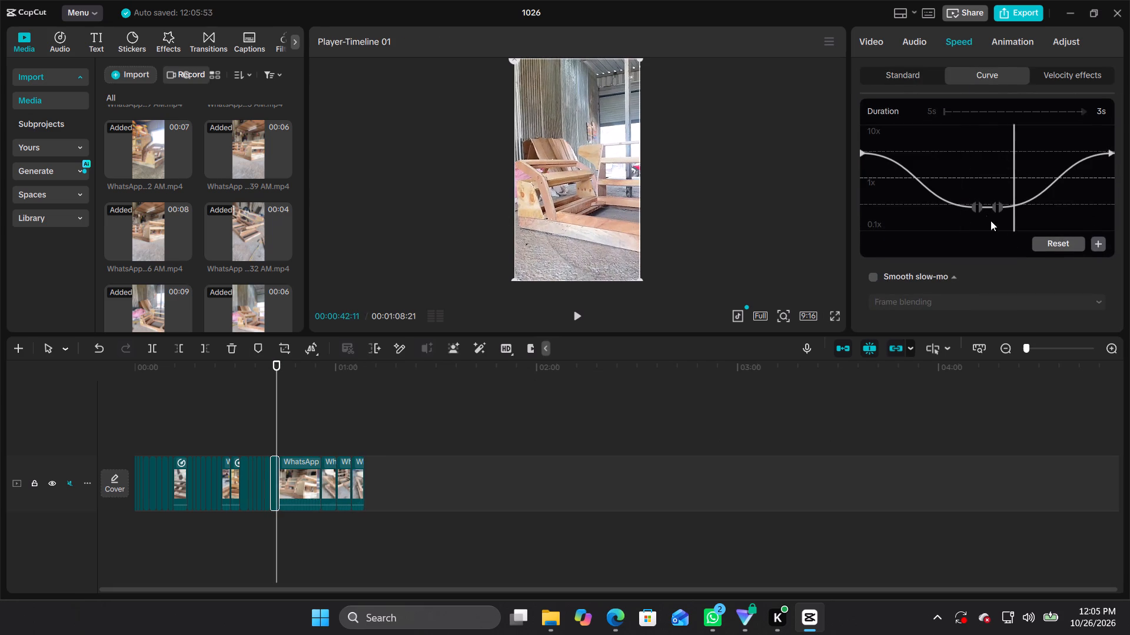
click(976, 207)
click(1104, 243)
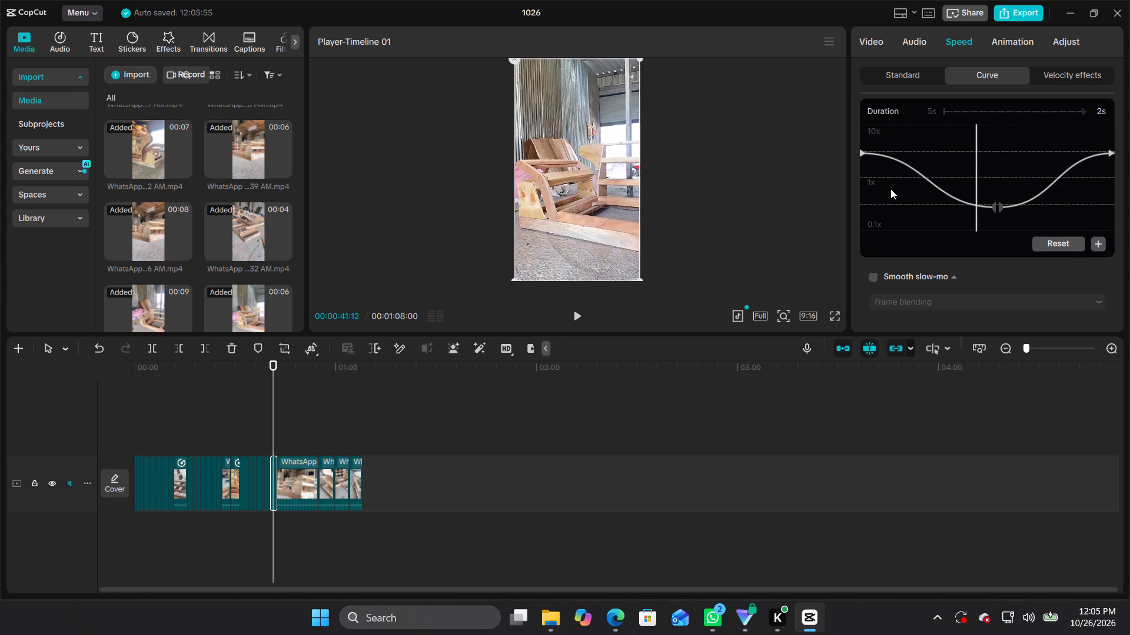
Raise the start point of the twenty-fourth clip's curve to slightly above 9.25x and the end point to nearly the same speed.
drag(862, 155, 860, 129)
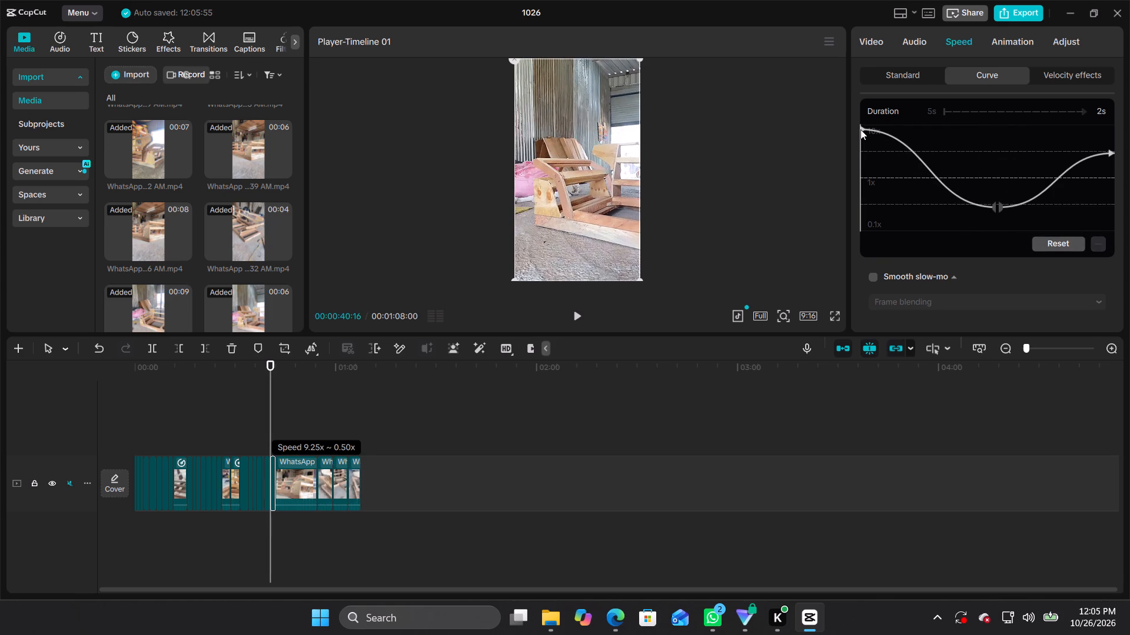
drag(860, 129, 860, 128)
drag(1107, 151, 1111, 136)
drag(1105, 152, 1111, 145)
drag(1111, 152, 1115, 130)
Enable Smooth slow-mo with Frame blending for the twenty-fourth clip.
click(883, 276)
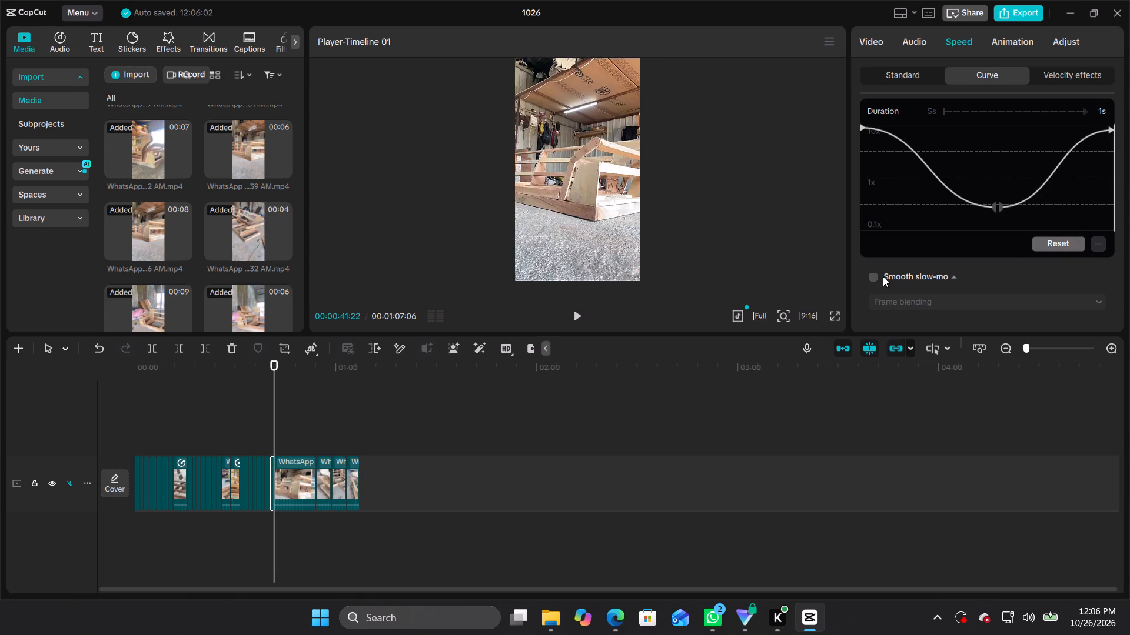
double_click(878, 270)
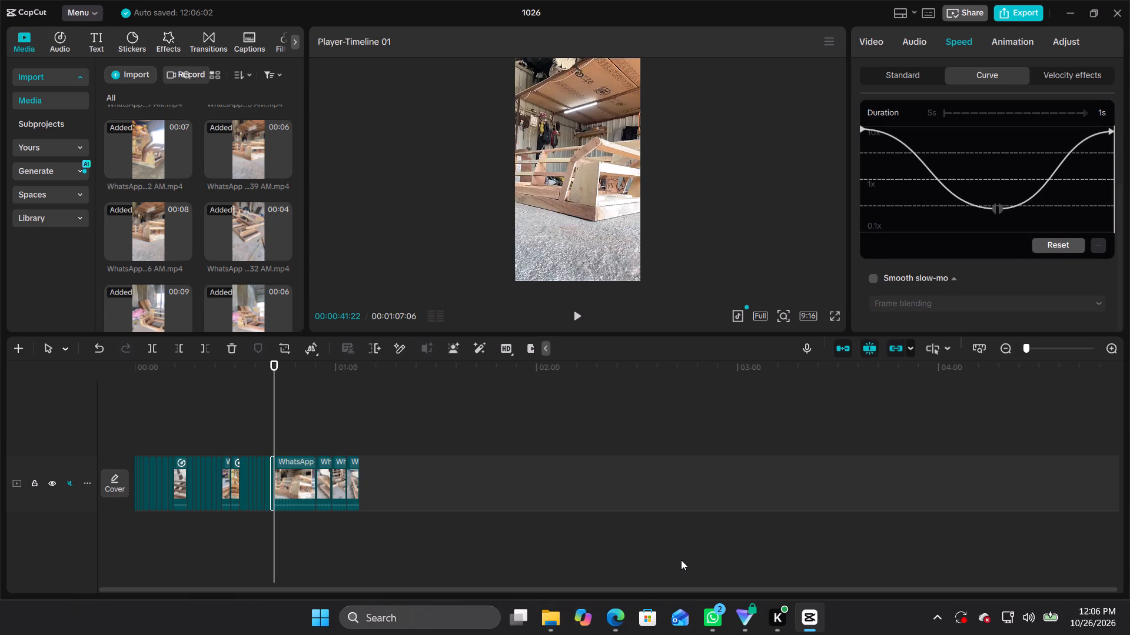
click(864, 275)
click(878, 276)
click(876, 283)
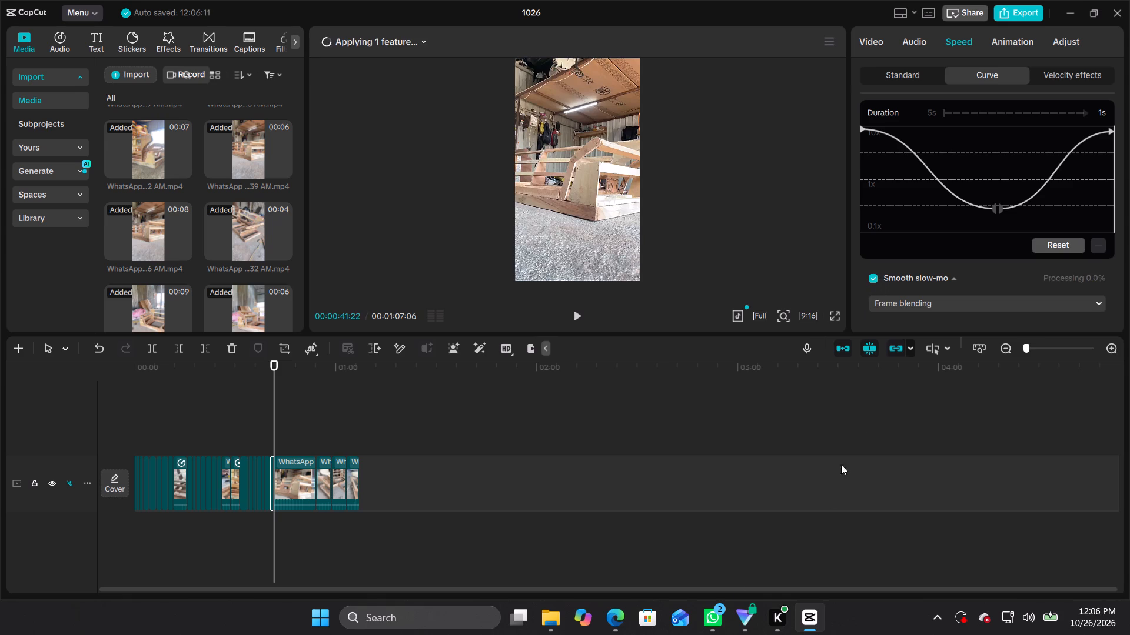
Switch to Edge, pause the YouTube song, and rewind it to 0:00.
click(615, 624)
click(504, 285)
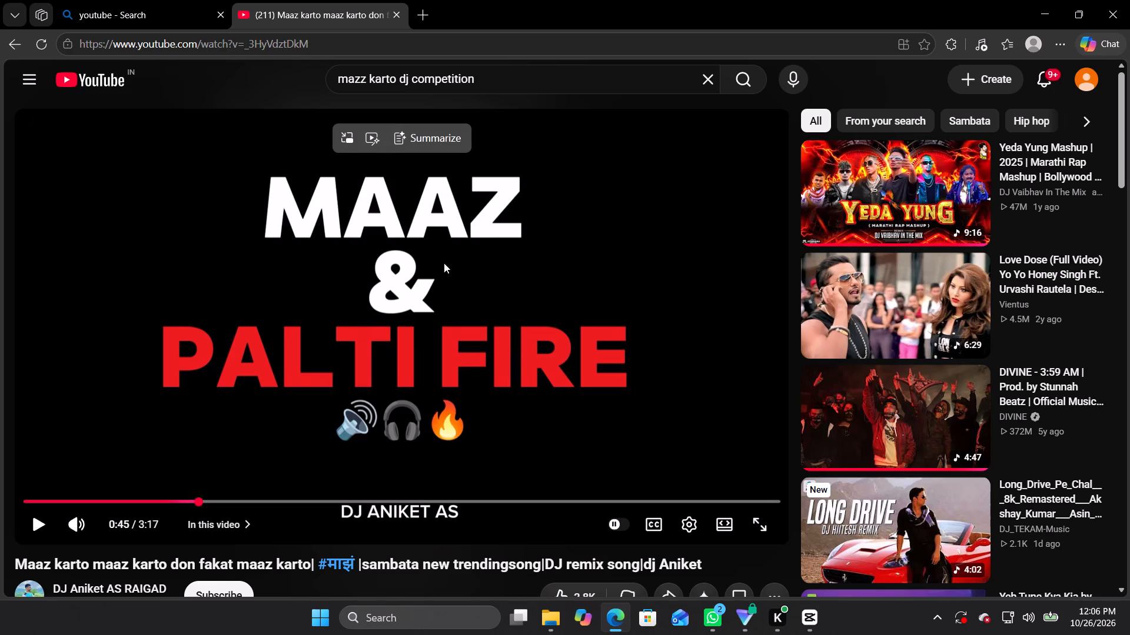
drag(163, 503, 0, 529)
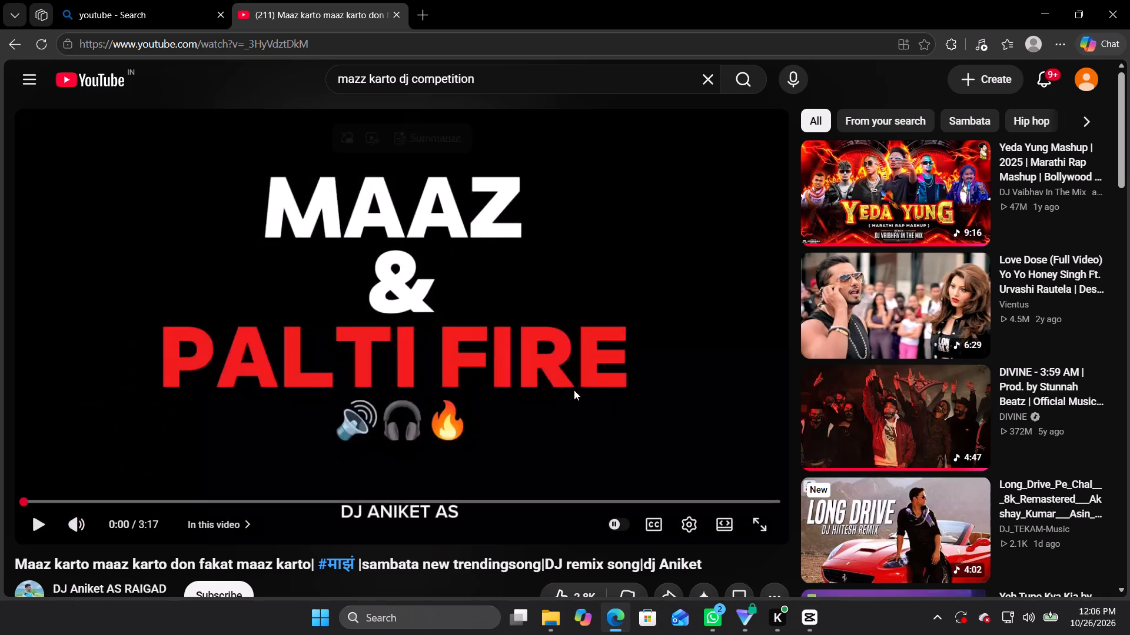
Look through the recommended videos and search YouTube for "dj song marathi".
scroll(805, 346, down, 3)
scroll(907, 317, up, 2)
scroll(908, 316, down, 1)
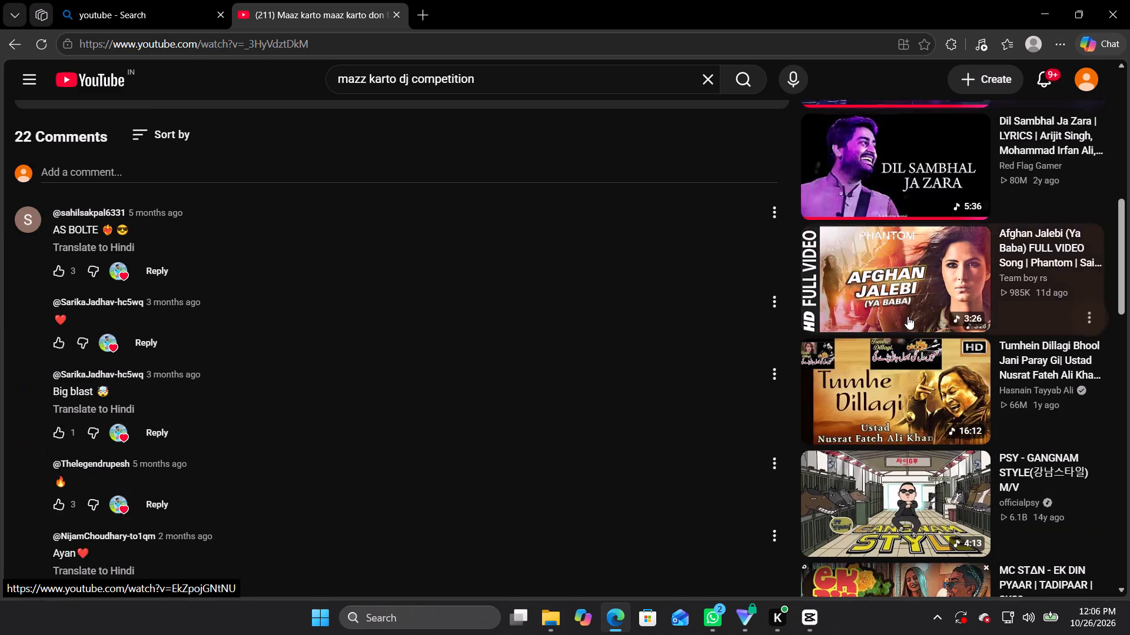
scroll(908, 316, down, 4)
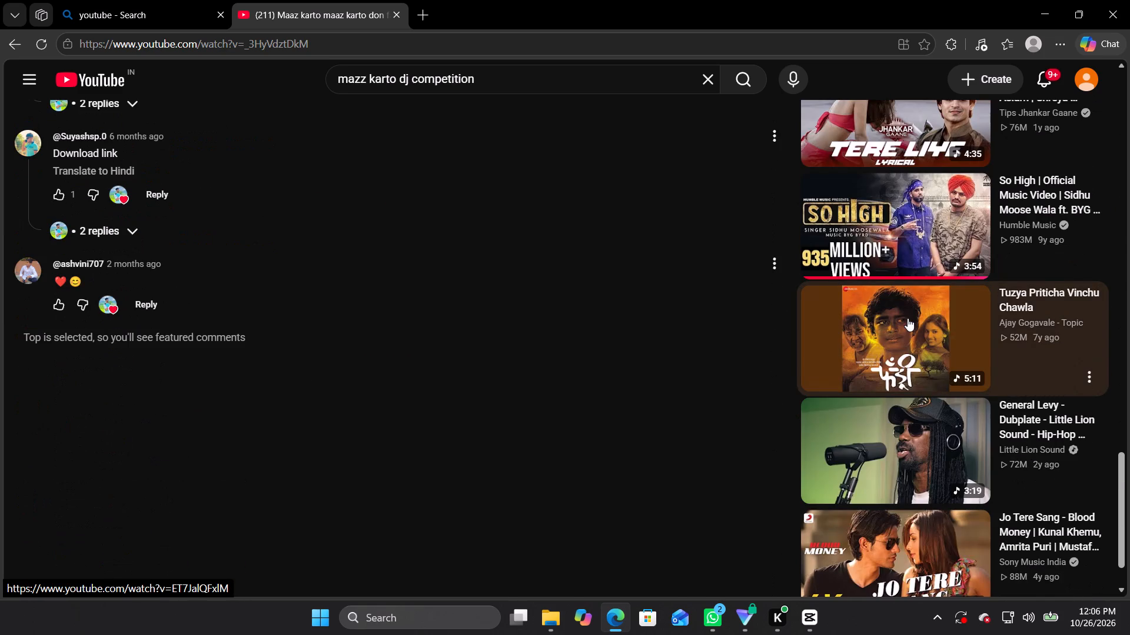
scroll(908, 318, up, 3)
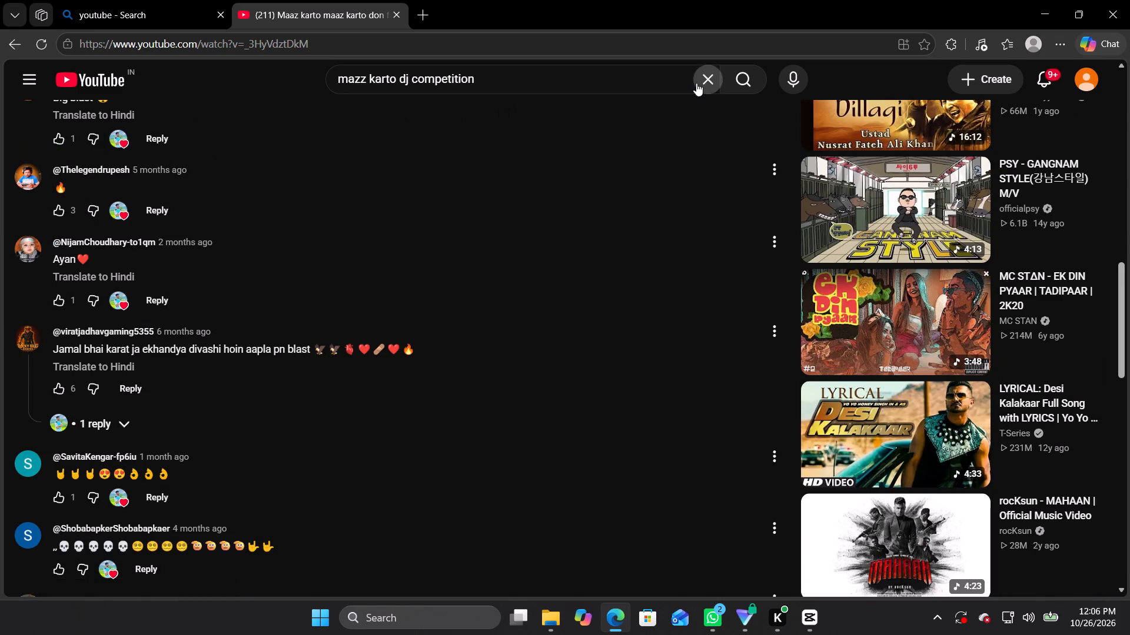
click(696, 83)
key(c)
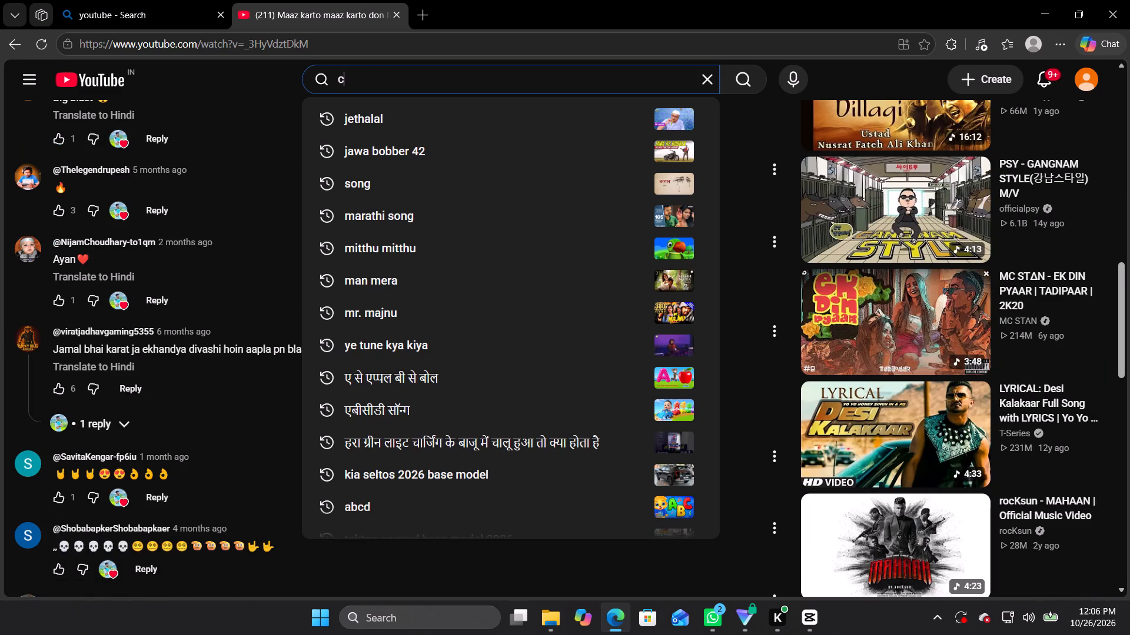
key(BackSpace)
text(dj song)
key(space)
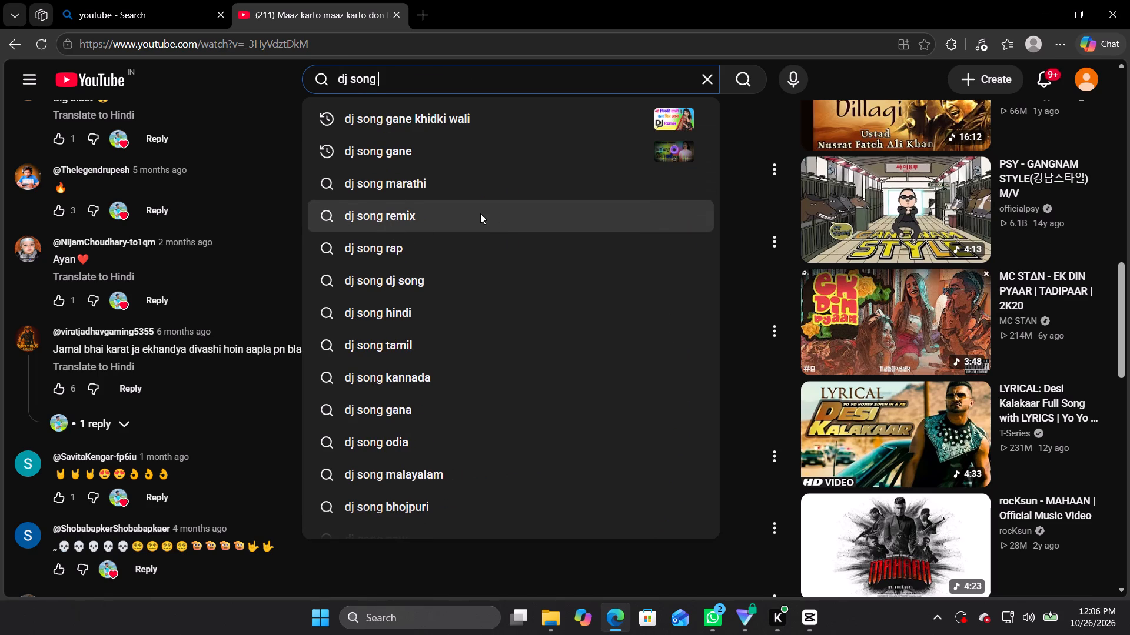
click(475, 189)
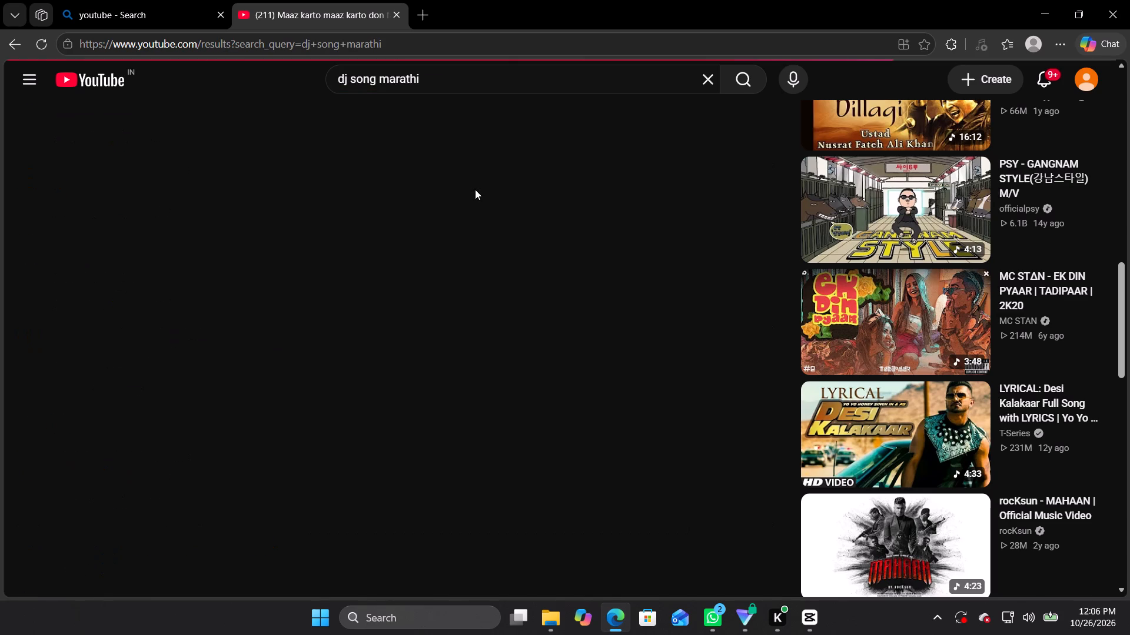
Browse the YouTube search results for "dj song marathi" for a suitable song.
scroll(446, 307, down, 1)
scroll(457, 355, down, 2)
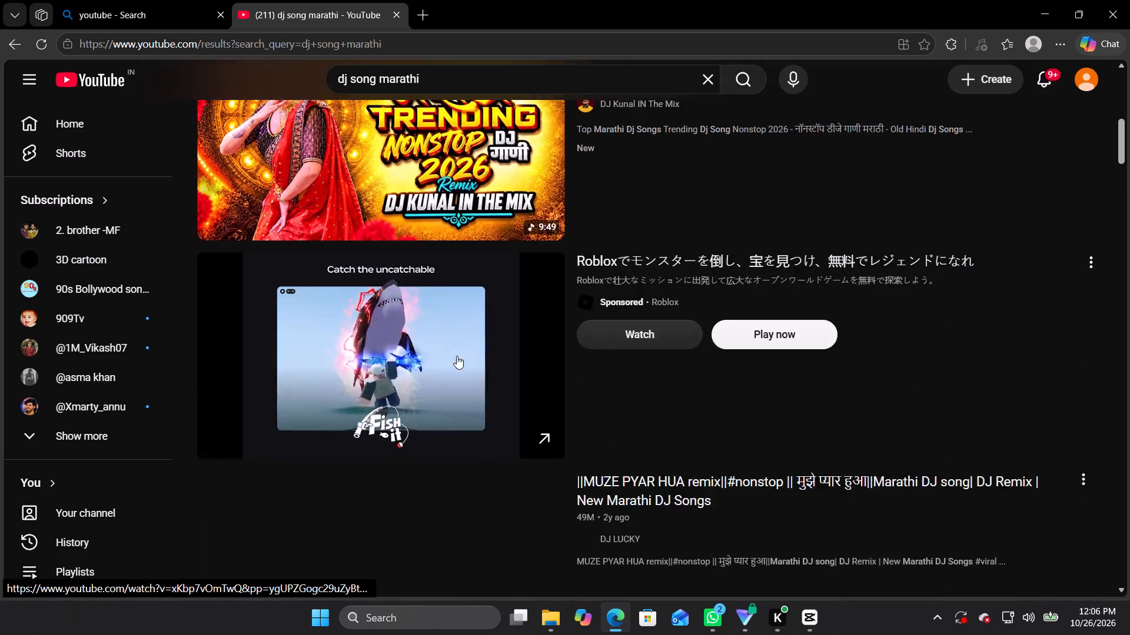
scroll(461, 367, up, 1)
scroll(464, 371, down, 3)
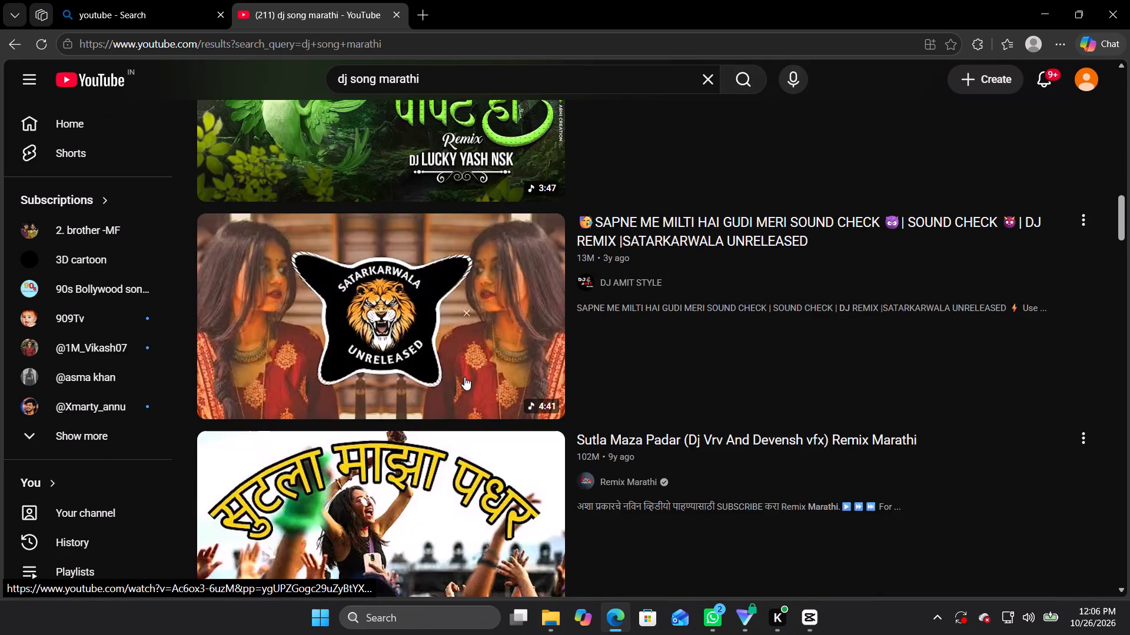
scroll(471, 374, down, 3)
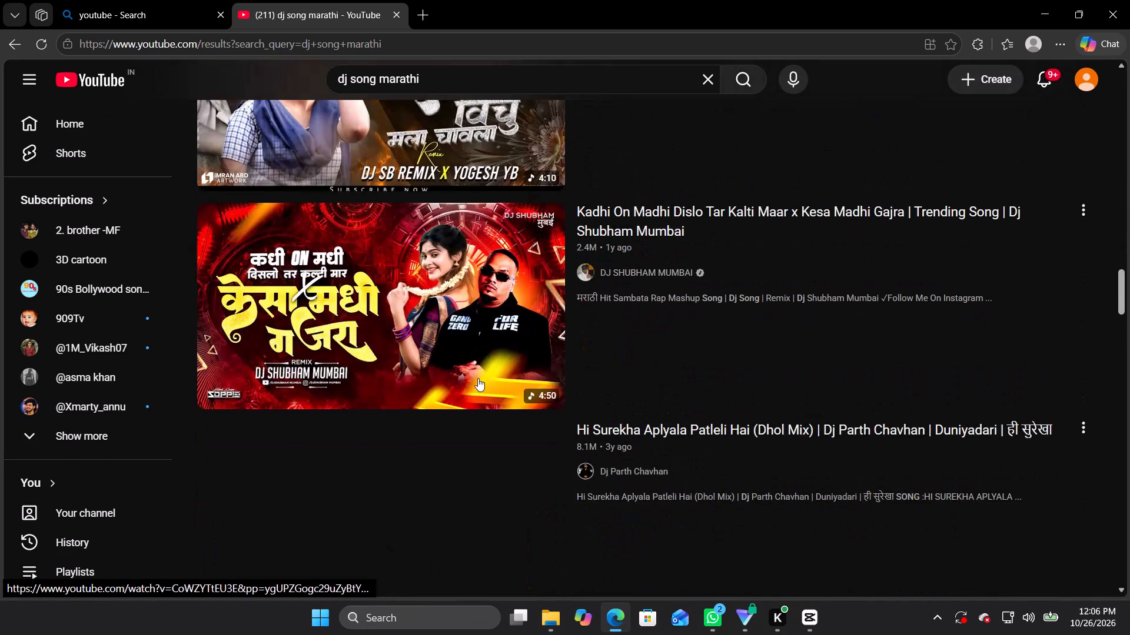
scroll(478, 378, down, 2)
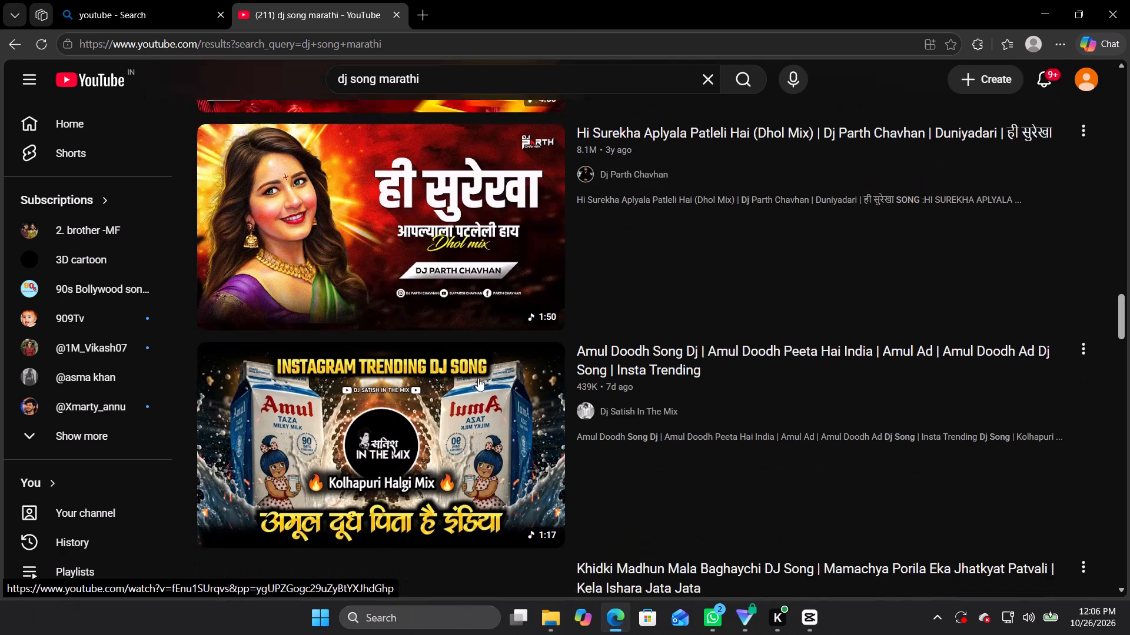
scroll(478, 378, down, 1)
scroll(478, 380, up, 1)
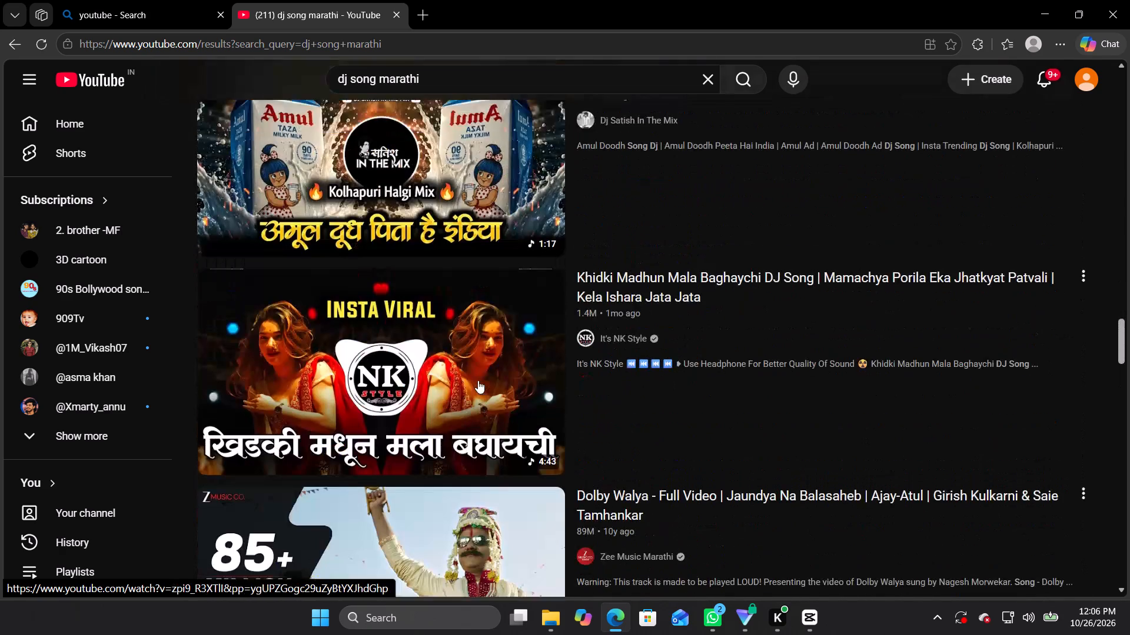
scroll(478, 380, down, 4)
scroll(478, 380, up, 3)
scroll(478, 380, down, 3)
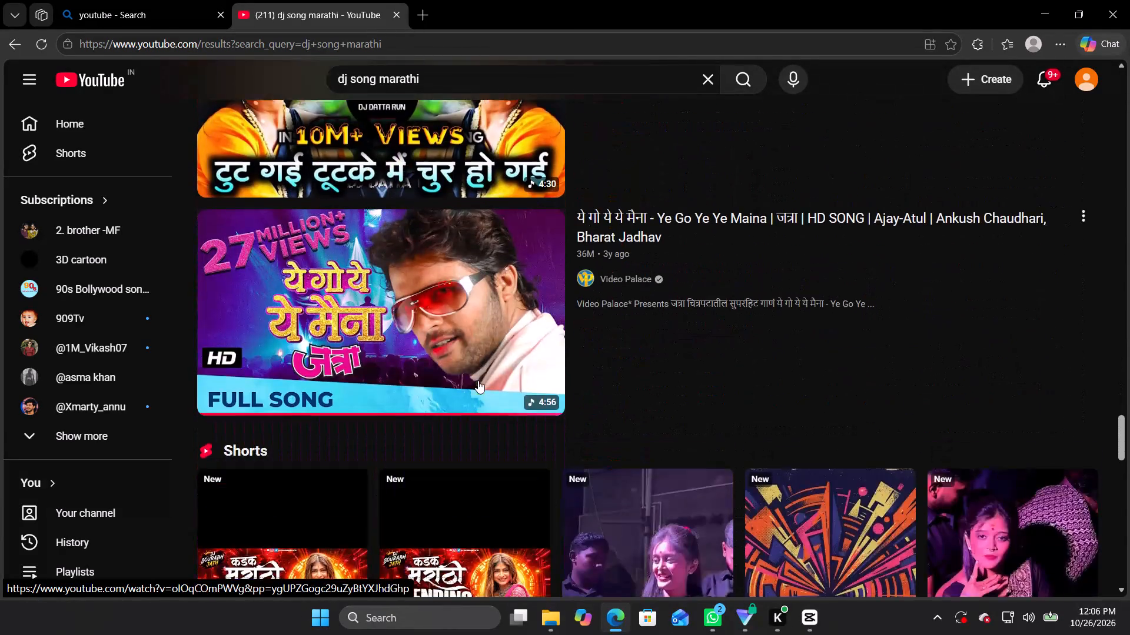
scroll(478, 380, down, 5)
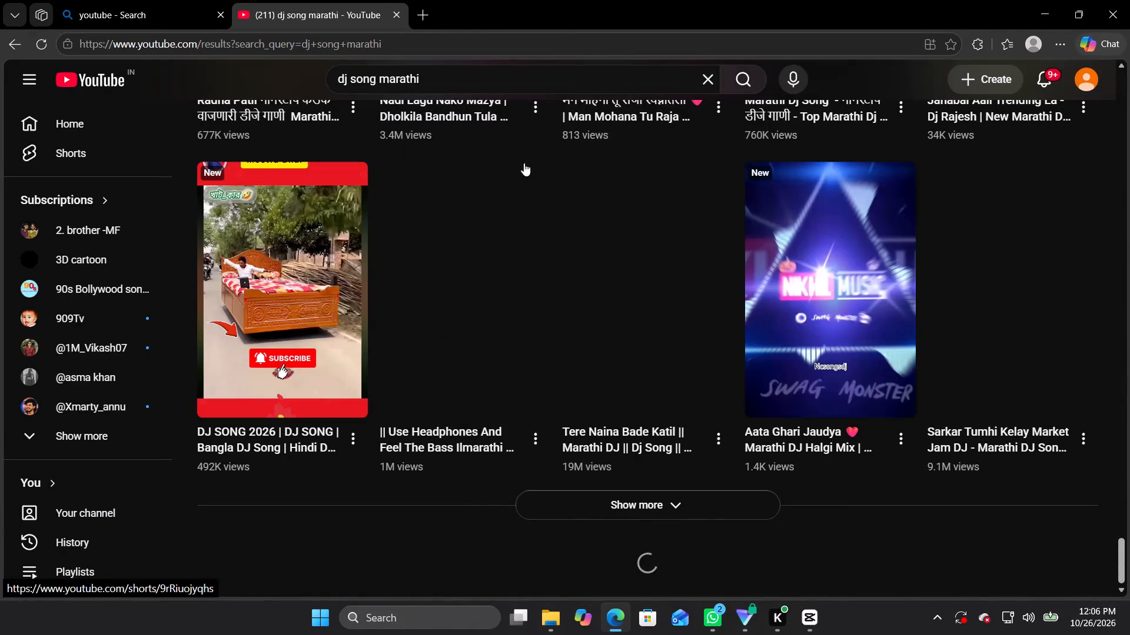
Search YouTube for "mazz karto dj" again and open the "MAAZ & PALTI FIRE" remix video.
click(705, 85)
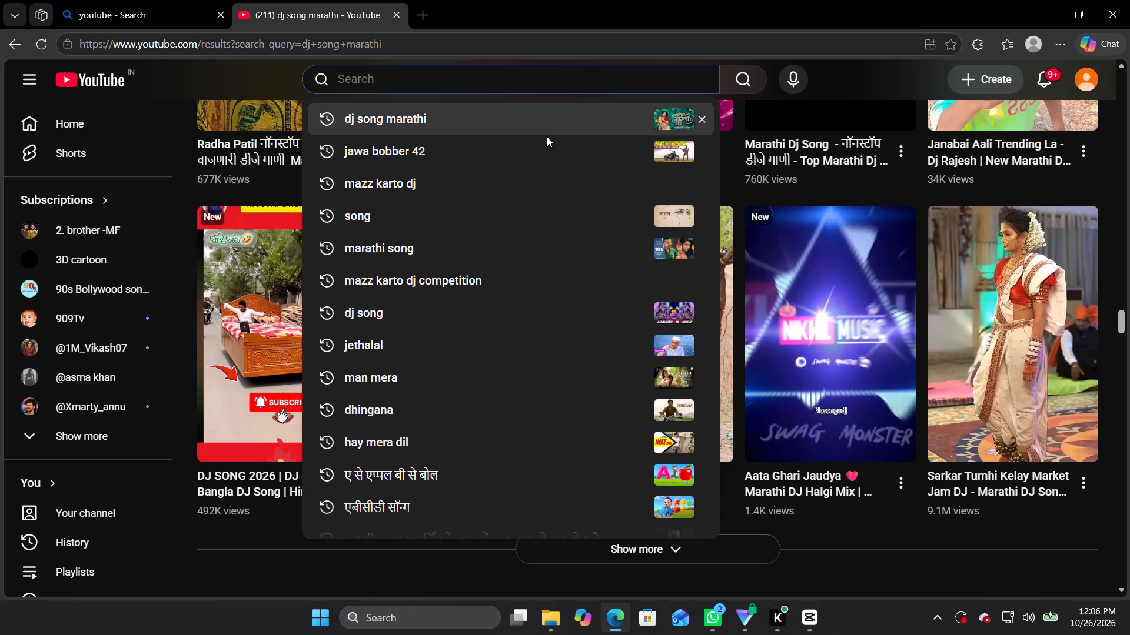
click(424, 181)
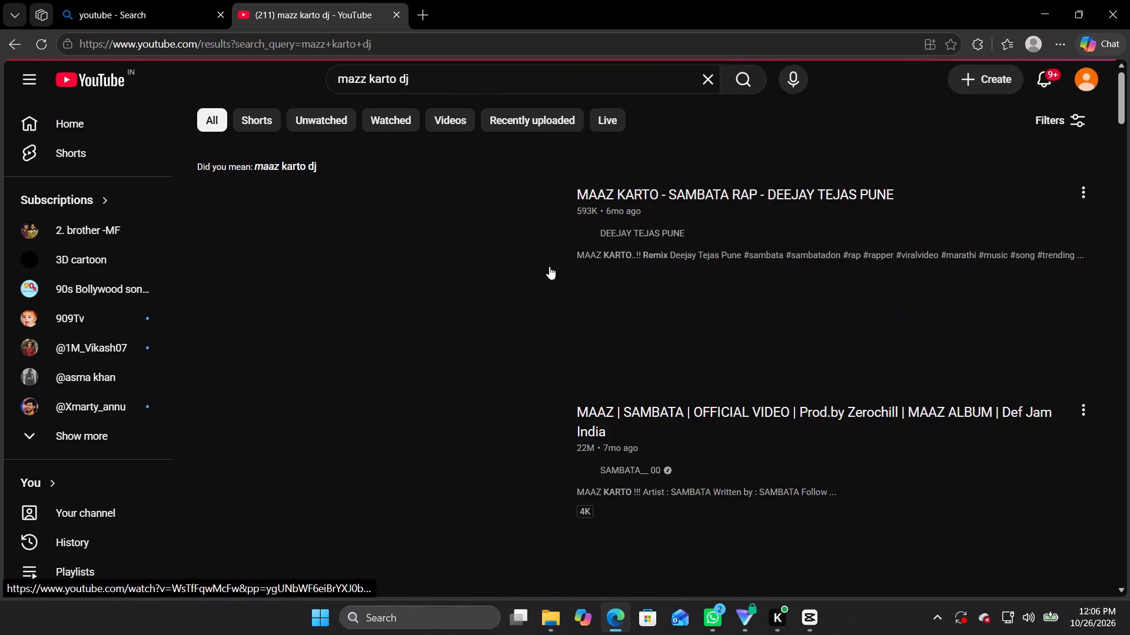
scroll(541, 291, down, 2)
click(400, 159)
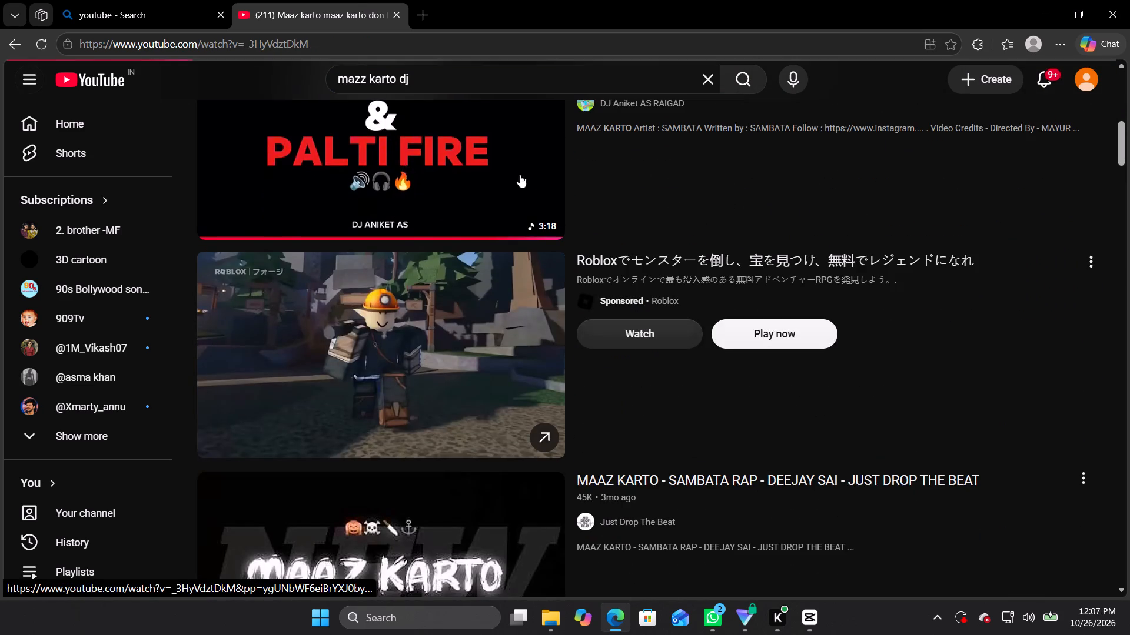
Switch to CapCut and select the twenty-fifth clip, the first one without a speed curve.
click(1043, 10)
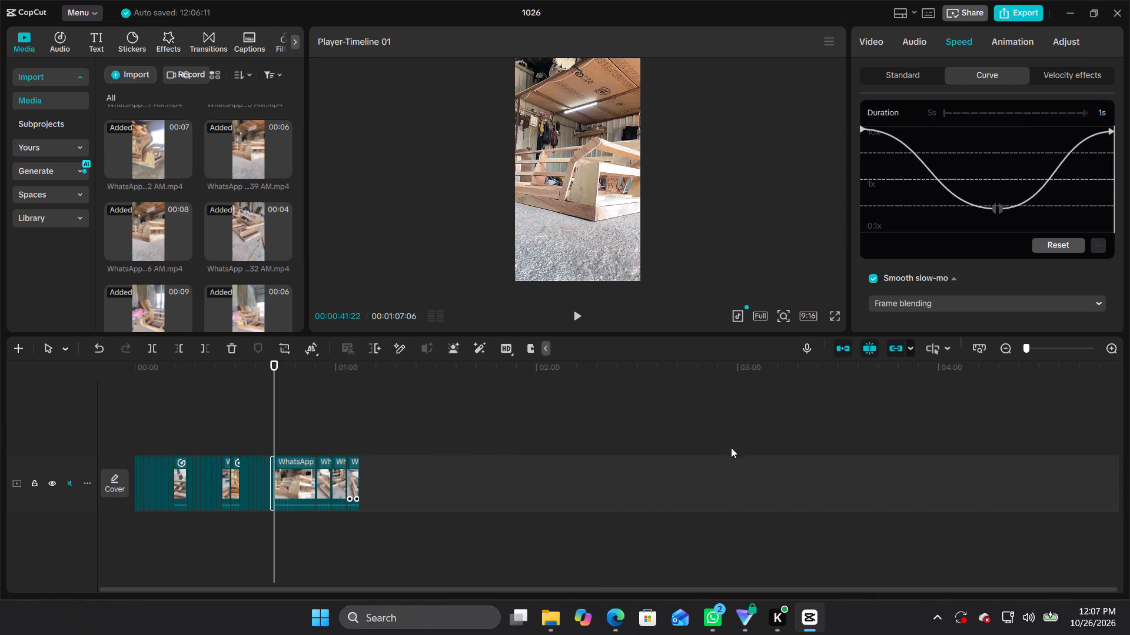
click(291, 484)
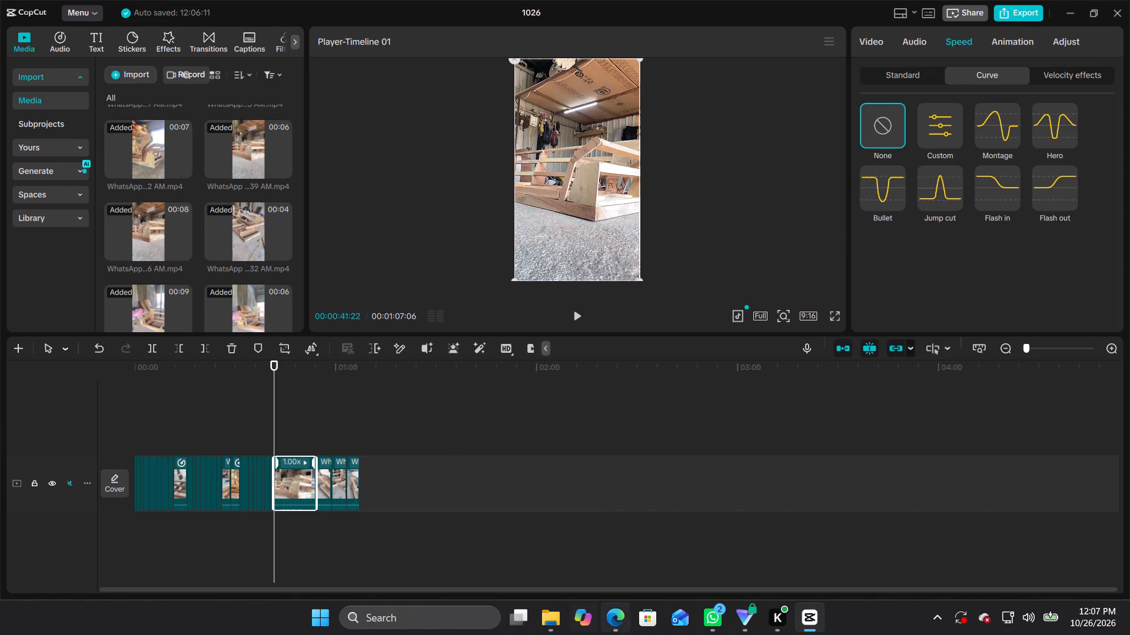
Switch back to Edge, skip the advert, then pause and resume the song.
click(607, 634)
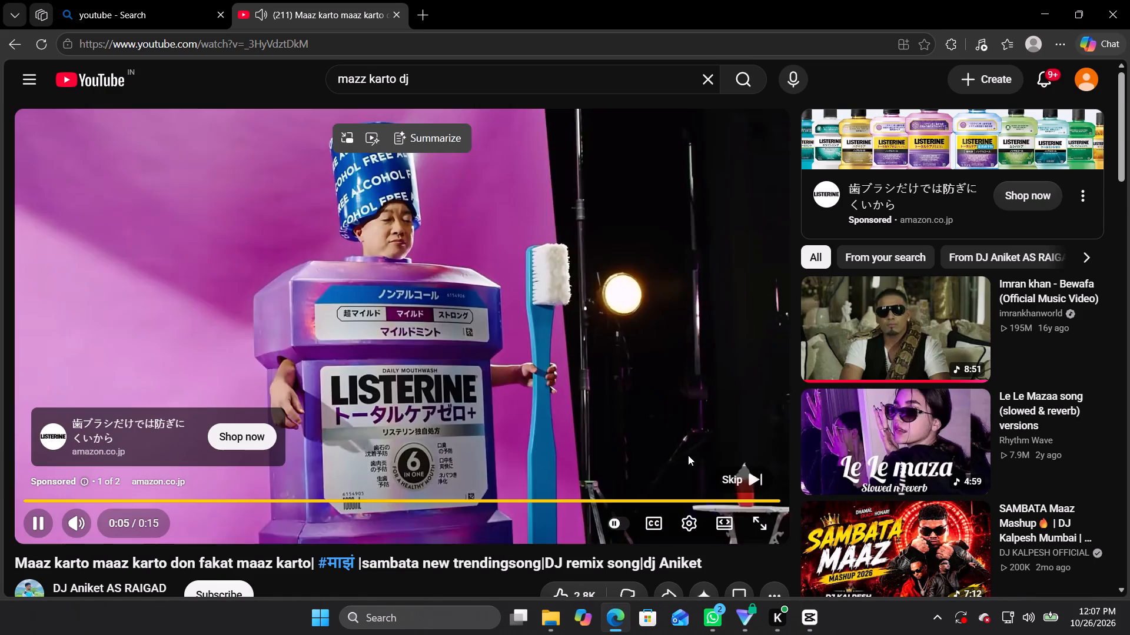
click(739, 447)
click(740, 476)
click(472, 345)
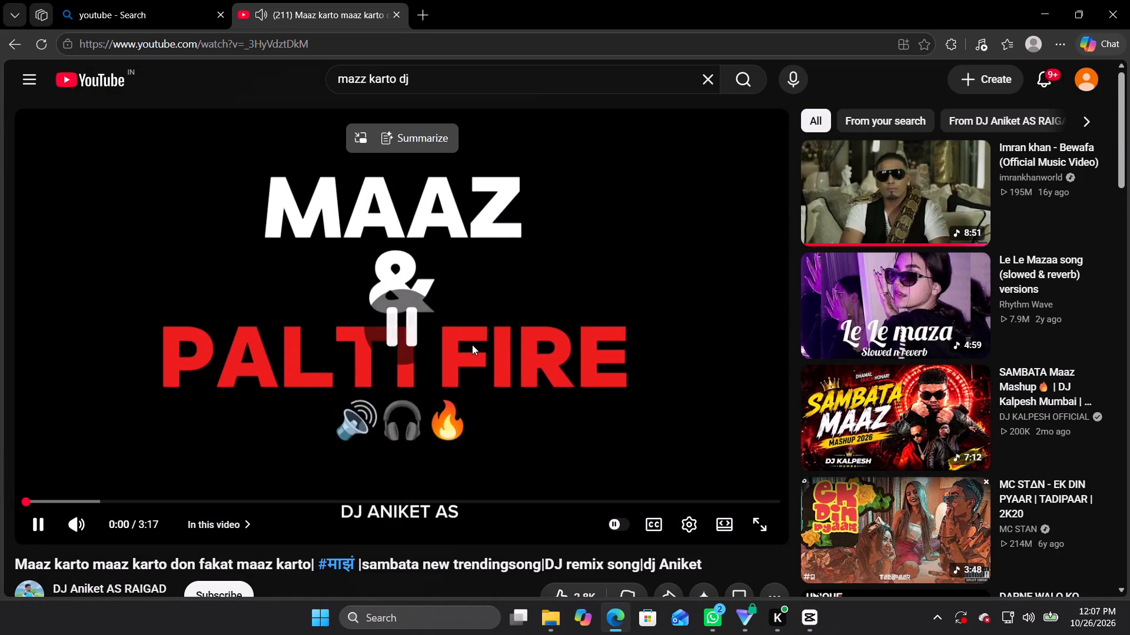
click(473, 359)
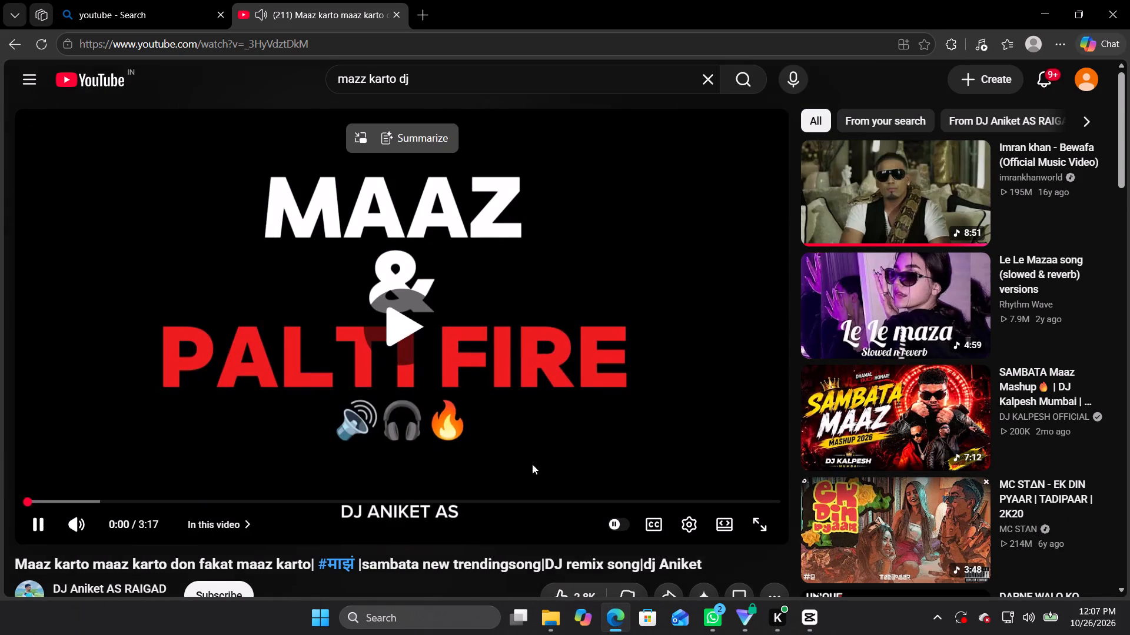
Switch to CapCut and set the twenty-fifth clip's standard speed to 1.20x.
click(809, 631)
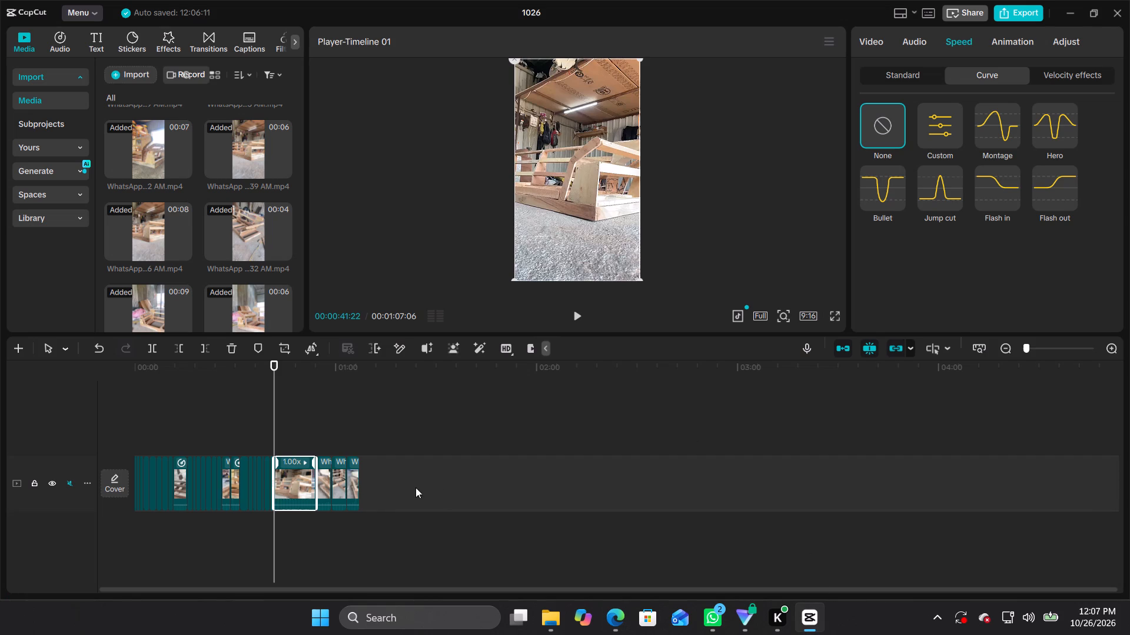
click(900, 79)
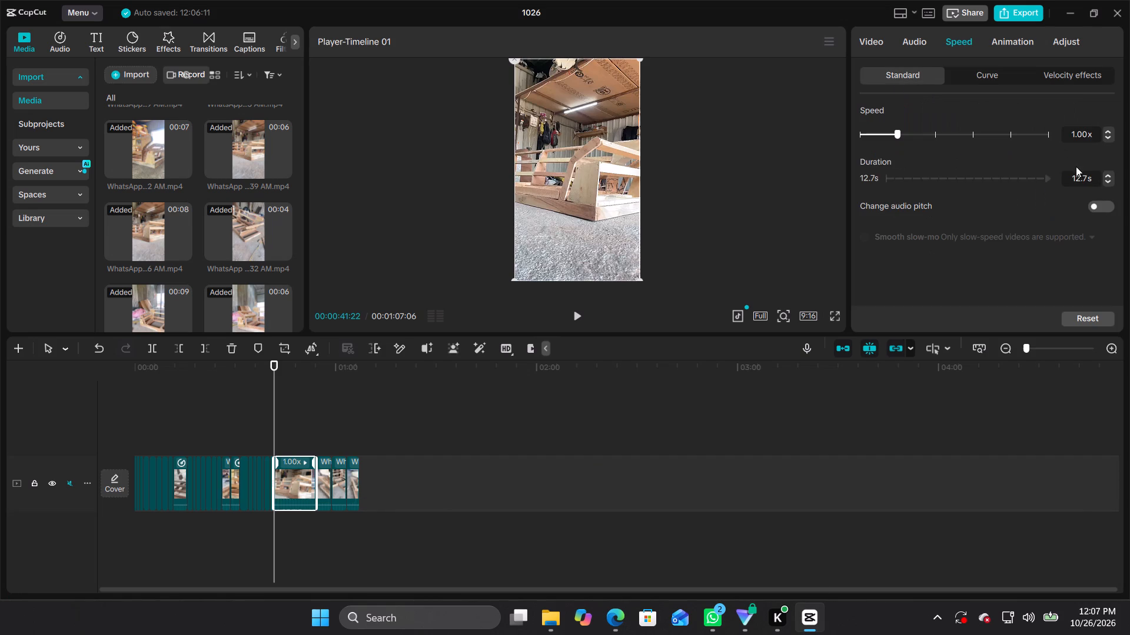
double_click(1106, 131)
Apply the Bullet speed curve to the twenty-fifth clip, keep only one low point between its ends, and shift that point slightly earlier.
click(1005, 70)
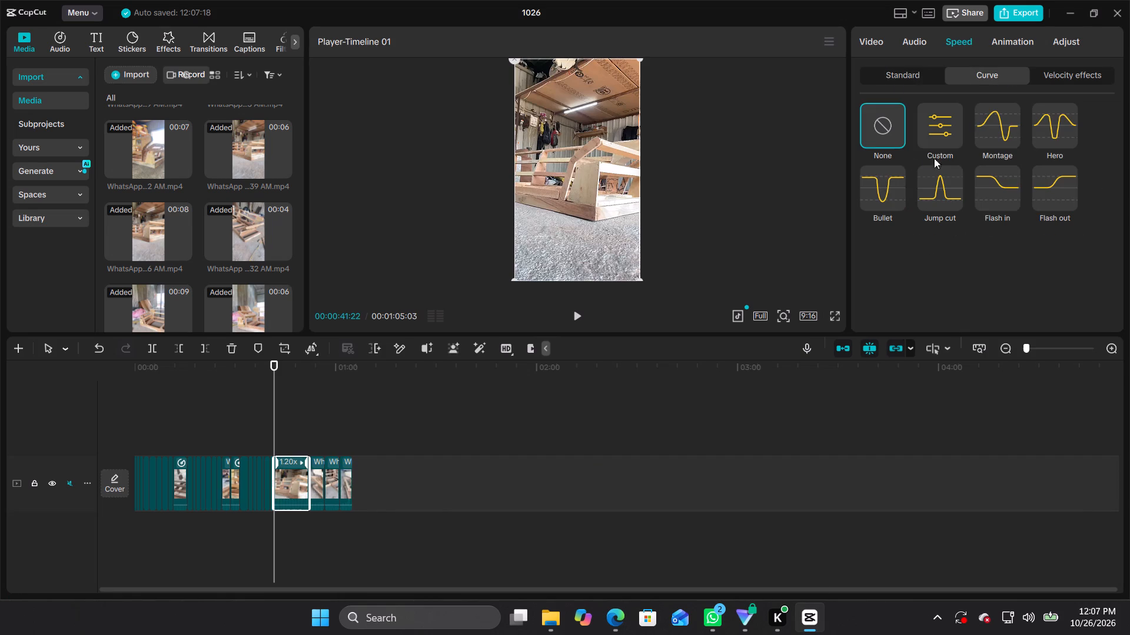
click(886, 168)
scroll(935, 283, down, 1)
click(962, 153)
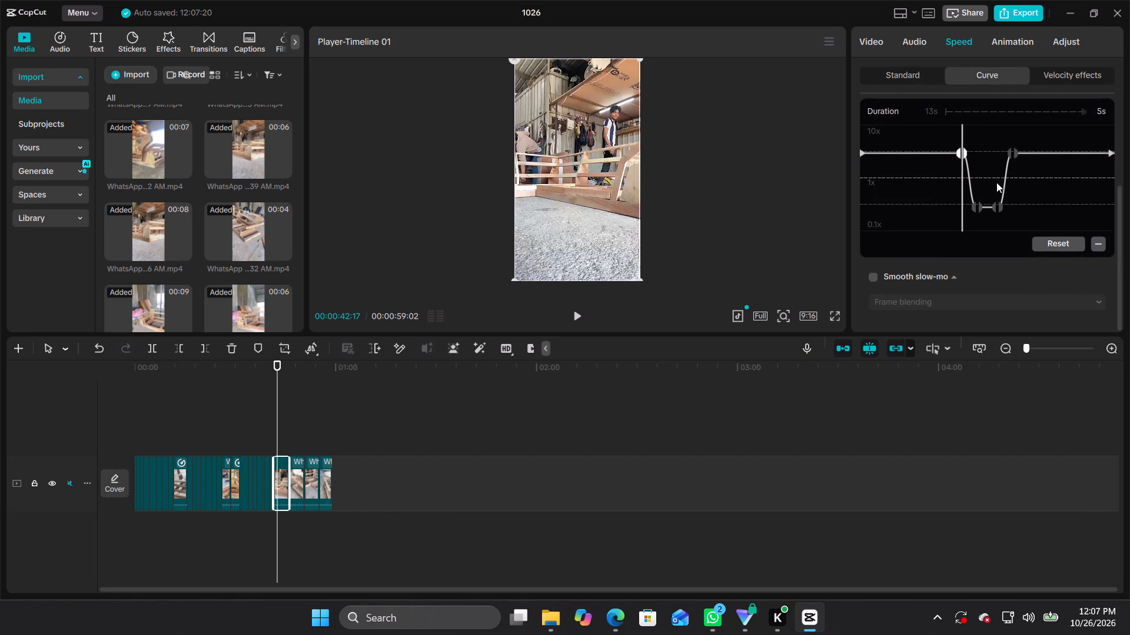
click(1102, 243)
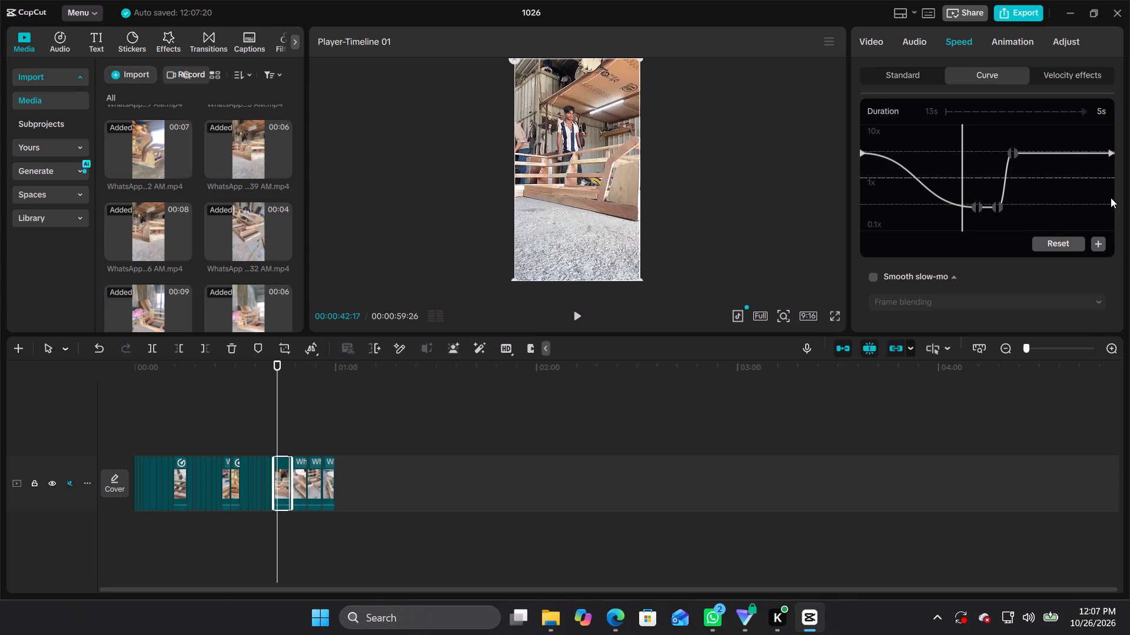
click(1012, 158)
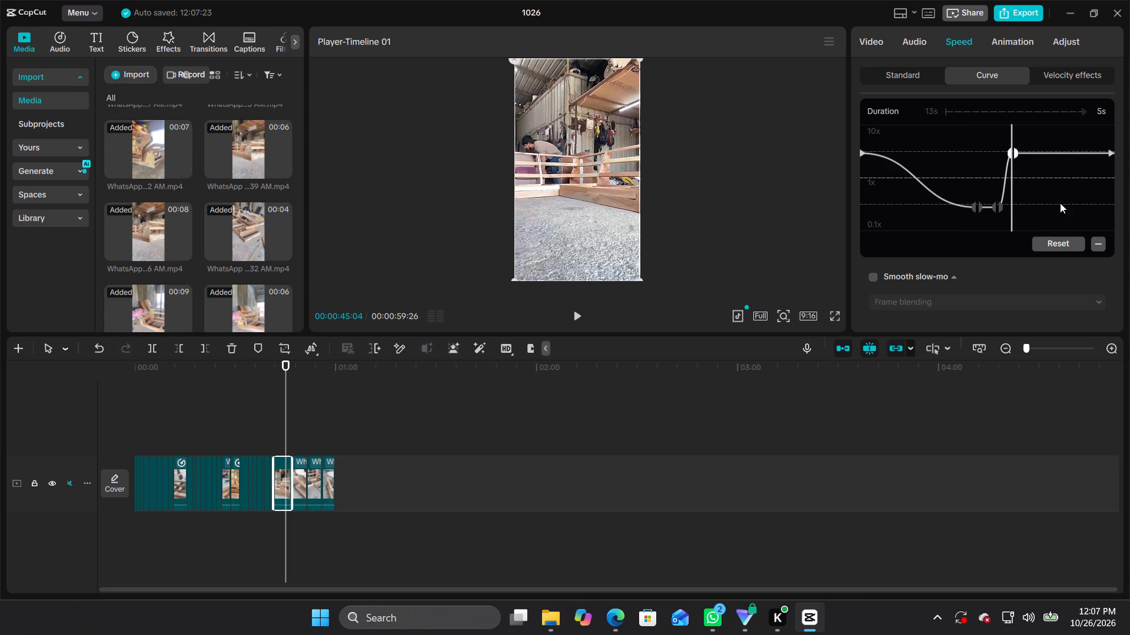
click(1095, 242)
click(973, 200)
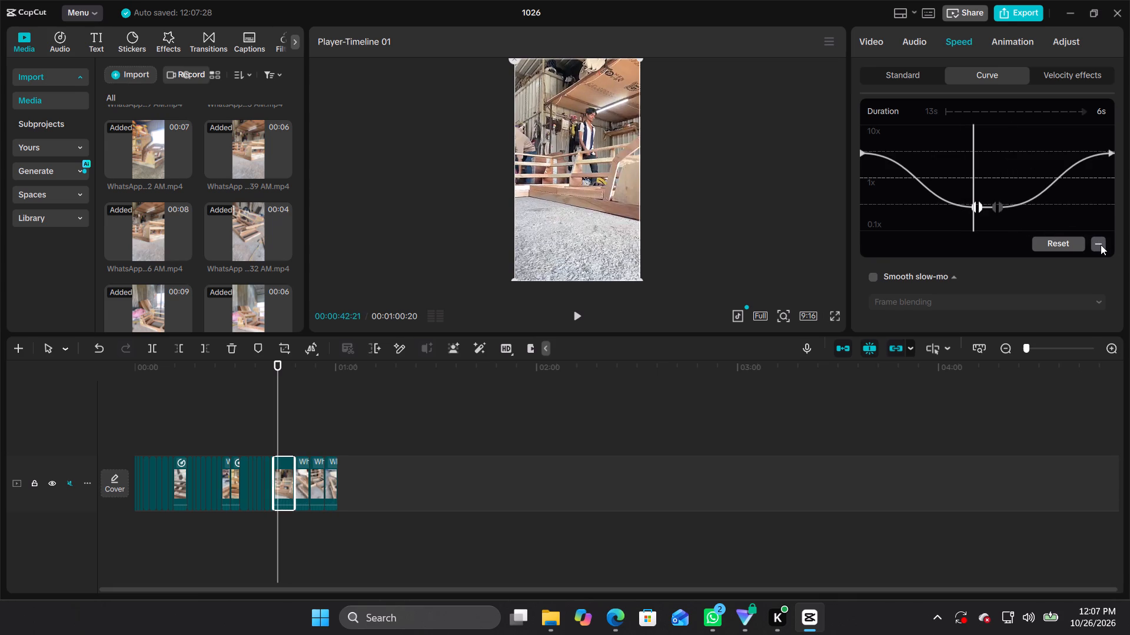
click(1101, 245)
drag(996, 207, 989, 209)
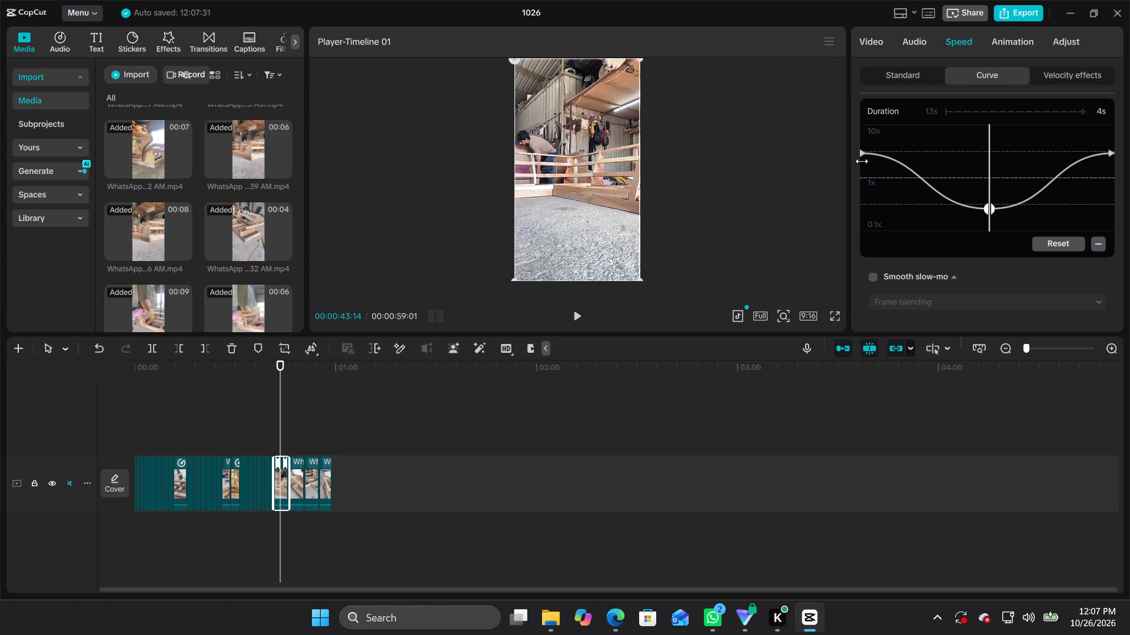
Raise the start and end points of the twenty-fifth clip's curve to nearly 10x.
drag(862, 155, 866, 129)
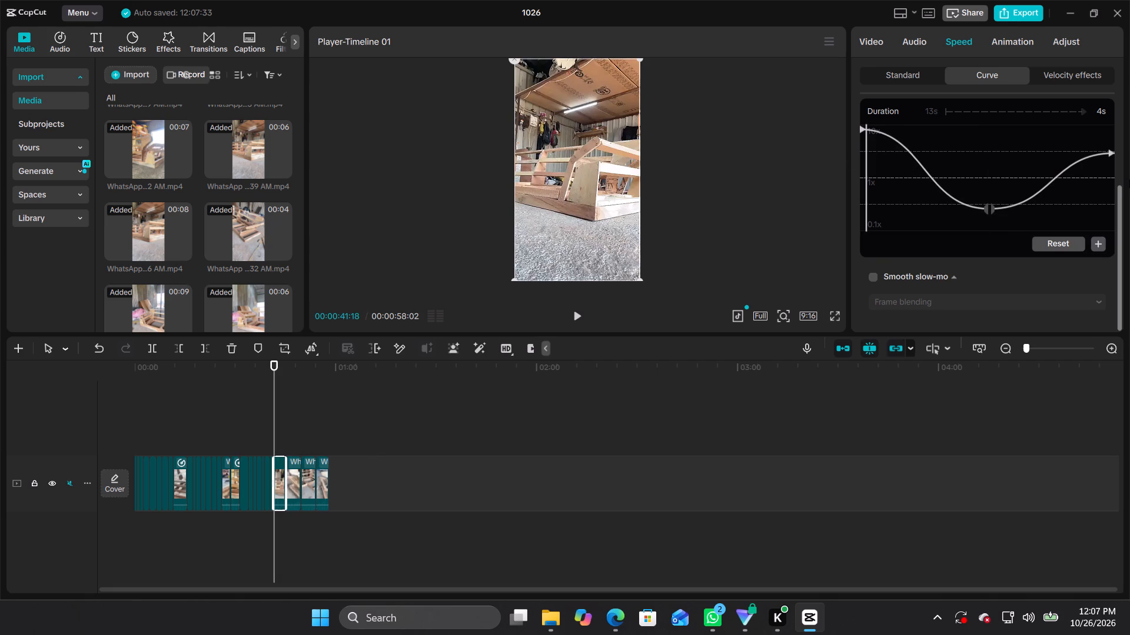
click(1110, 155)
drag(1111, 153, 1111, 146)
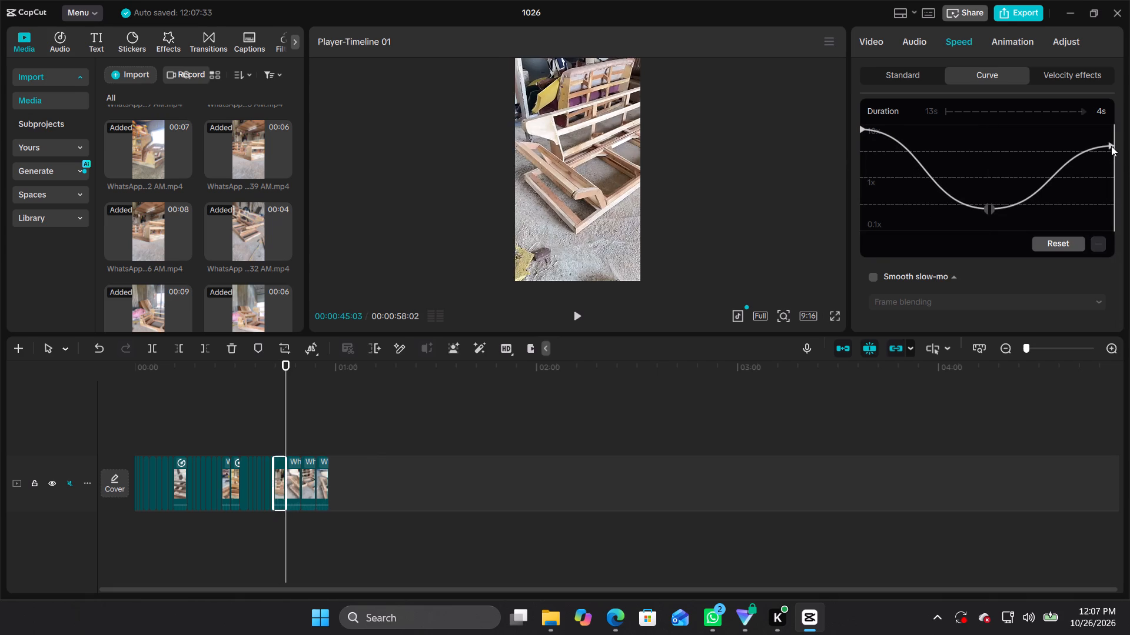
drag(1111, 146, 1112, 126)
Enable Smooth slow-mo with Frame blending for the twenty-fifth clip.
click(876, 268)
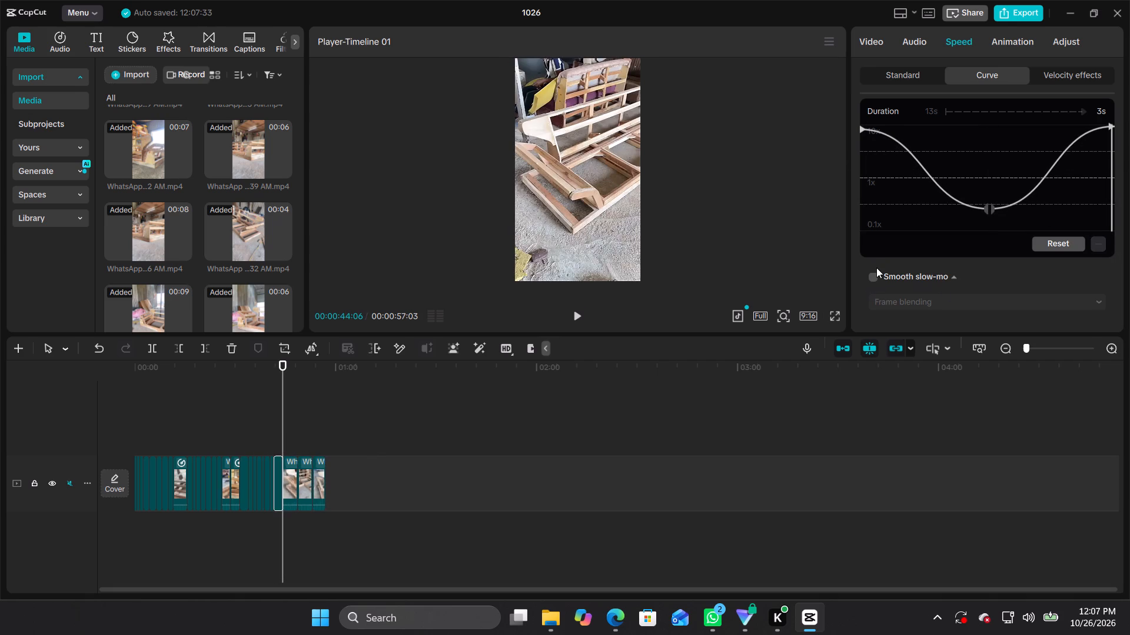
click(877, 278)
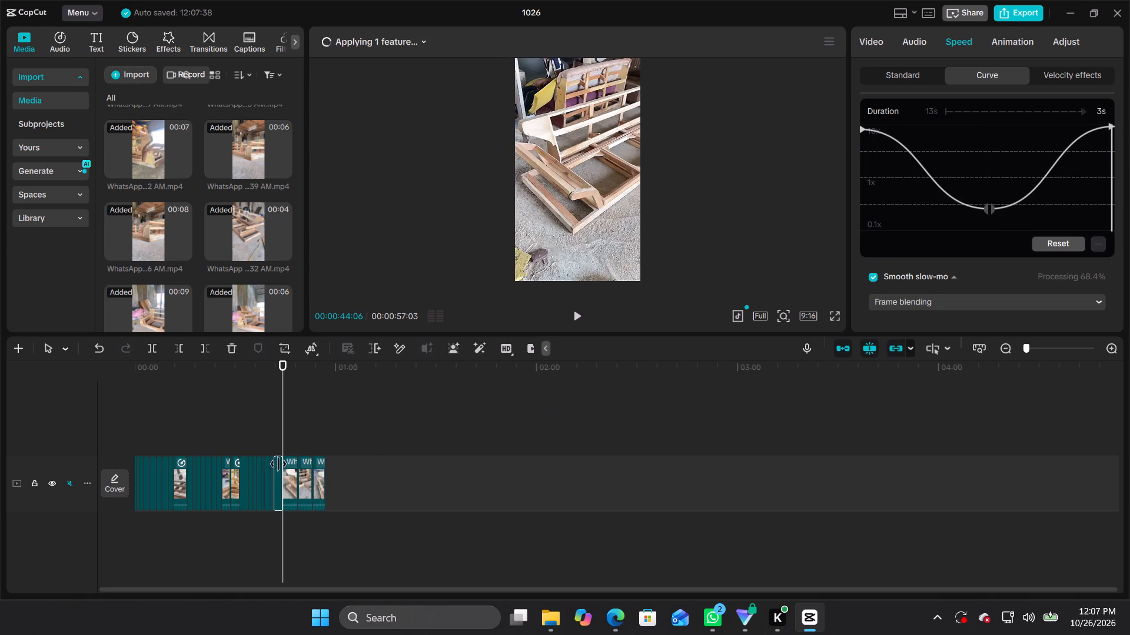
Apply the Bullet speed curve to the twenty-sixth clip and reduce it to a single 0.50x low point between its ends.
click(301, 476)
click(288, 481)
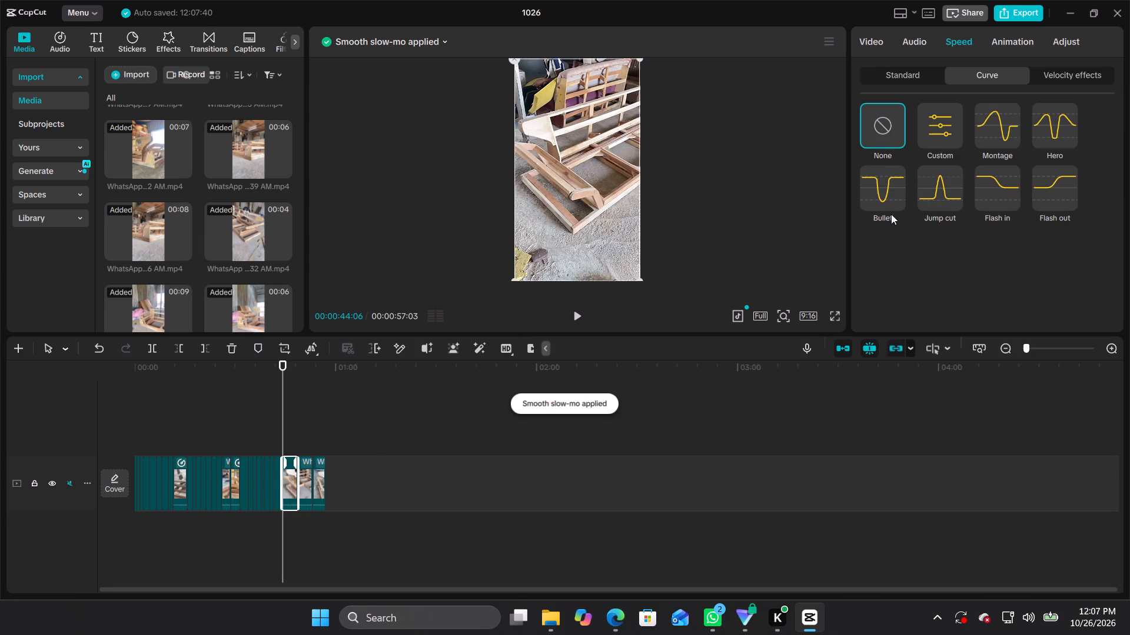
click(895, 179)
scroll(983, 313, down, 1)
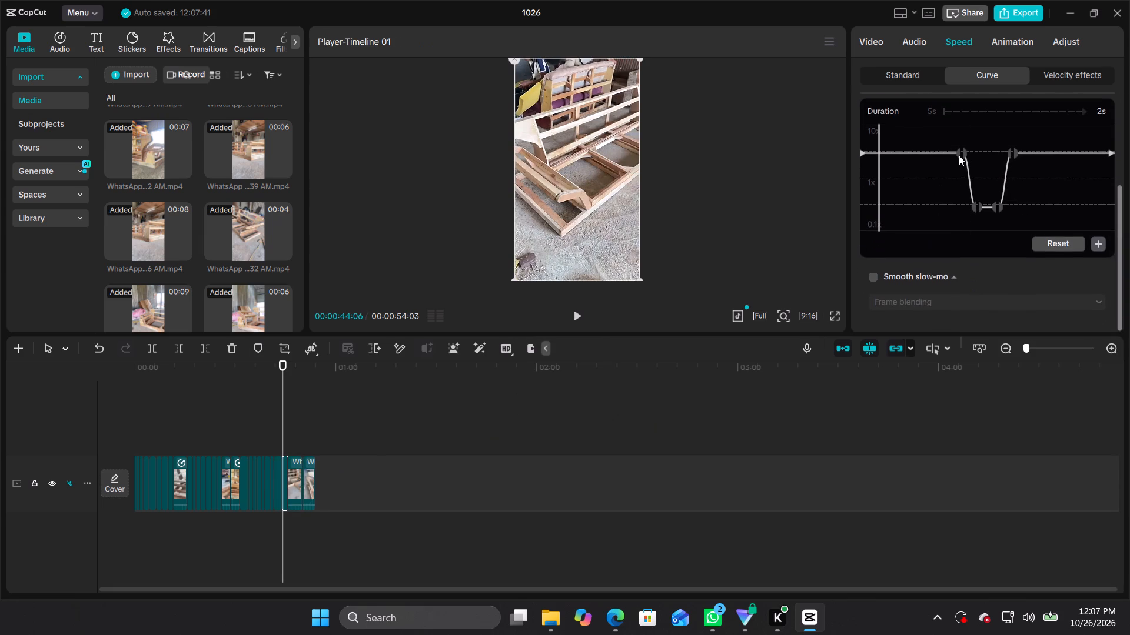
click(959, 155)
click(1104, 242)
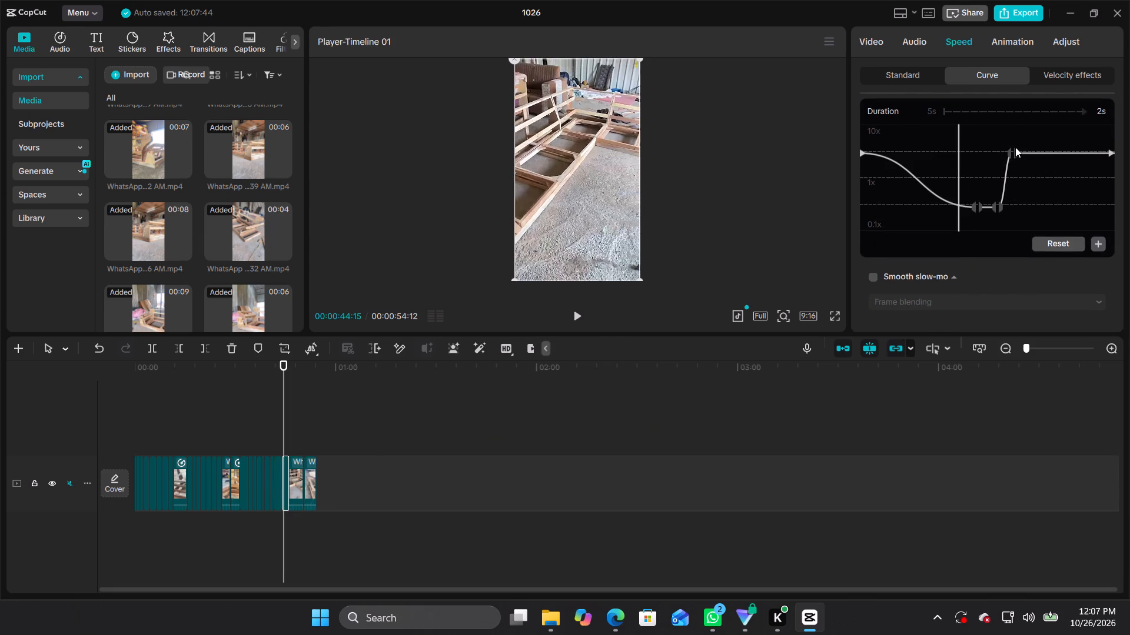
click(1015, 147)
click(1099, 239)
click(979, 209)
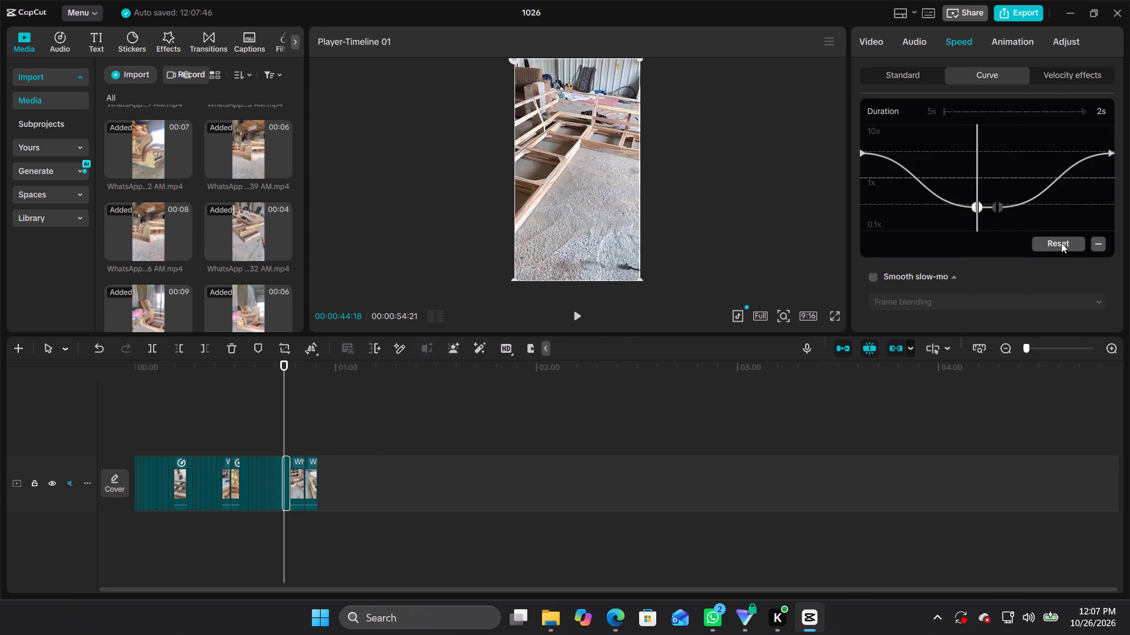
click(1096, 242)
click(995, 208)
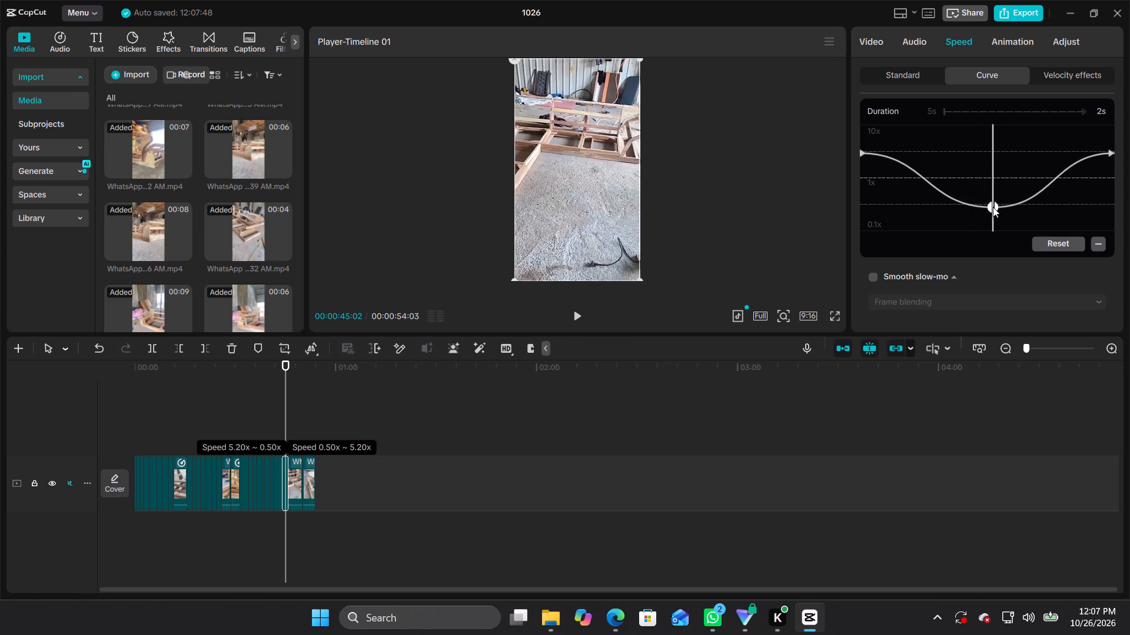
Raise the start and end points of the twenty-sixth clip's speed curve to nearly 10x.
drag(862, 155, 863, 129)
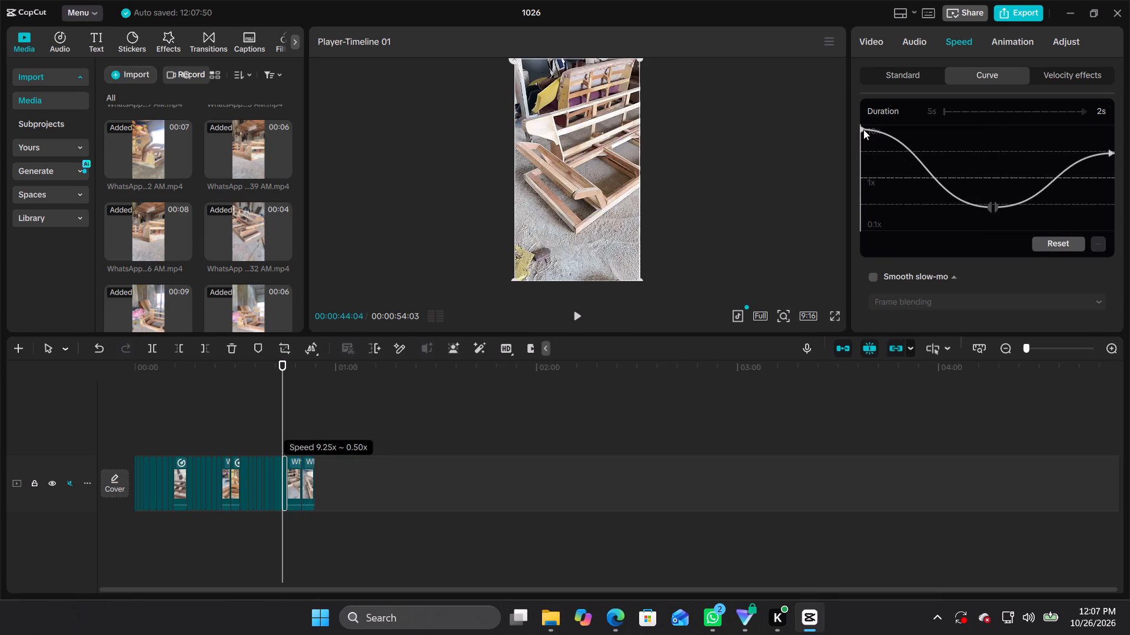
drag(863, 129, 863, 127)
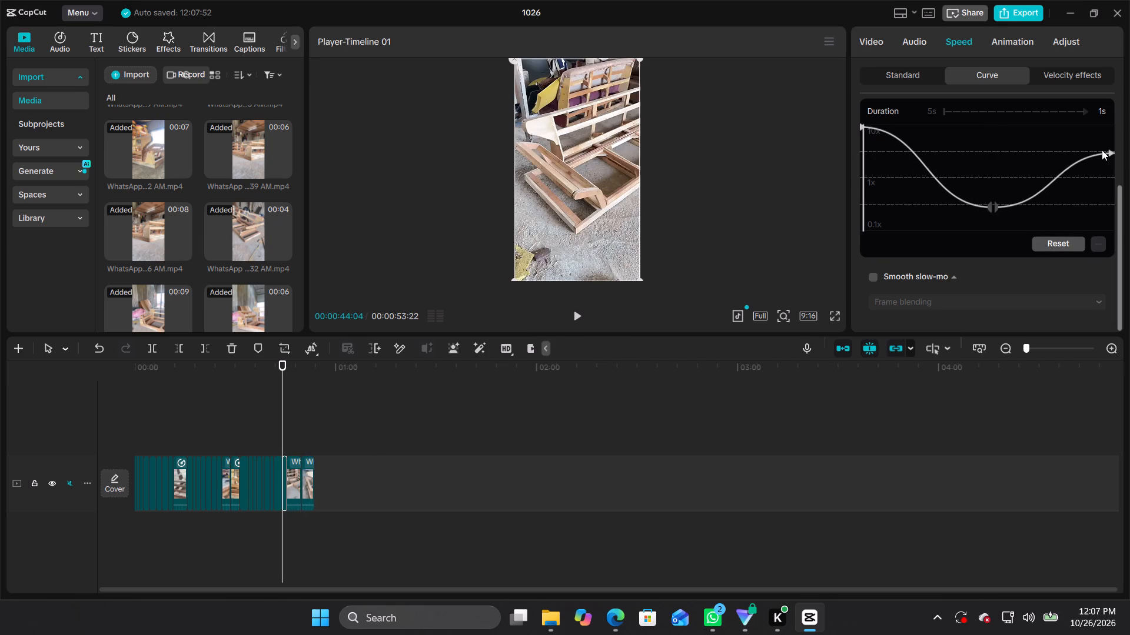
drag(1107, 151, 1110, 137)
drag(1111, 151, 1111, 146)
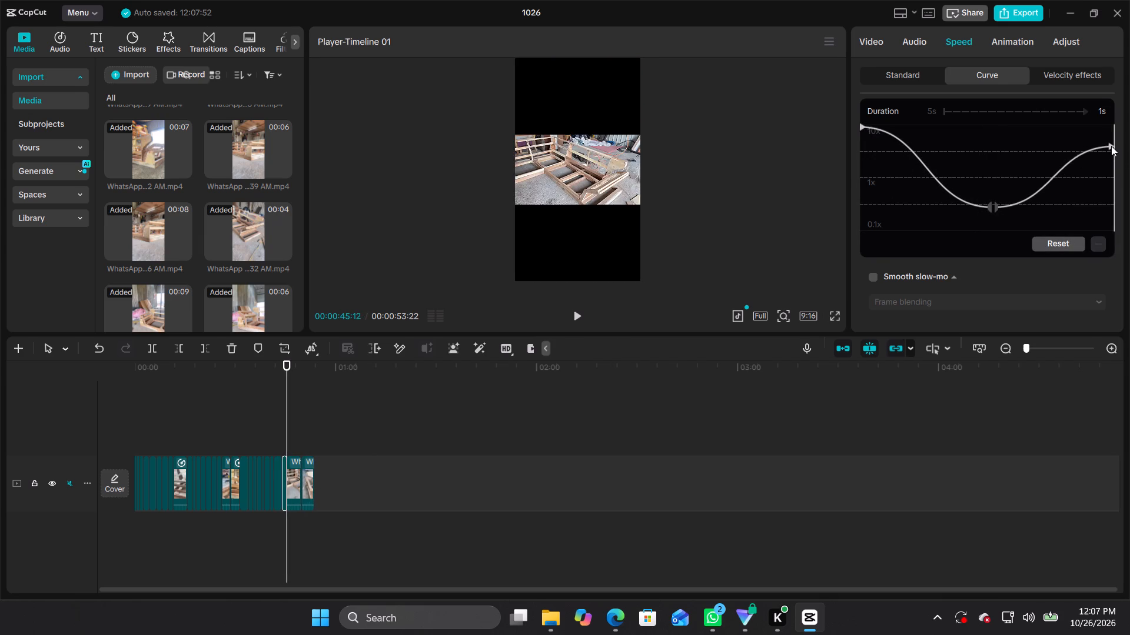
drag(1111, 146, 1111, 130)
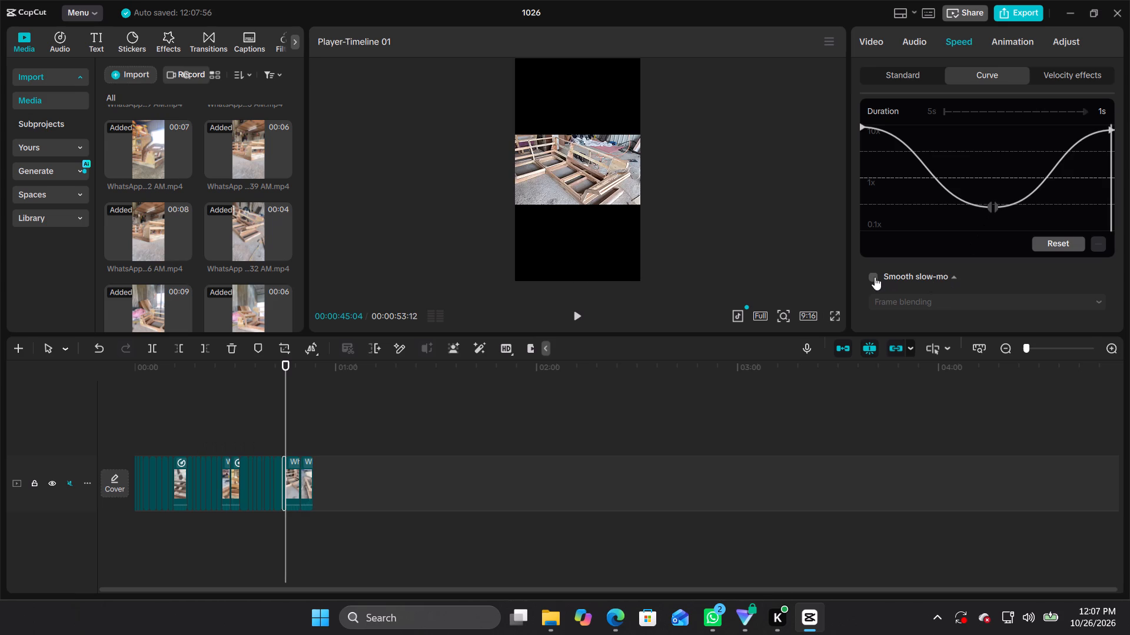
Enable Smooth slow-mo with Frame blending for the twenty-sixth clip.
click(875, 277)
Try a slightly faster standard speed on the twenty-seventh clip and apply the Bullet speed curve to it.
click(295, 480)
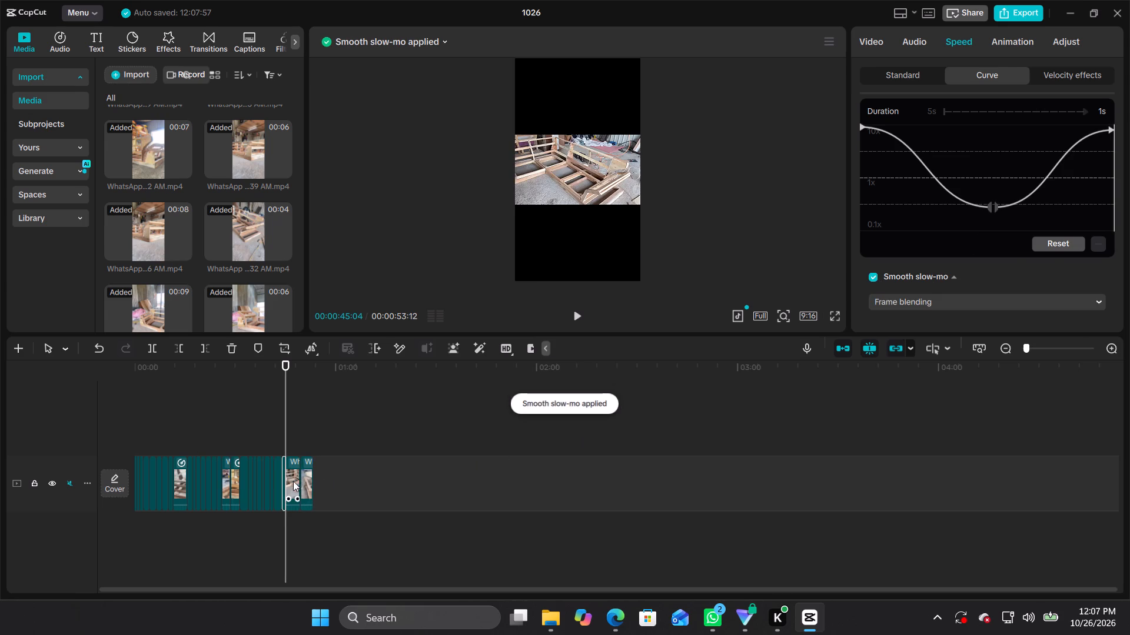
click(862, 203)
click(893, 74)
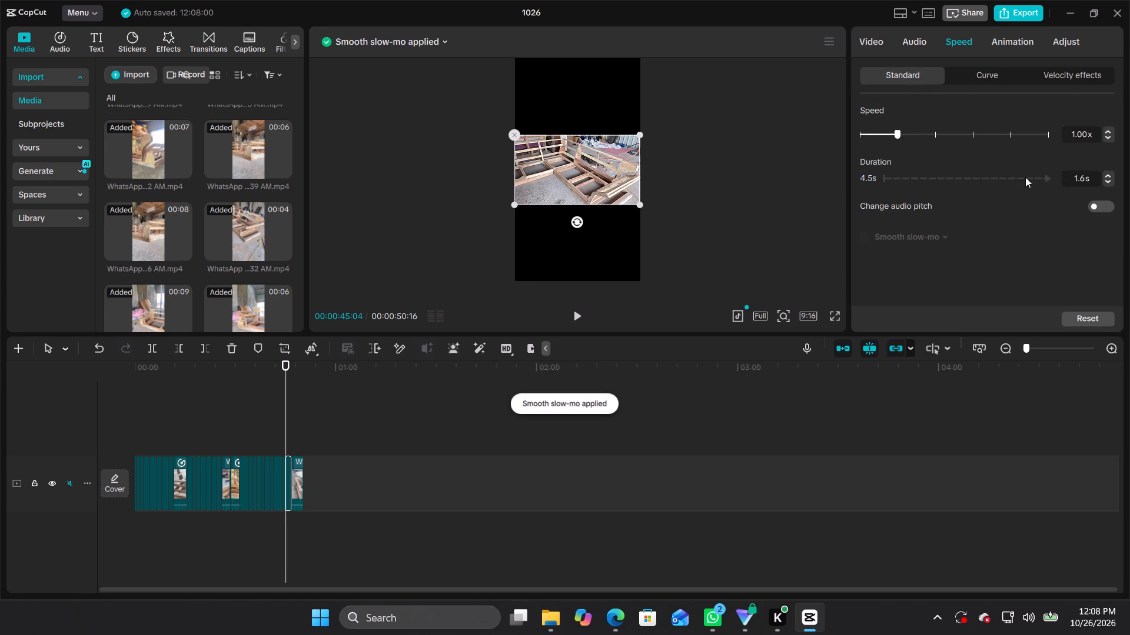
double_click(1108, 129)
click(952, 69)
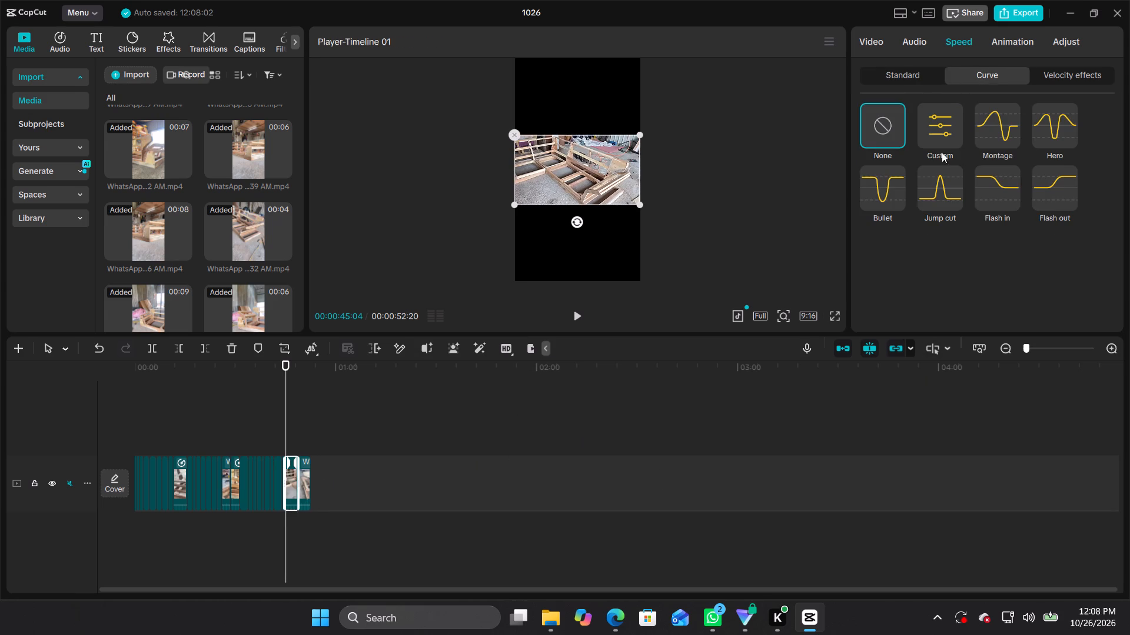
click(888, 170)
scroll(975, 286, down, 1)
Delete the extra points of the twenty-seventh clip's Bullet curve, keep one low point between its ends, and adjust that point.
click(956, 145)
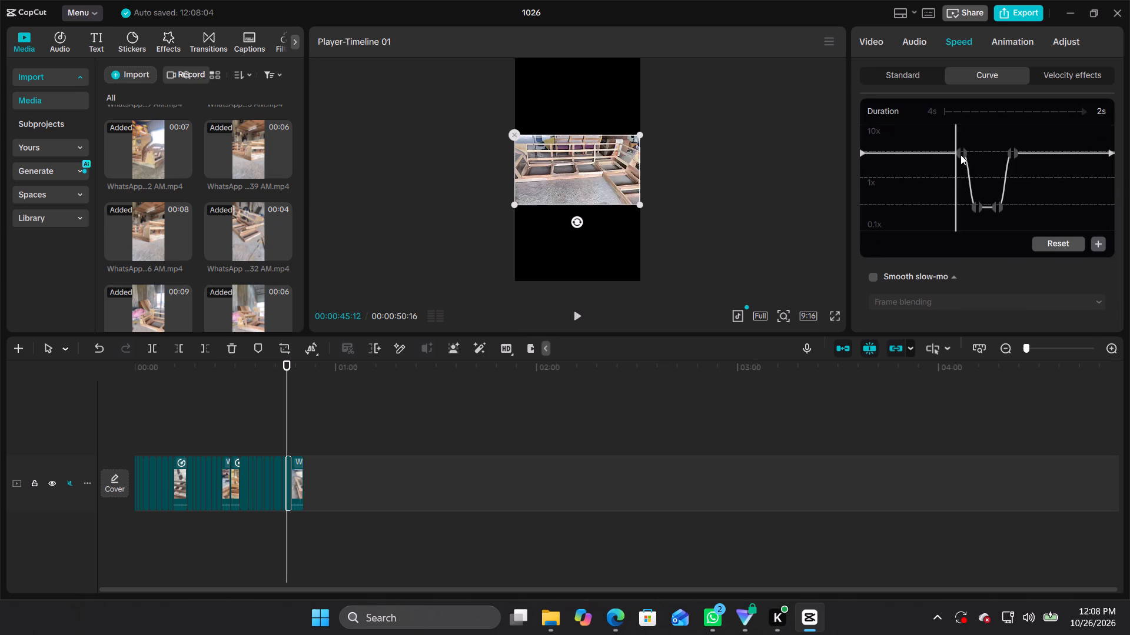
click(962, 156)
click(1104, 242)
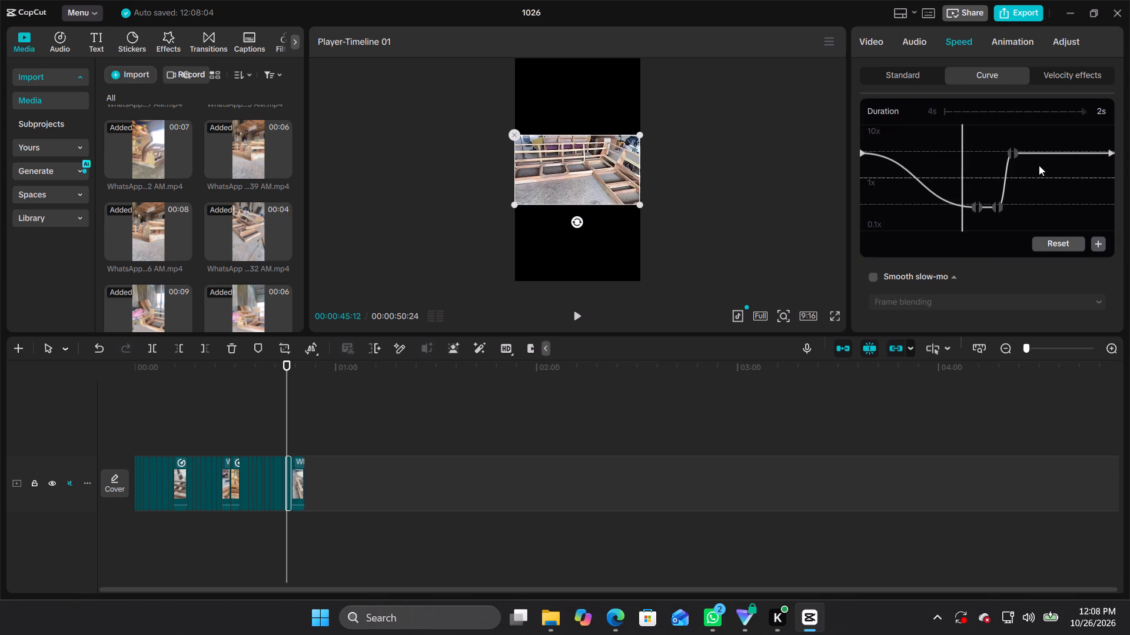
click(1014, 155)
click(1099, 240)
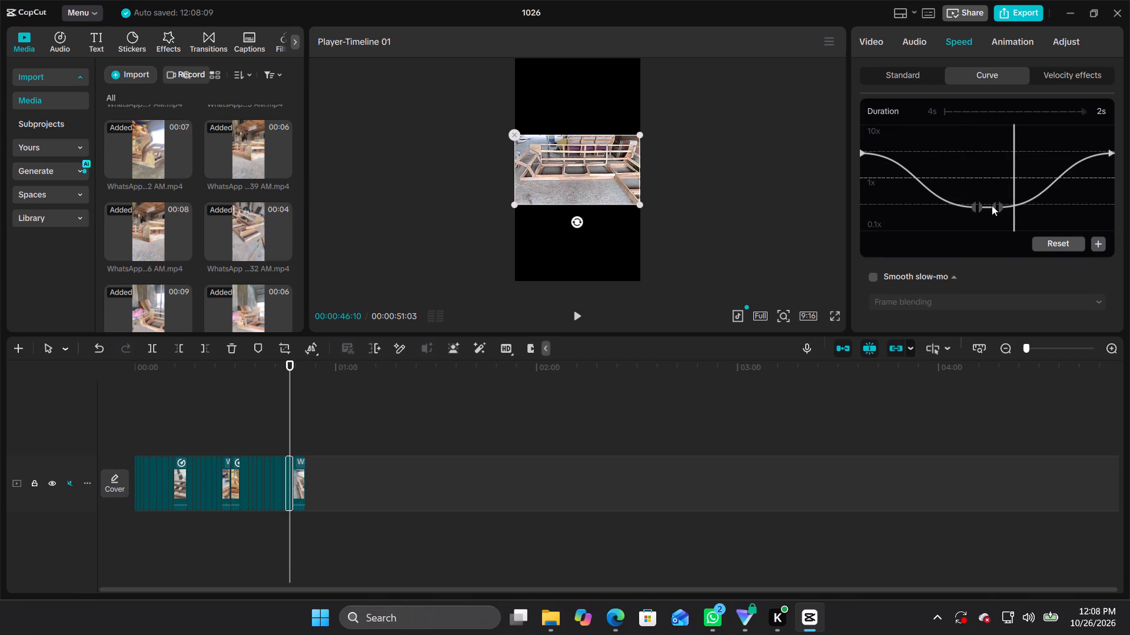
click(975, 207)
click(1098, 244)
click(992, 204)
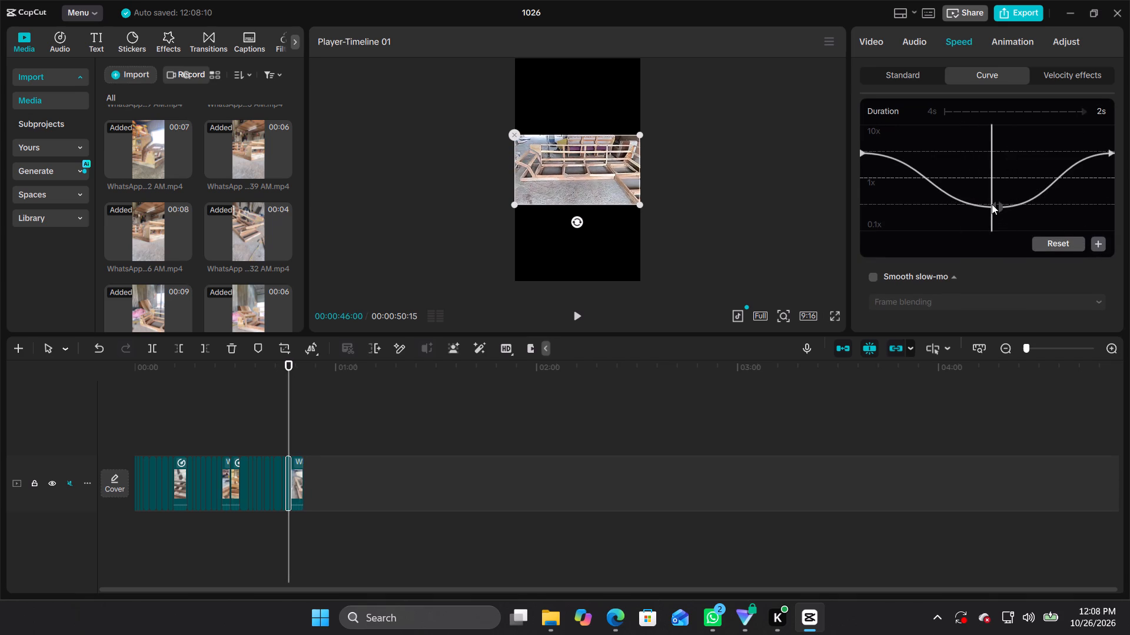
drag(1000, 204, 1001, 205)
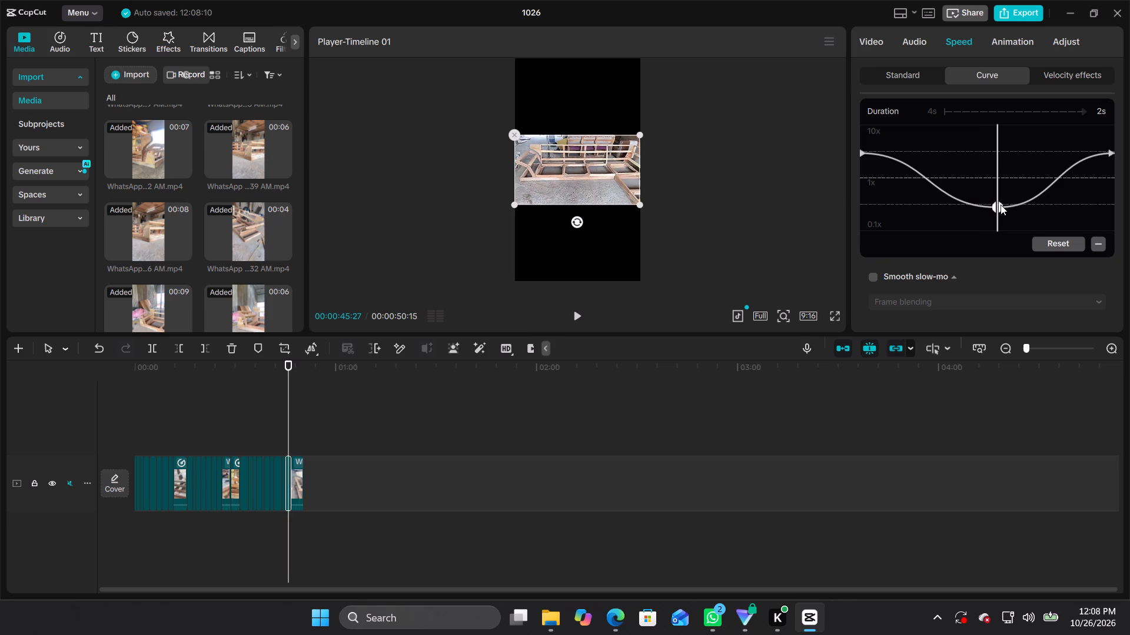
drag(1001, 205, 993, 216)
Lower the middle point of the twenty-seventh clip's speed curve to about 0.34x and raise its start and end points towards 10x.
drag(995, 203, 992, 215)
drag(861, 152, 859, 128)
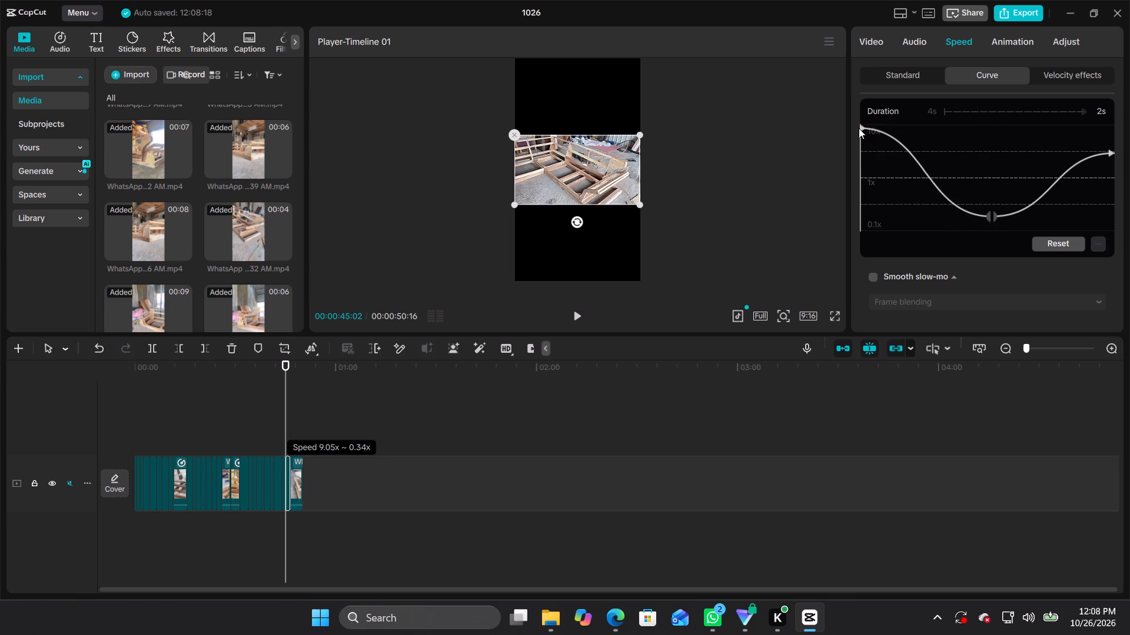
drag(859, 128, 858, 127)
click(1108, 154)
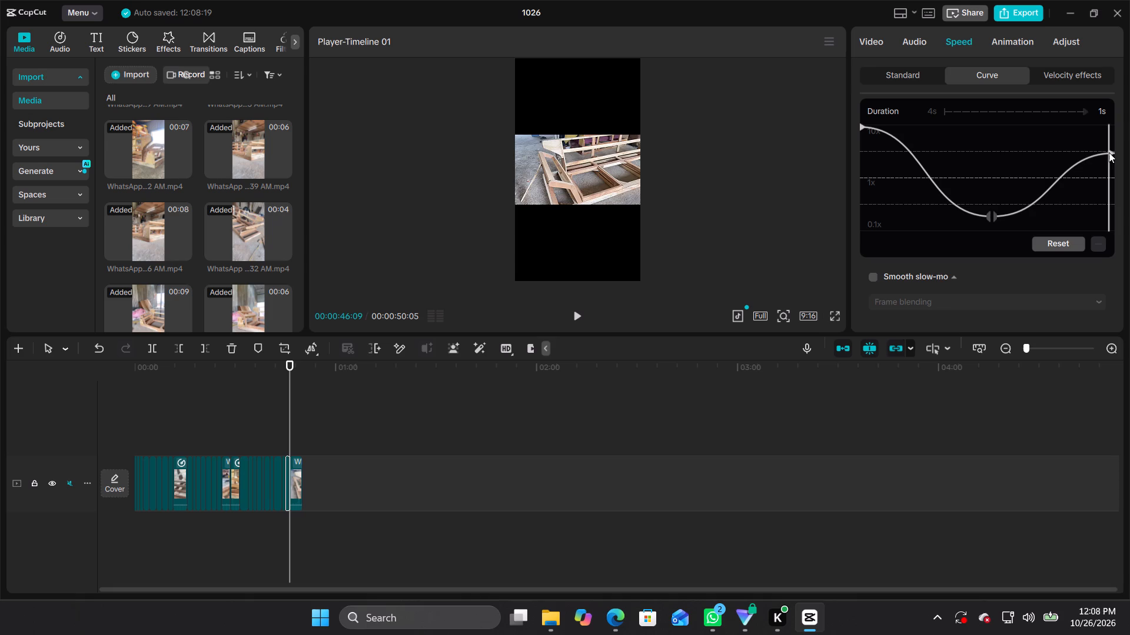
drag(1109, 152, 1111, 131)
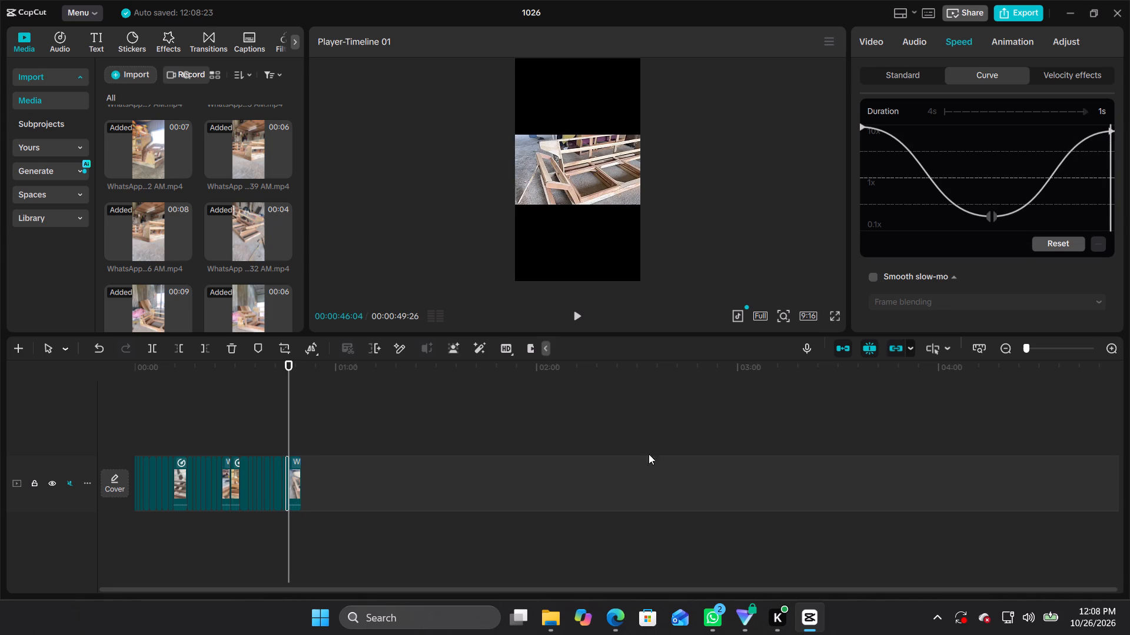
Apply the Bullet speed curve to the last clip on the timeline.
click(295, 472)
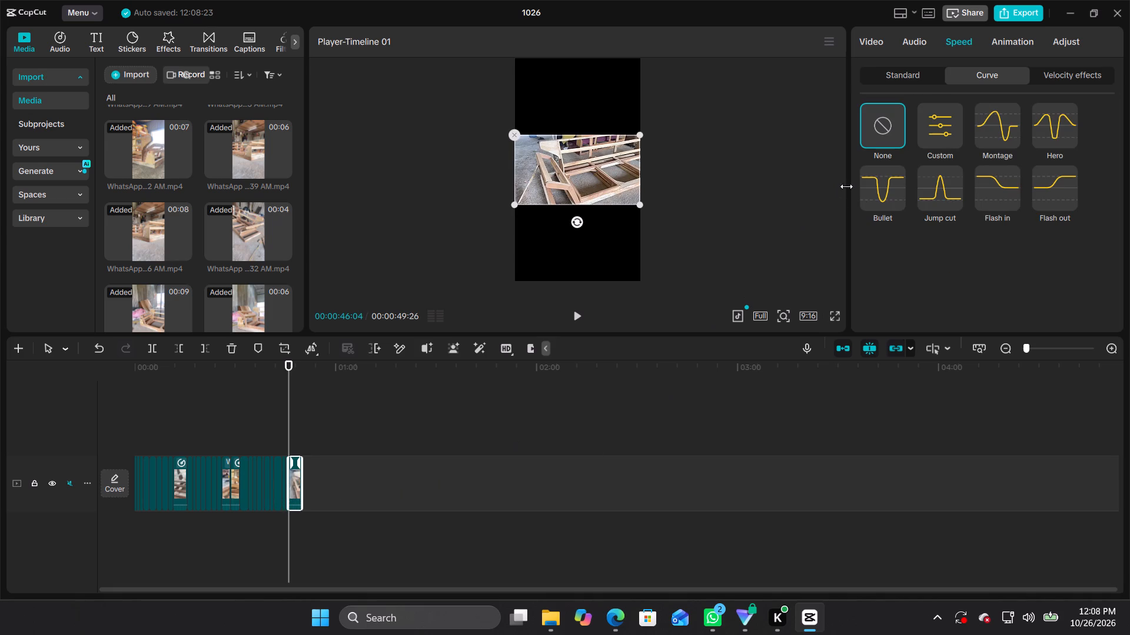
click(862, 200)
scroll(947, 289, down, 1)
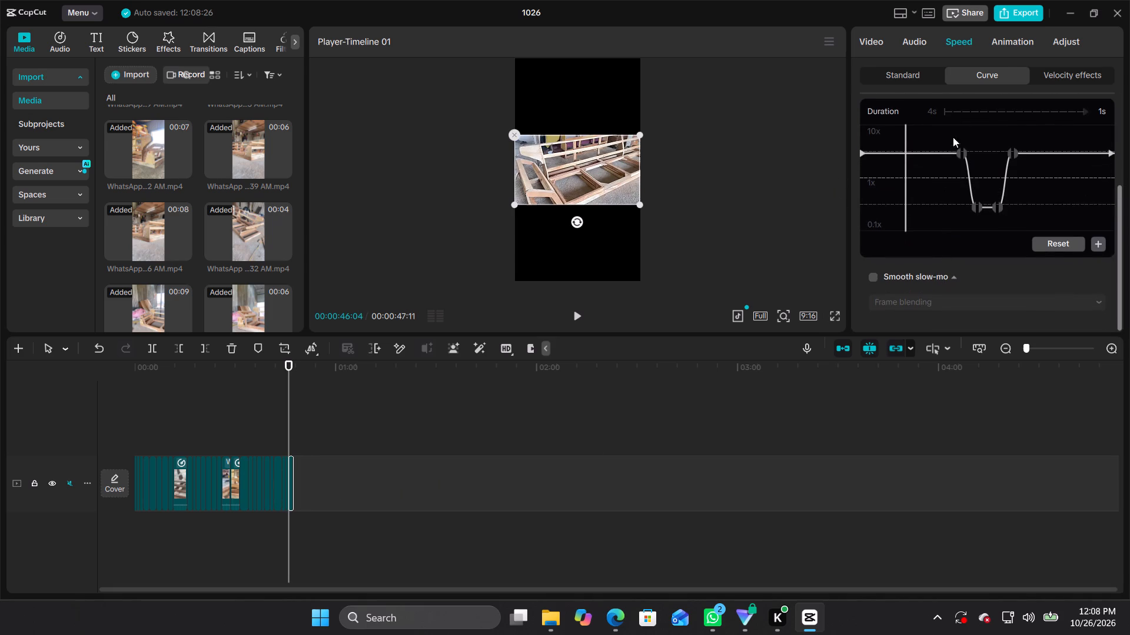
Delete both upper inner points and one low point of the last clip's Bullet curve, keeping a single low point between its ends.
click(954, 152)
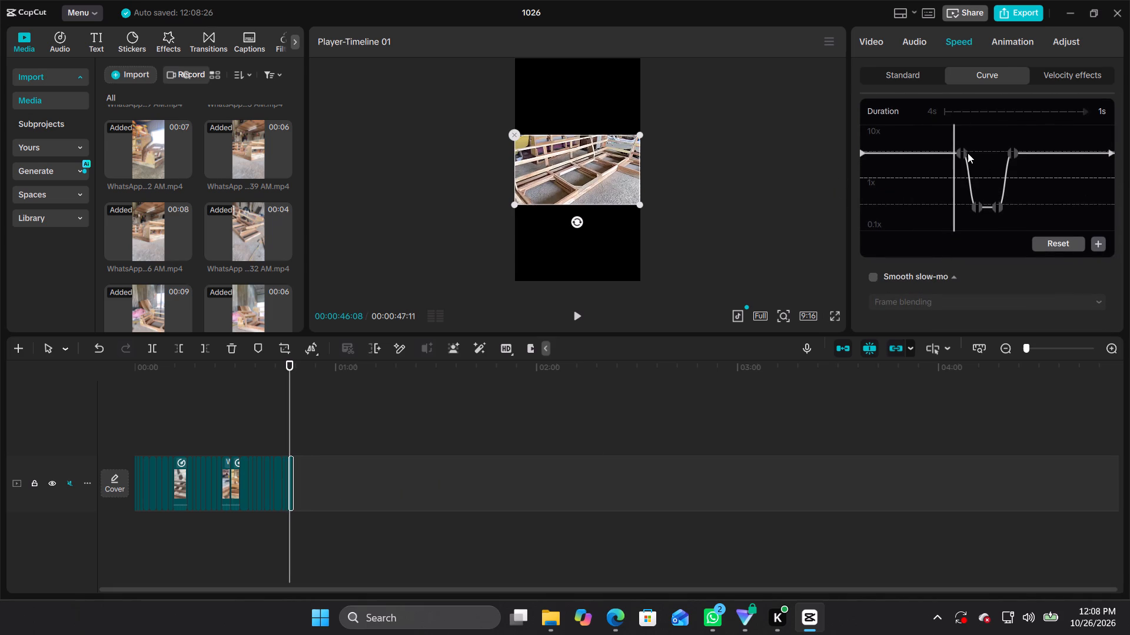
click(965, 153)
click(1100, 246)
click(1018, 144)
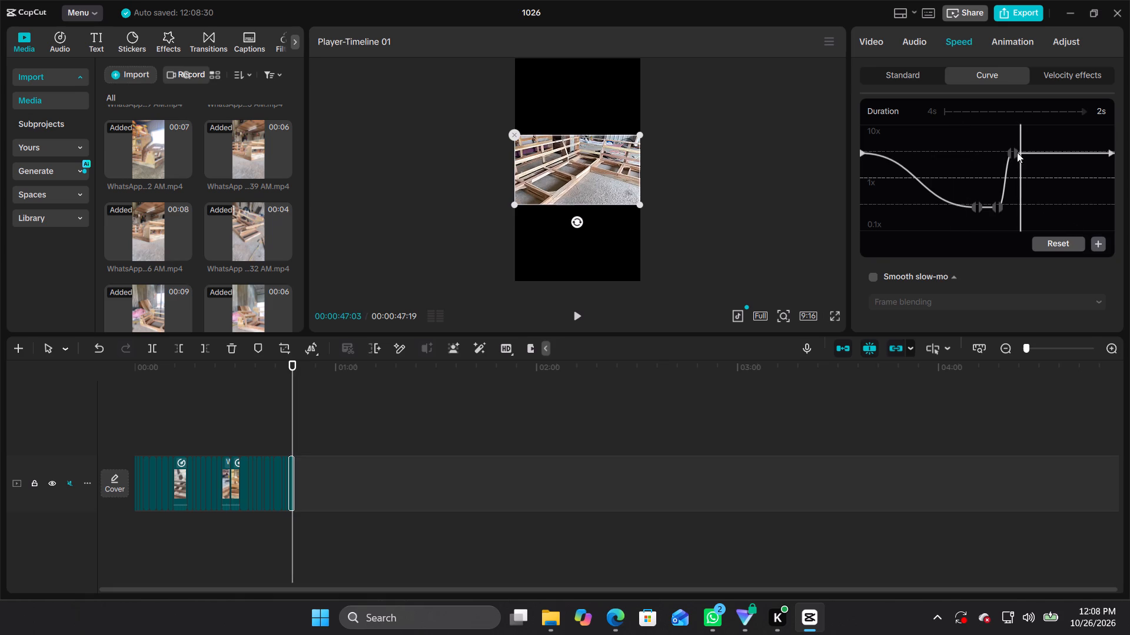
click(1014, 158)
click(1100, 242)
click(979, 202)
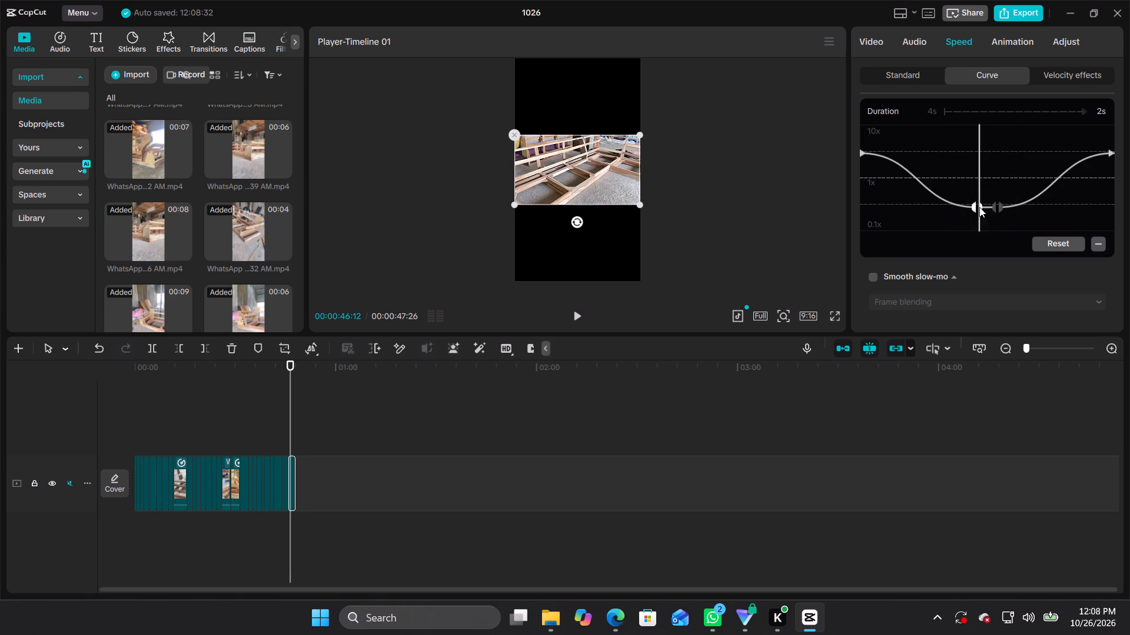
click(1102, 244)
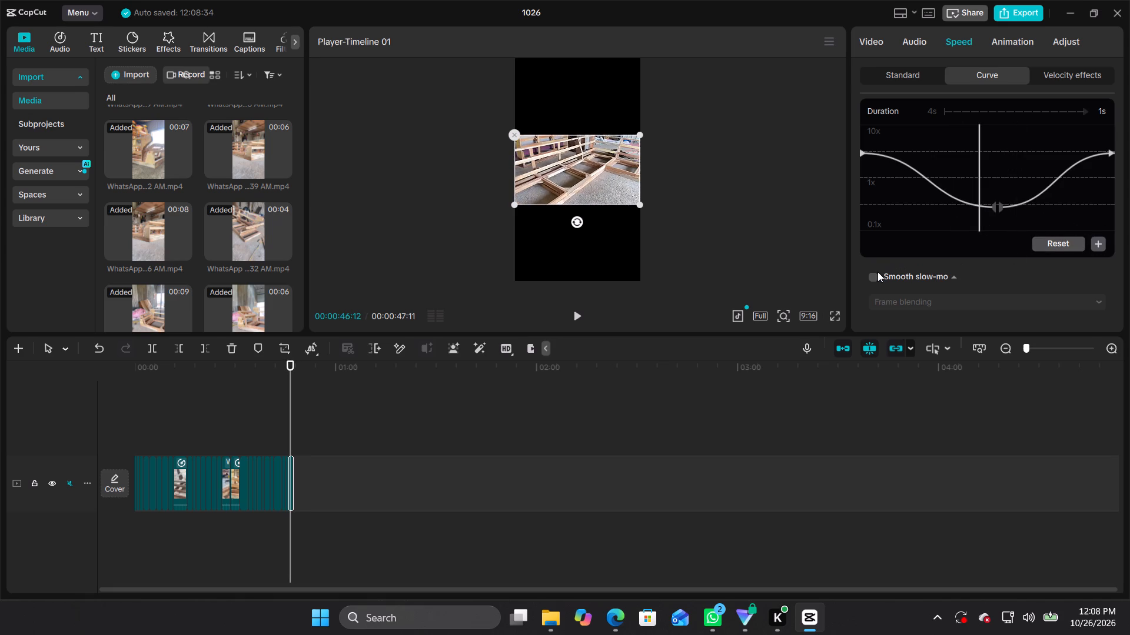
Enable Smooth slow-mo with Frame blending for the last clip.
click(878, 272)
click(874, 275)
Raise the start and end points of the last clip's speed curve to about 10x, keeping the low point near 0.5x.
drag(863, 154, 860, 125)
click(1108, 148)
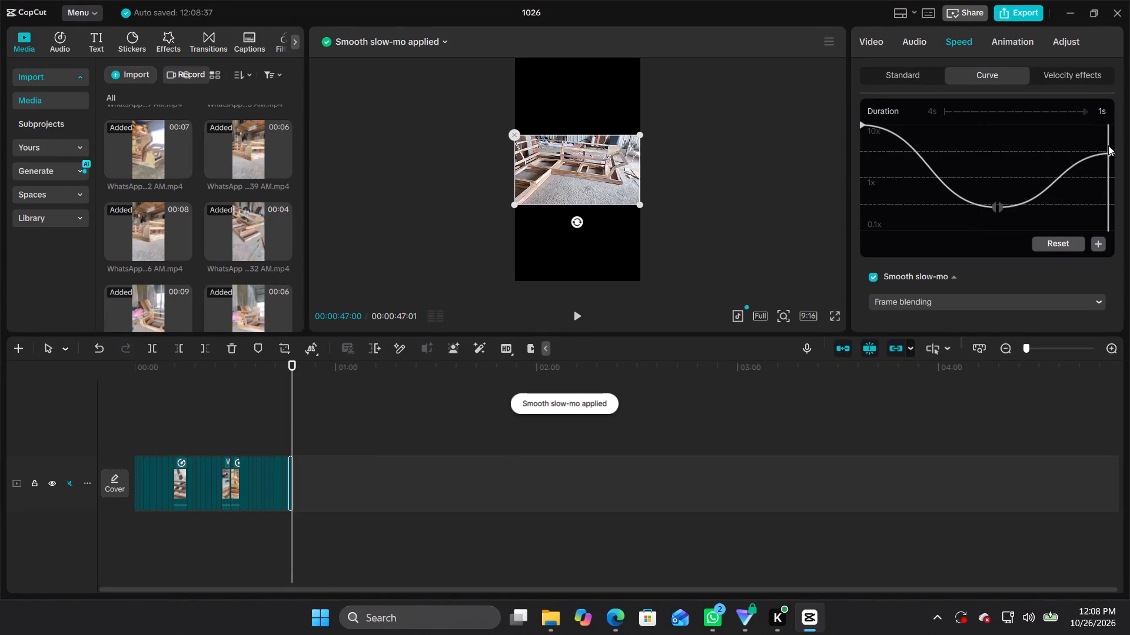
drag(1106, 154, 1109, 135)
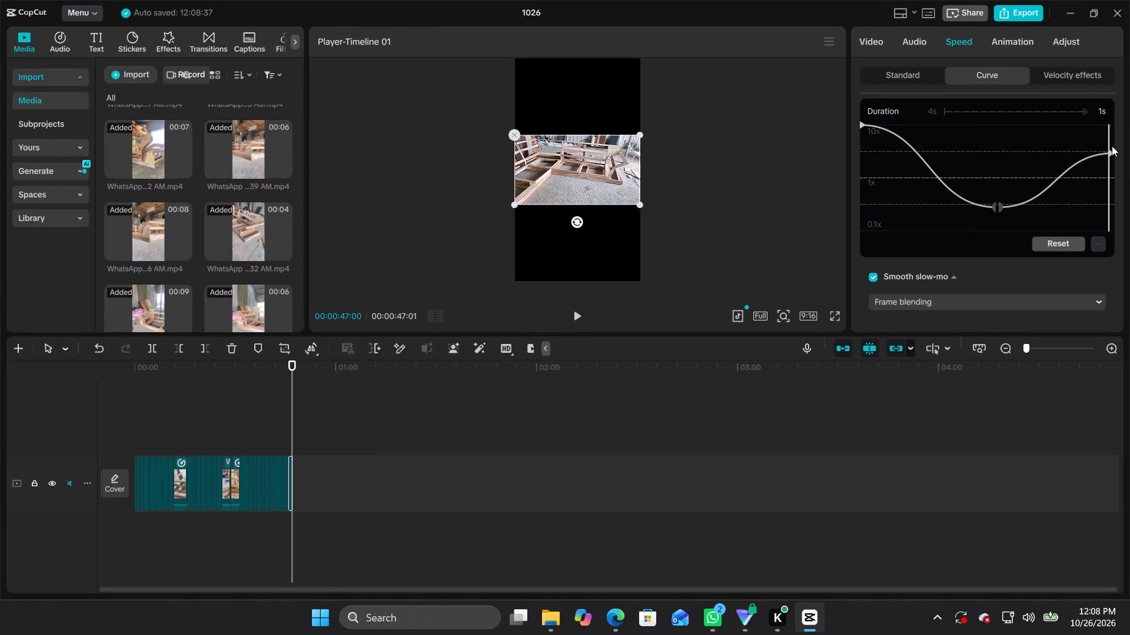
drag(1108, 151, 1108, 140)
drag(1110, 153, 1110, 130)
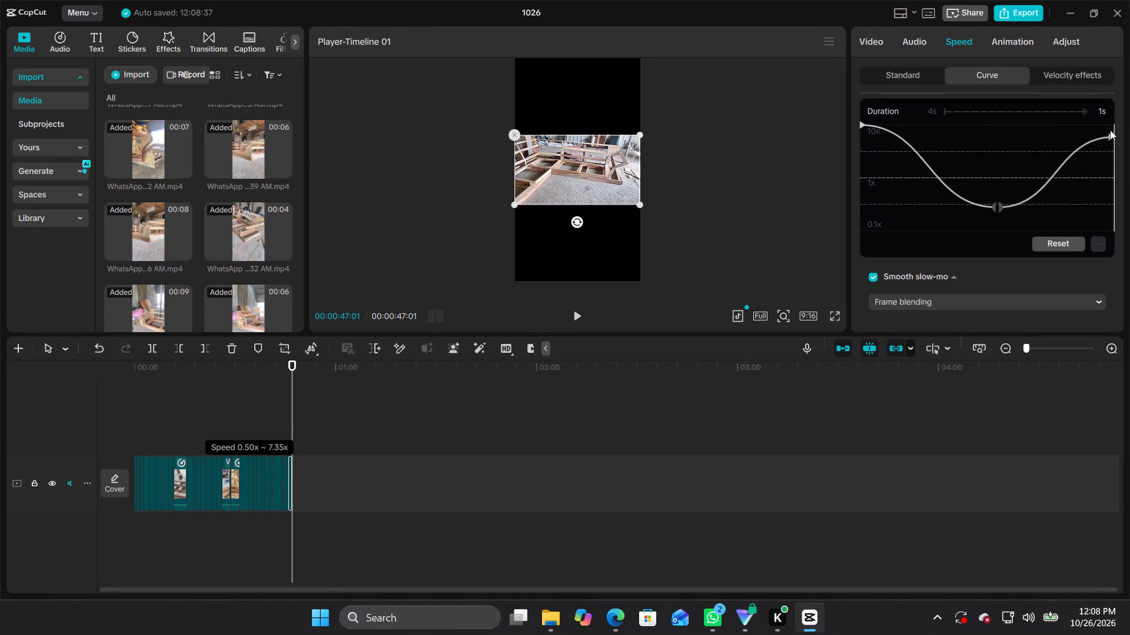
drag(1110, 130, 1110, 124)
drag(999, 201, 996, 206)
click(996, 206)
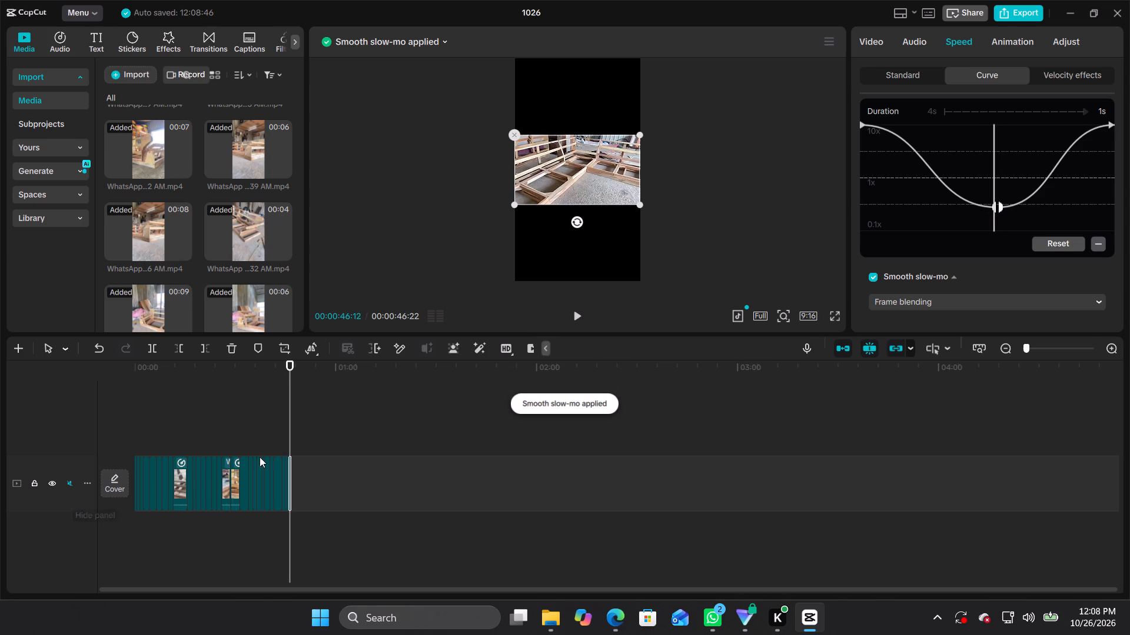
Play the assembled video from the beginning to review the speed ramps.
drag(292, 365, 0, 416)
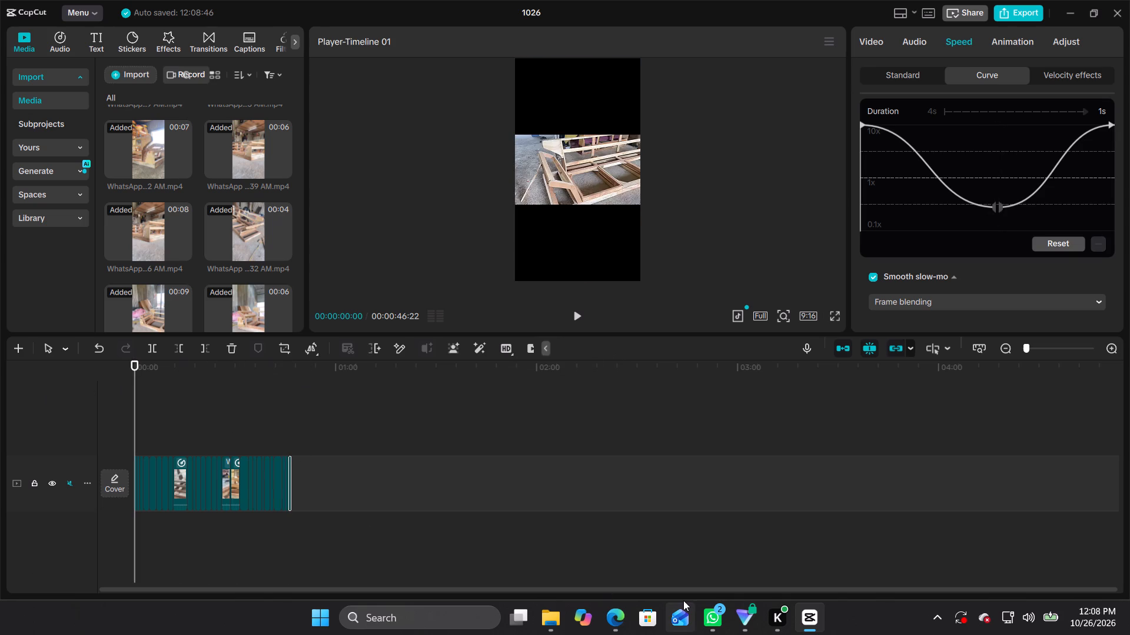
click(580, 323)
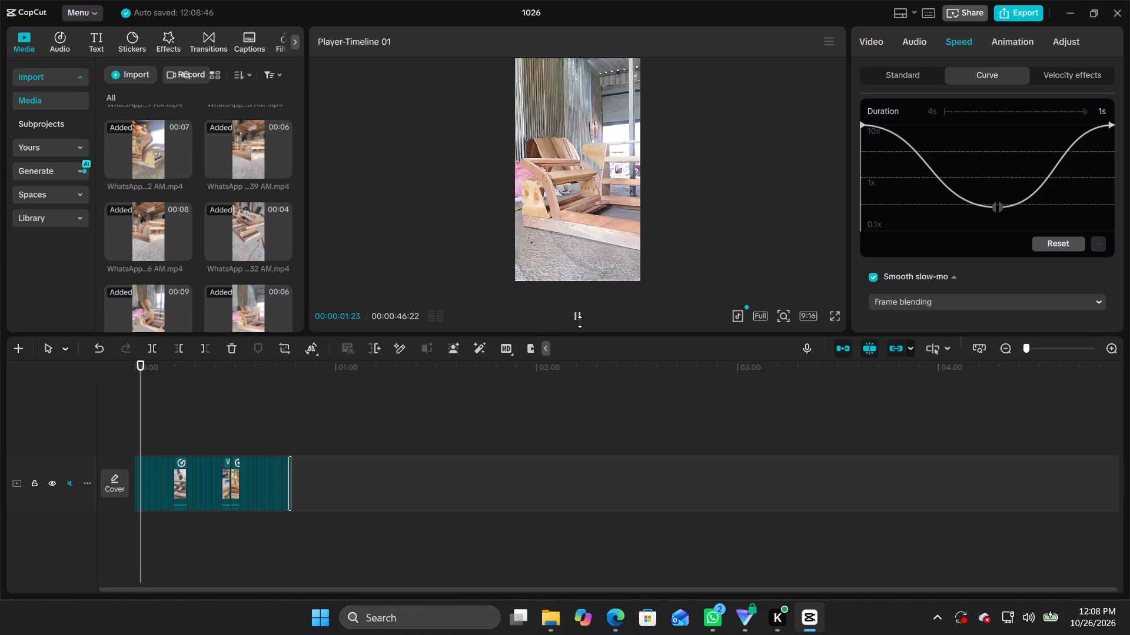
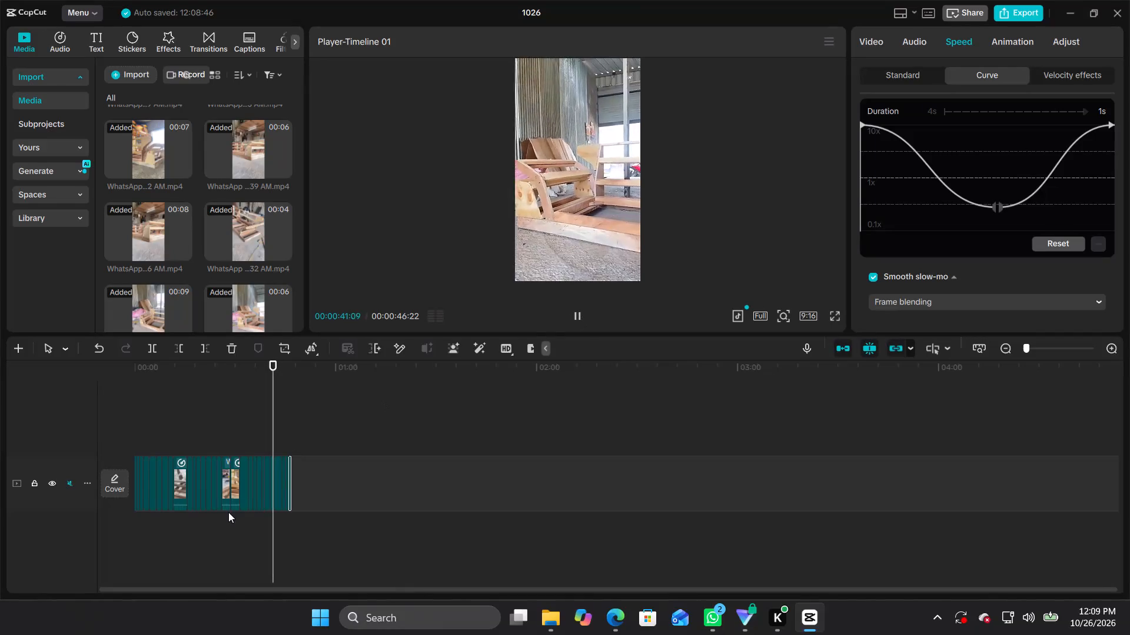
Stop the review playback and return the playhead to the start of the timeline.
scroll(228, 512, up, 2)
scroll(225, 489, down, 3)
scroll(116, 533, up, 4)
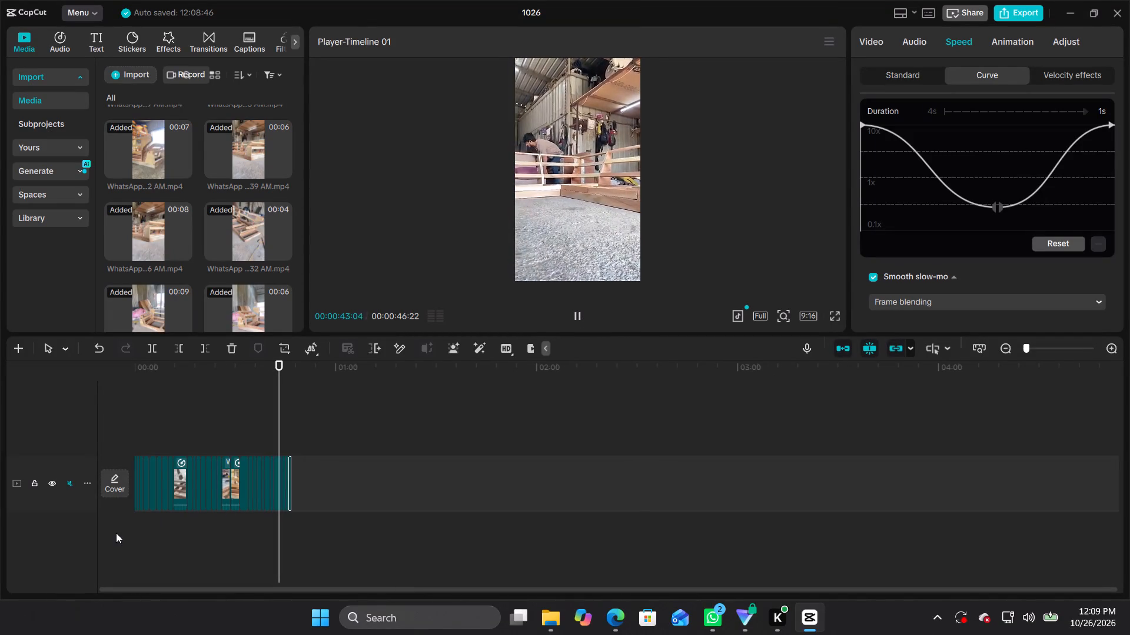
drag(285, 362, 0, 400)
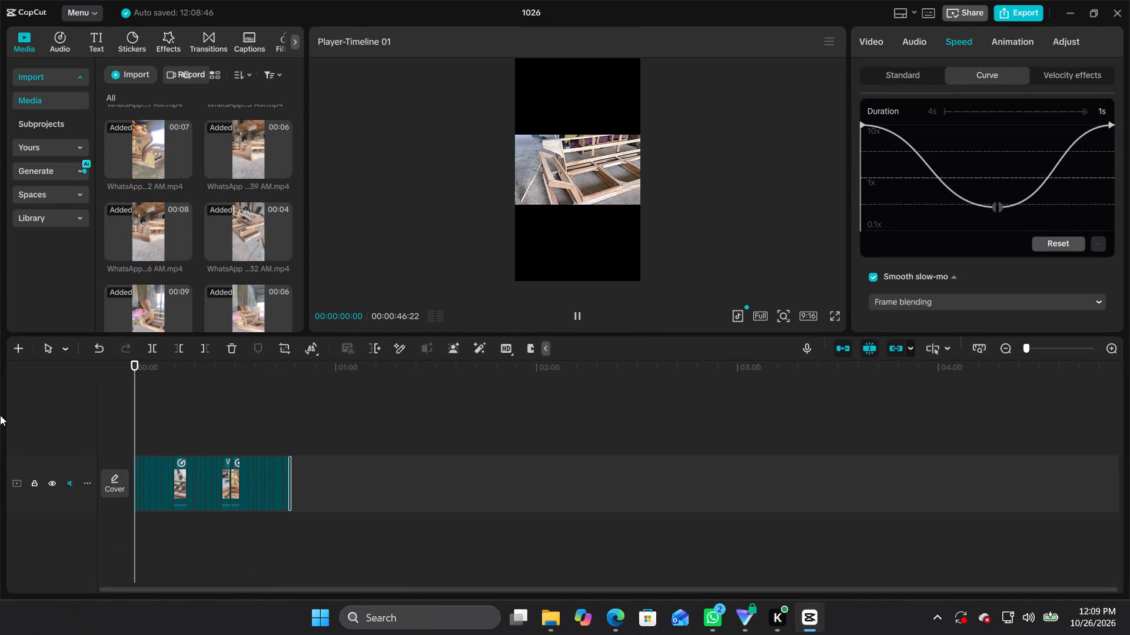
scroll(255, 469, down, 4)
scroll(182, 472, down, 4)
scroll(404, 483, up, 4)
scroll(404, 485, down, 4)
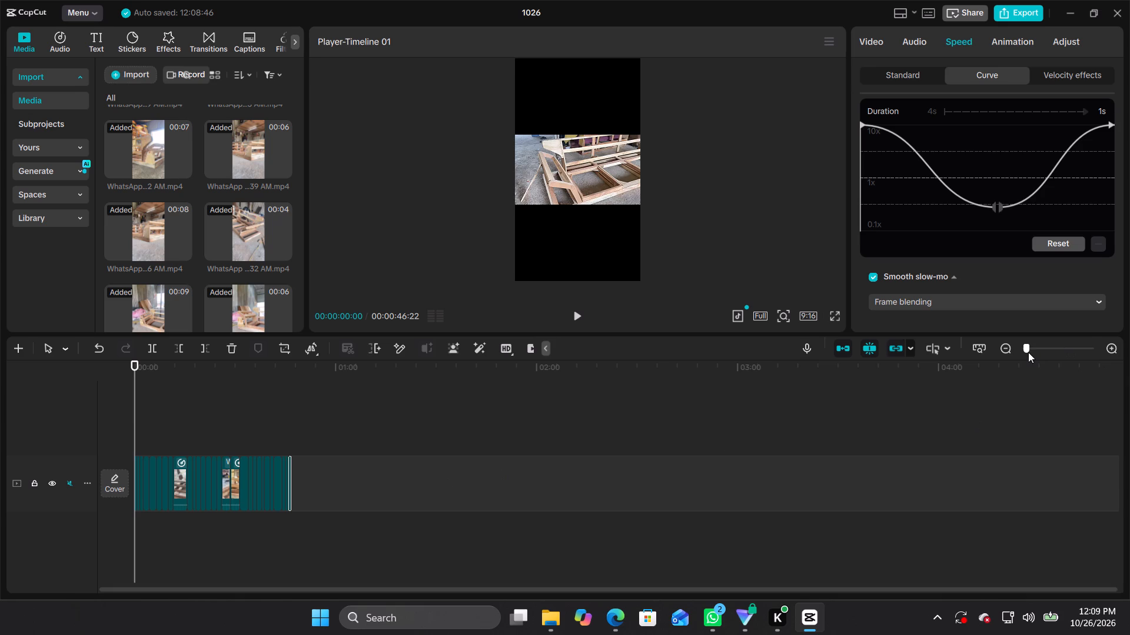
Apply the trending "Retro …e-in 2" In animation to the first clip of the sequence.
click(1025, 352)
drag(1026, 351, 1033, 352)
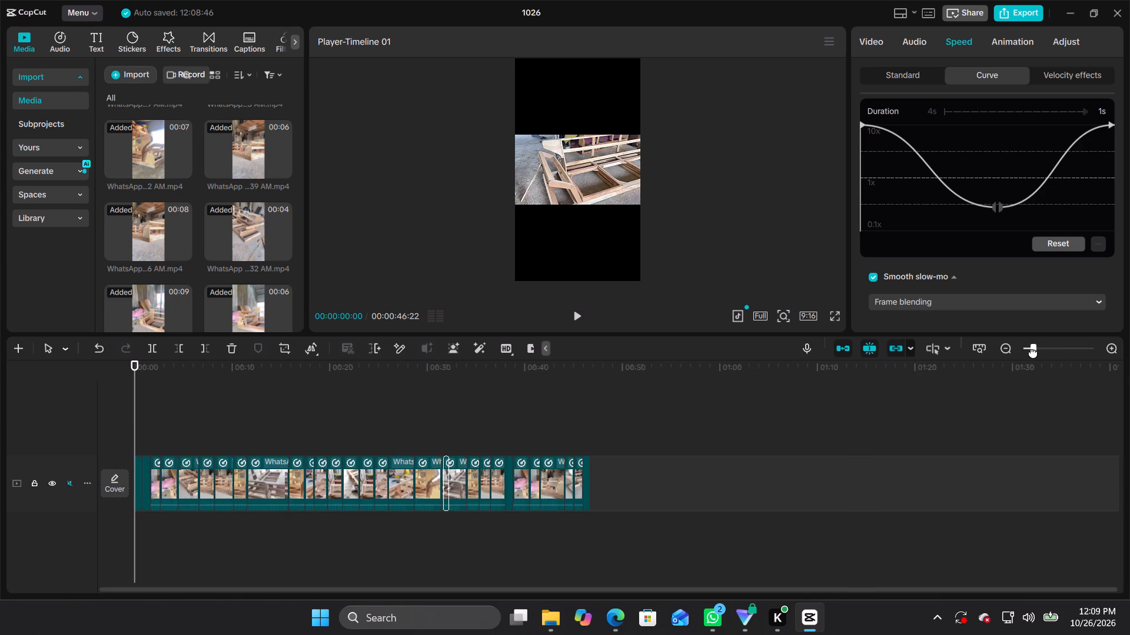
drag(1033, 352, 1041, 350)
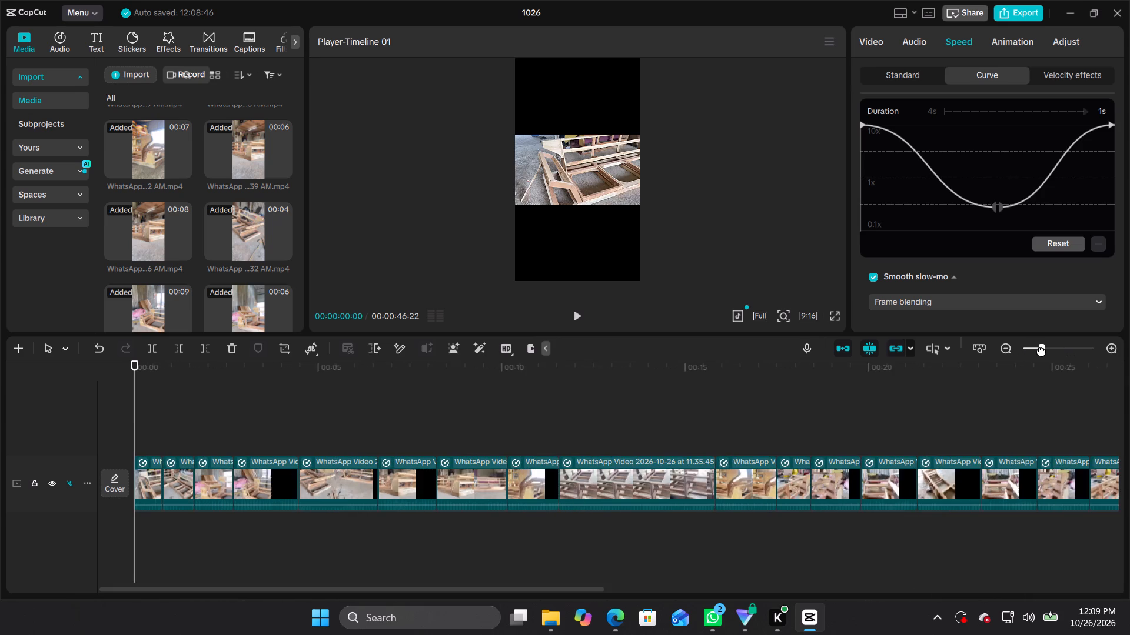
drag(1041, 350, 1036, 355)
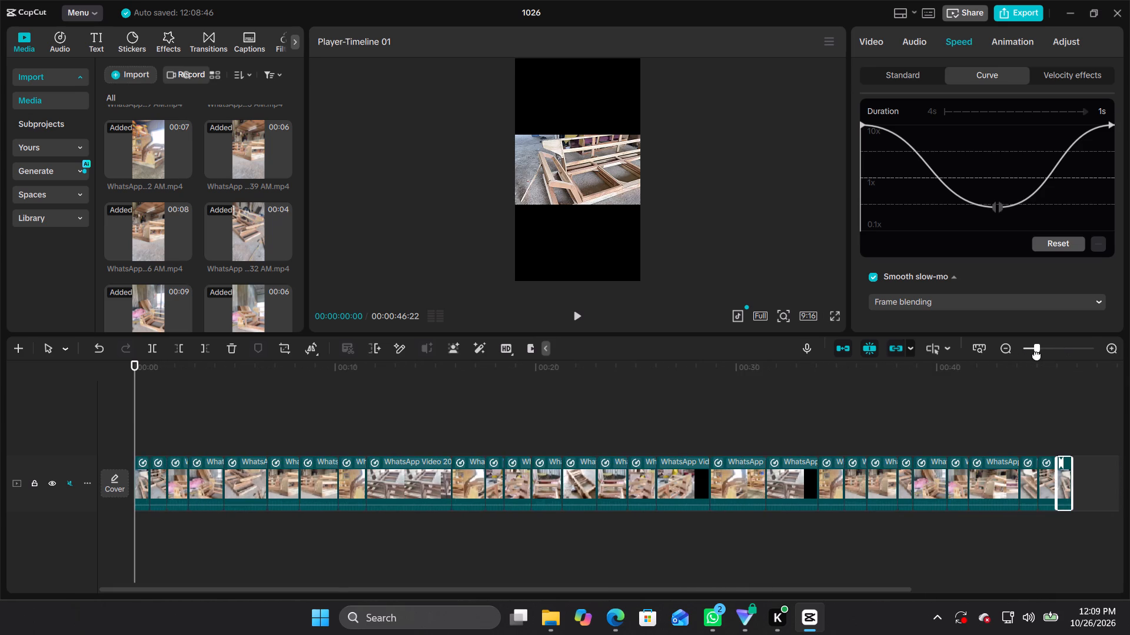
drag(1036, 355, 1037, 354)
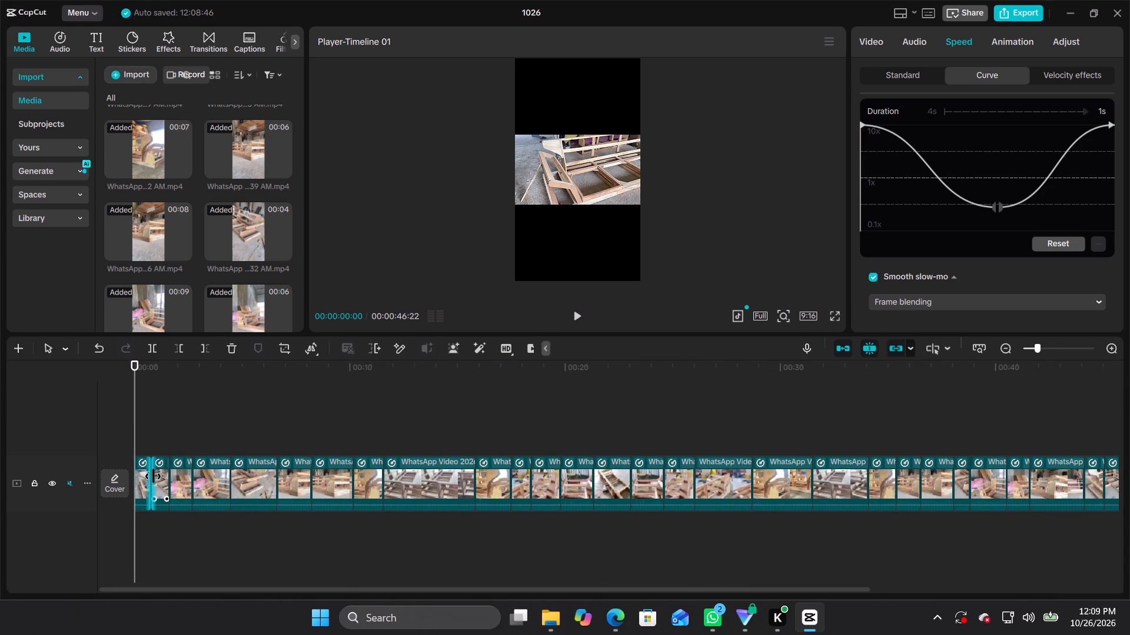
click(151, 480)
click(151, 480)
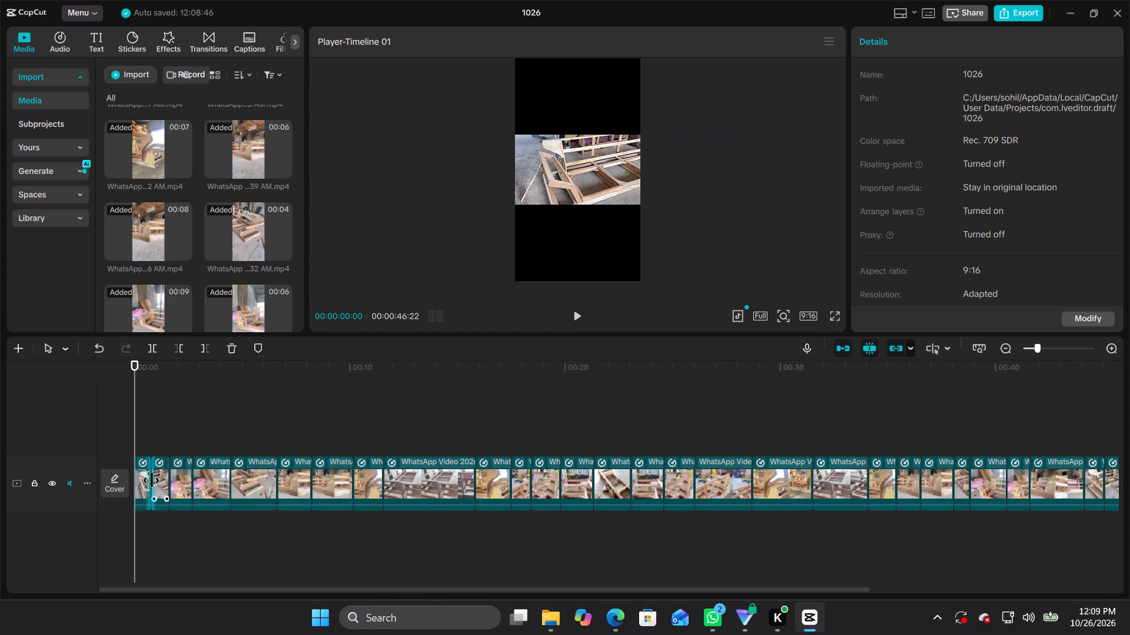
click(147, 497)
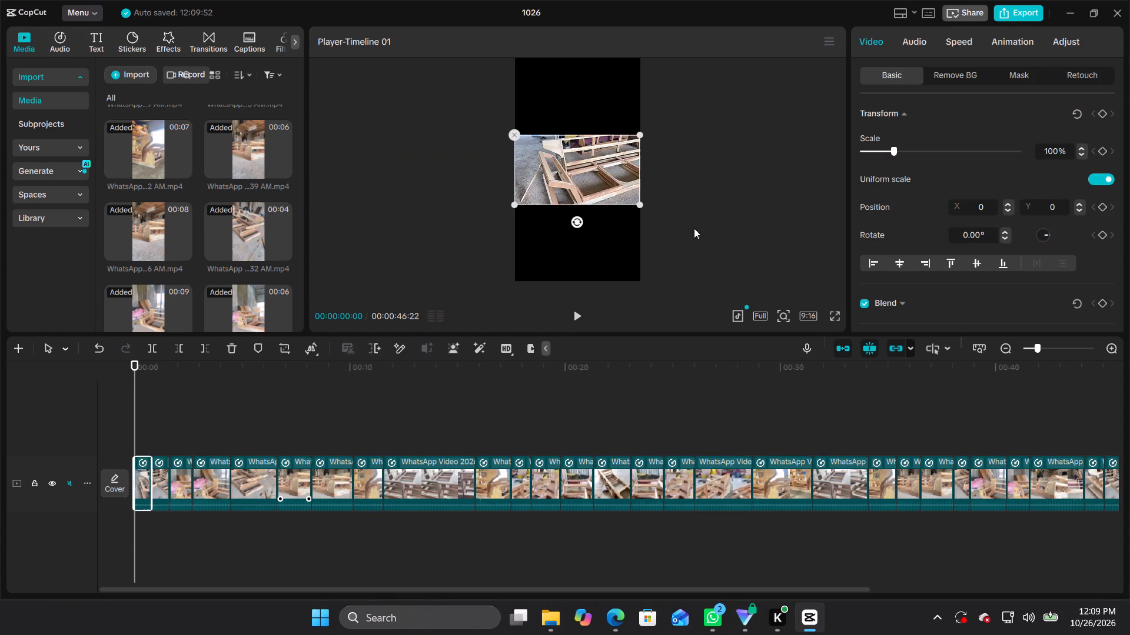
click(992, 41)
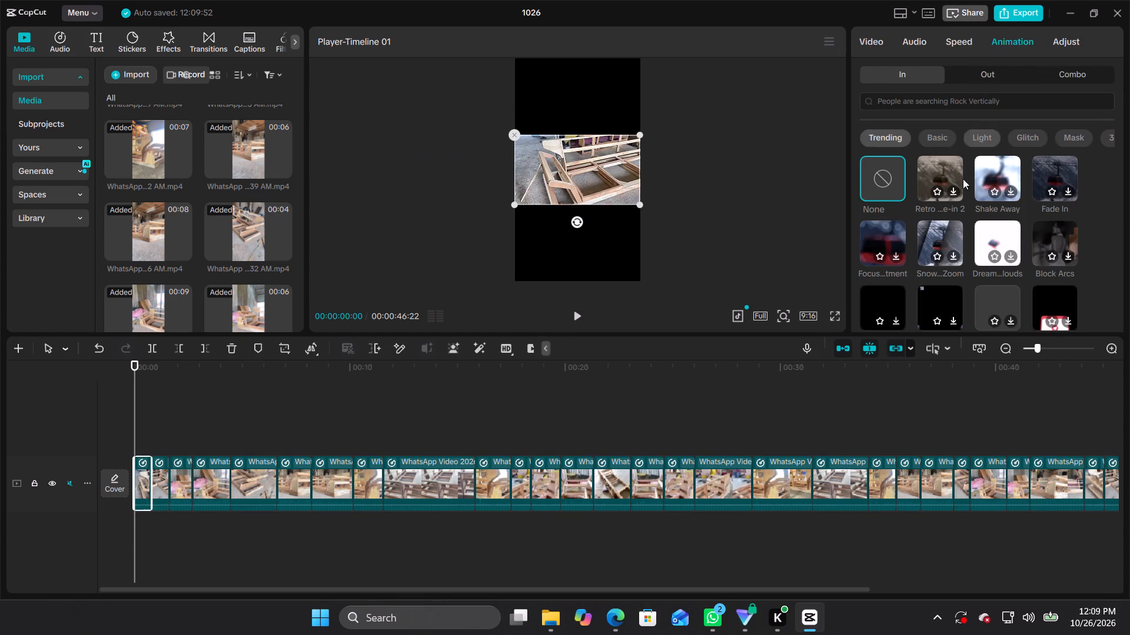
click(954, 191)
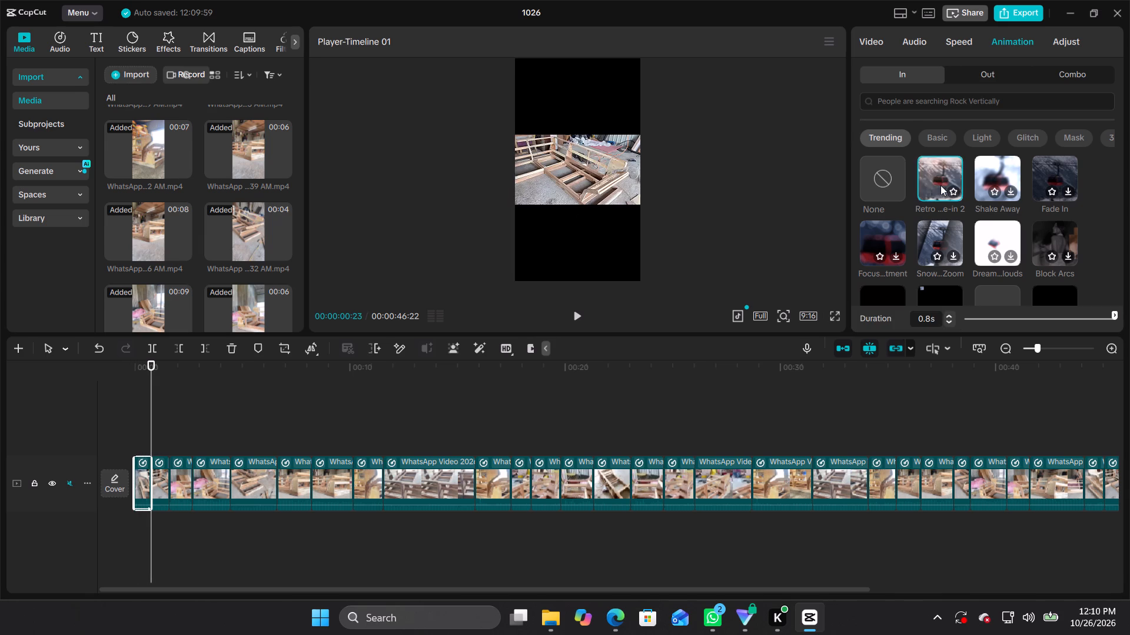
Browse the In animation categories for the second clip and apply the trending "Dream…louds" animation to it.
click(164, 484)
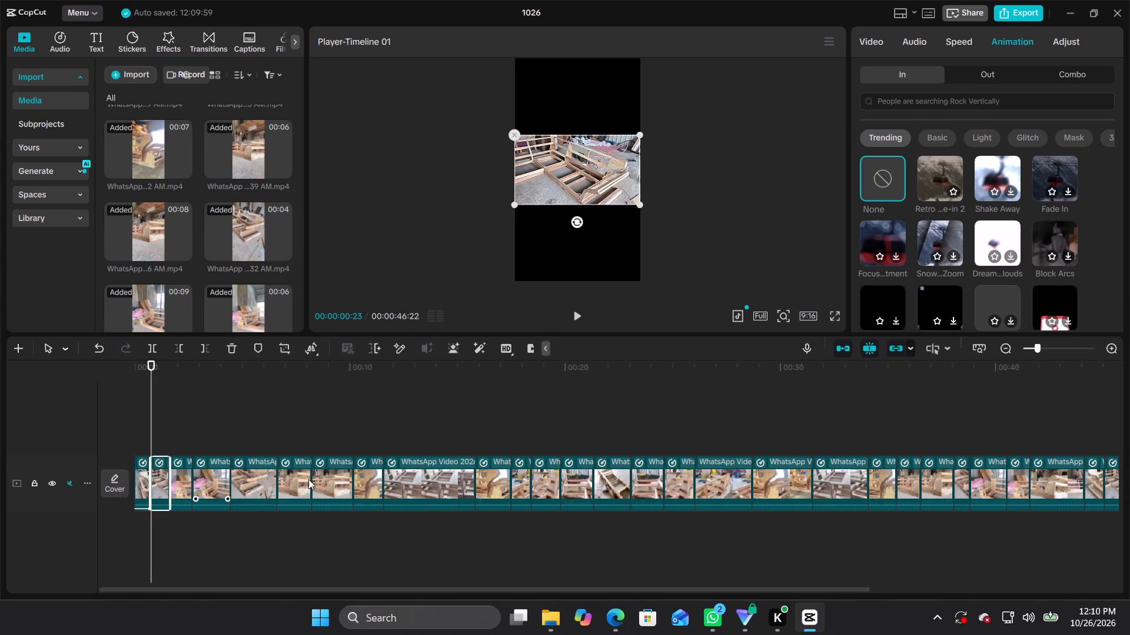
scroll(895, 279, down, 1)
click(942, 142)
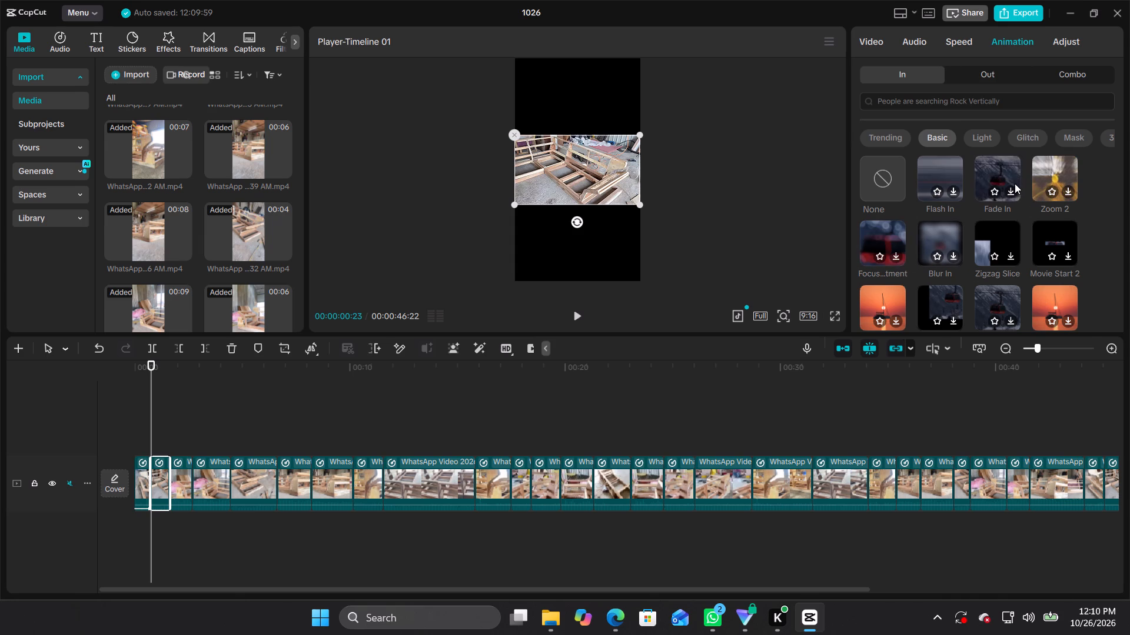
click(988, 141)
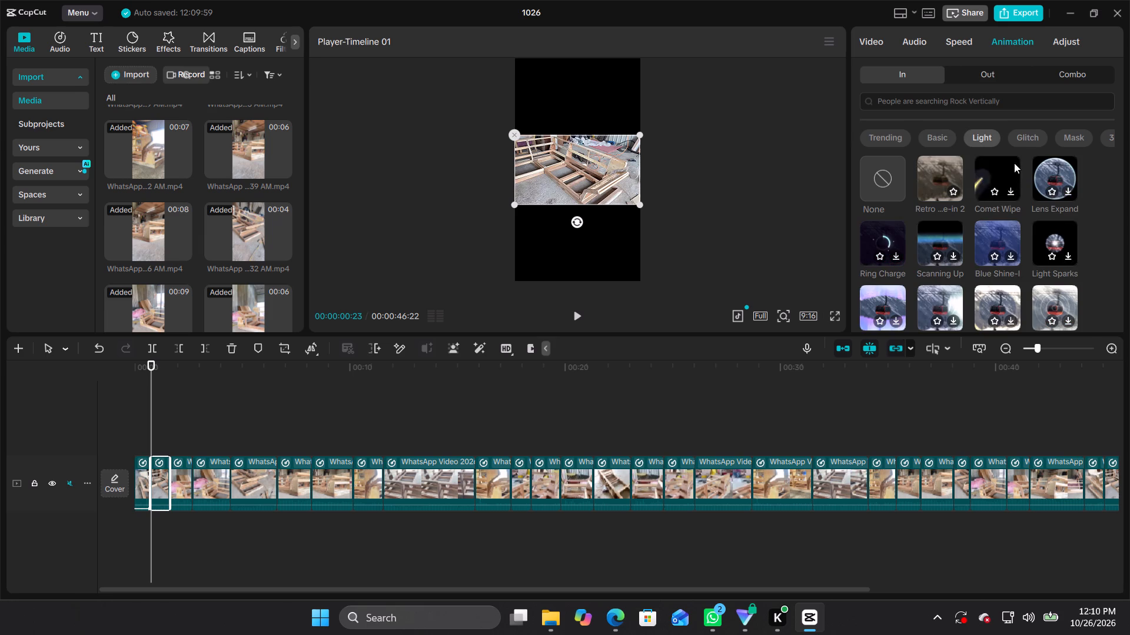
click(1025, 141)
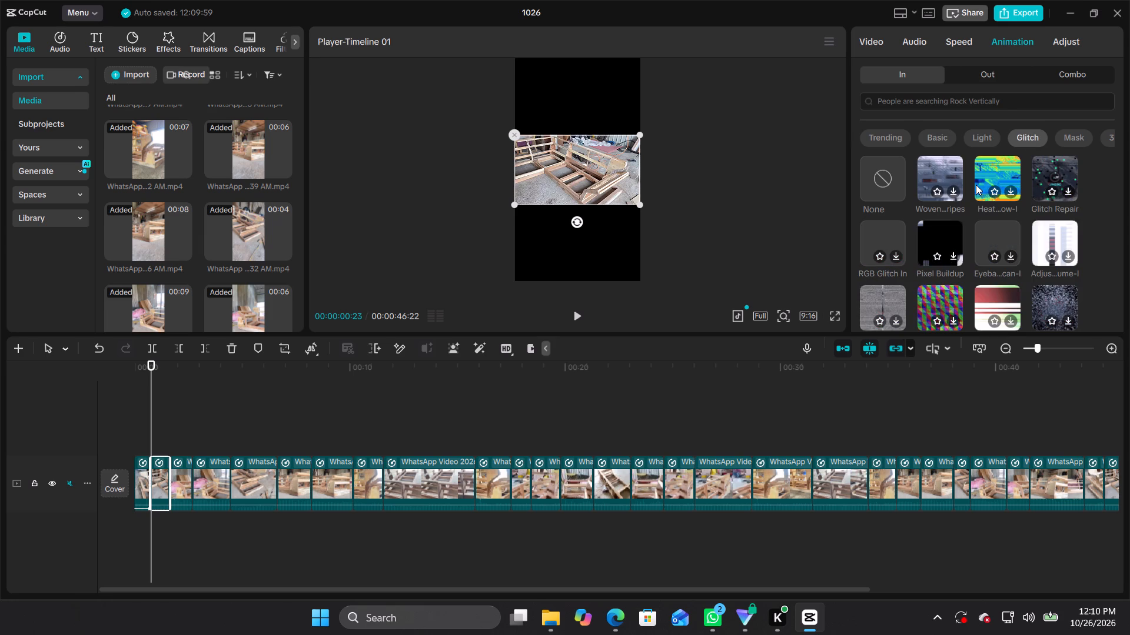
click(1056, 139)
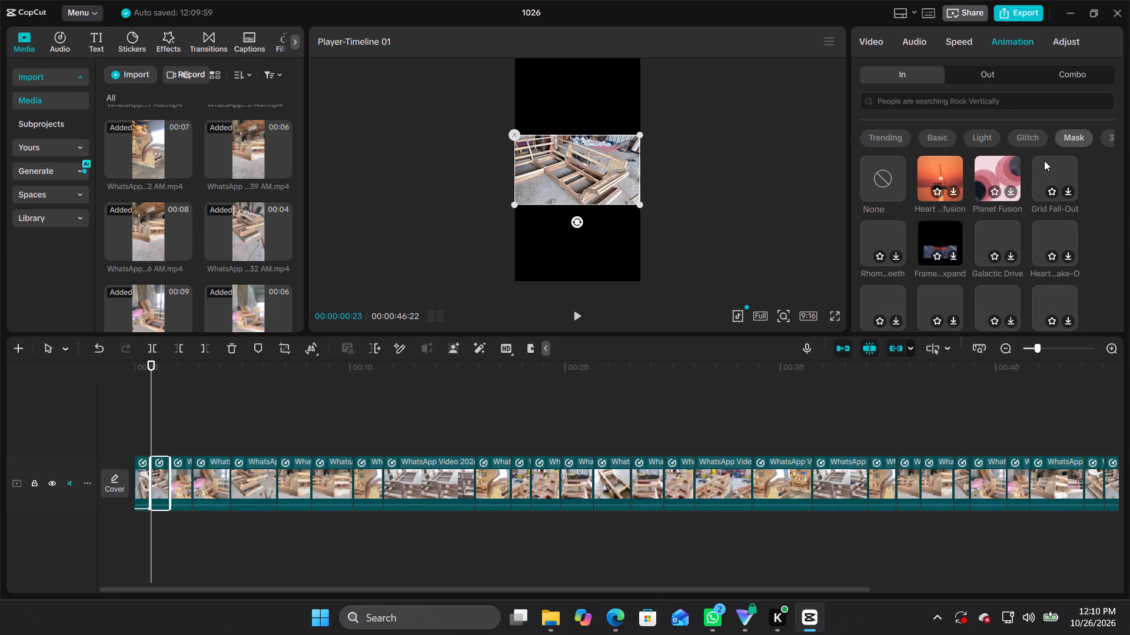
scroll(1098, 134, down, 1)
click(1098, 134)
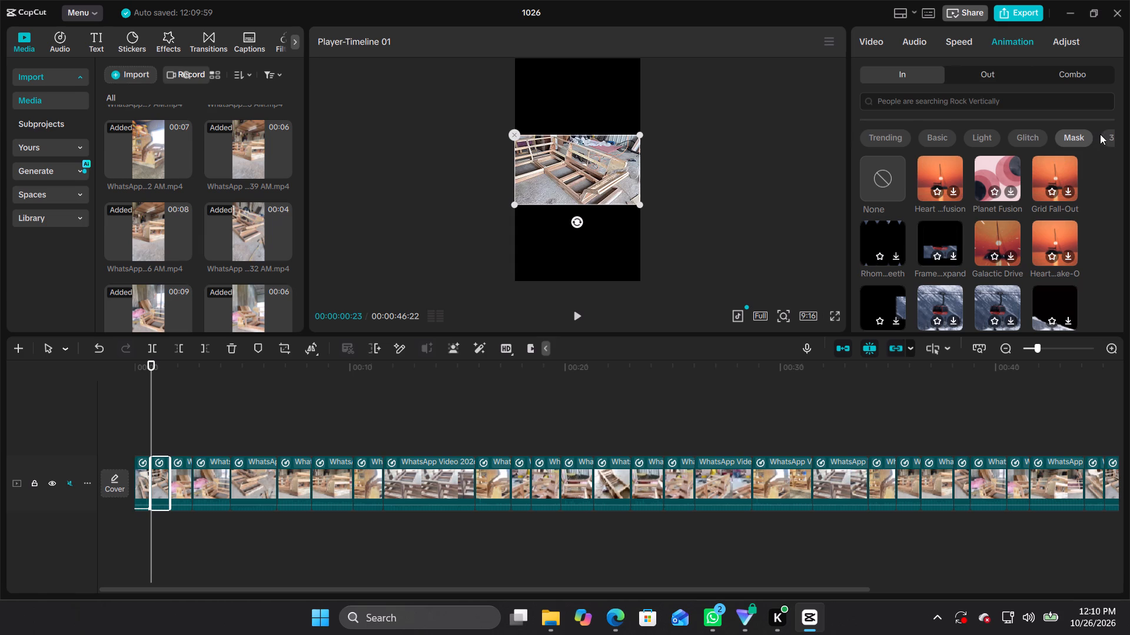
click(1100, 134)
click(927, 141)
scroll(928, 160, down, 1)
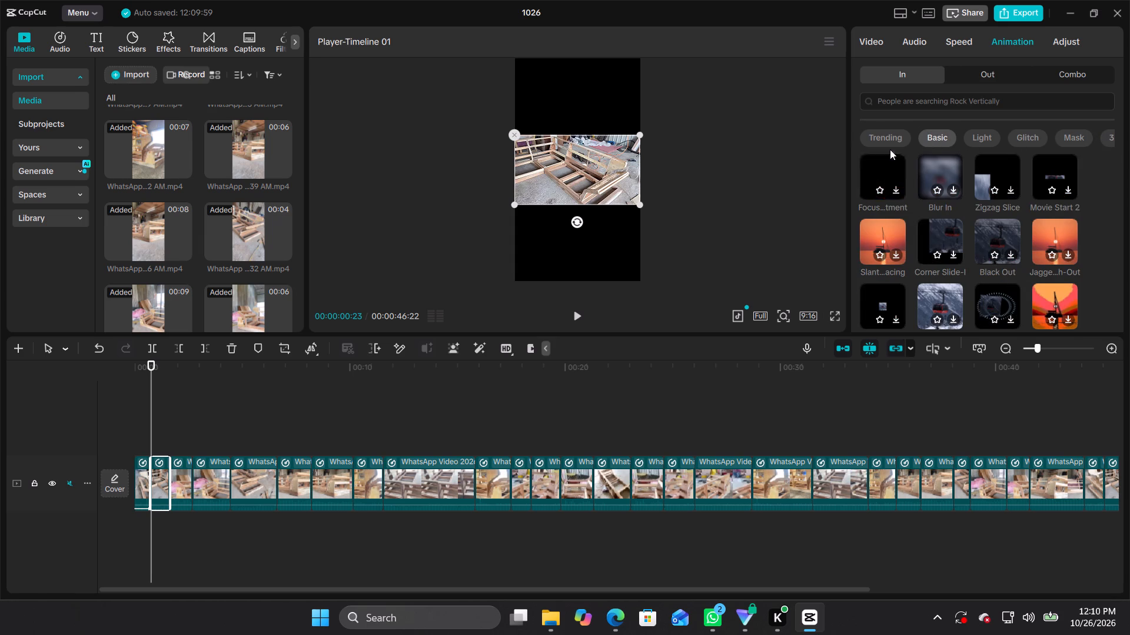
click(876, 129)
click(901, 138)
scroll(960, 184, down, 1)
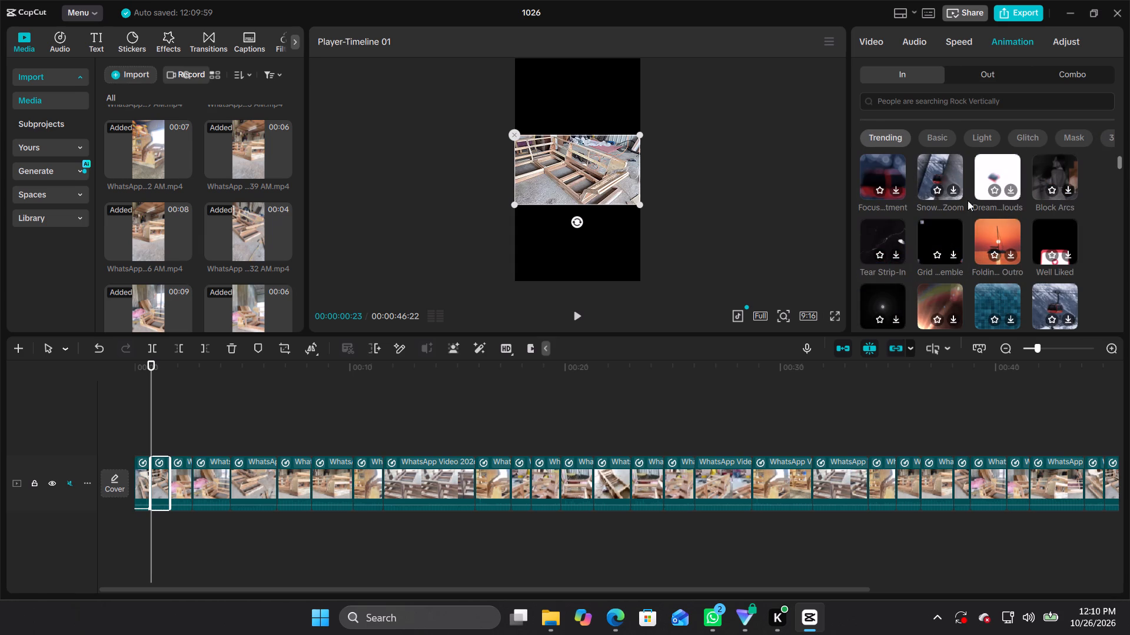
scroll(942, 173, up, 1)
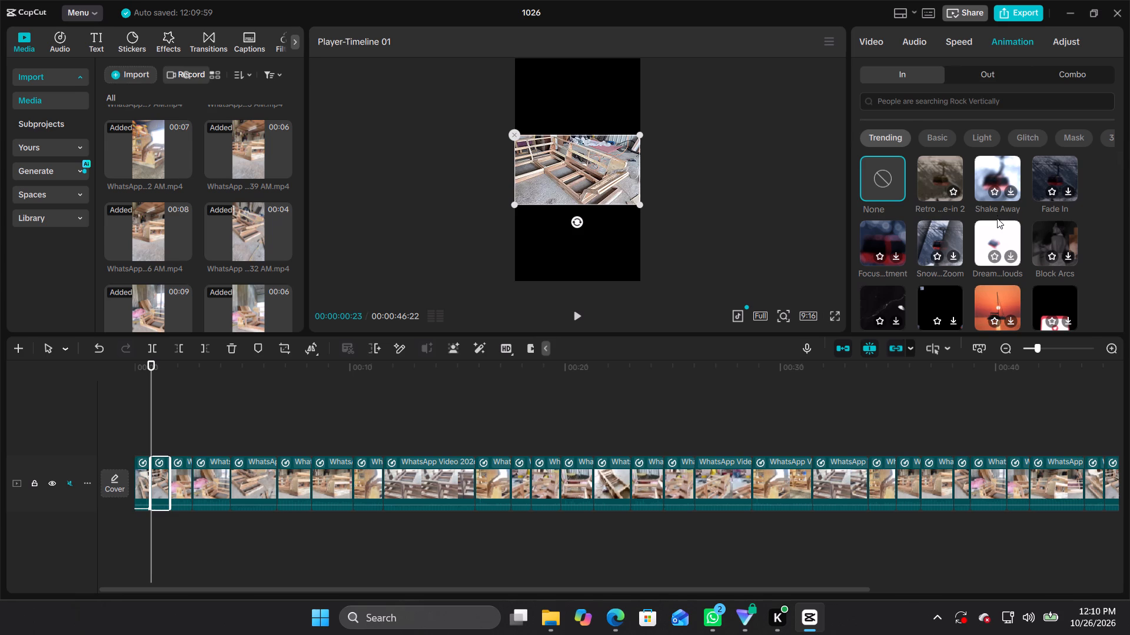
click(1001, 235)
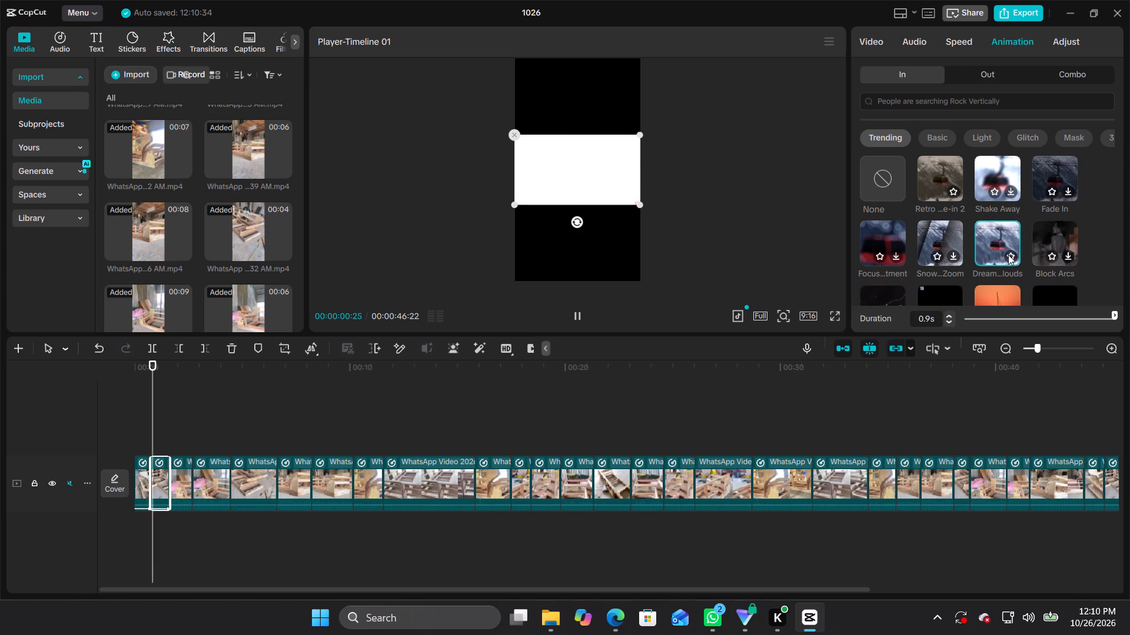
Apply the trending "Snow… Zoom" In animation to the third clip.
click(177, 487)
scroll(925, 193, down, 2)
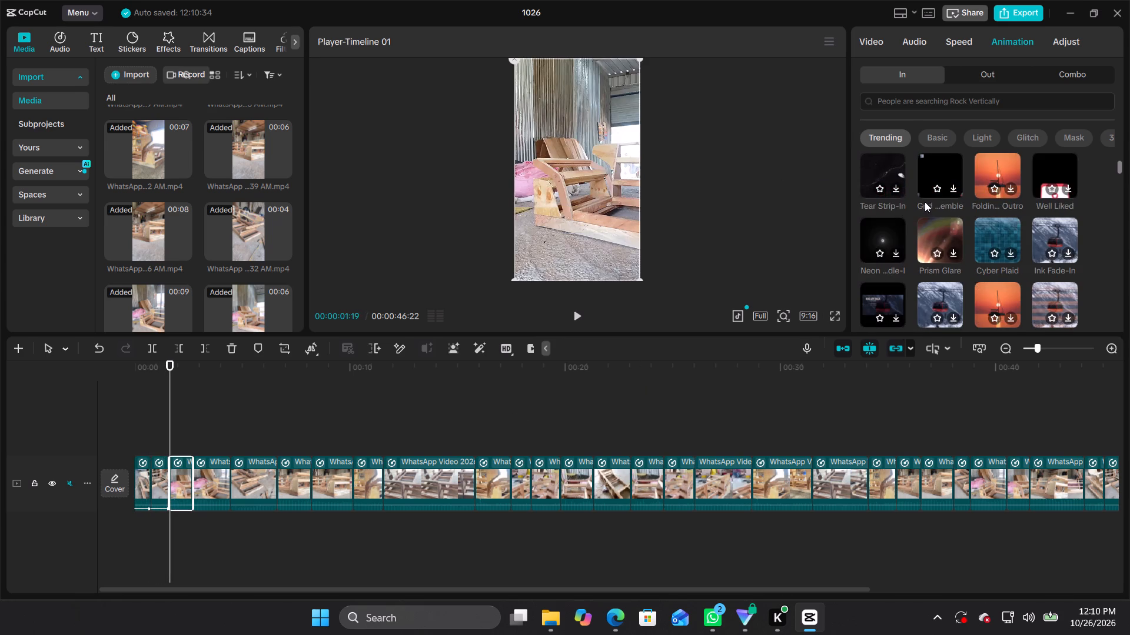
scroll(1033, 262, down, 2)
scroll(1033, 259, up, 2)
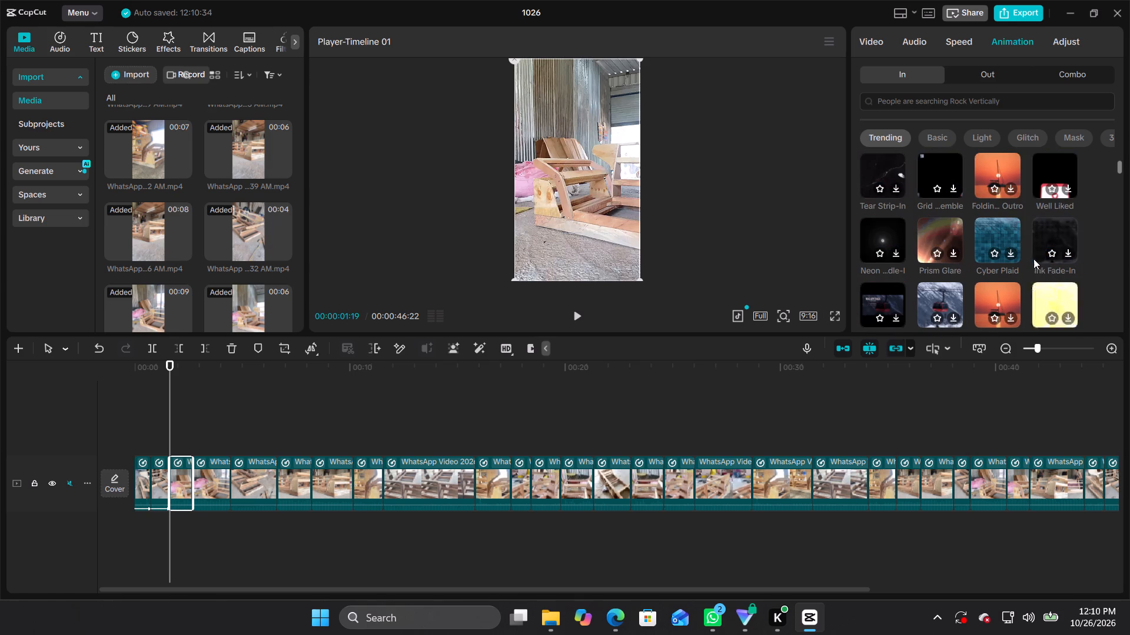
scroll(1031, 218, up, 1)
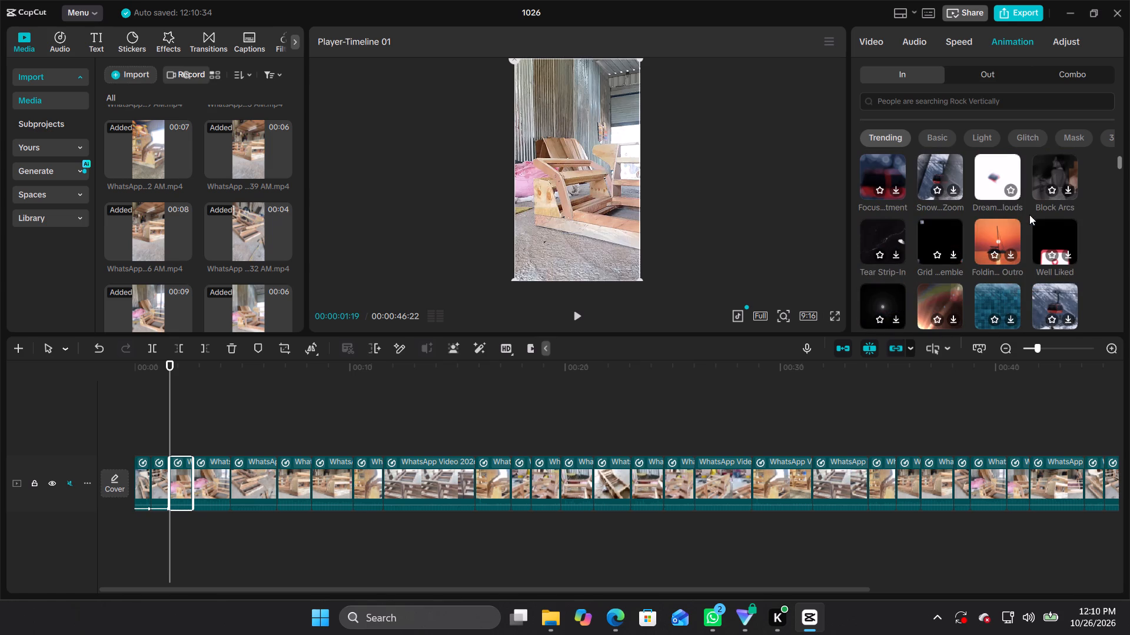
scroll(960, 210, up, 2)
click(949, 229)
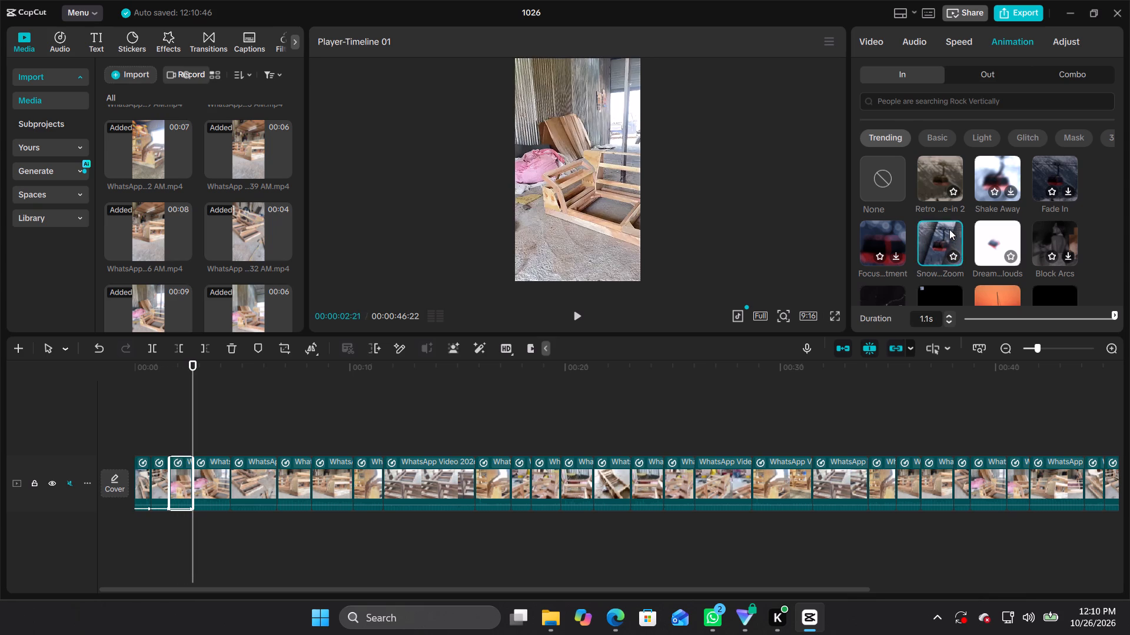
Play the video from the beginning to review the In animations on the first three clips.
drag(192, 369, 100, 395)
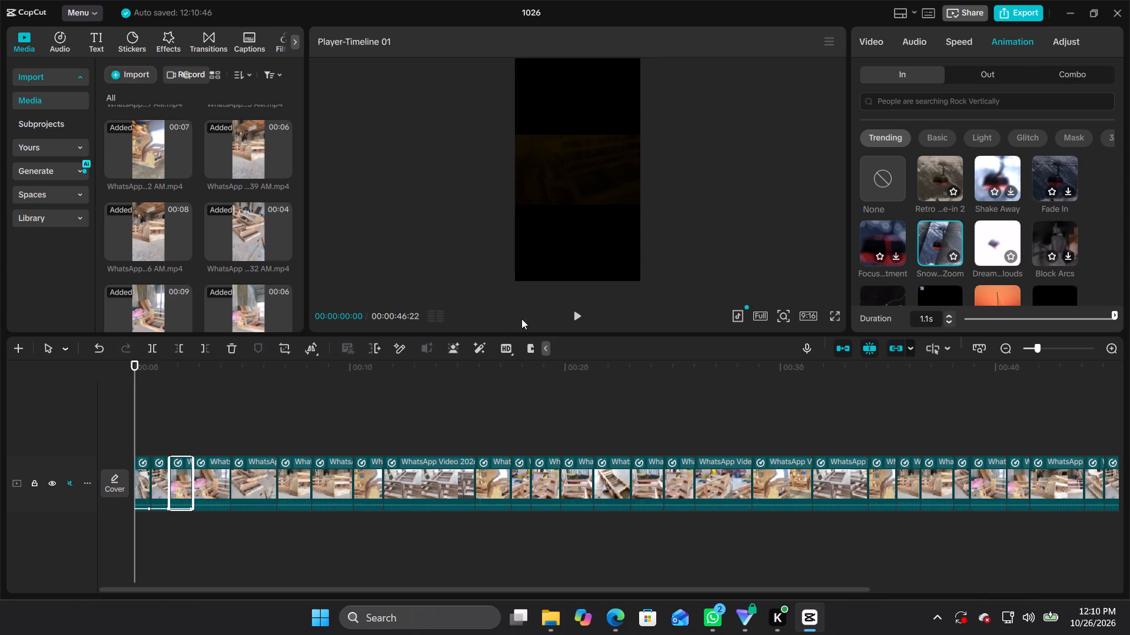
click(580, 316)
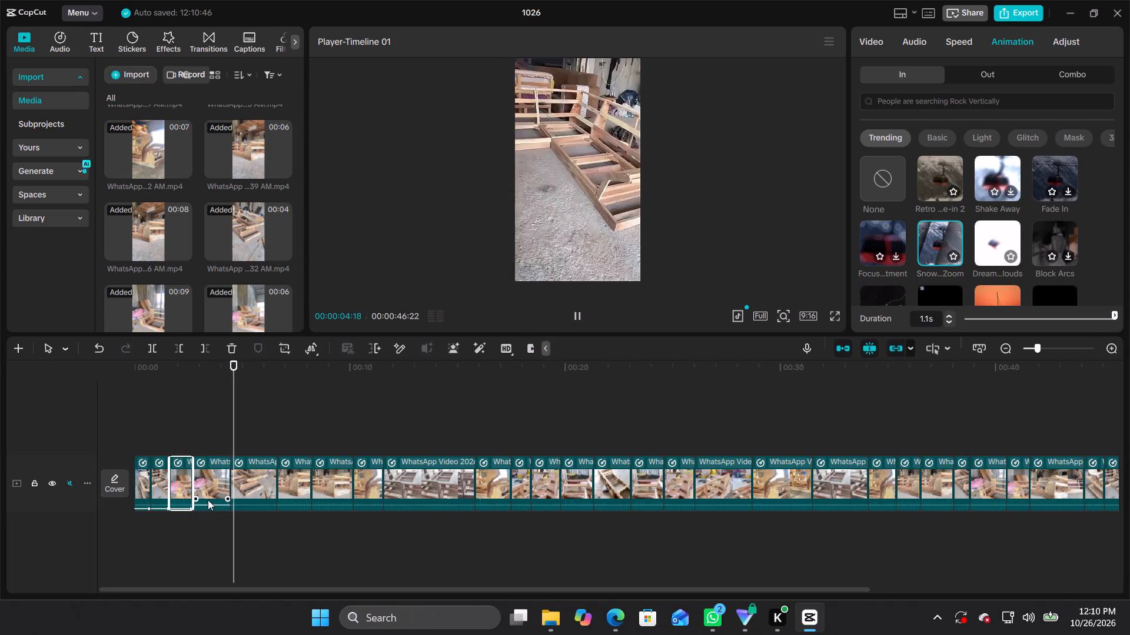
click(255, 484)
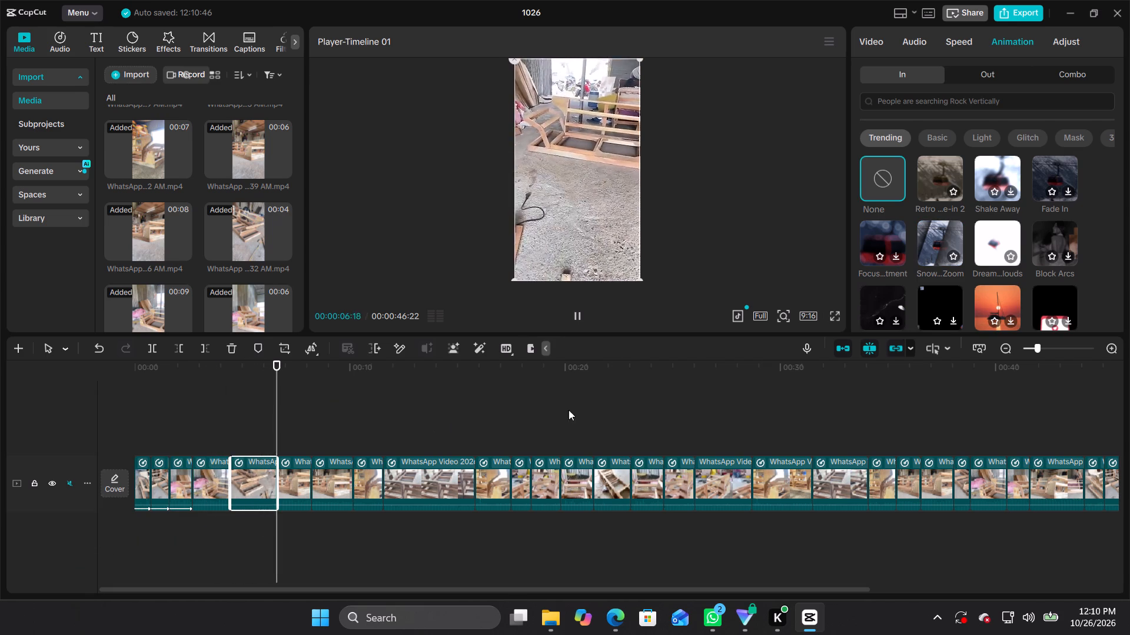
click(582, 321)
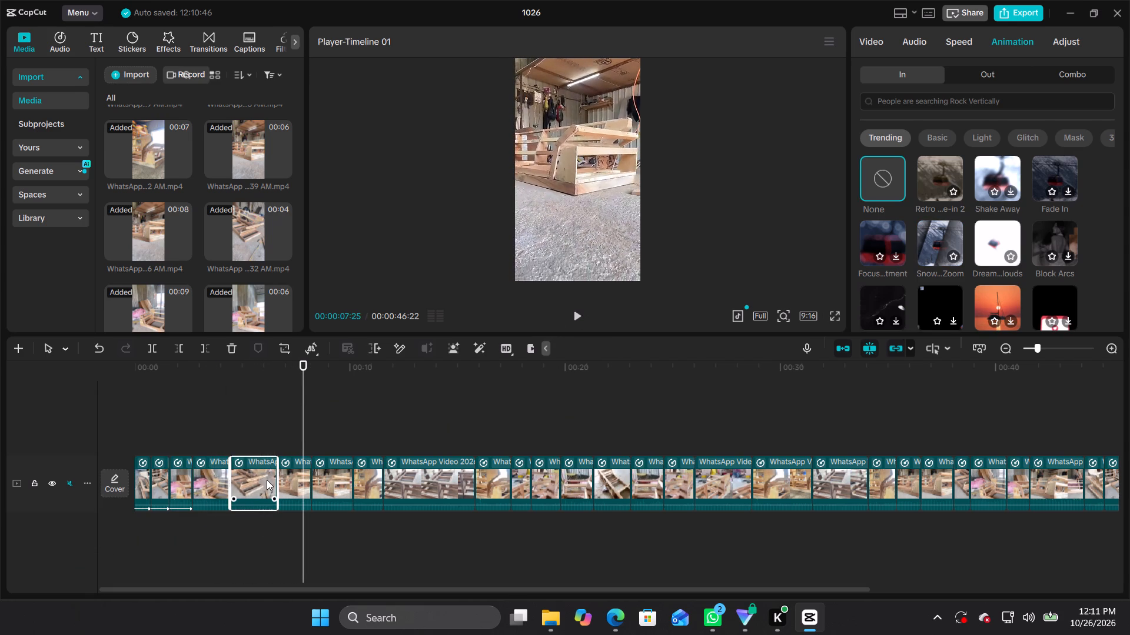
Select the fifth clip, place the playhead near its start, and browse the trending In animations for it.
click(267, 480)
drag(313, 362, 243, 379)
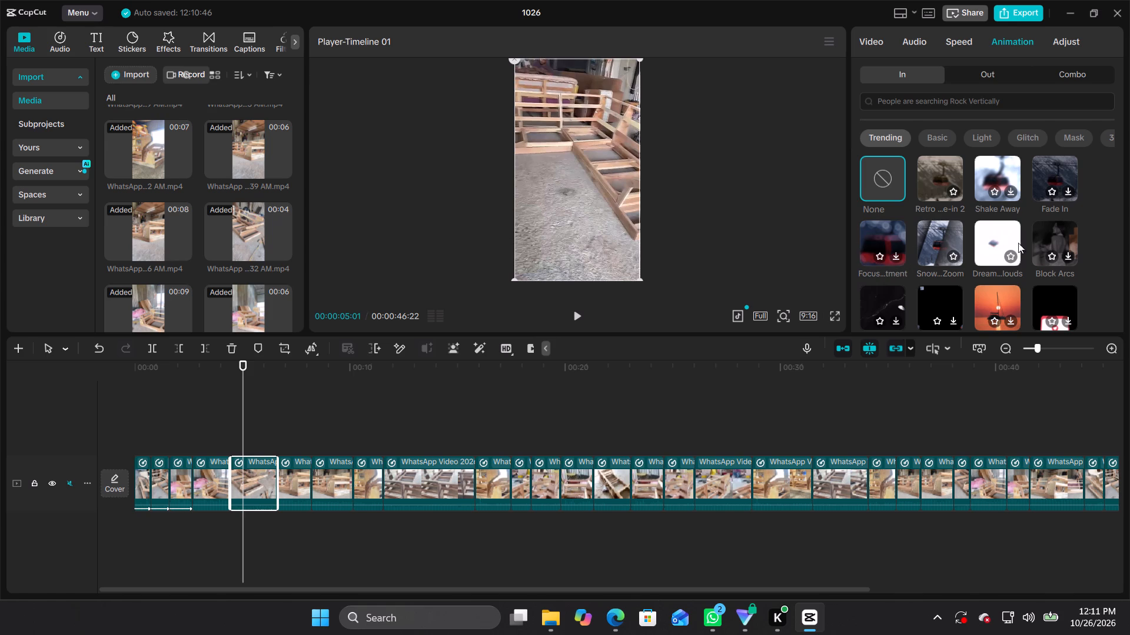
scroll(1044, 243, down, 2)
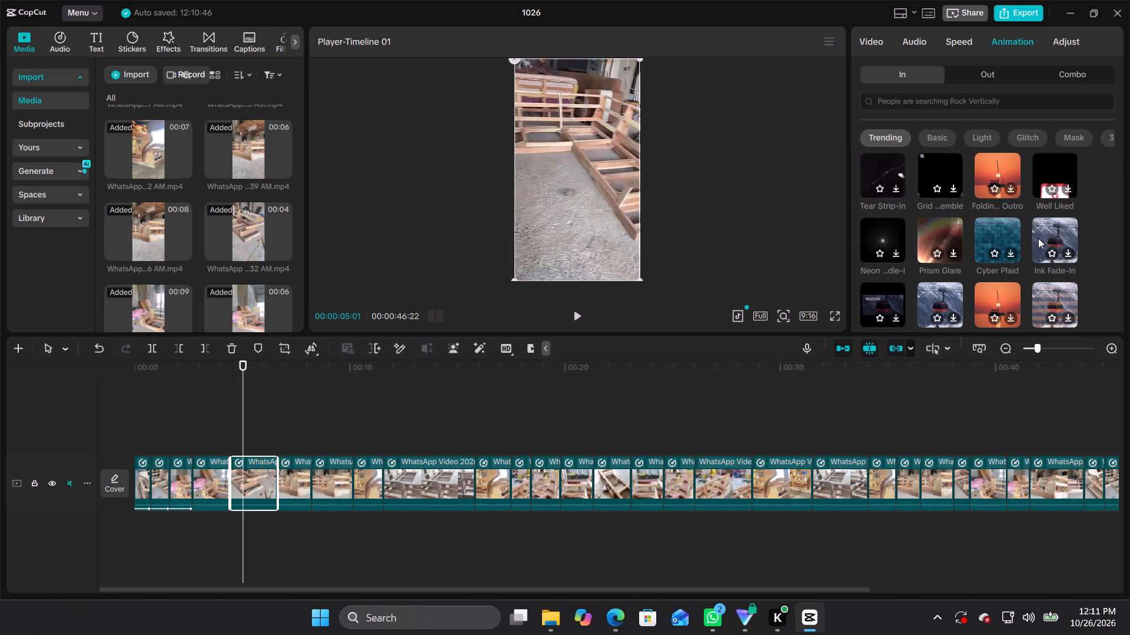
scroll(1041, 189, down, 1)
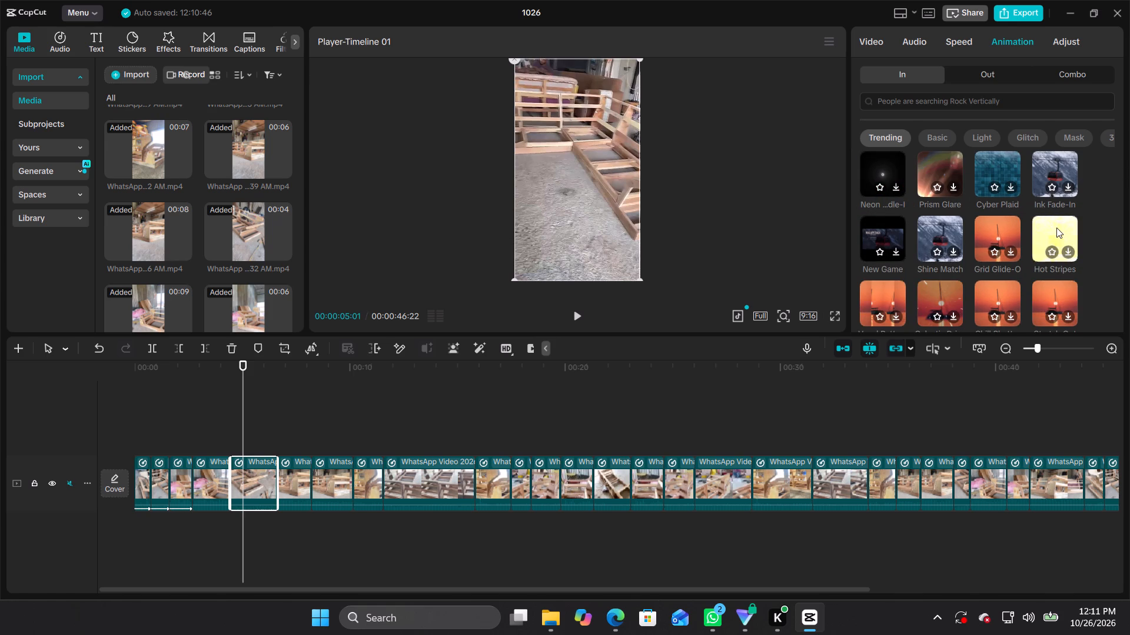
scroll(1056, 229, down, 2)
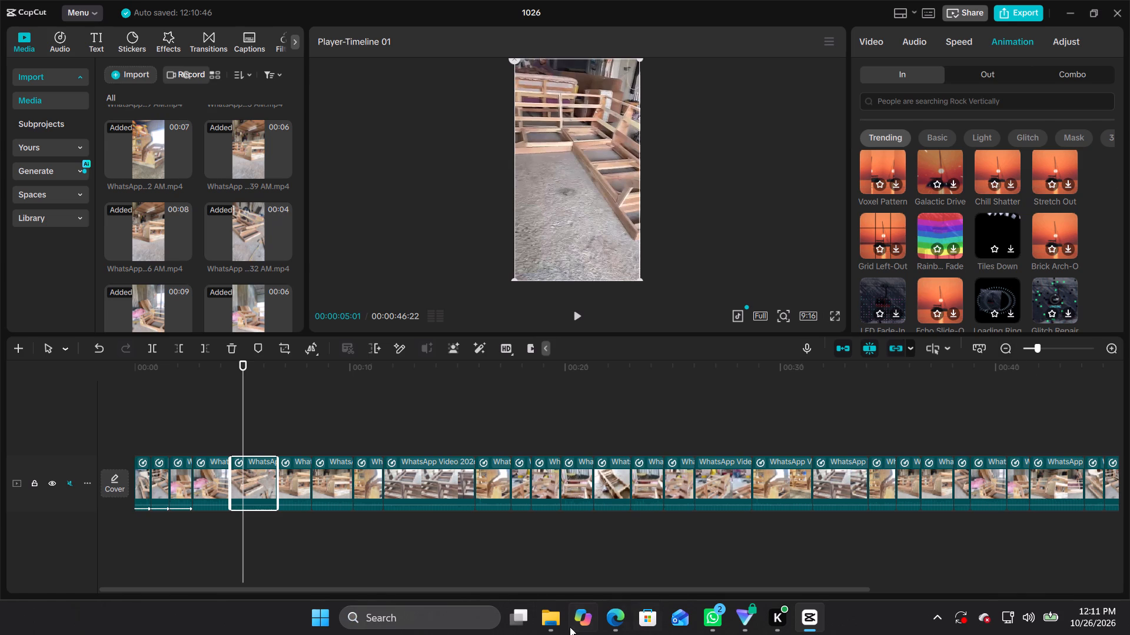
Switch to Microsoft Edge and play the suggested YouTube video "SAMBATA Maaz Mashup" by DJ Kalpesh.
click(607, 617)
click(496, 352)
scroll(743, 387, down, 1)
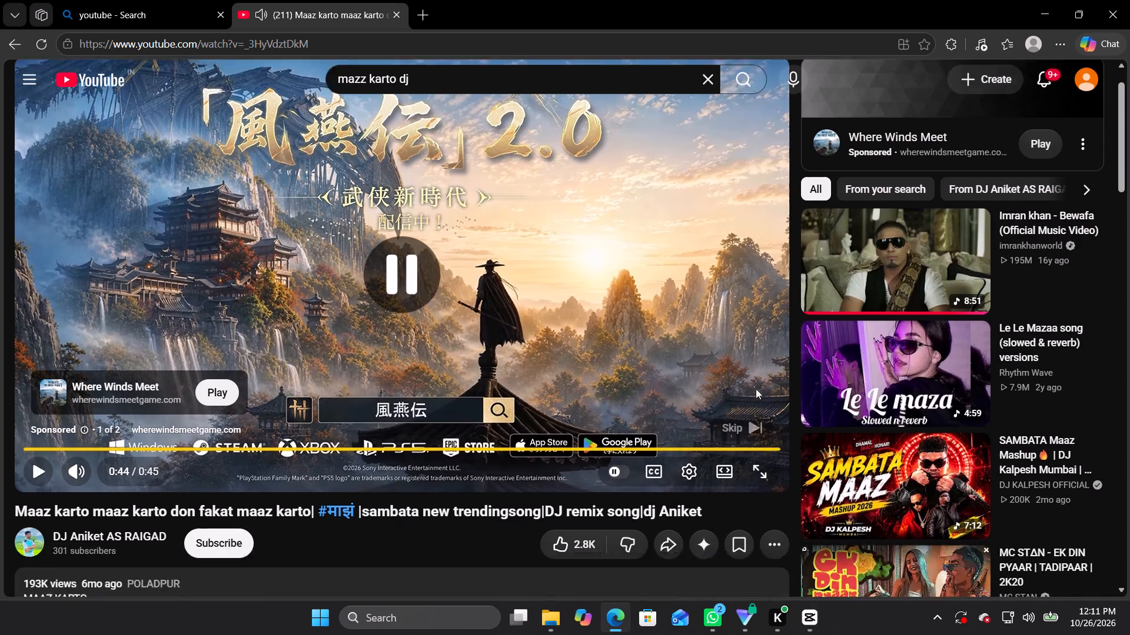
scroll(926, 377, down, 1)
scroll(926, 377, up, 1)
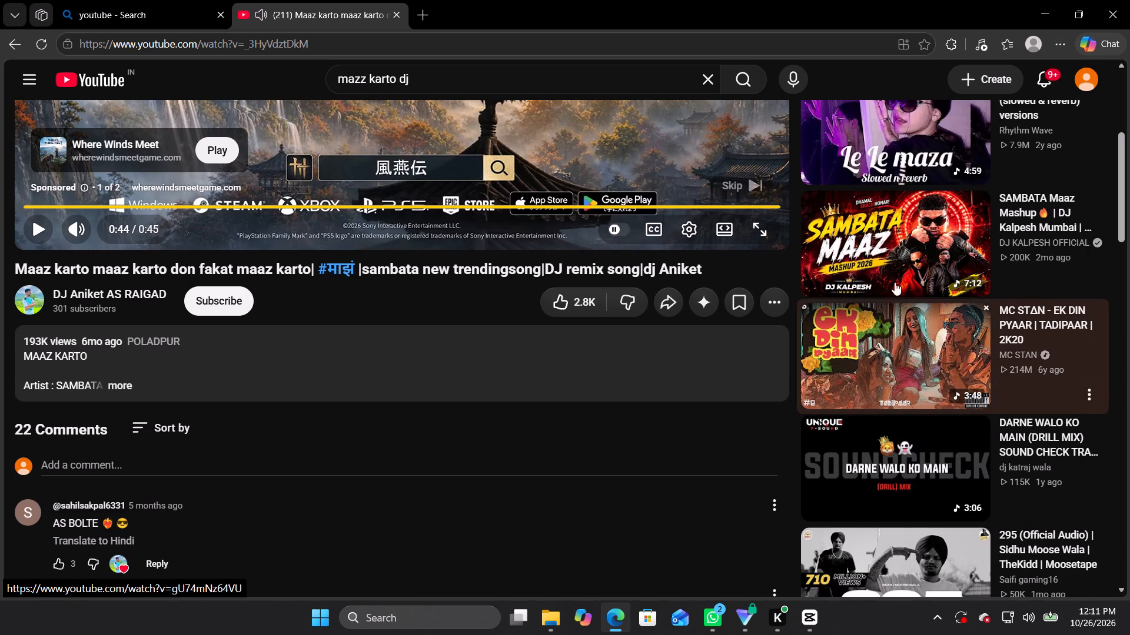
click(880, 259)
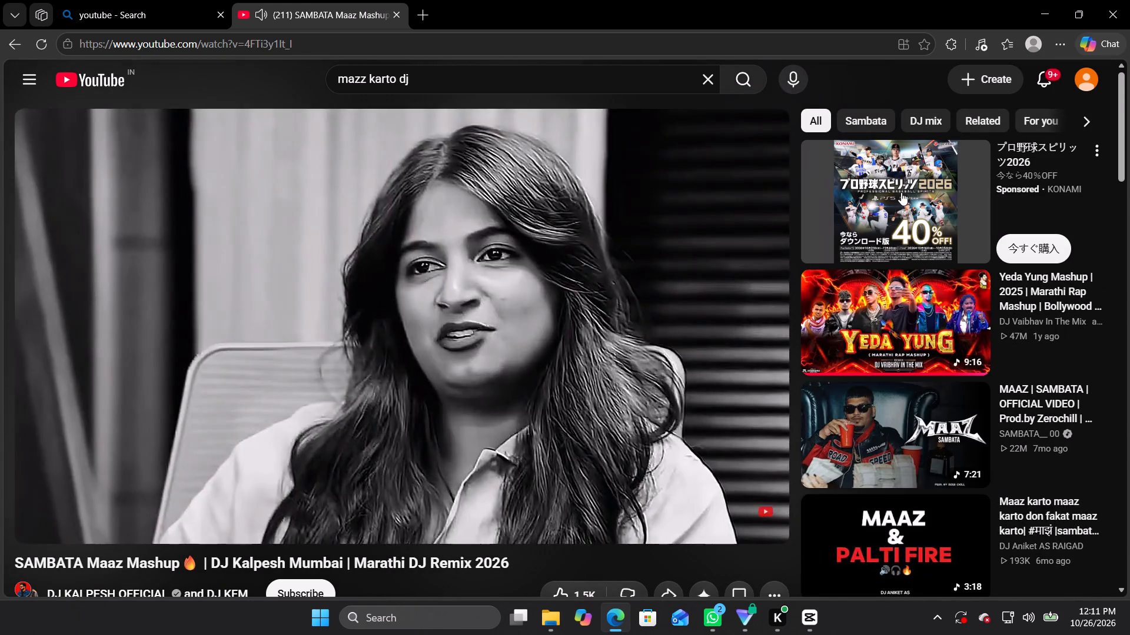
Switch back to CapCut and apply the trending "New Game" In animation to the selected fifth clip.
click(799, 634)
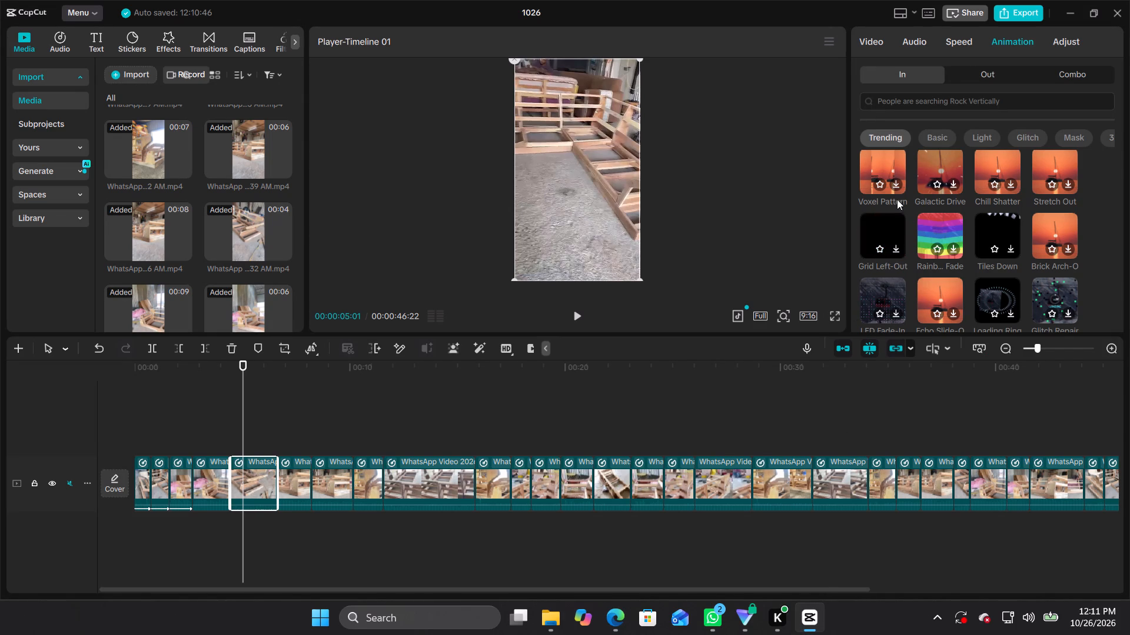
scroll(894, 169, up, 1)
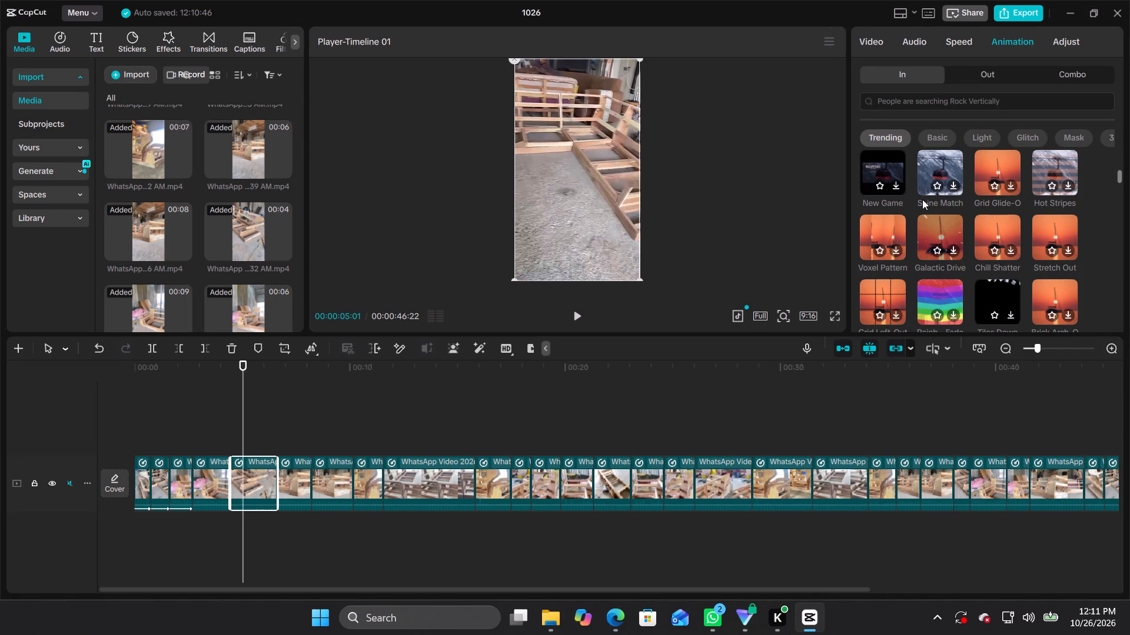
click(893, 184)
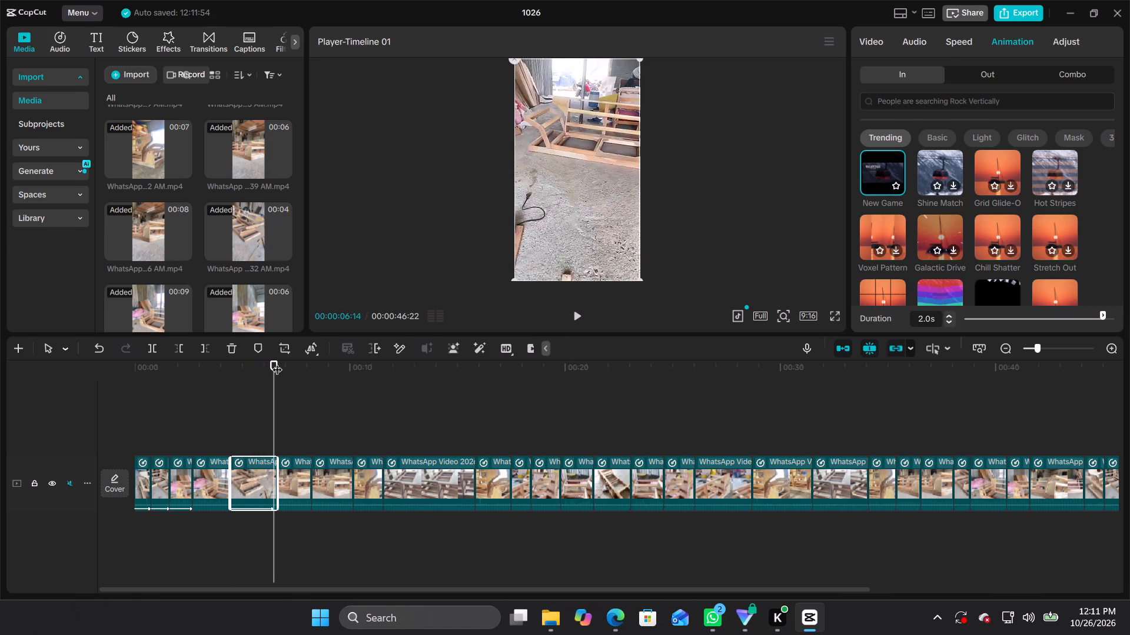
Play the video from the beginning to review the clip animations, and select the sixth clip.
drag(277, 362, 0, 470)
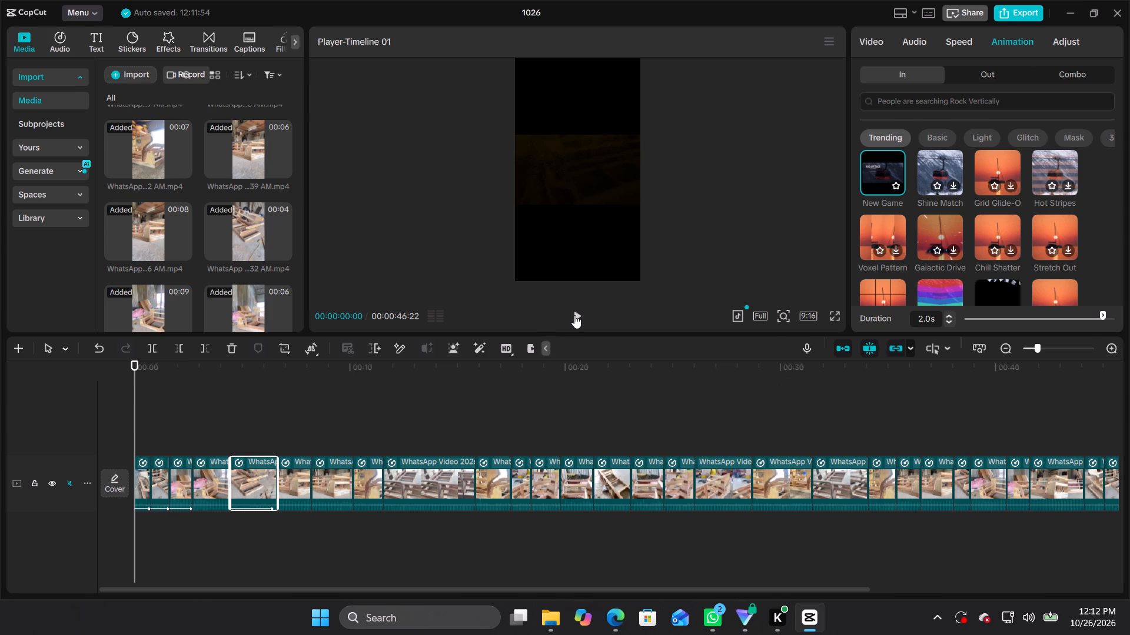
click(574, 315)
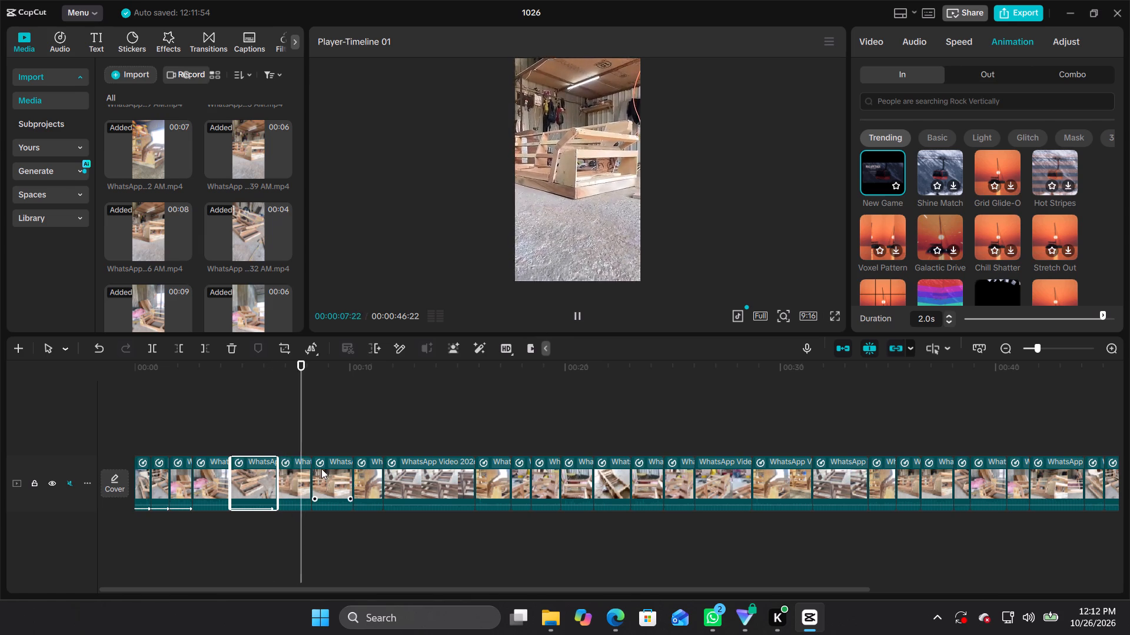
click(303, 476)
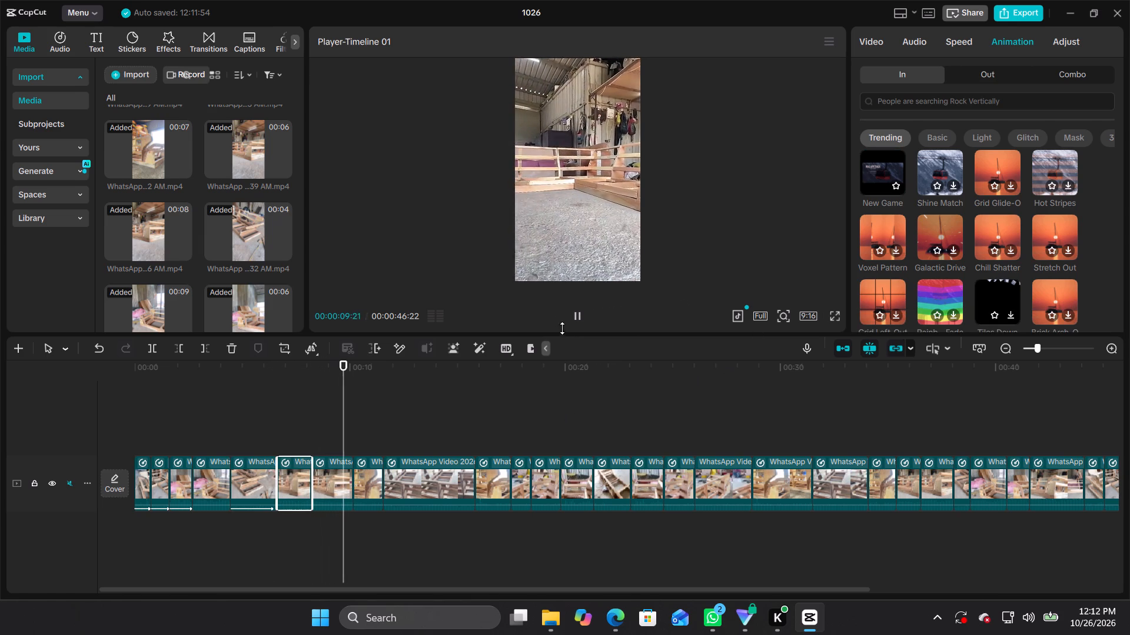
click(574, 322)
Scrub back and forth through the sixth clip and its neighbours and briefly play it to examine the footage.
drag(356, 365, 332, 370)
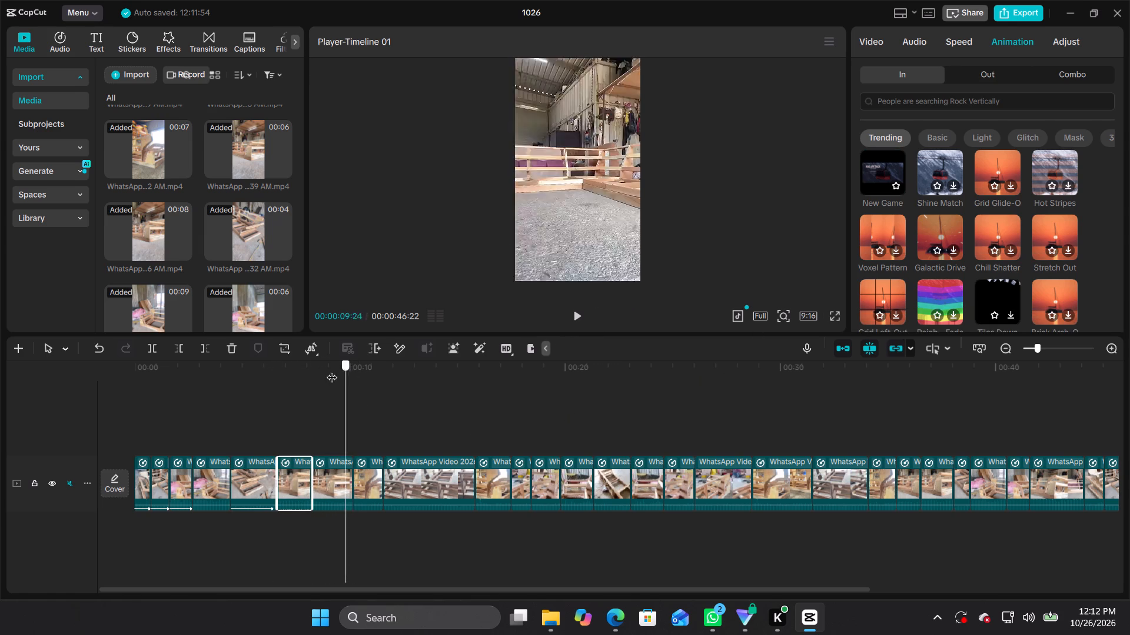
drag(332, 370, 276, 376)
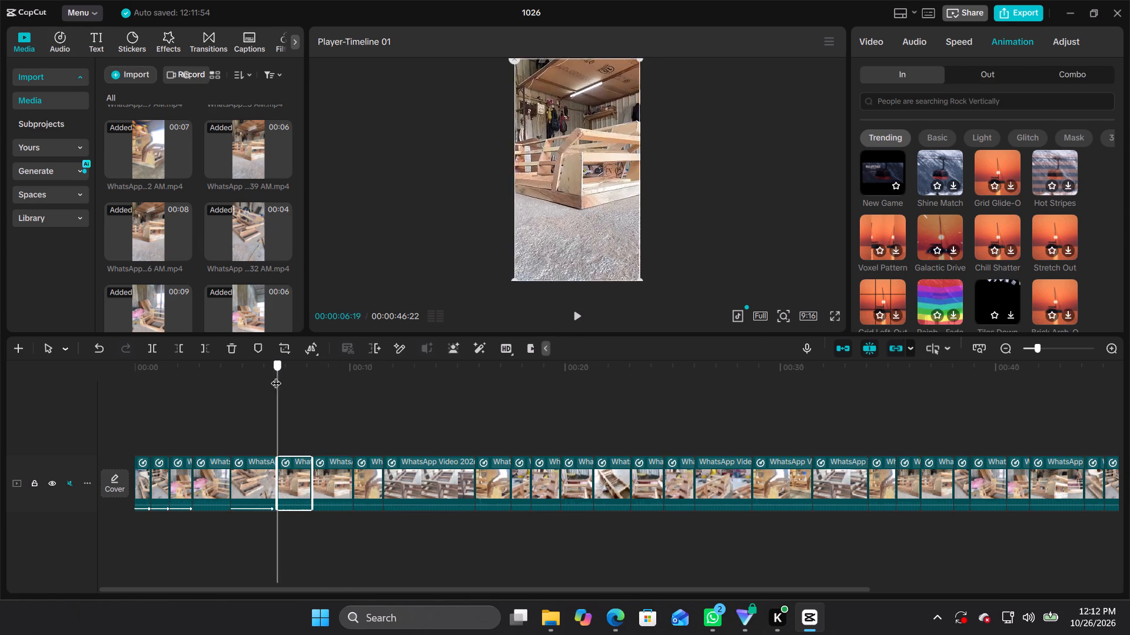
drag(276, 376, 217, 386)
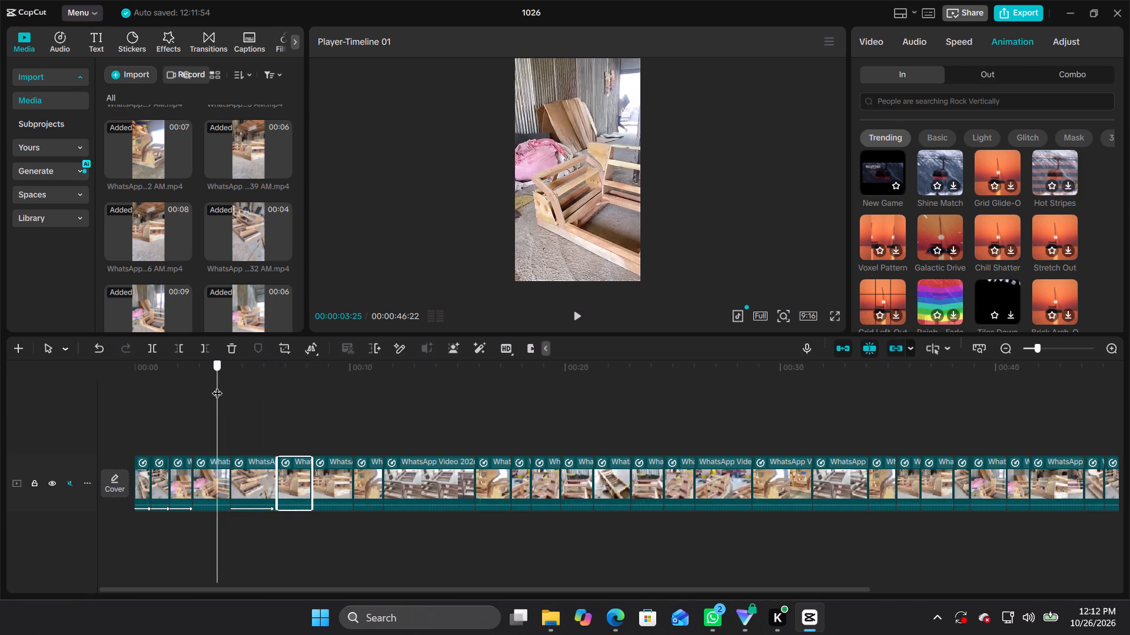
drag(217, 386, 288, 375)
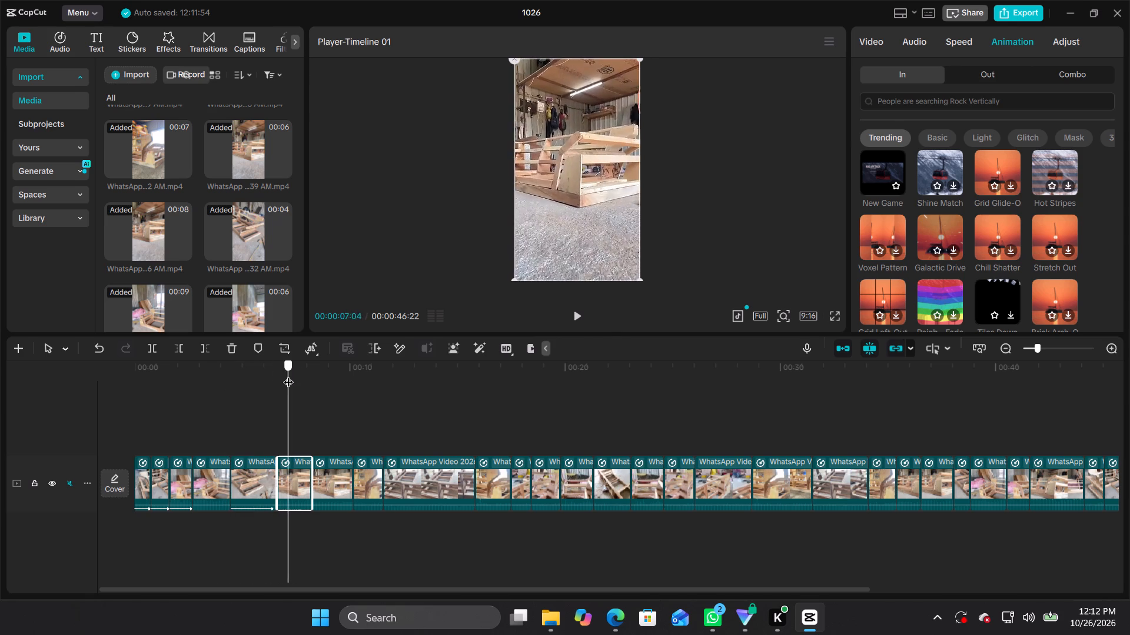
drag(288, 375, 305, 370)
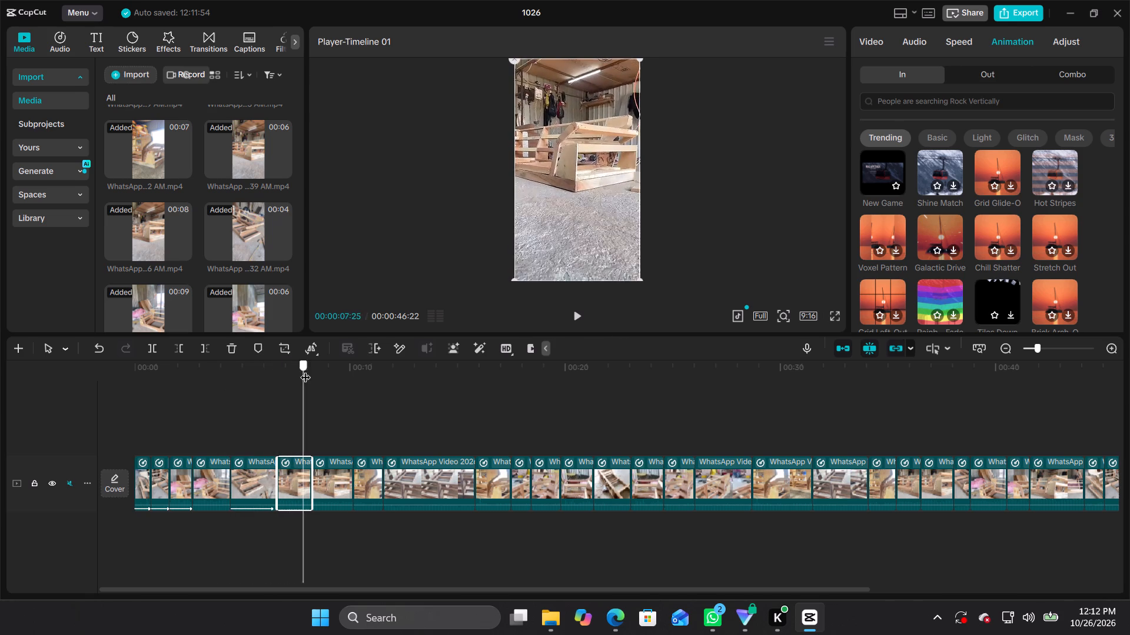
drag(305, 370, 292, 377)
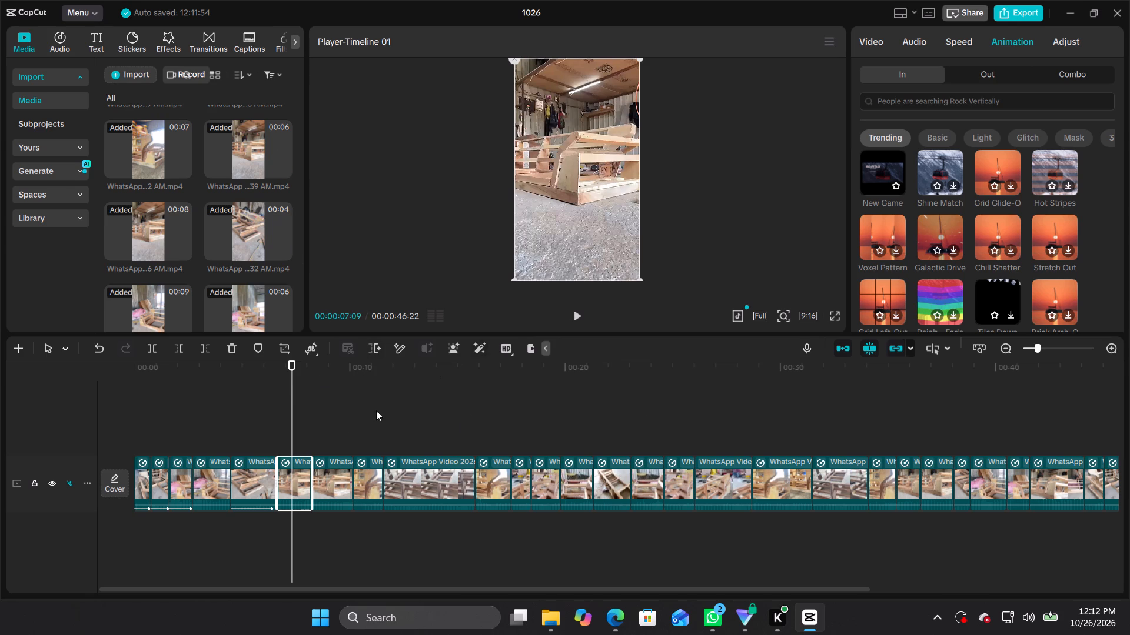
click(581, 323)
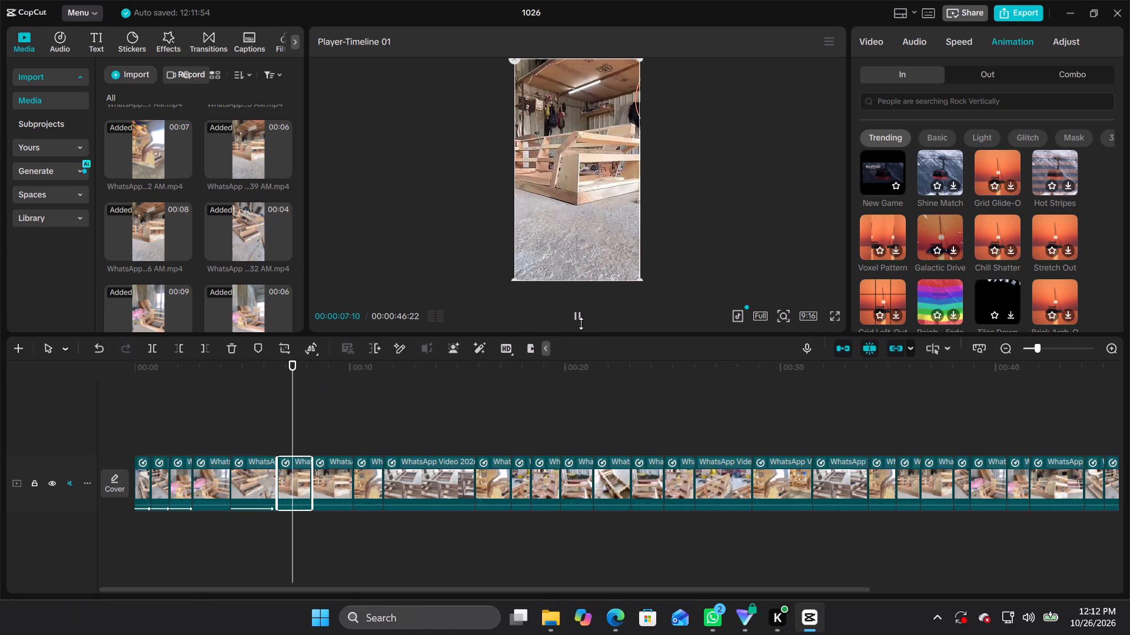
click(580, 321)
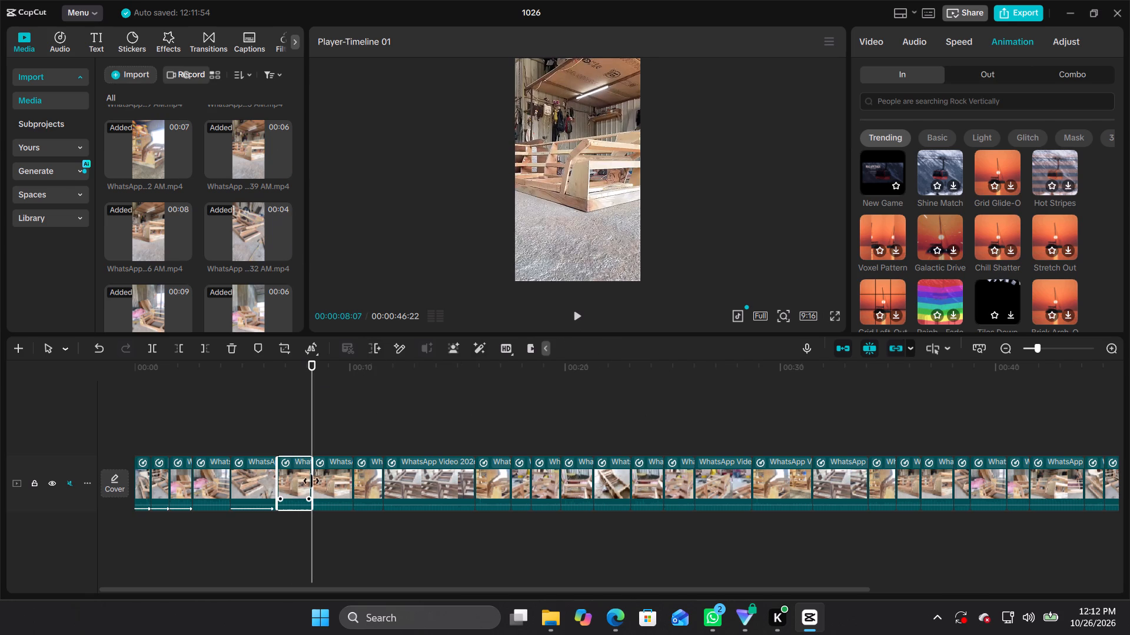
click(315, 481)
click(303, 481)
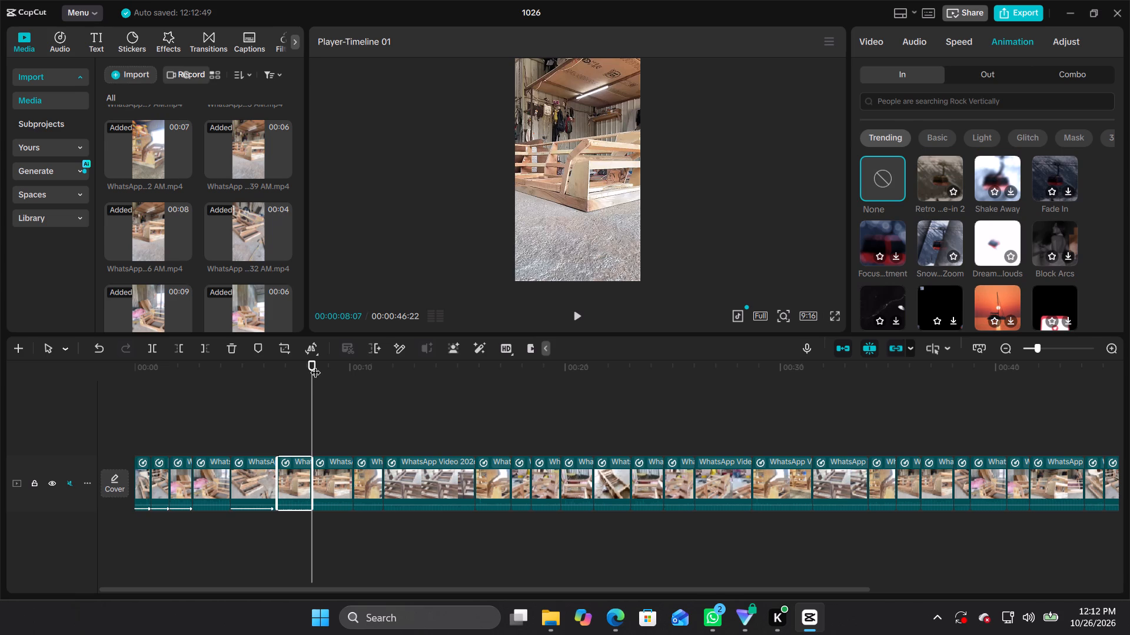
click(314, 357)
drag(309, 365, 284, 376)
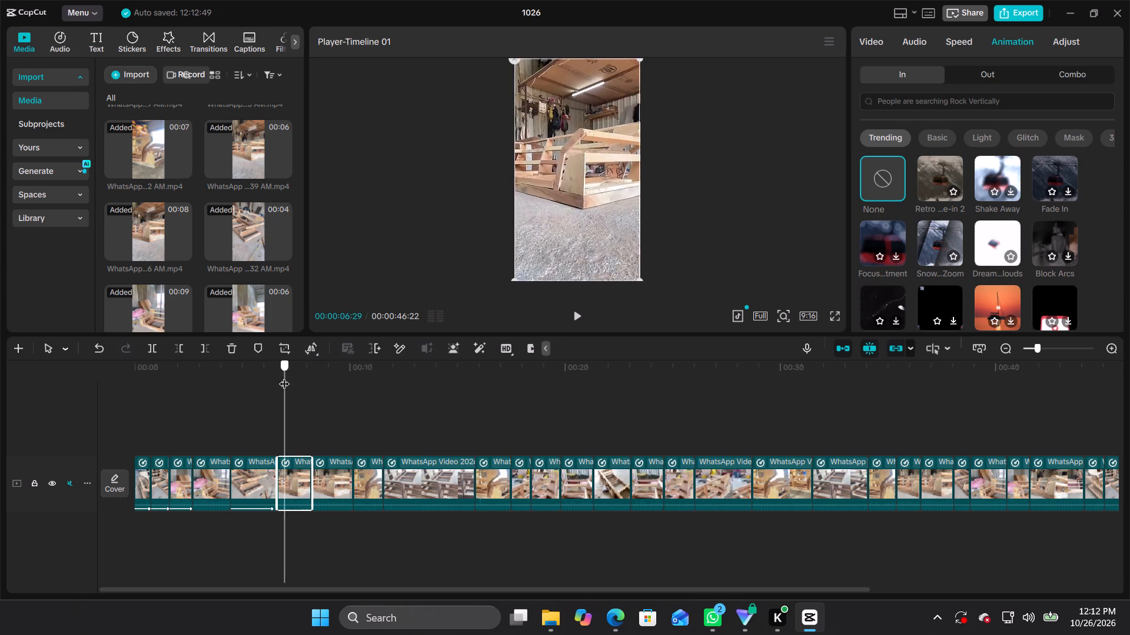
drag(284, 376, 214, 383)
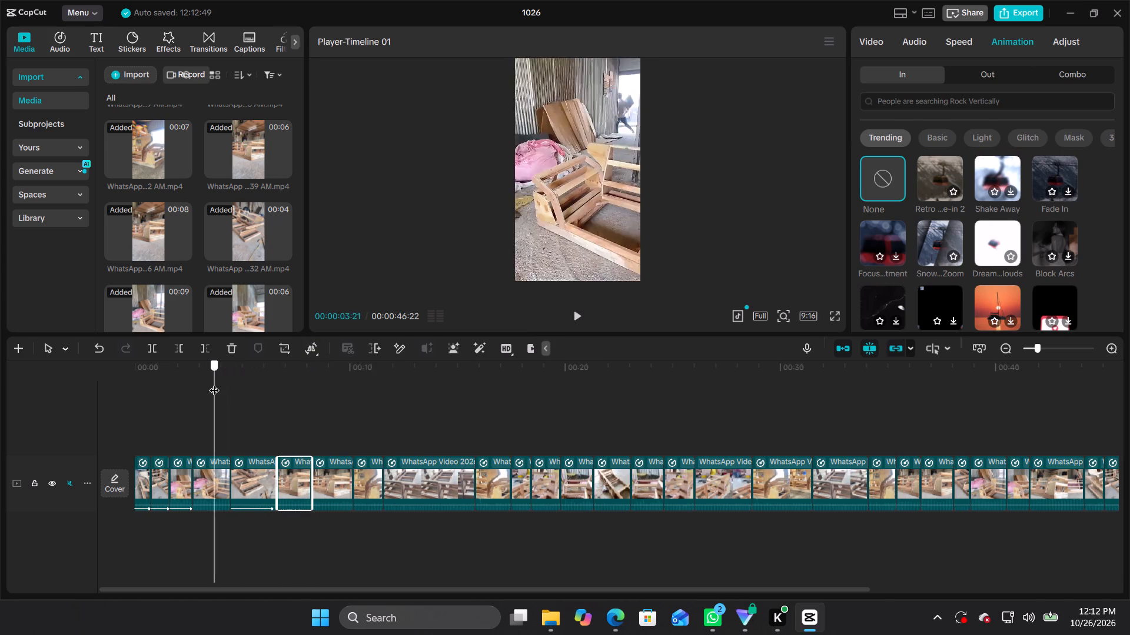
drag(214, 383, 300, 396)
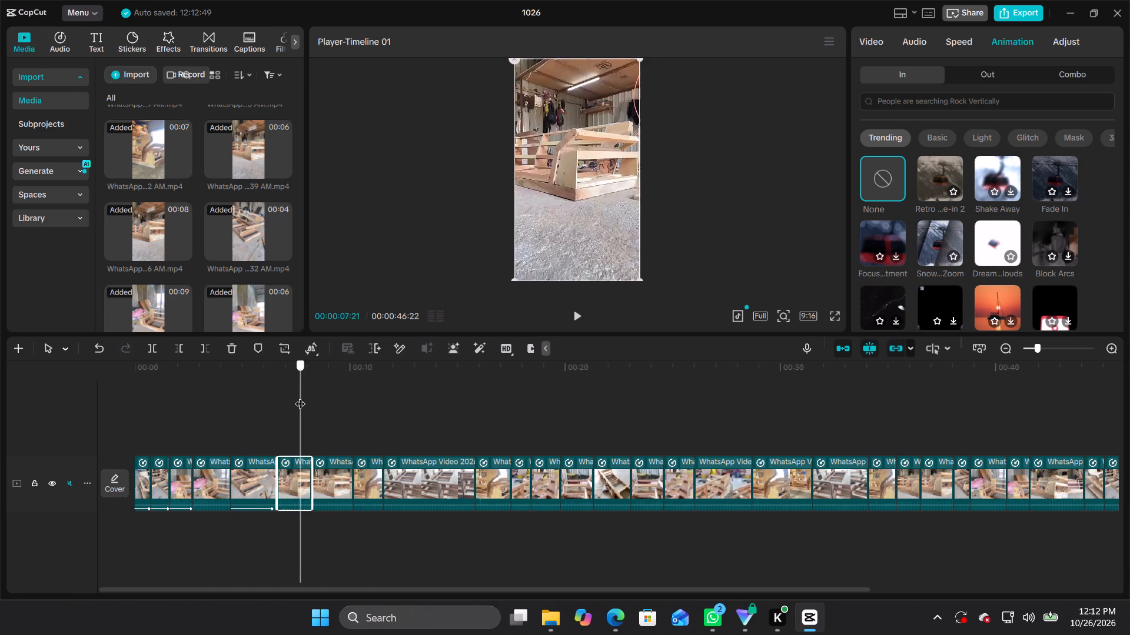
drag(300, 396, 277, 407)
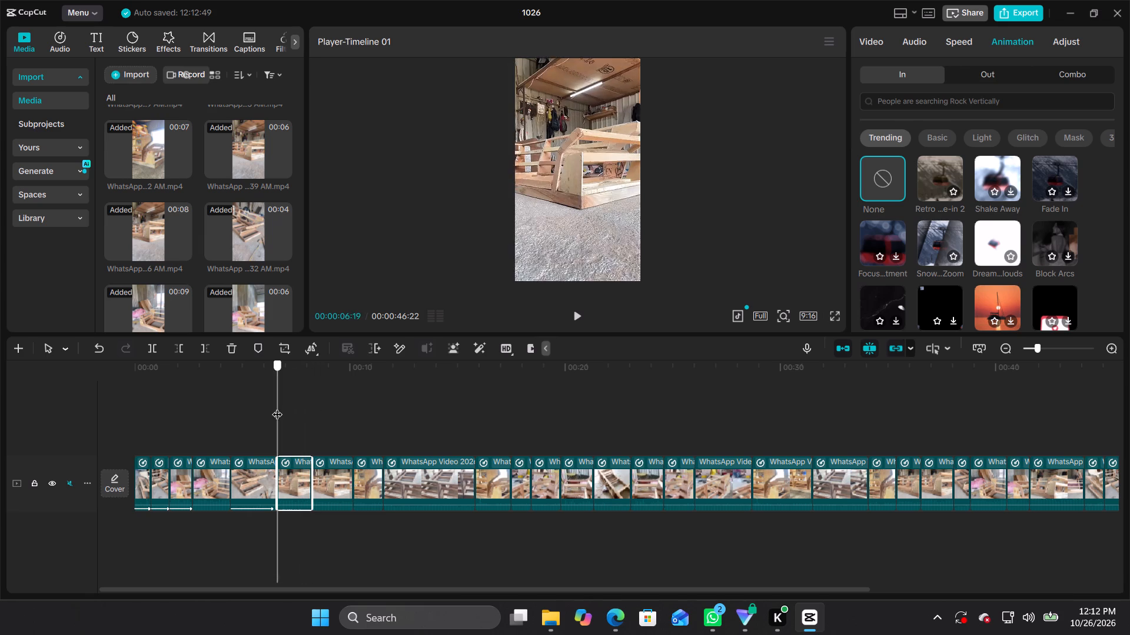
drag(277, 407, 308, 406)
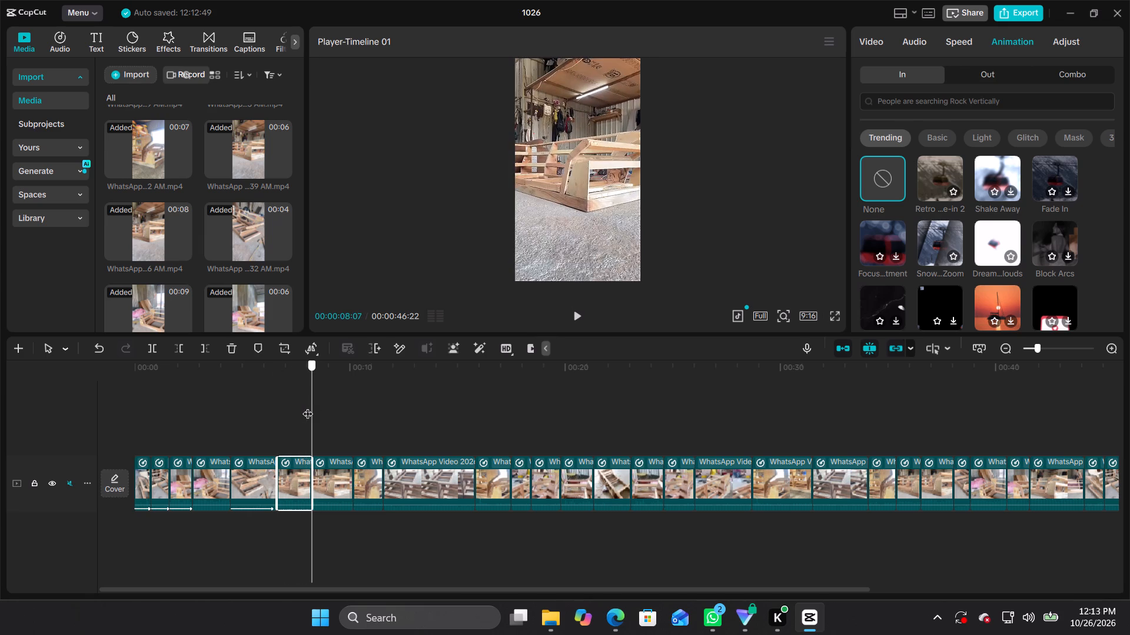
drag(308, 406, 283, 412)
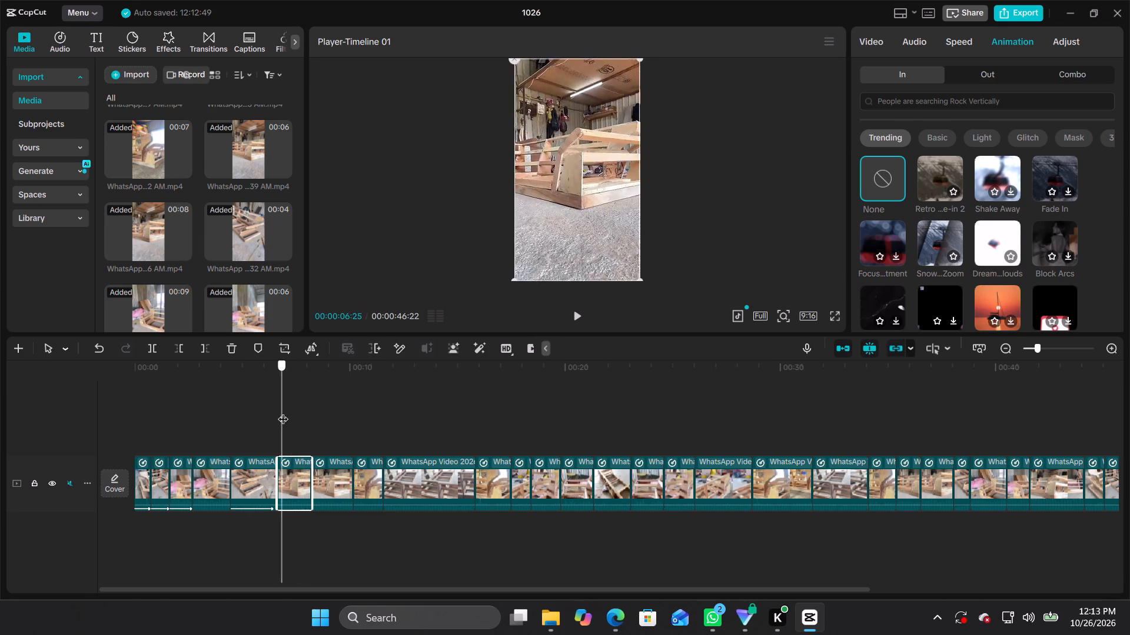
drag(283, 412, 291, 415)
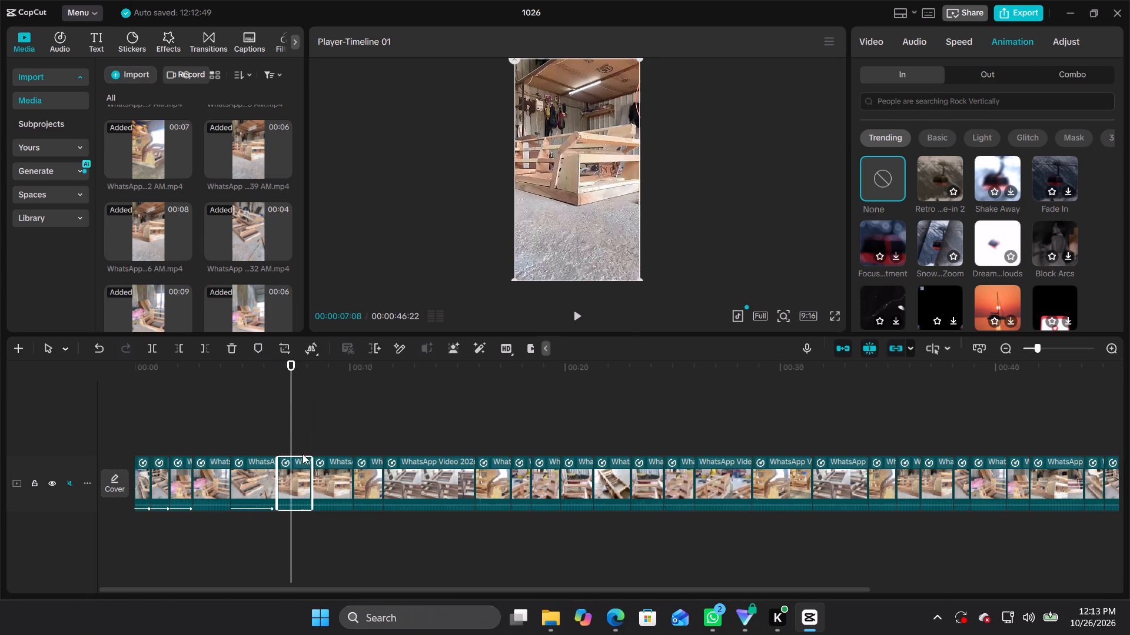
Browse the In, Out and Combo animations for the sixth clip and apply the trending "Zoom 1" Combo animation.
click(291, 467)
scroll(1020, 253, down, 1)
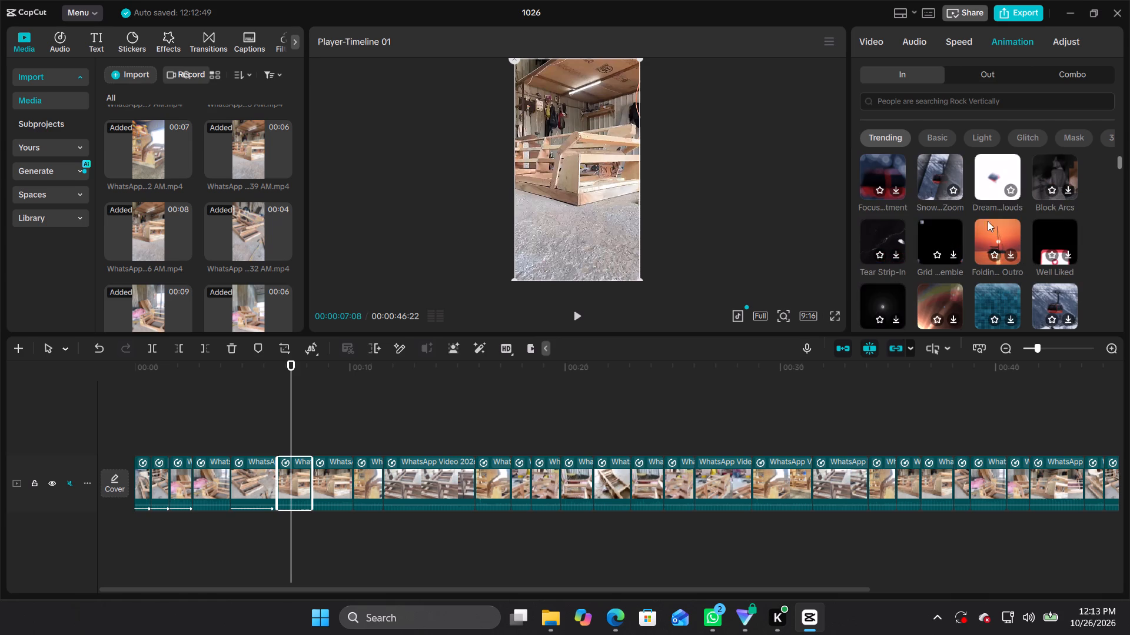
scroll(1095, 131, up, 1)
scroll(1097, 129, down, 3)
drag(1105, 135, 1006, 135)
drag(993, 133, 876, 130)
scroll(886, 131, down, 1)
double_click(980, 63)
click(983, 72)
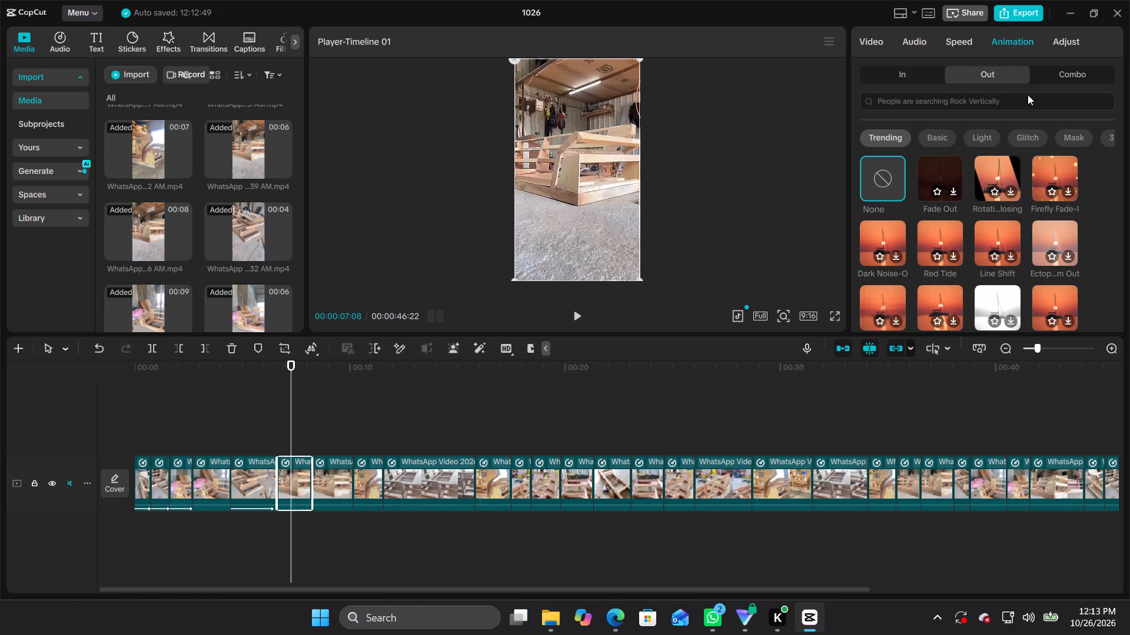
click(1068, 75)
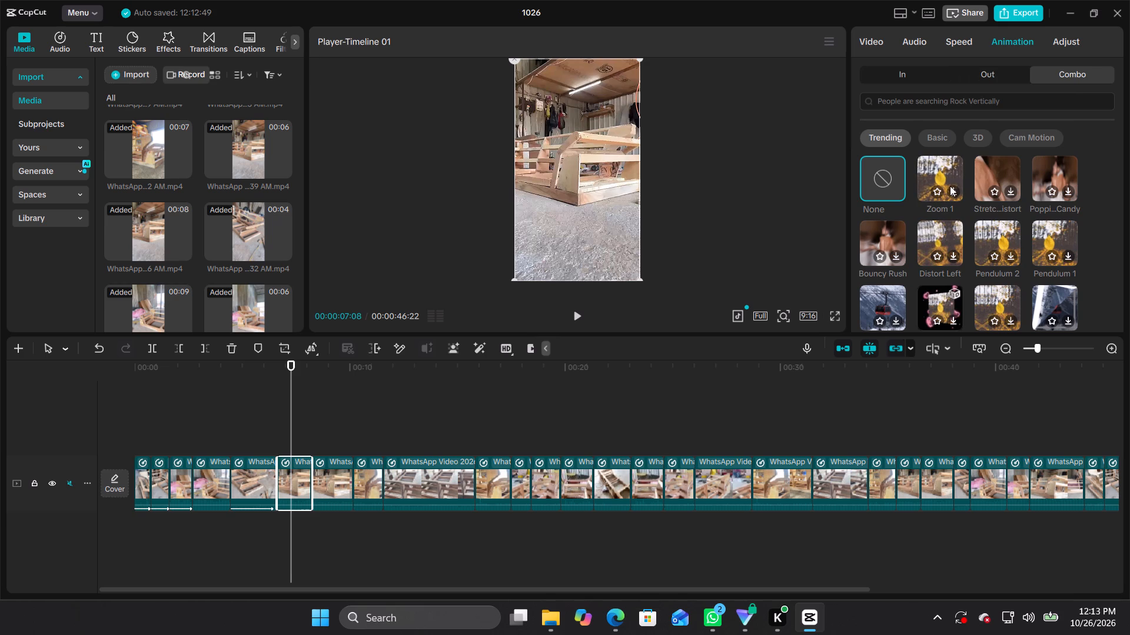
click(950, 189)
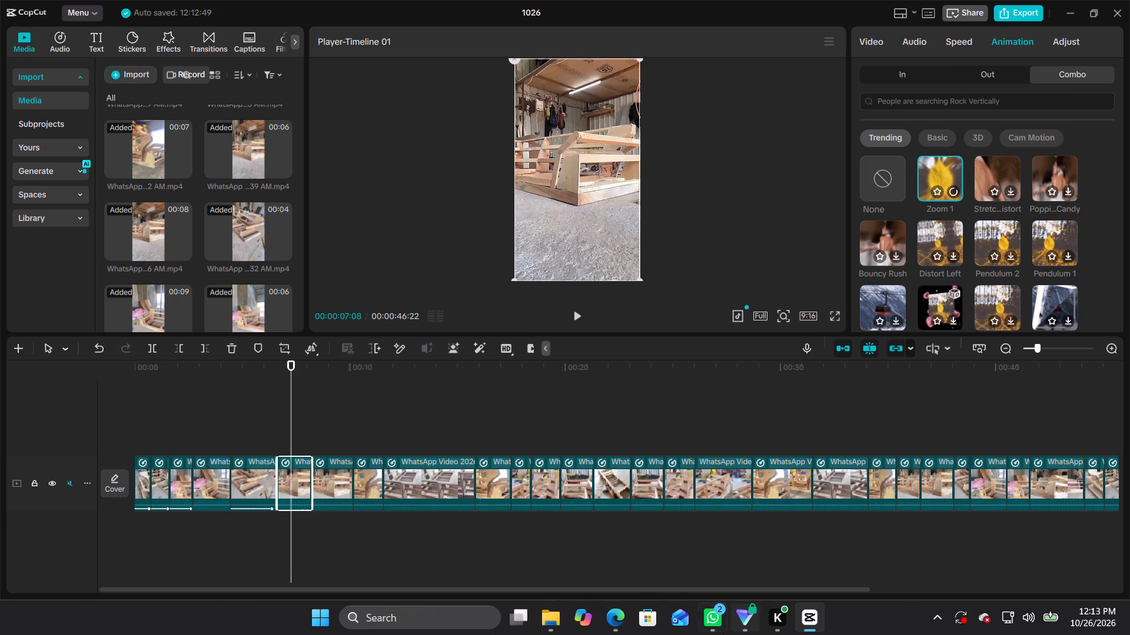
Switch to the browser and look through the recommended YouTube videos beside the Sambata Maaz mashup for a suitable song.
click(613, 634)
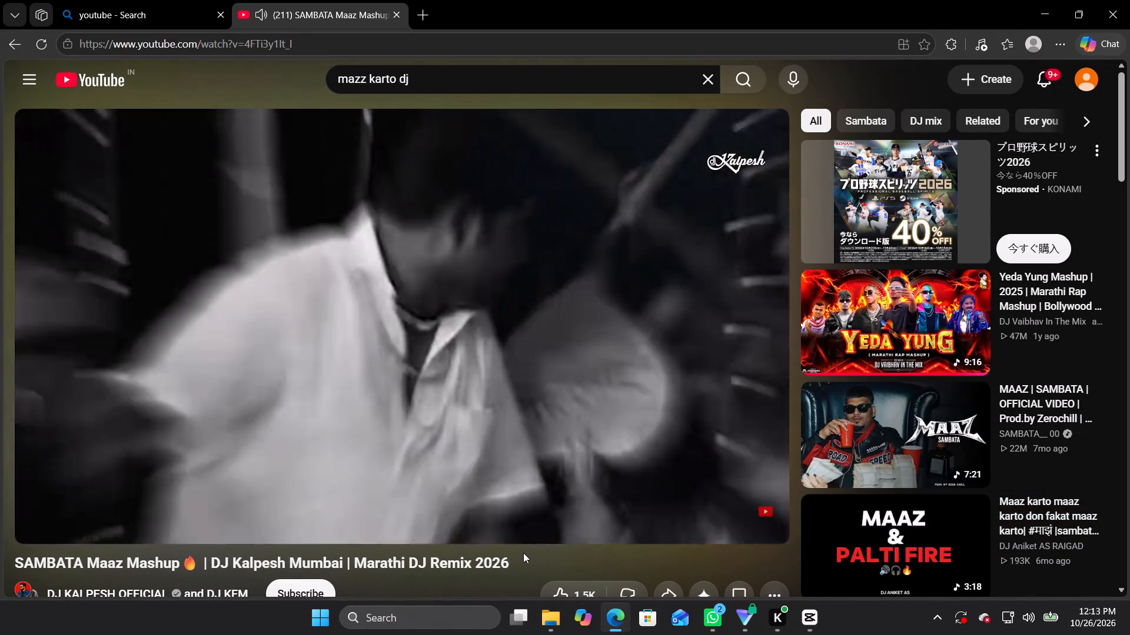
scroll(949, 409, down, 2)
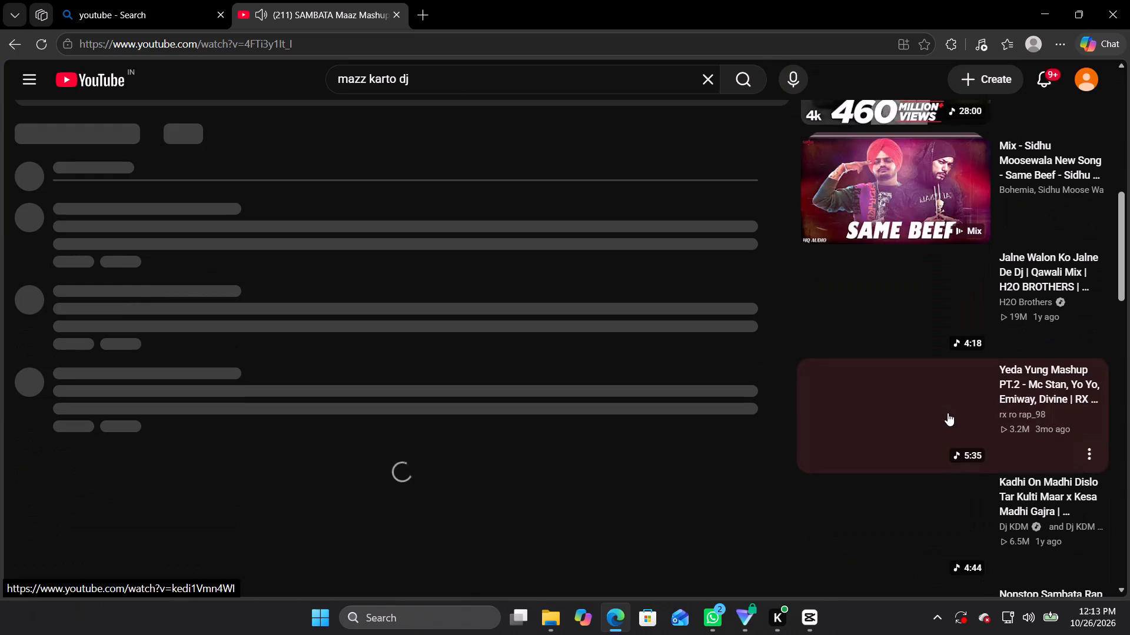
scroll(948, 413, up, 2)
scroll(948, 413, down, 3)
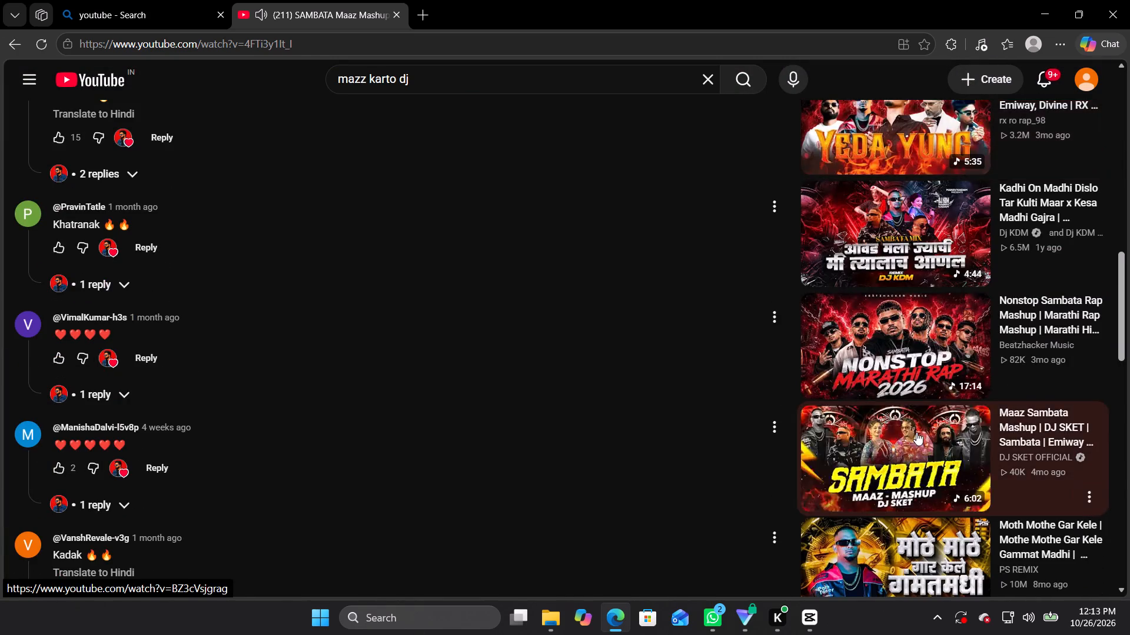
scroll(916, 432, down, 2)
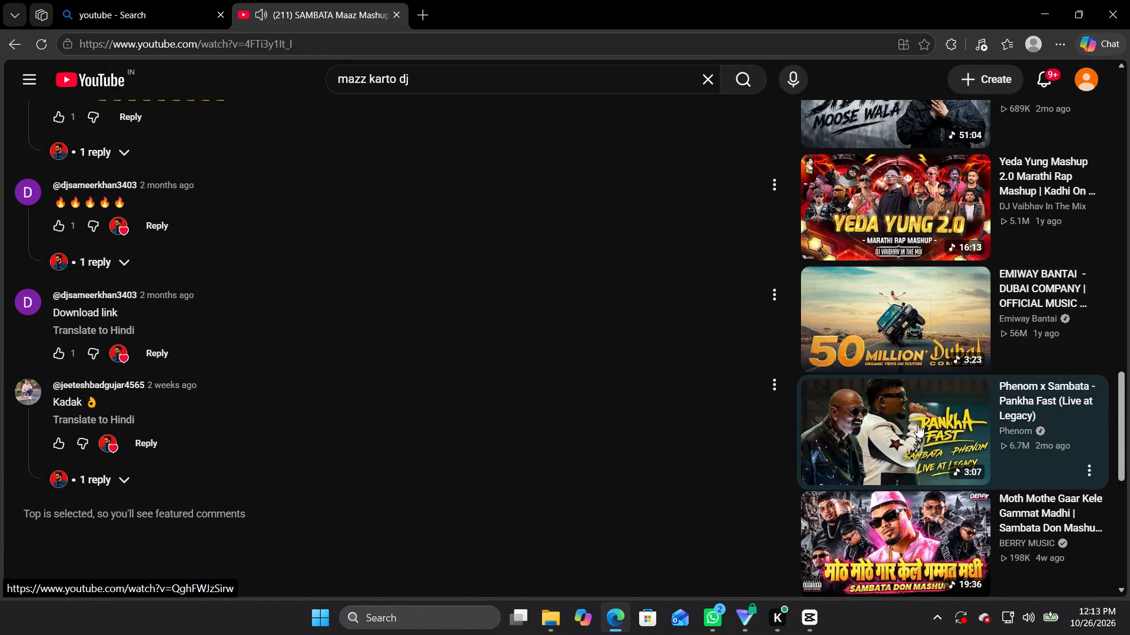
scroll(918, 425, down, 1)
scroll(918, 425, up, 2)
scroll(872, 444, down, 2)
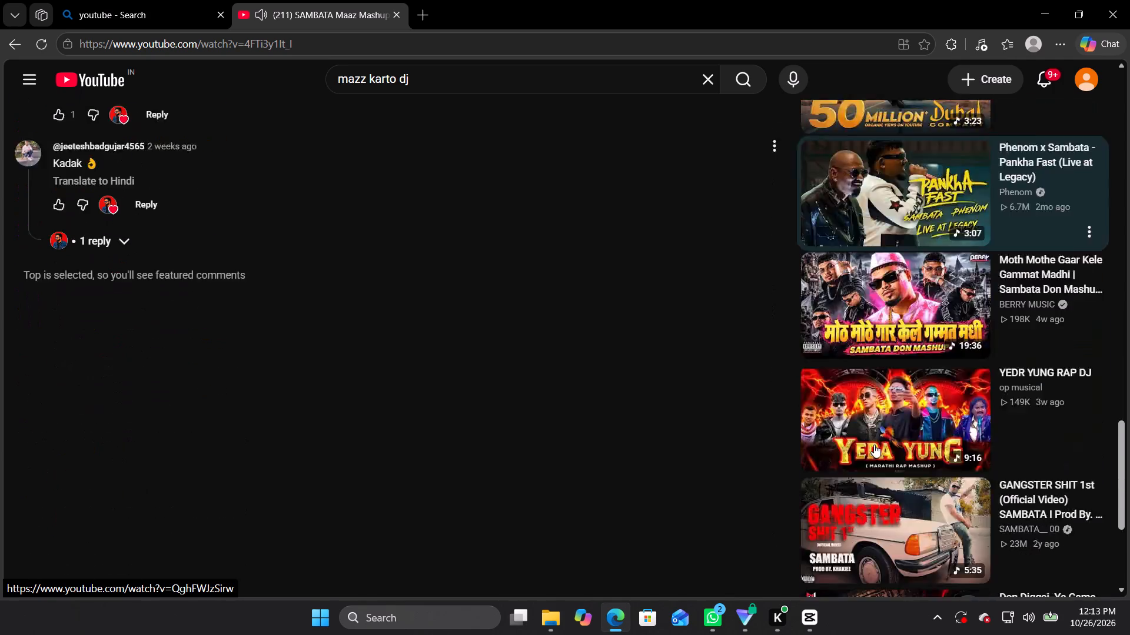
scroll(874, 444, down, 5)
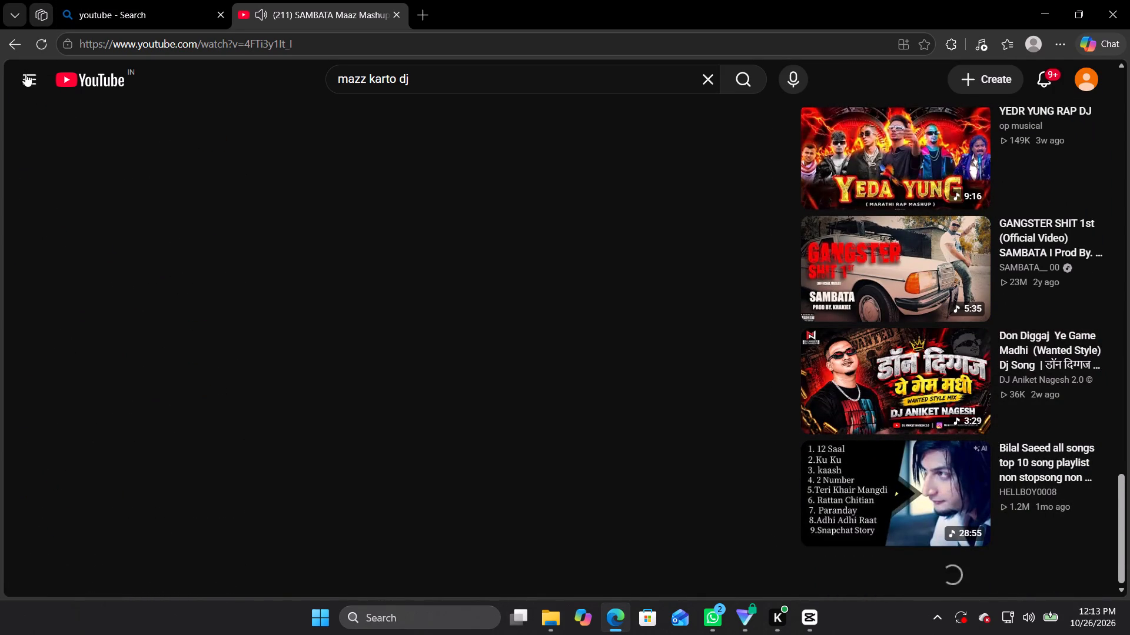
Go back through the earlier YouTube videos and search results, and play the "Maaz karto maaz karto don fakat" DJ remix in the wide player.
click(22, 40)
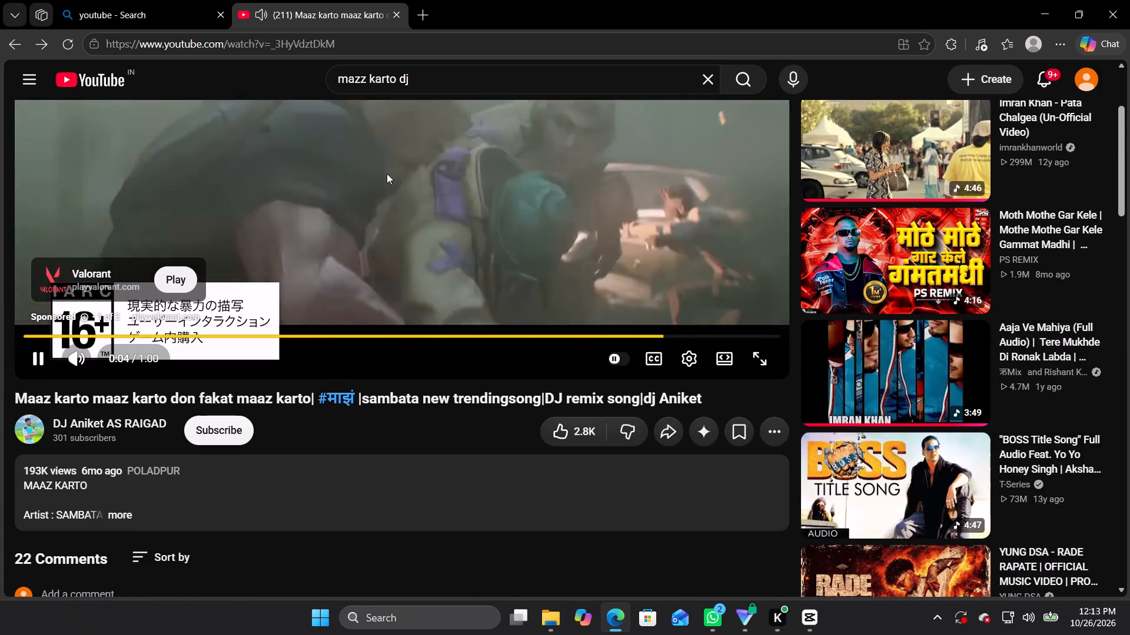
click(14, 45)
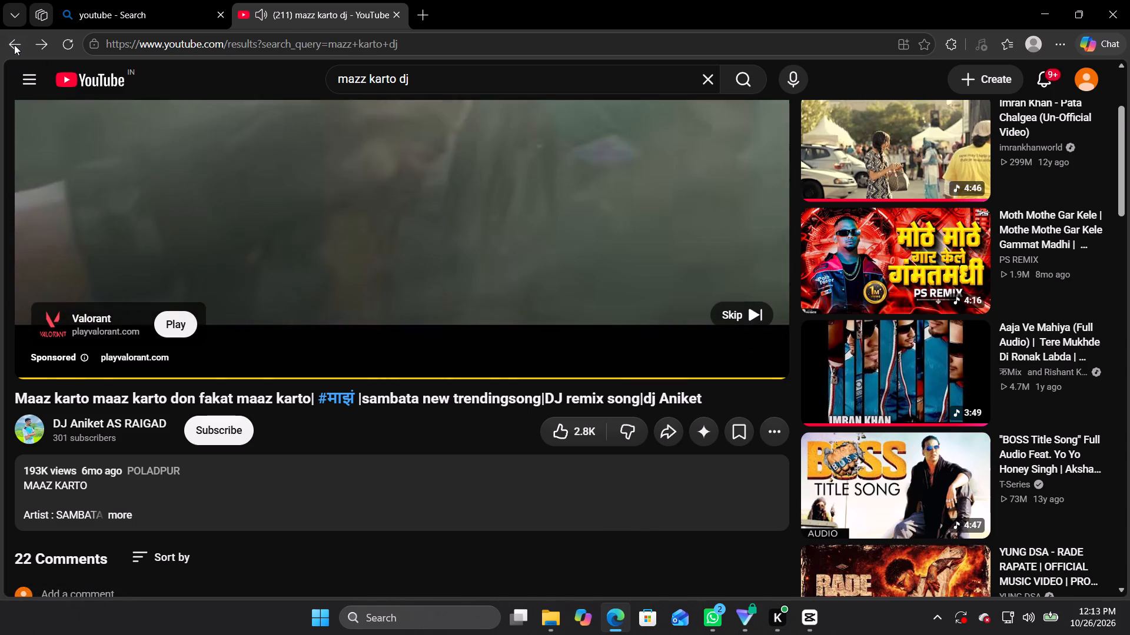
scroll(426, 316, up, 5)
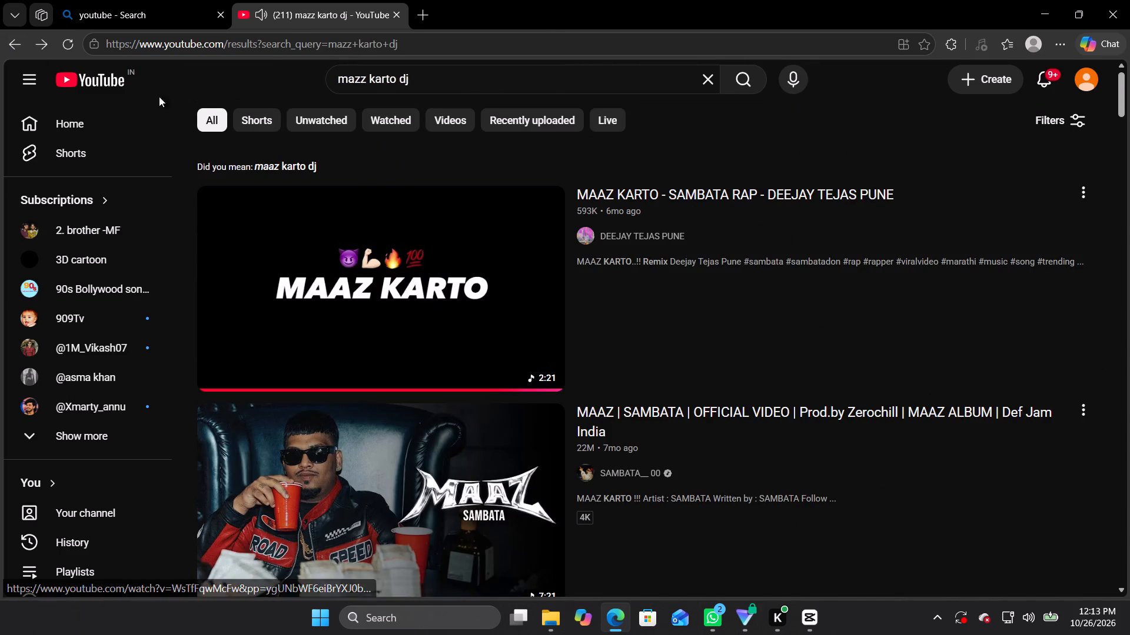
click(16, 43)
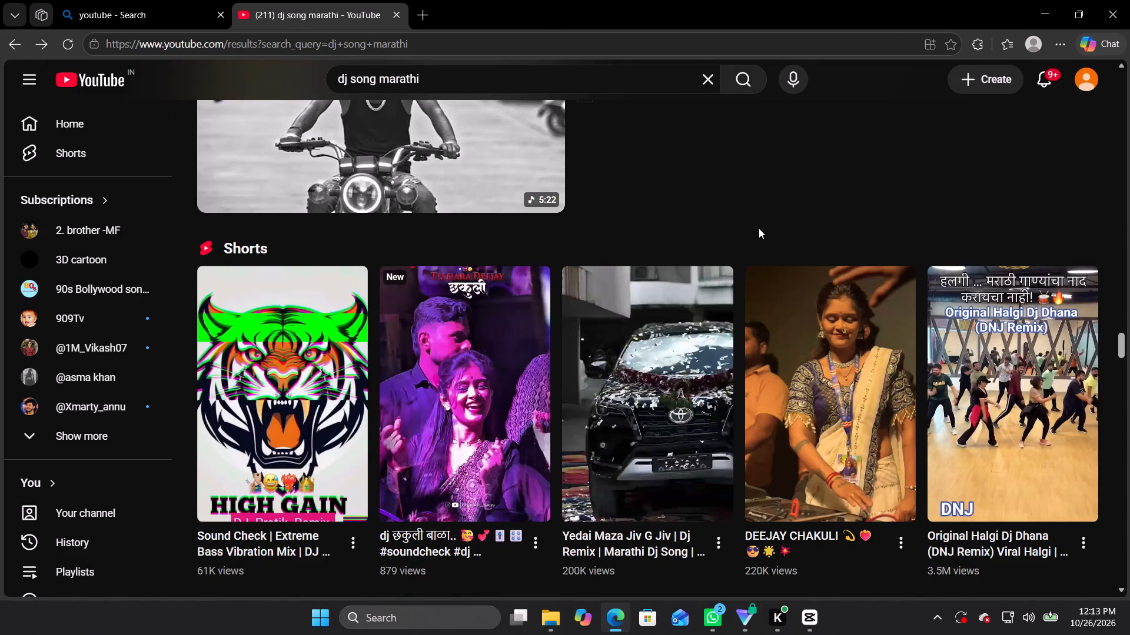
scroll(752, 234, up, 3)
scroll(560, 189, up, 7)
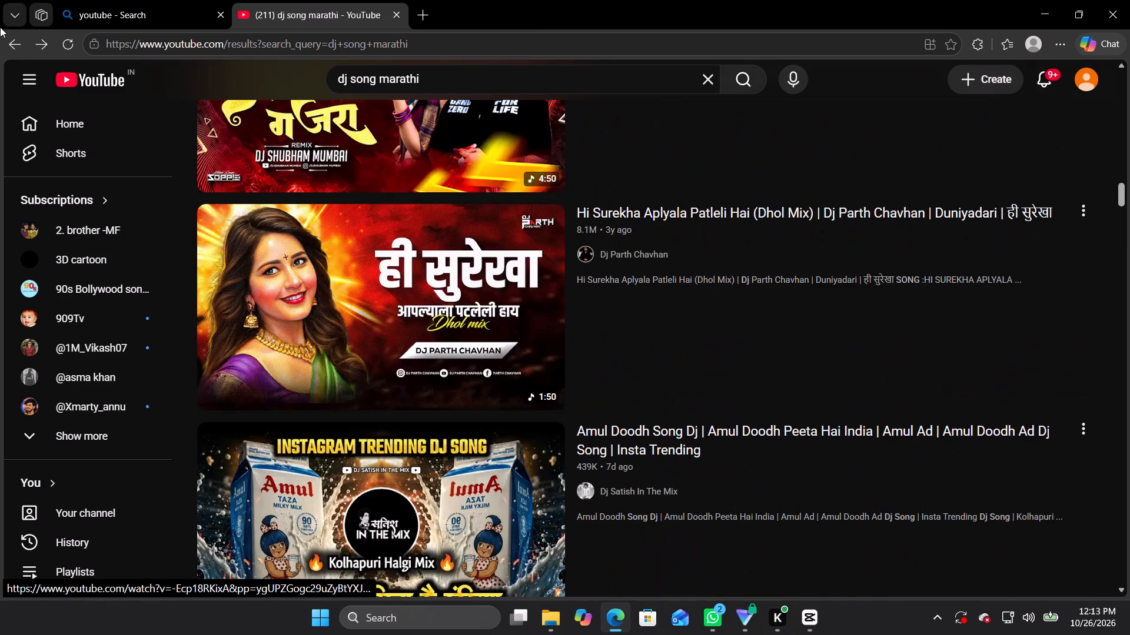
click(16, 41)
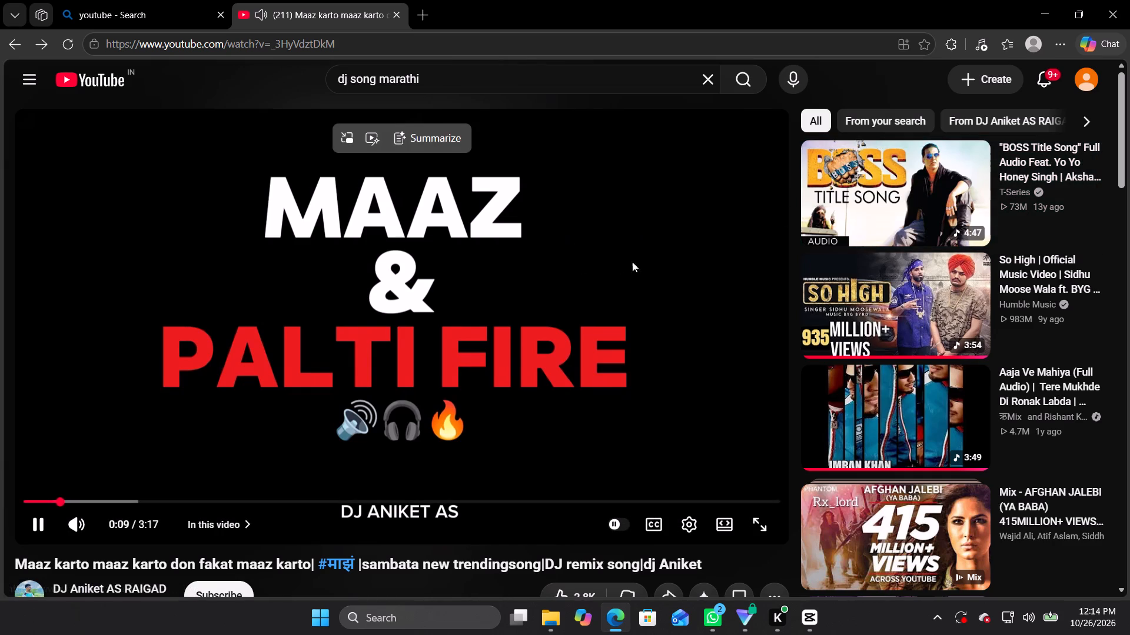
drag(722, 527, 729, 523)
Switch back to CapCut and play the timeline from the start of the fifth clip to review the animations.
click(796, 624)
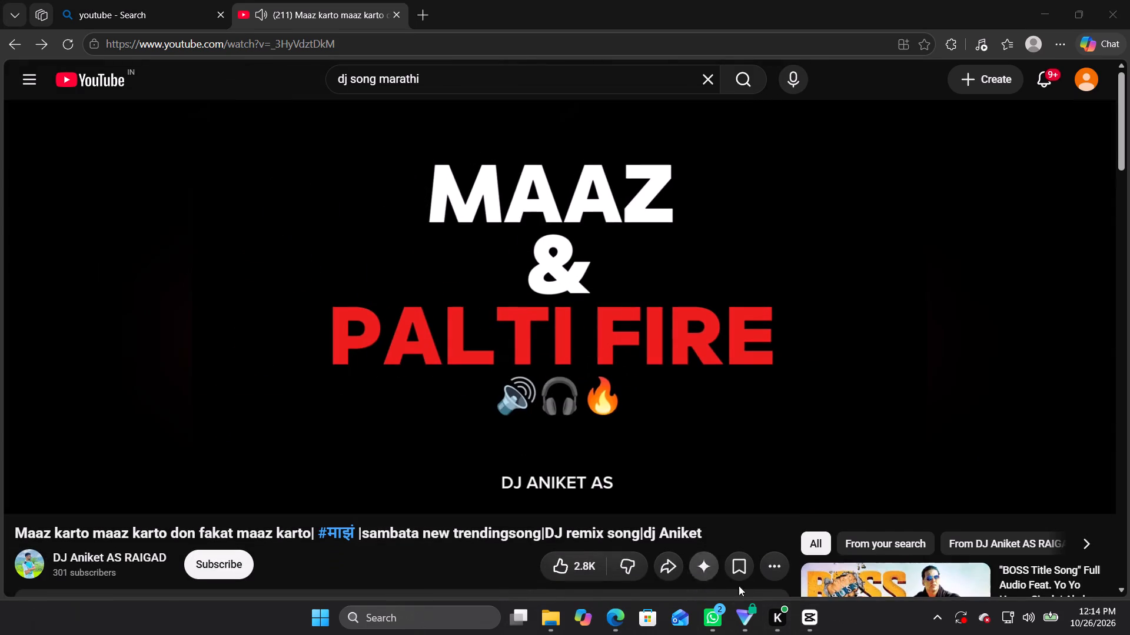
click(806, 626)
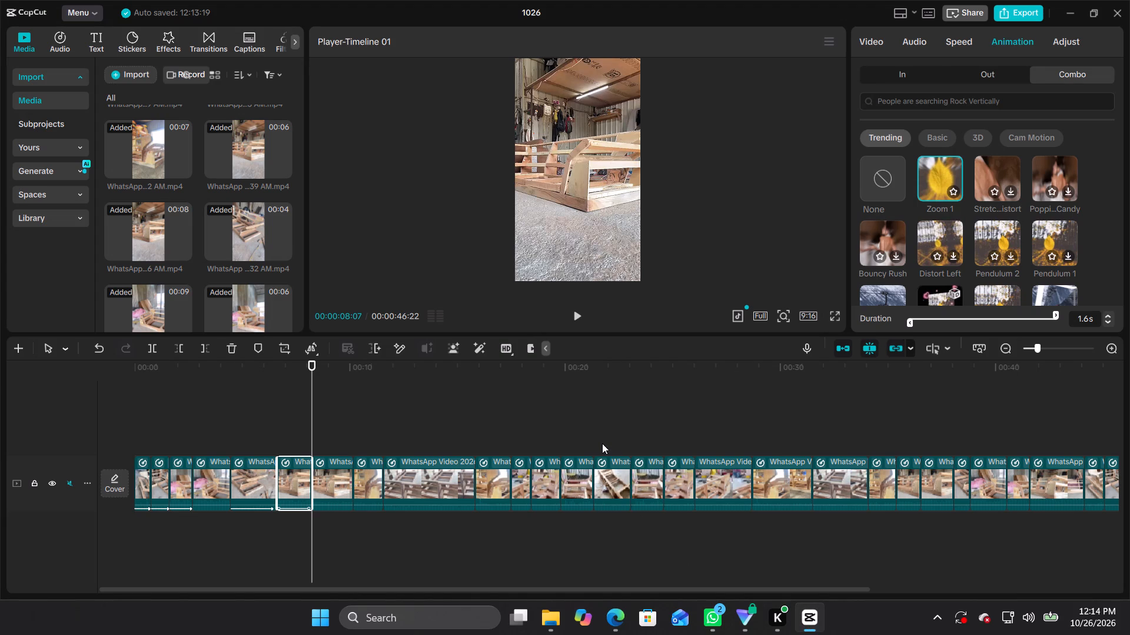
drag(306, 397, 306, 405)
drag(308, 406, 269, 415)
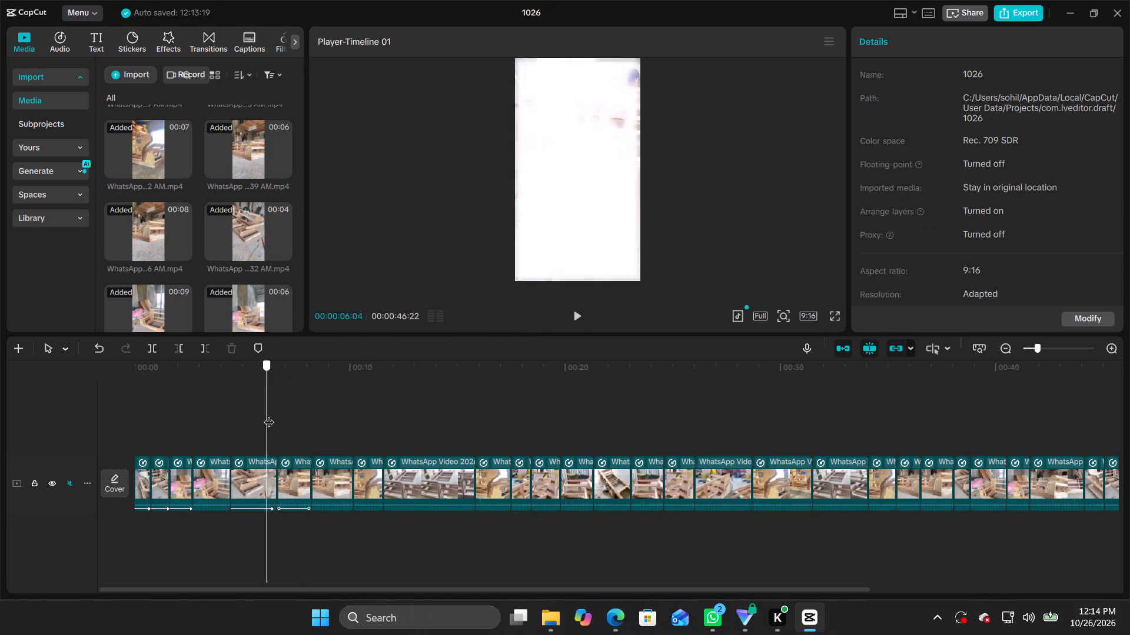
drag(269, 415, 228, 420)
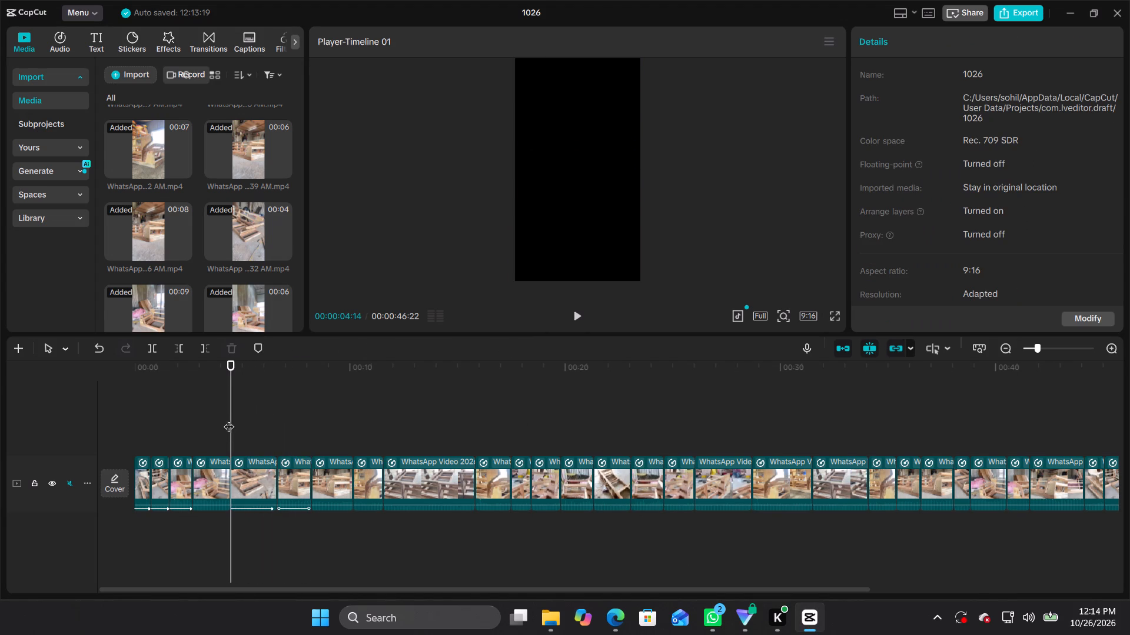
click(571, 313)
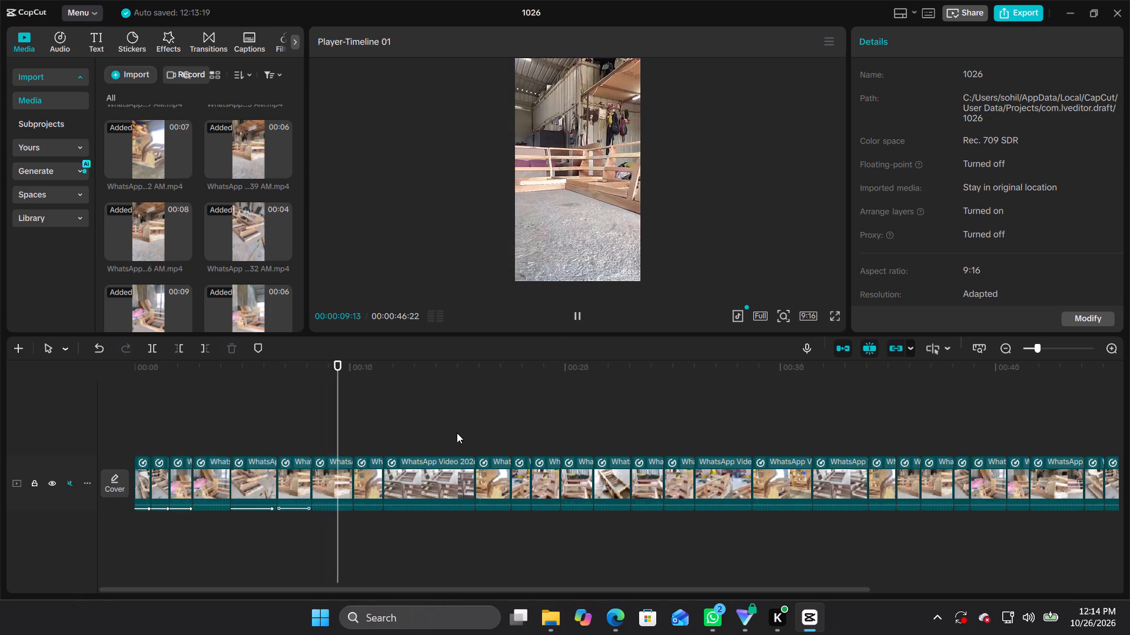
Select the eighth clip, return the playhead to its start, and browse the trending Combo animations.
click(372, 474)
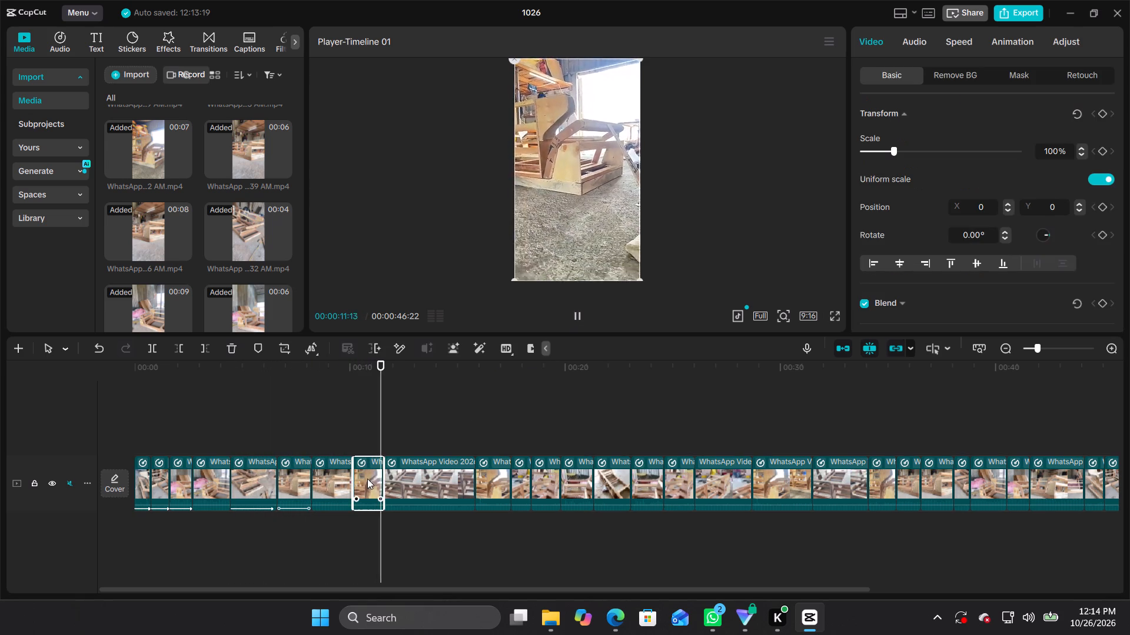
drag(400, 365, 357, 379)
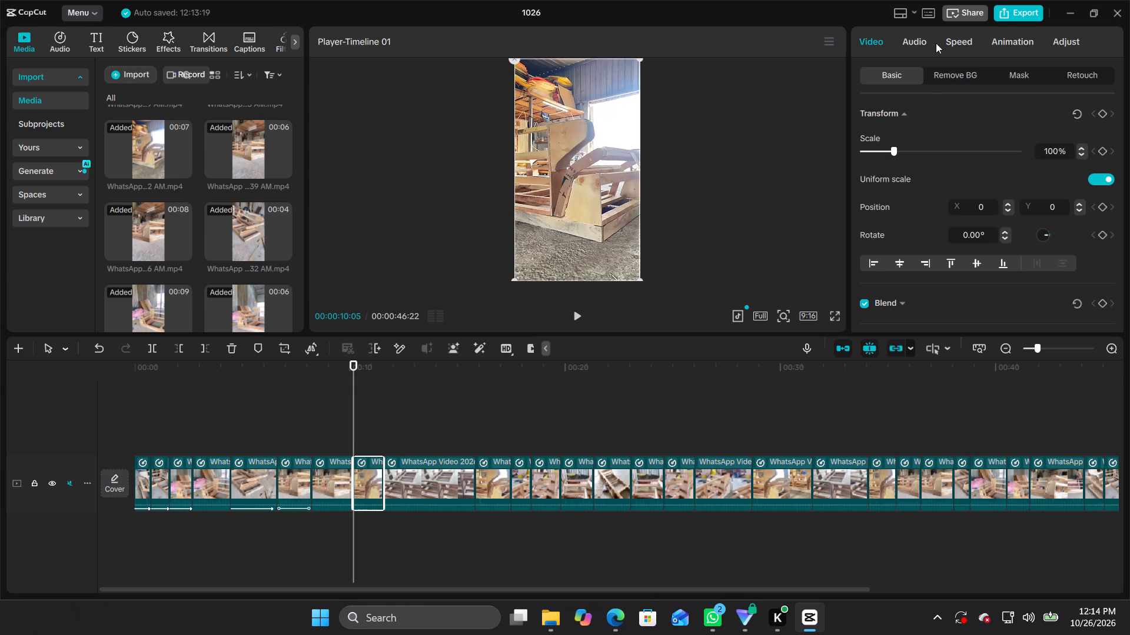
click(995, 45)
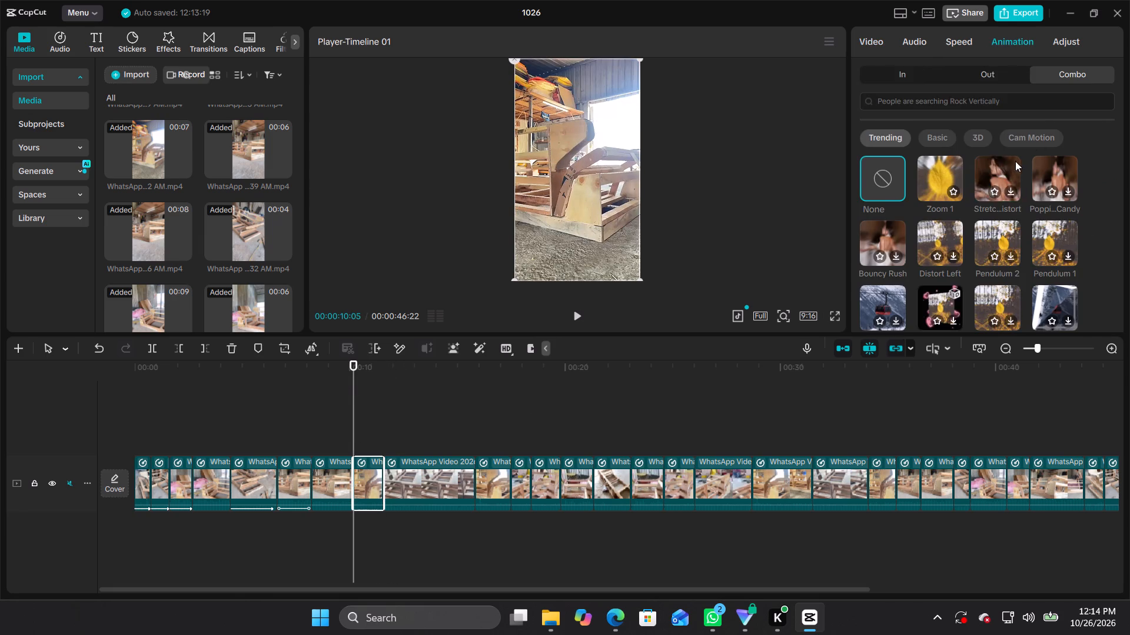
scroll(1014, 164, down, 3)
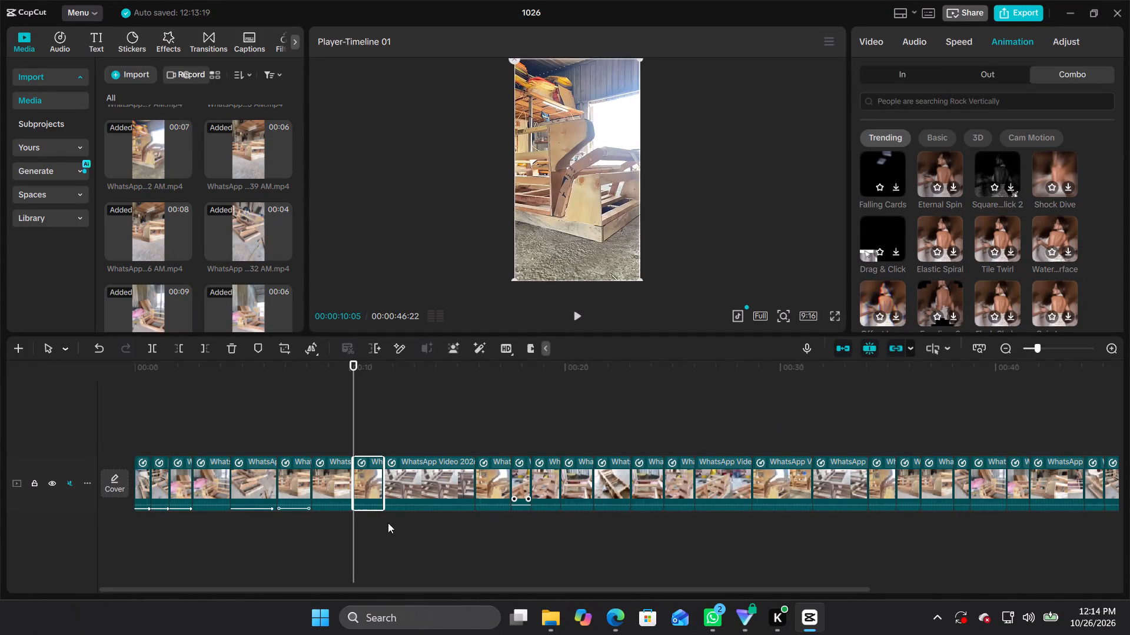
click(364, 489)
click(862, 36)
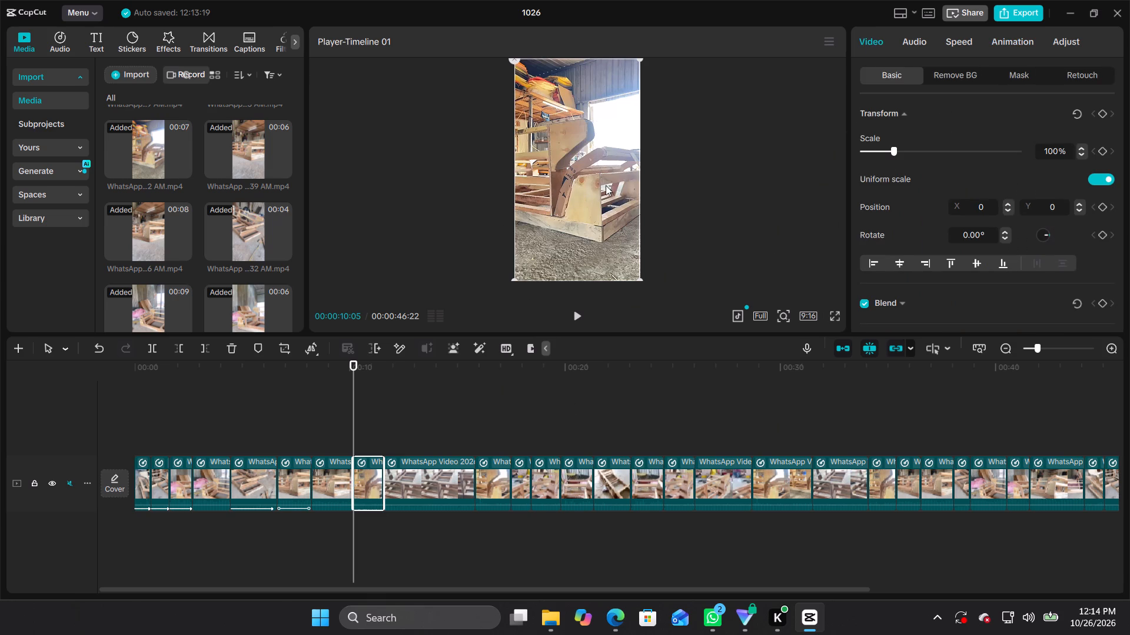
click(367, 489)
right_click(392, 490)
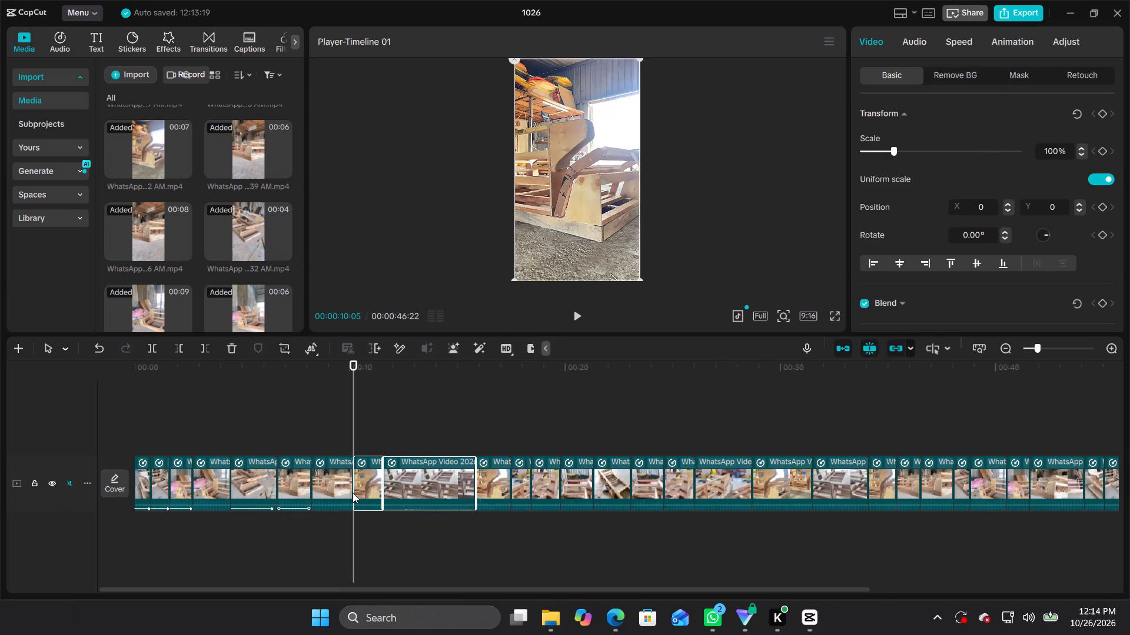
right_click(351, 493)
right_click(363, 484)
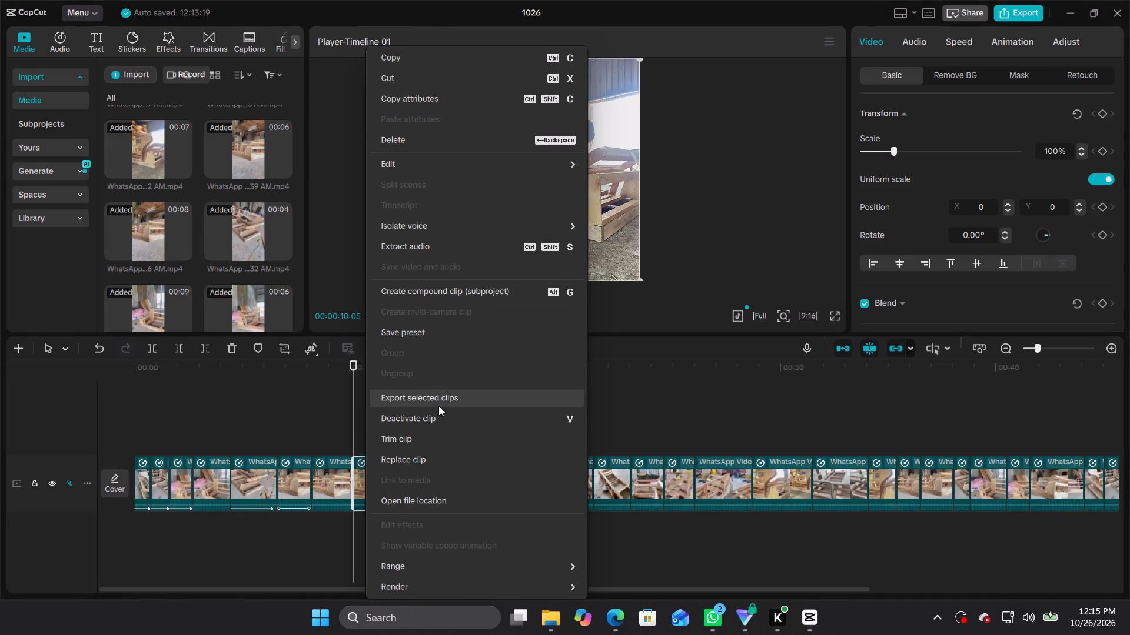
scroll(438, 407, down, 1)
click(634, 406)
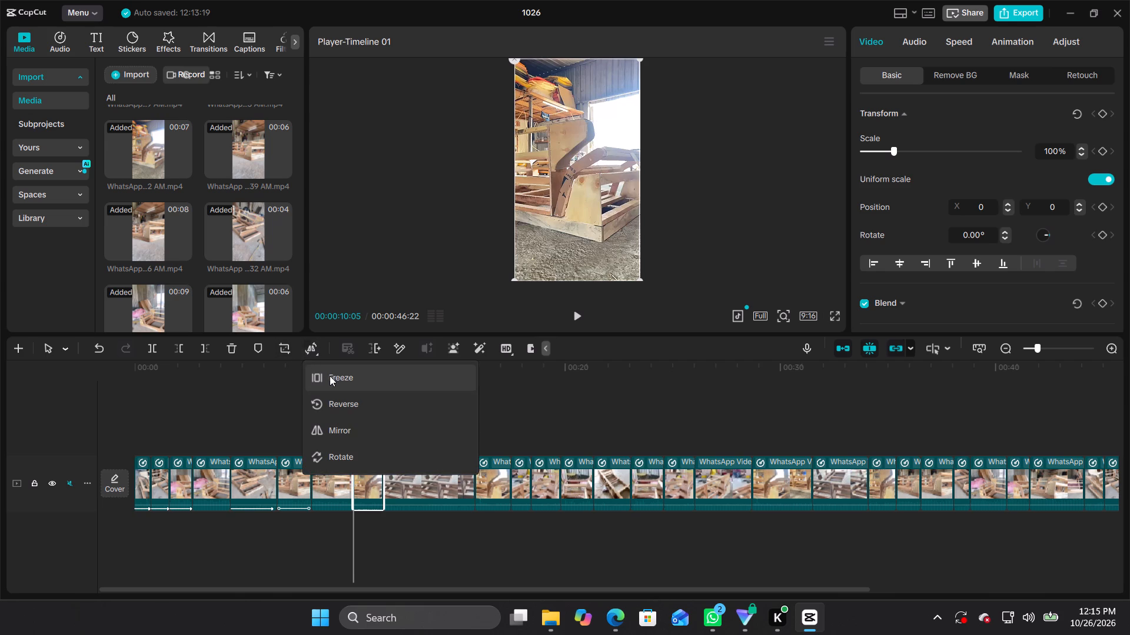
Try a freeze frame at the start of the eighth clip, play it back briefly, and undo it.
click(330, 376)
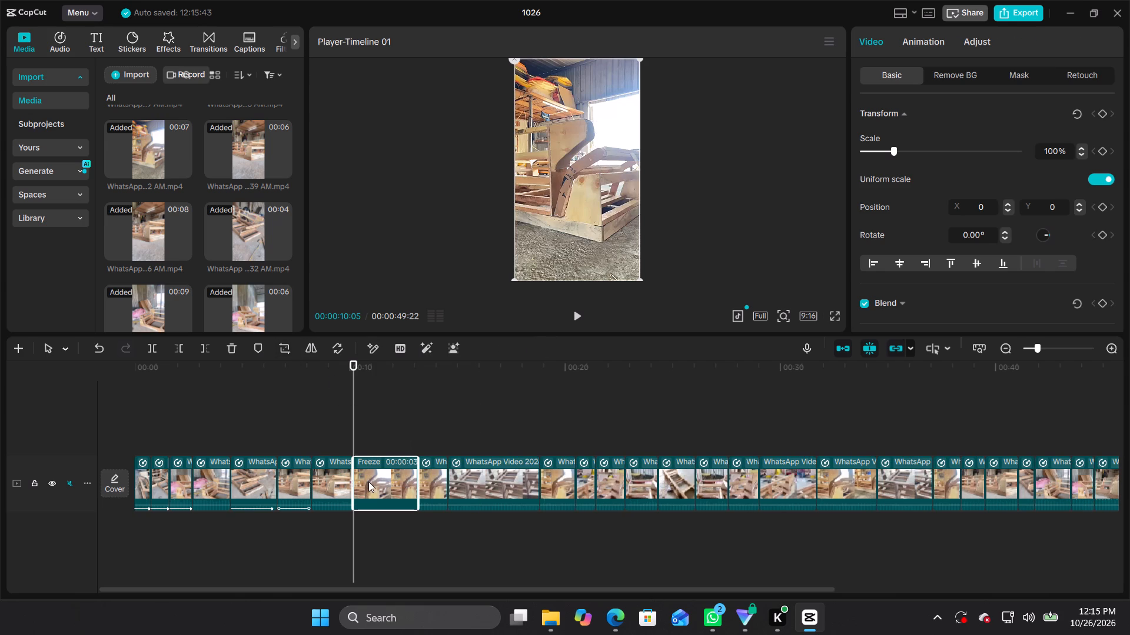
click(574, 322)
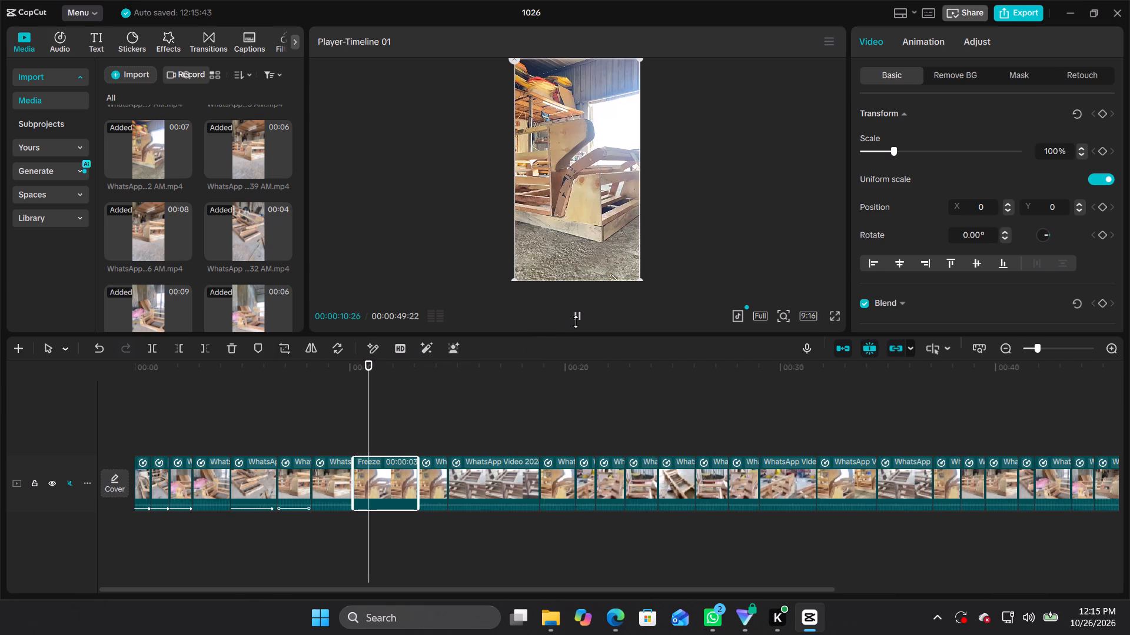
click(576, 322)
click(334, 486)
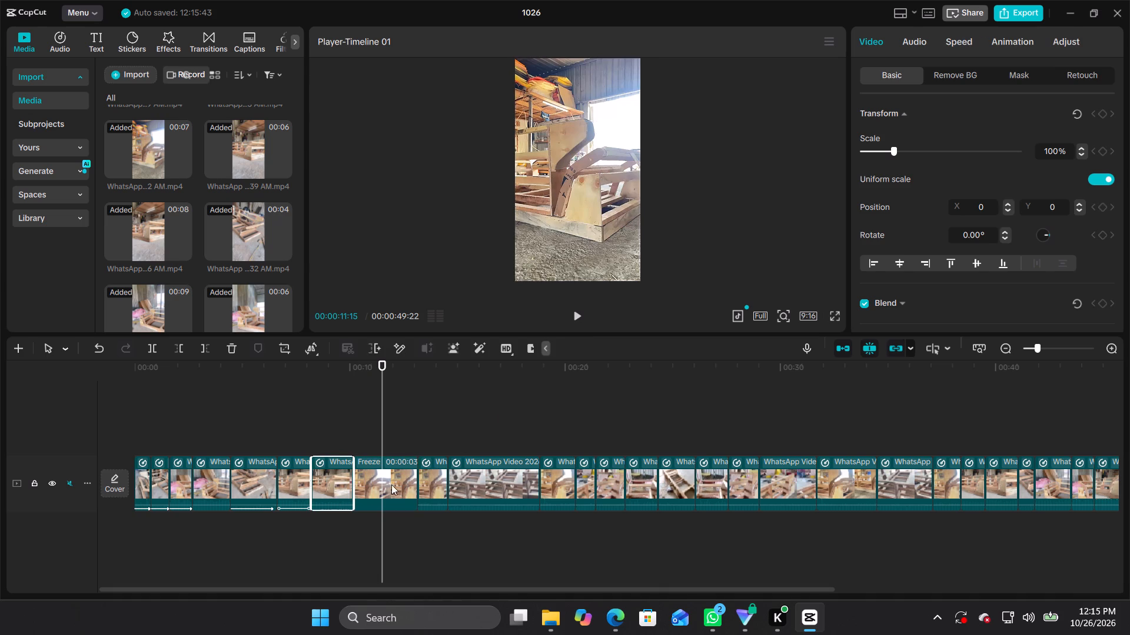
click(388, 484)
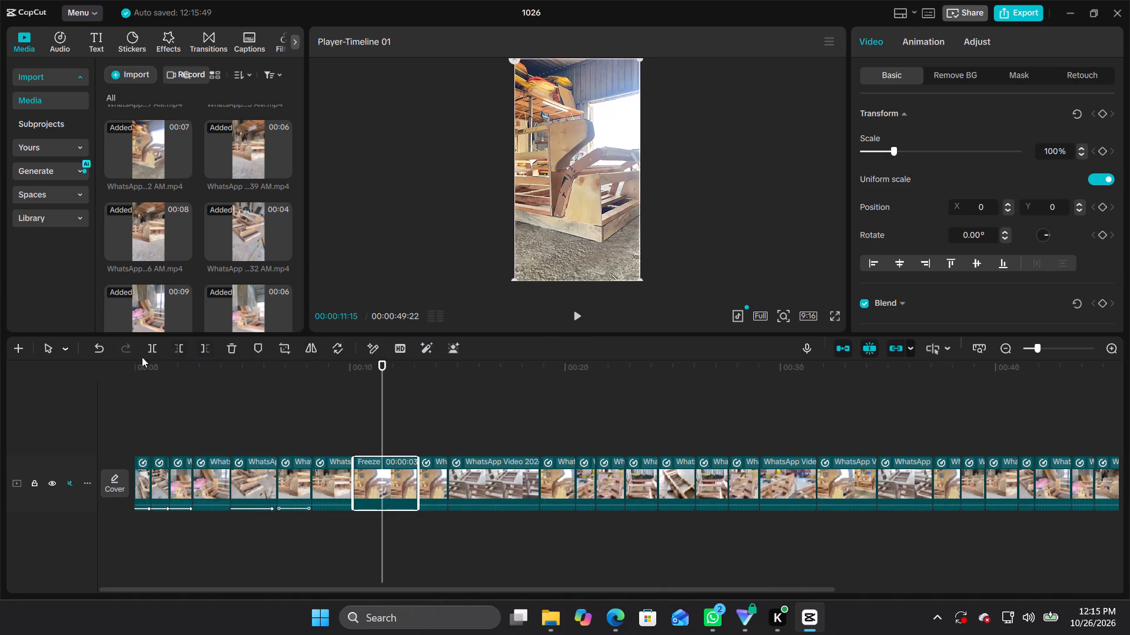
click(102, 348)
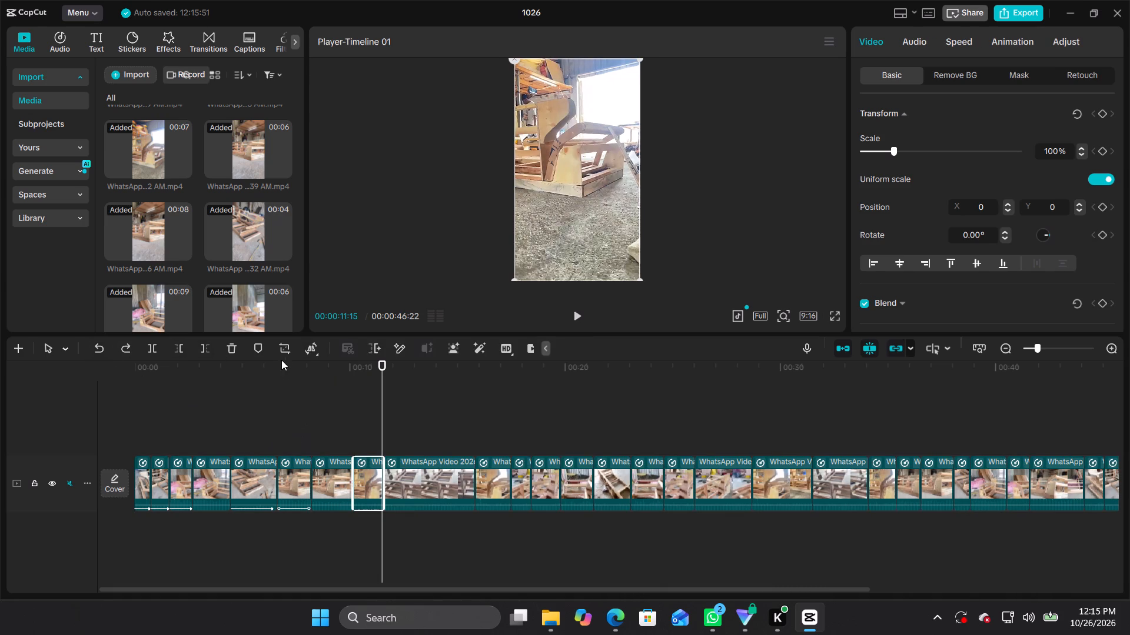
Scrub back and forth through the eighth clip and return the playhead to its start.
click(301, 349)
drag(384, 361, 361, 365)
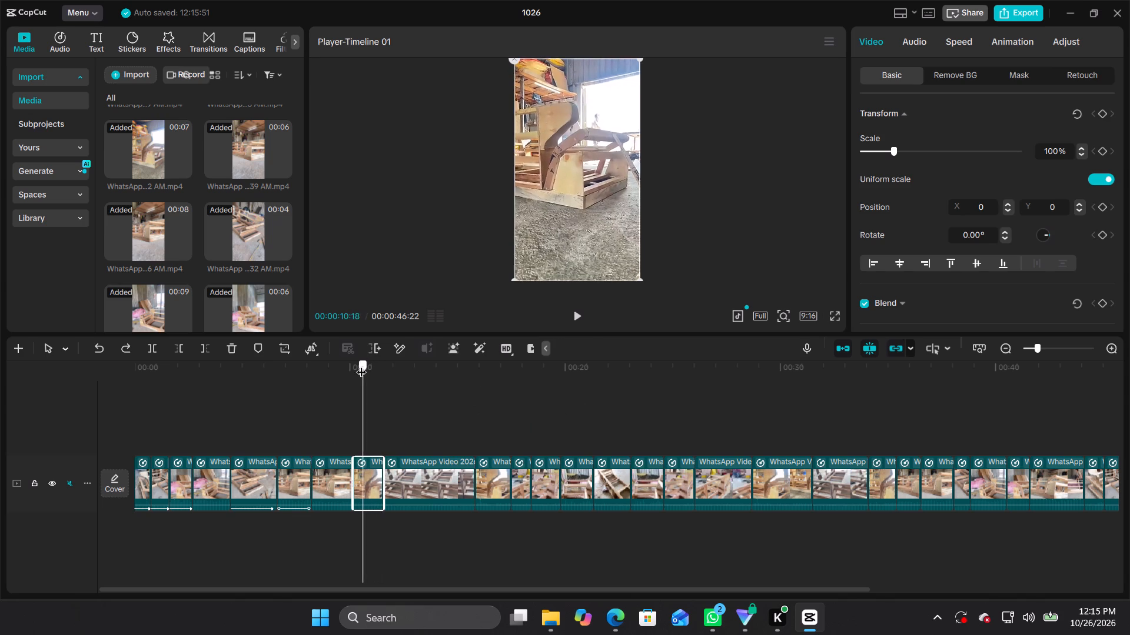
drag(361, 365, 393, 372)
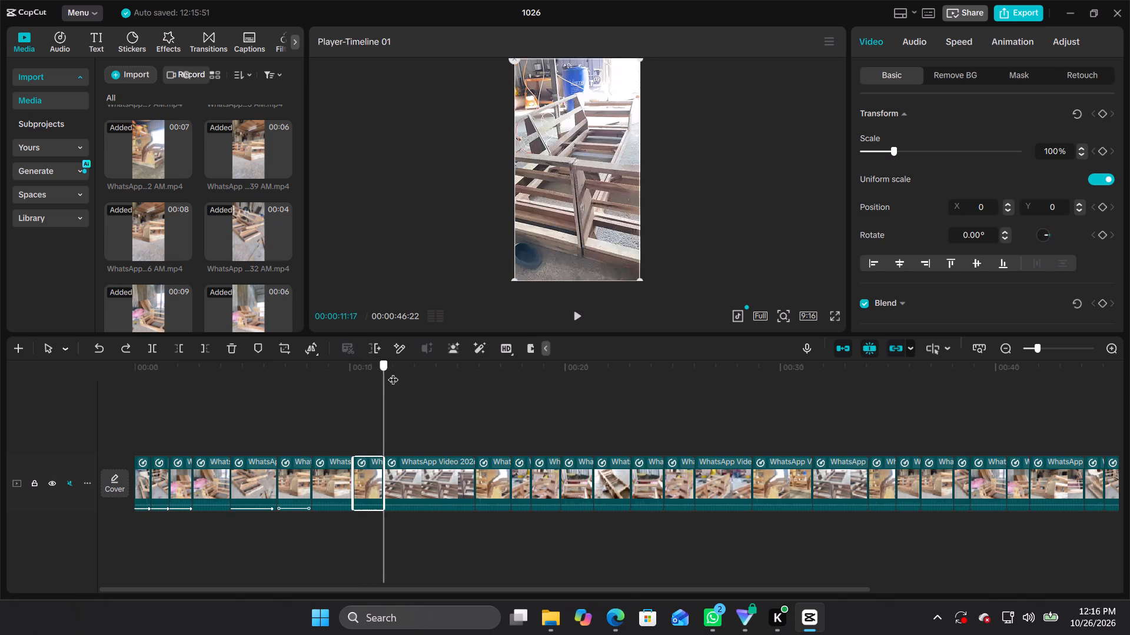
drag(393, 372, 364, 377)
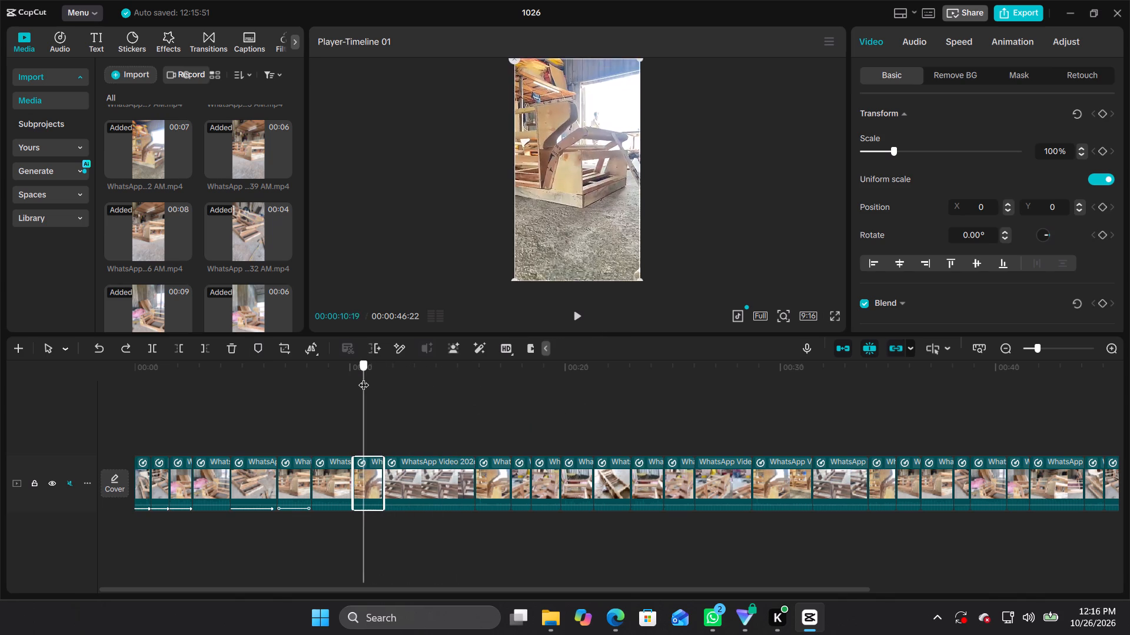
drag(364, 377, 350, 379)
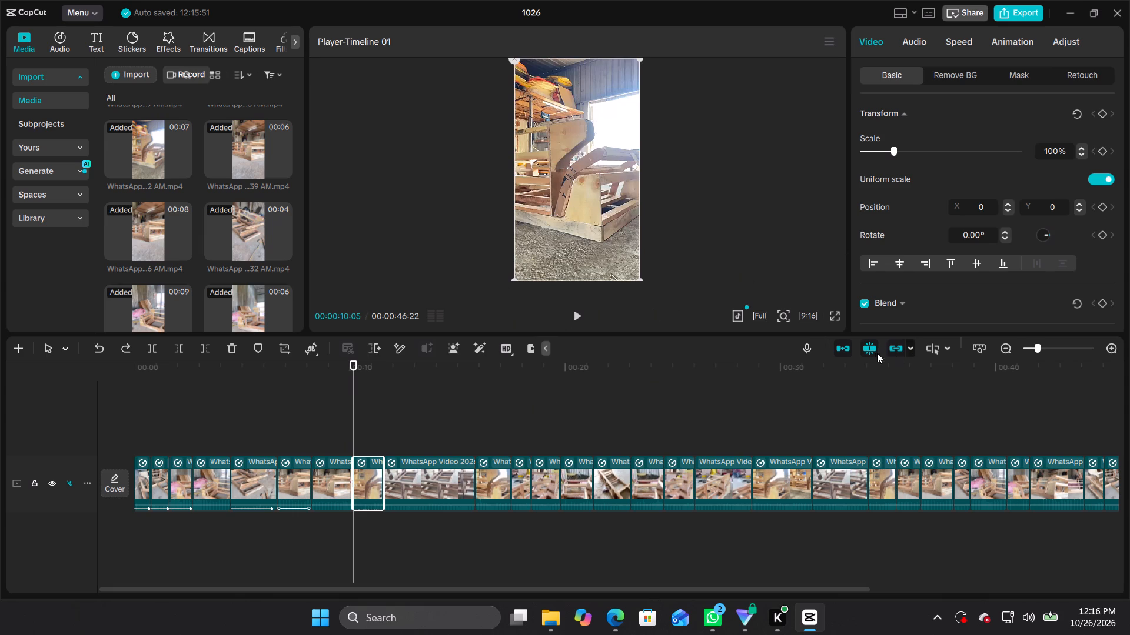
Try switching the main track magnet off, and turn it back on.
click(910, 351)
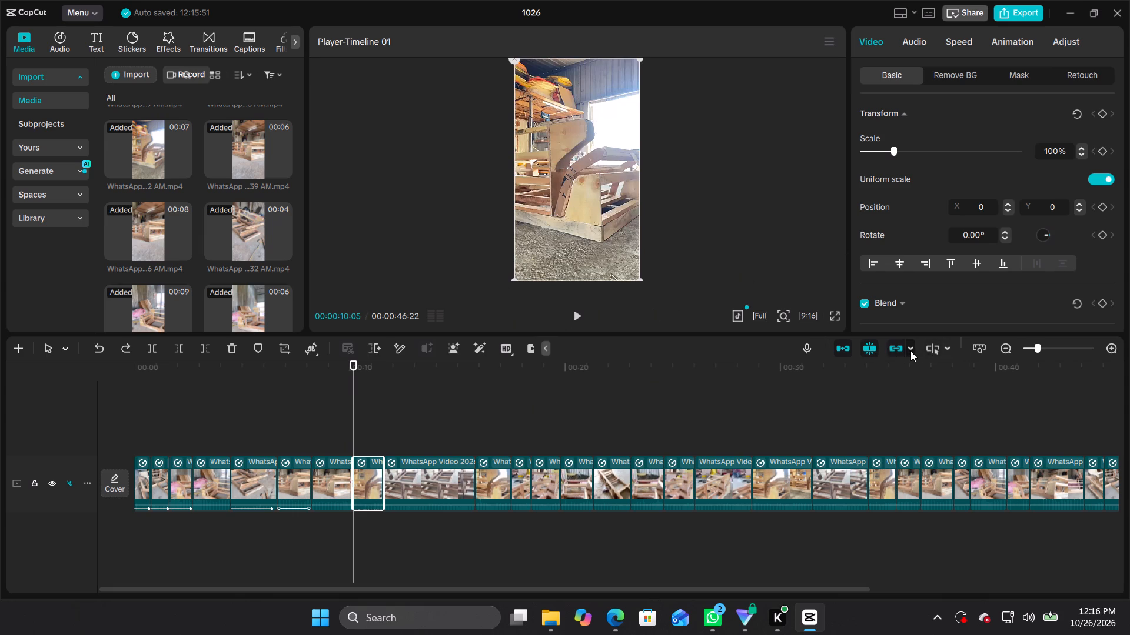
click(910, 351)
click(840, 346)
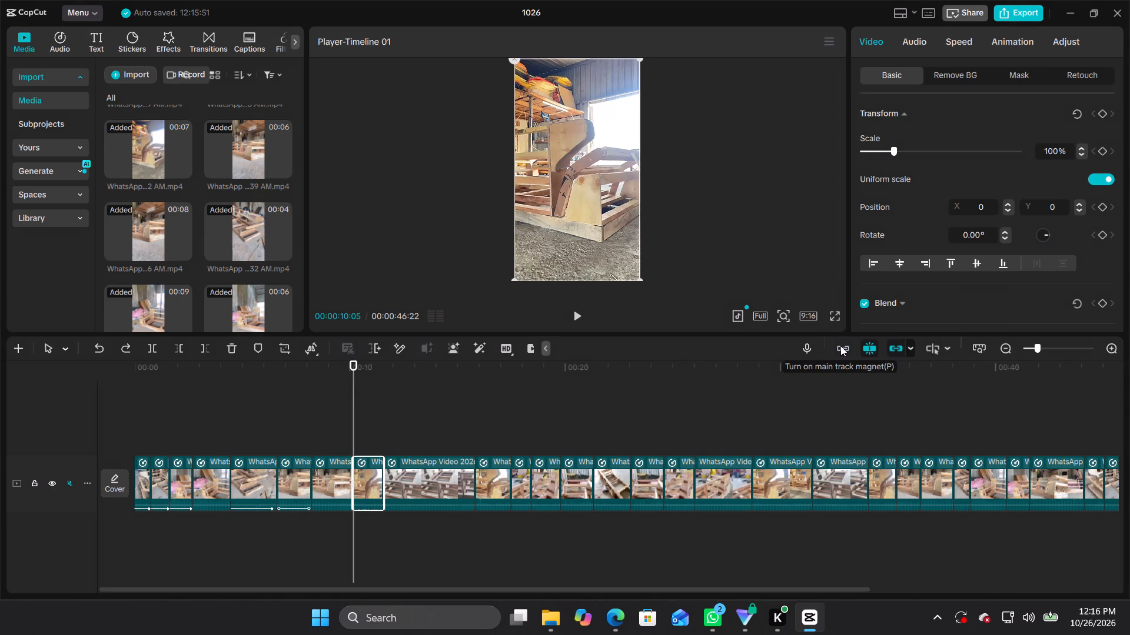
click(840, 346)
Look through the eighth clip's basic video settings, the track height options and the timeline selection modes.
scroll(1006, 300, down, 11)
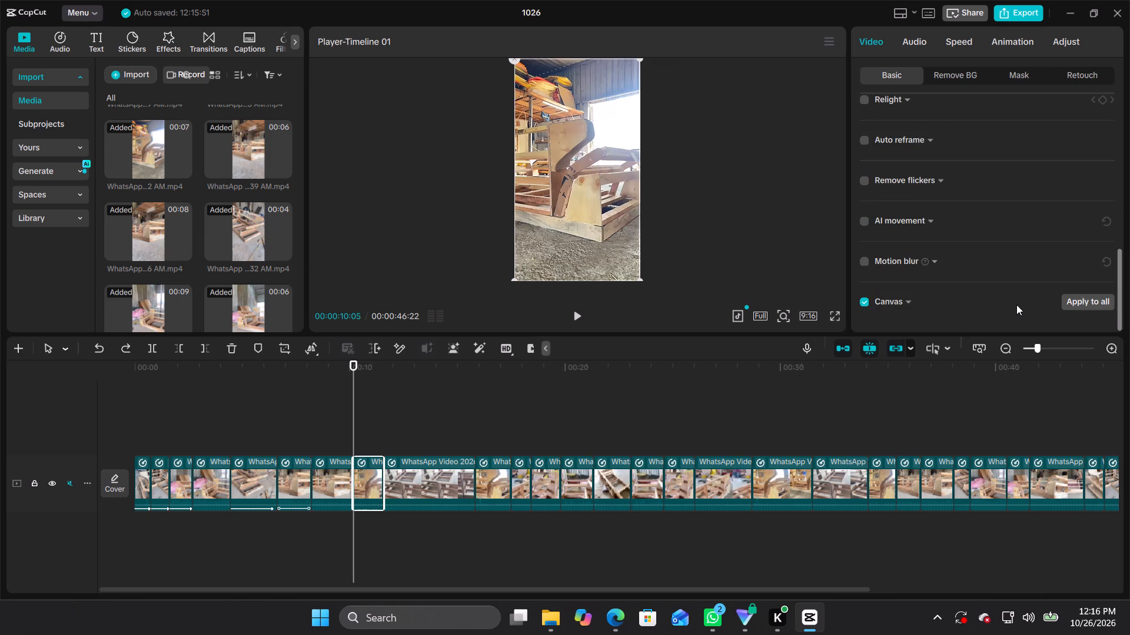
scroll(1016, 305, up, 11)
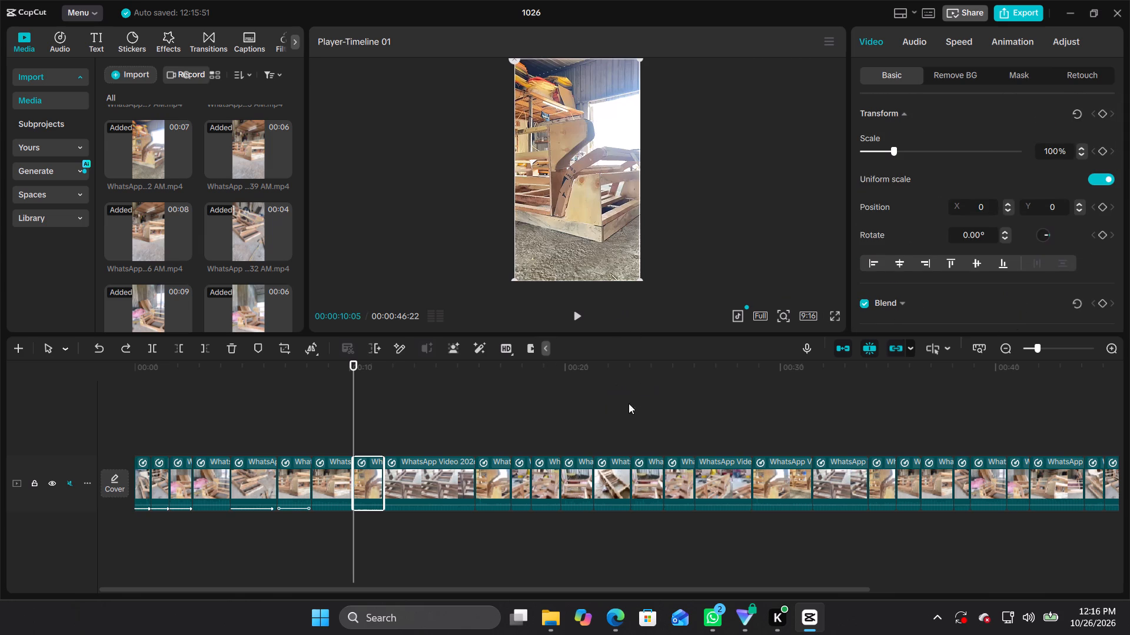
click(83, 480)
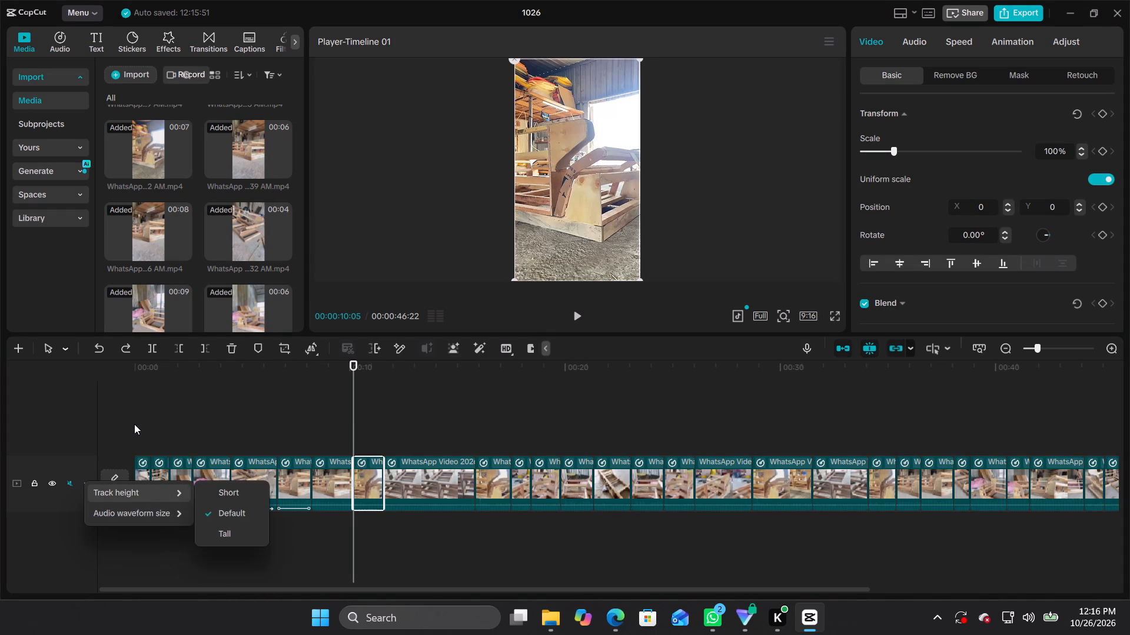
click(119, 414)
click(66, 345)
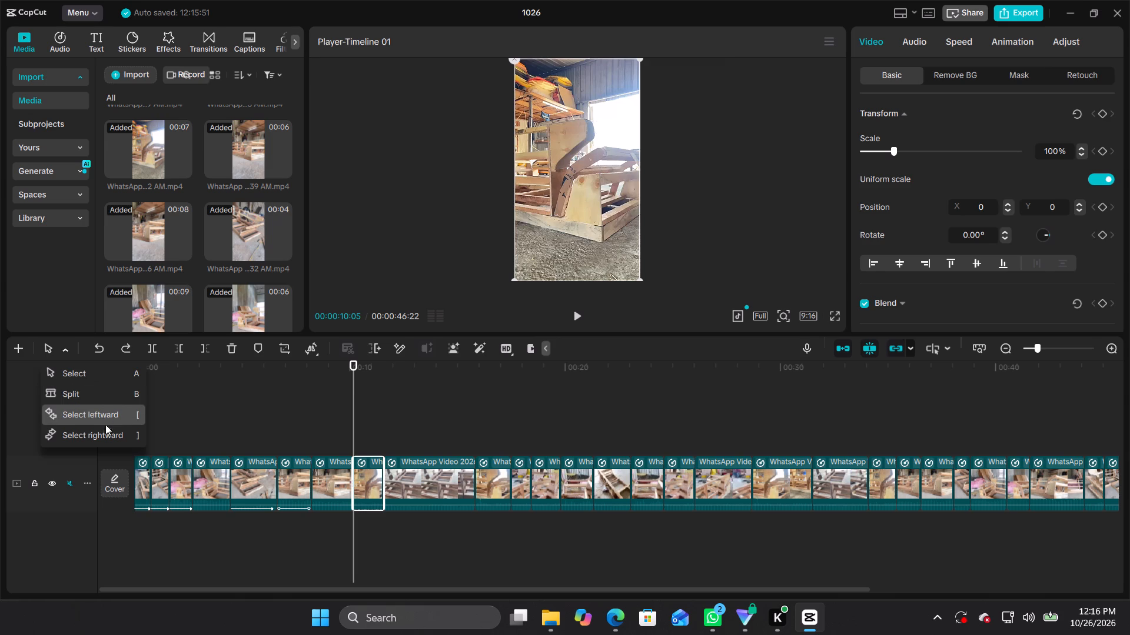
click(201, 419)
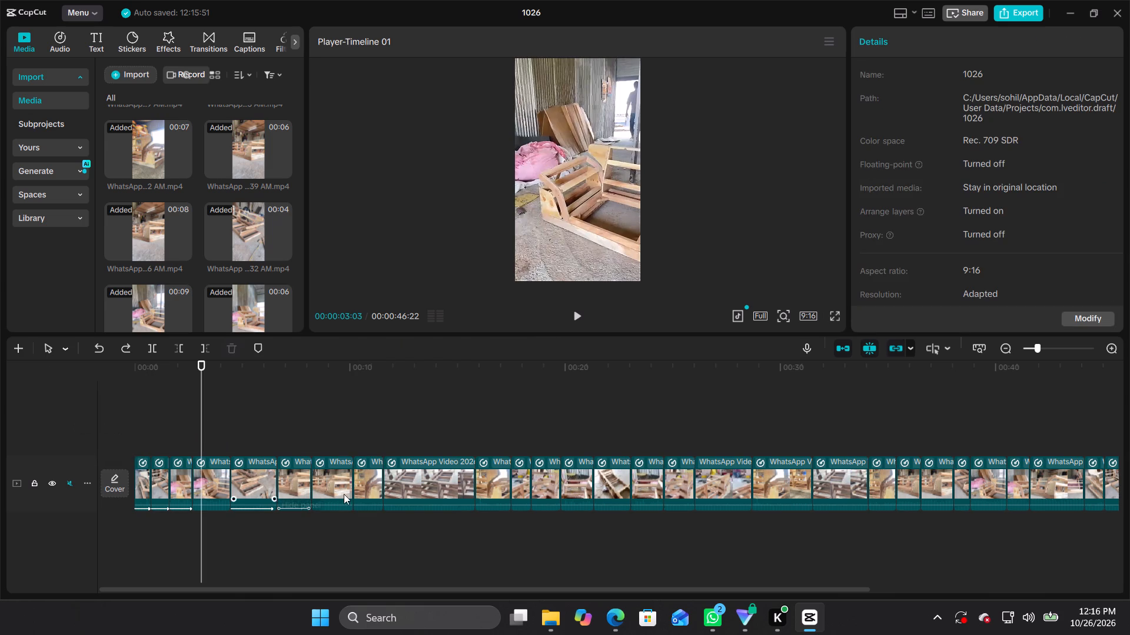
Reselect the eighth clip and place the playhead at its start, 00:00:10:05.
click(286, 470)
click(330, 483)
click(362, 490)
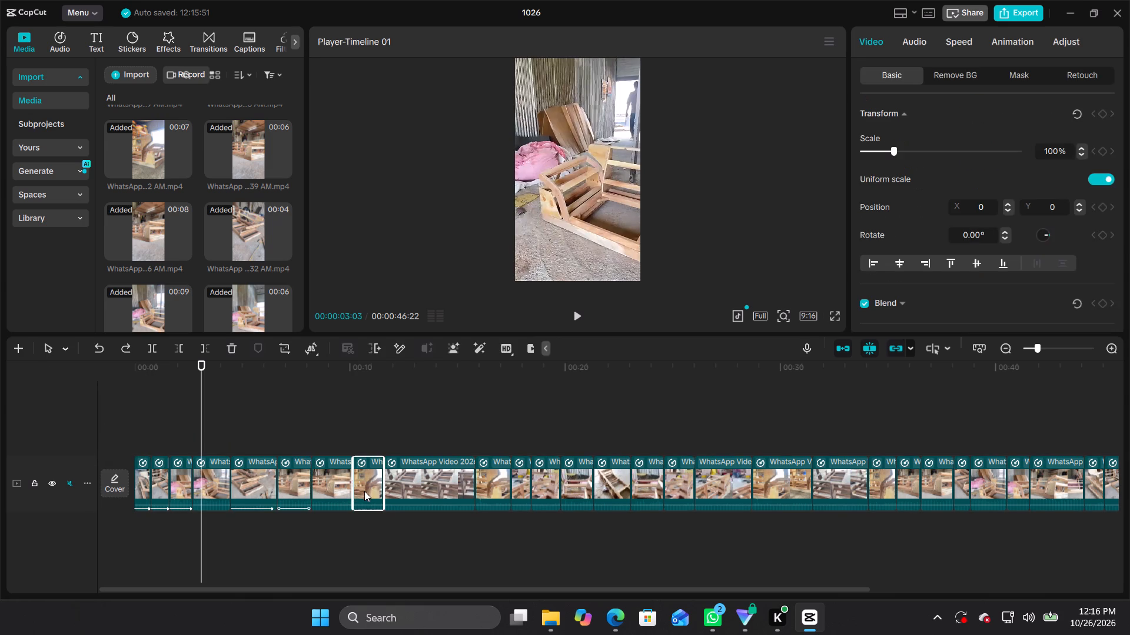
drag(199, 360, 344, 408)
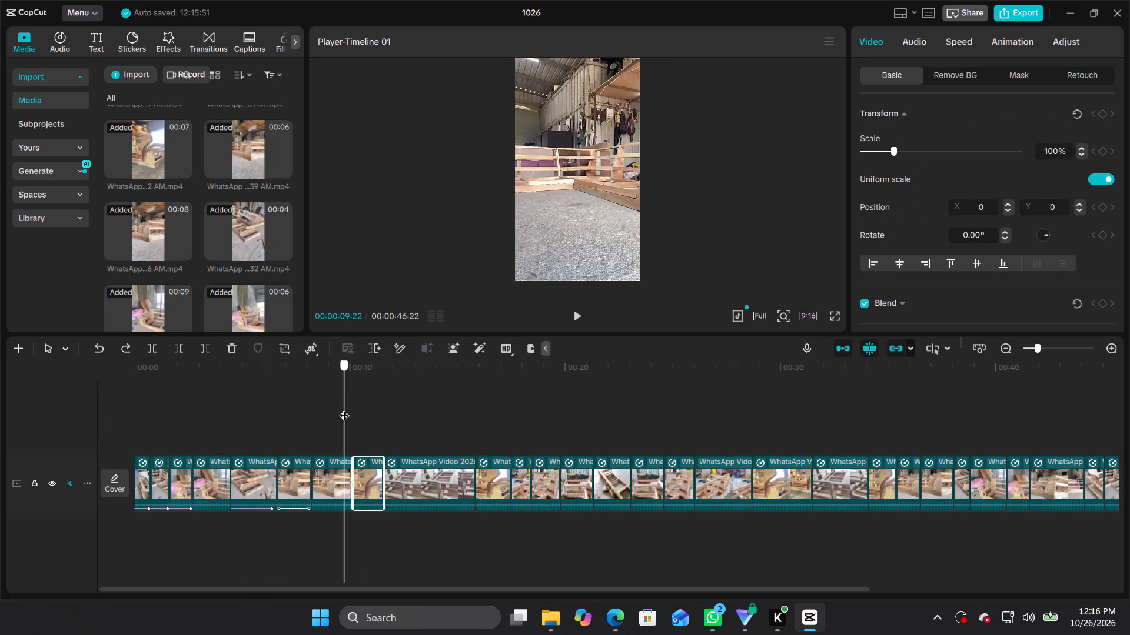
drag(344, 408, 351, 408)
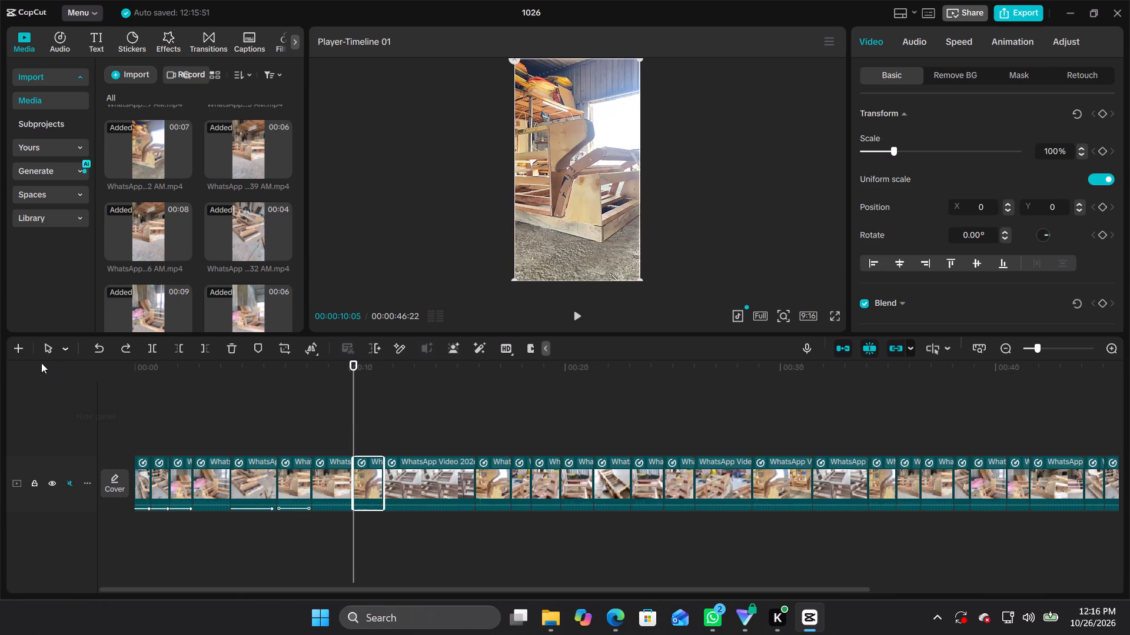
Create a second, empty timeline in the project and return to Timeline 01.
click(24, 354)
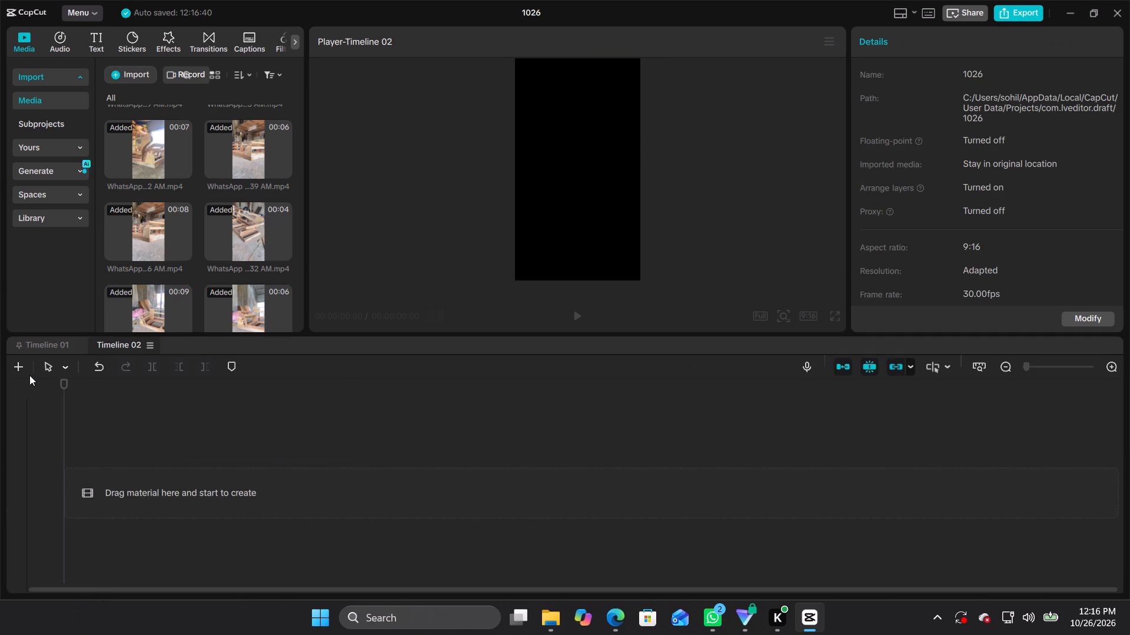
click(45, 345)
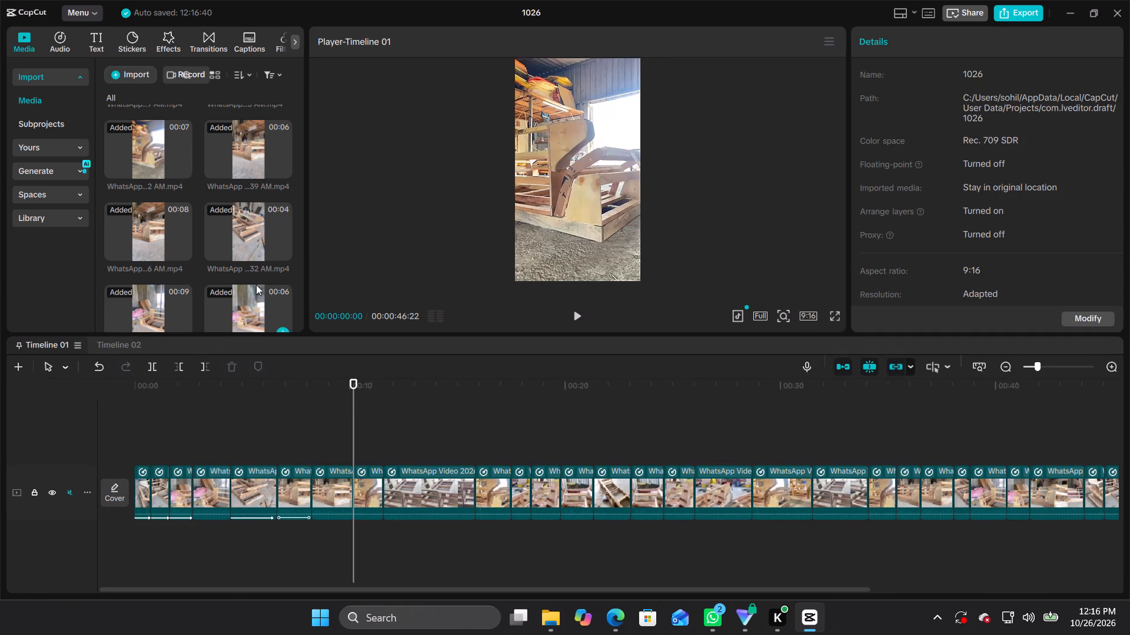
Add the 11.35.49 AM workshop video as an overlay above the main track, starting at the eighth clip's start.
scroll(256, 283, down, 5)
scroll(251, 248, up, 3)
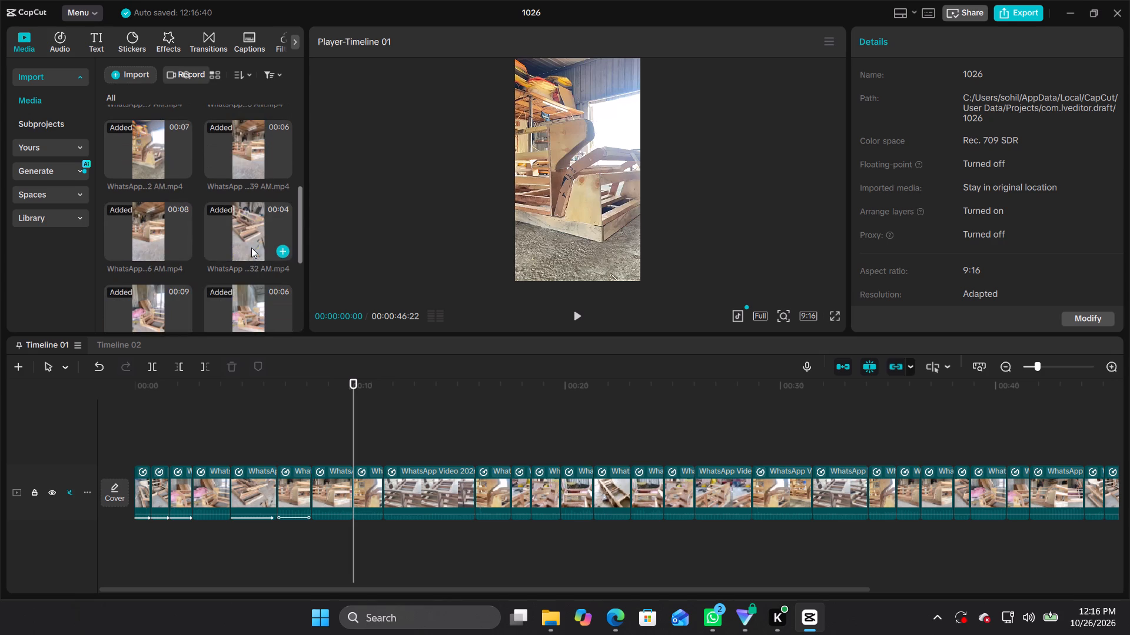
scroll(251, 248, up, 3)
scroll(250, 247, down, 1)
drag(154, 193, 194, 314)
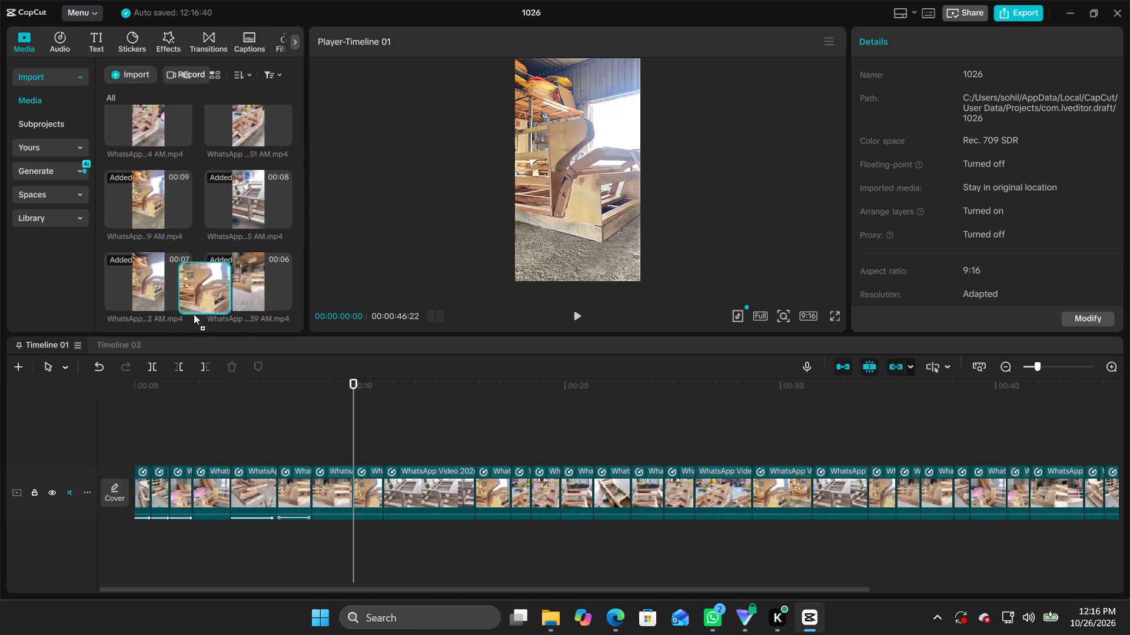
drag(194, 314, 354, 535)
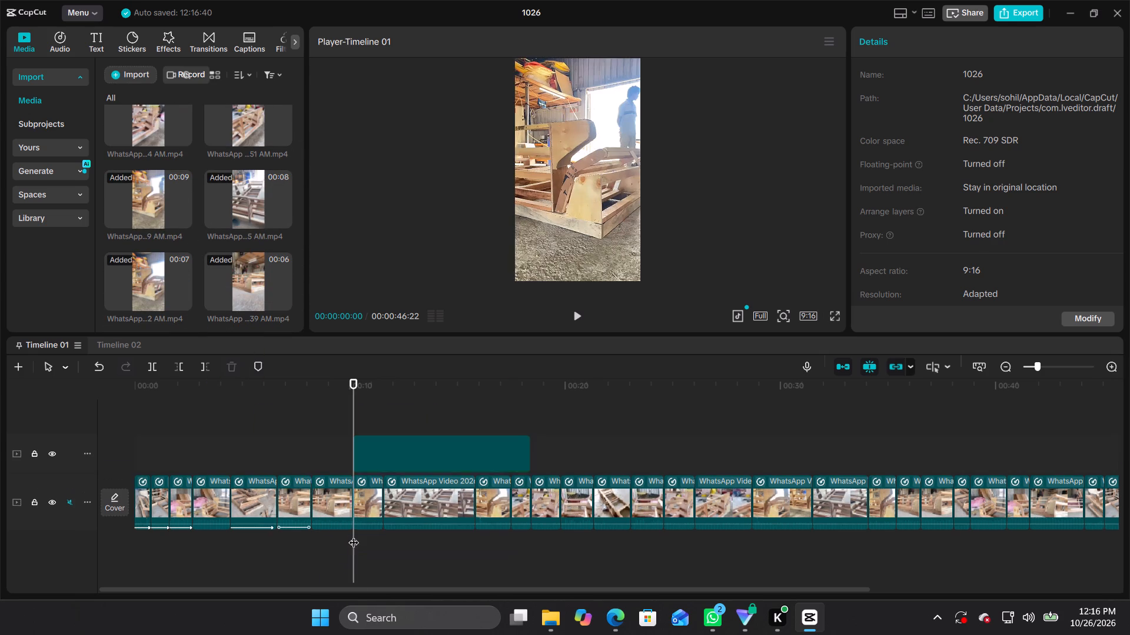
drag(381, 436, 375, 542)
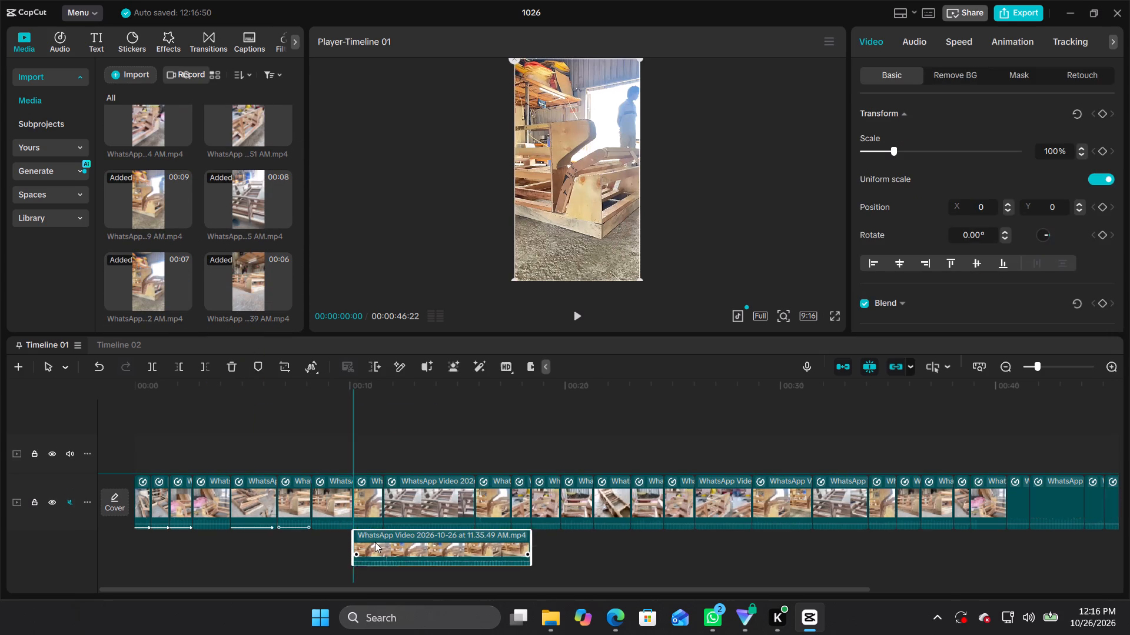
drag(375, 542, 379, 531)
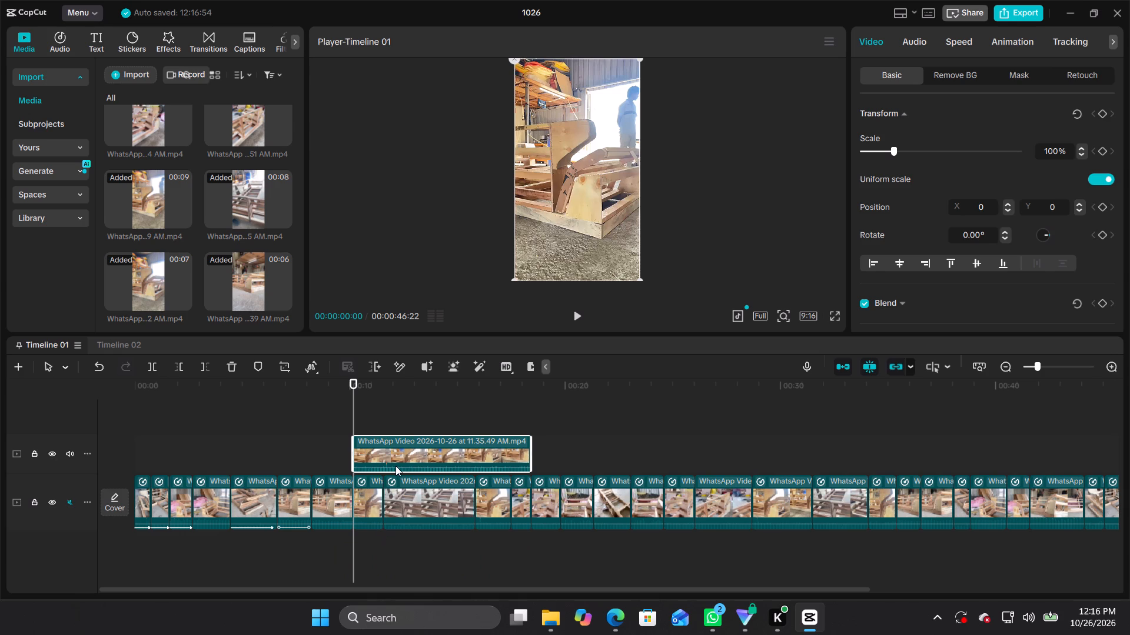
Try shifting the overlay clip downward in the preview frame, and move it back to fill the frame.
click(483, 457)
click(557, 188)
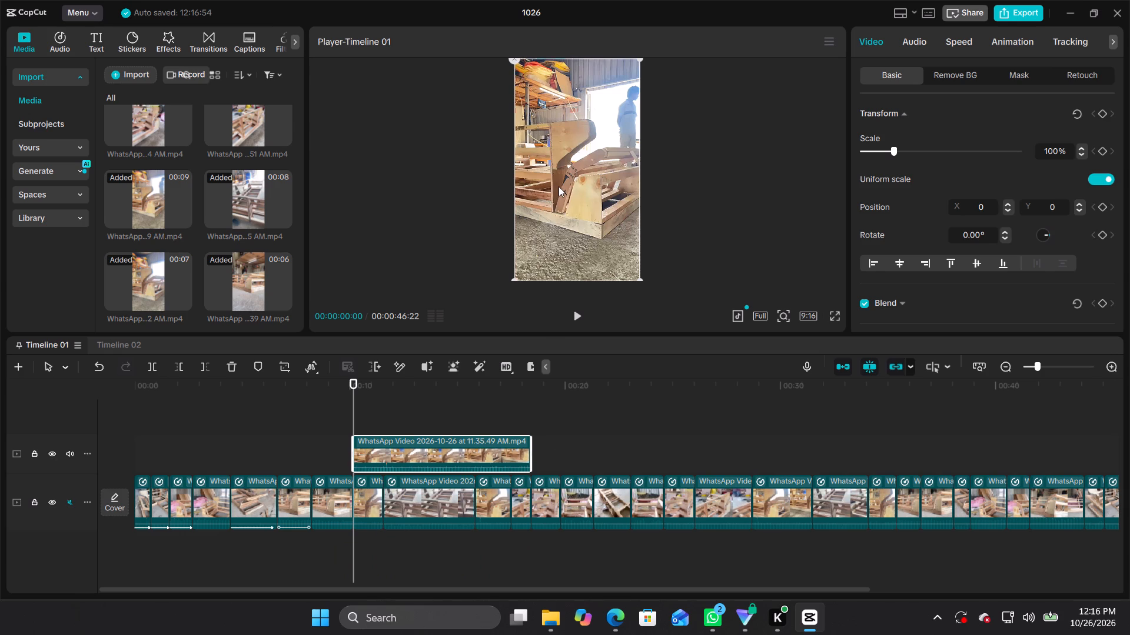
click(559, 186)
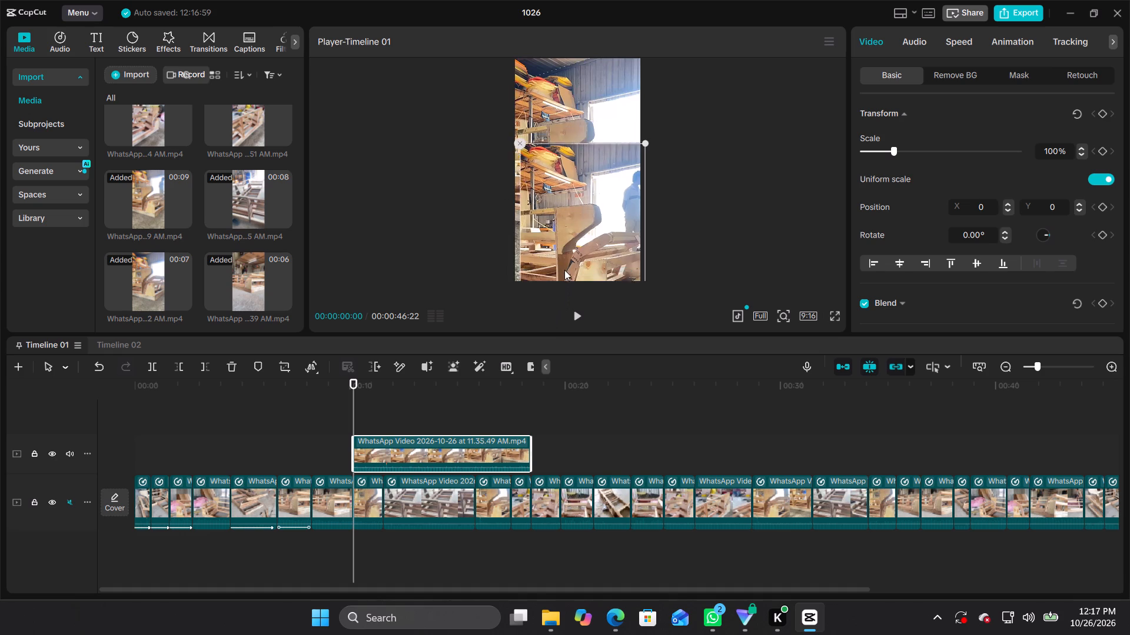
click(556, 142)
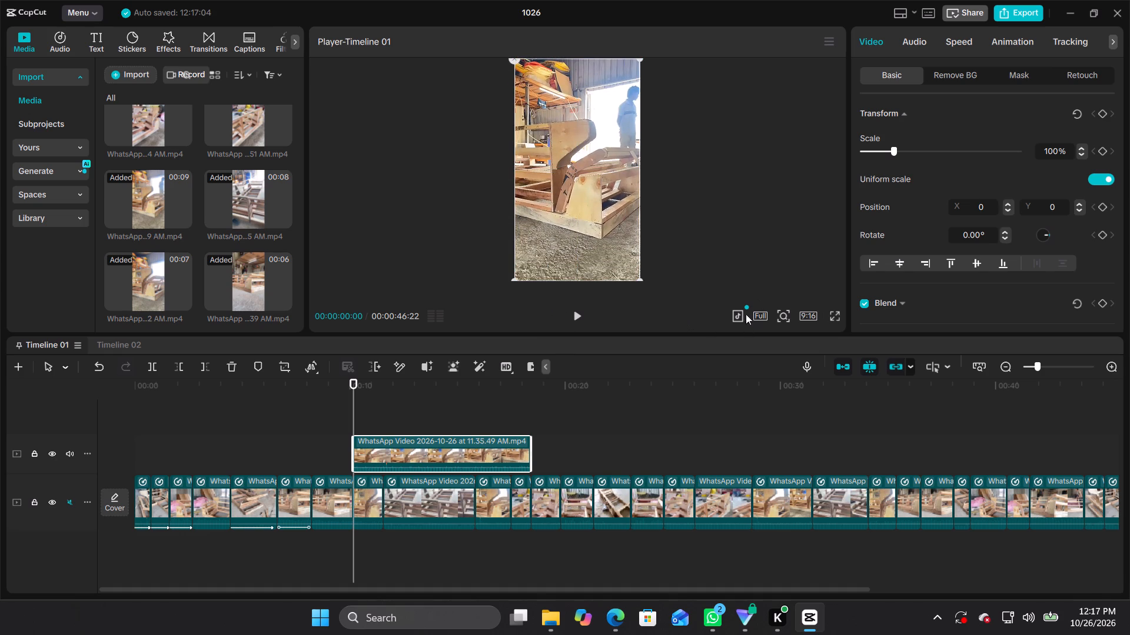
Check the preview zoom and scrub from the timeline start through the overlay clip, back to just before its start.
click(787, 319)
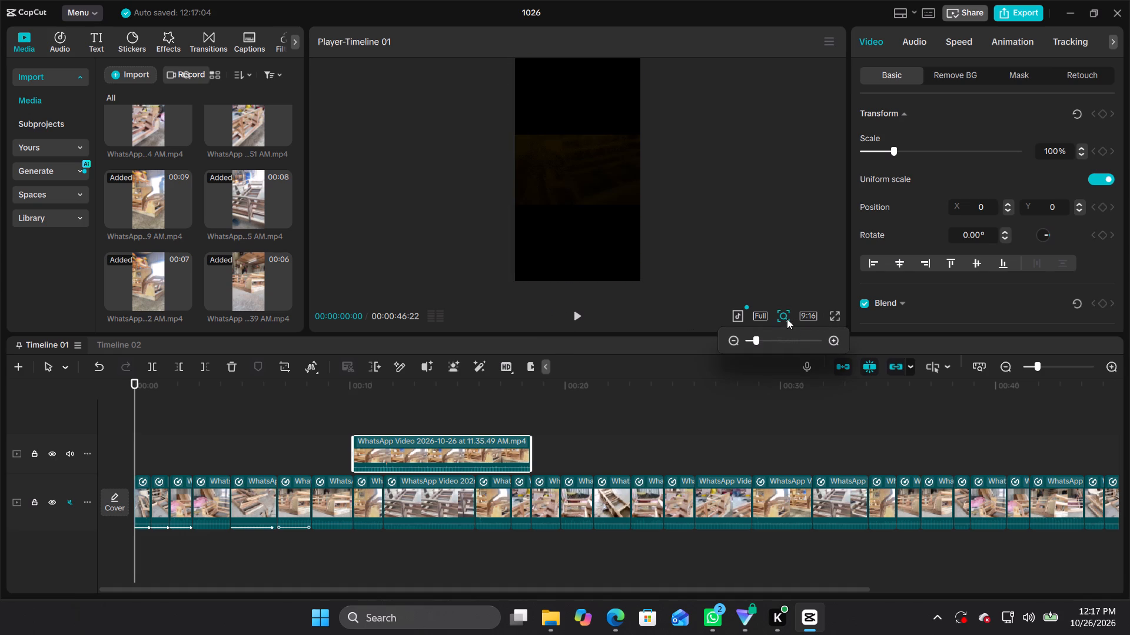
click(787, 319)
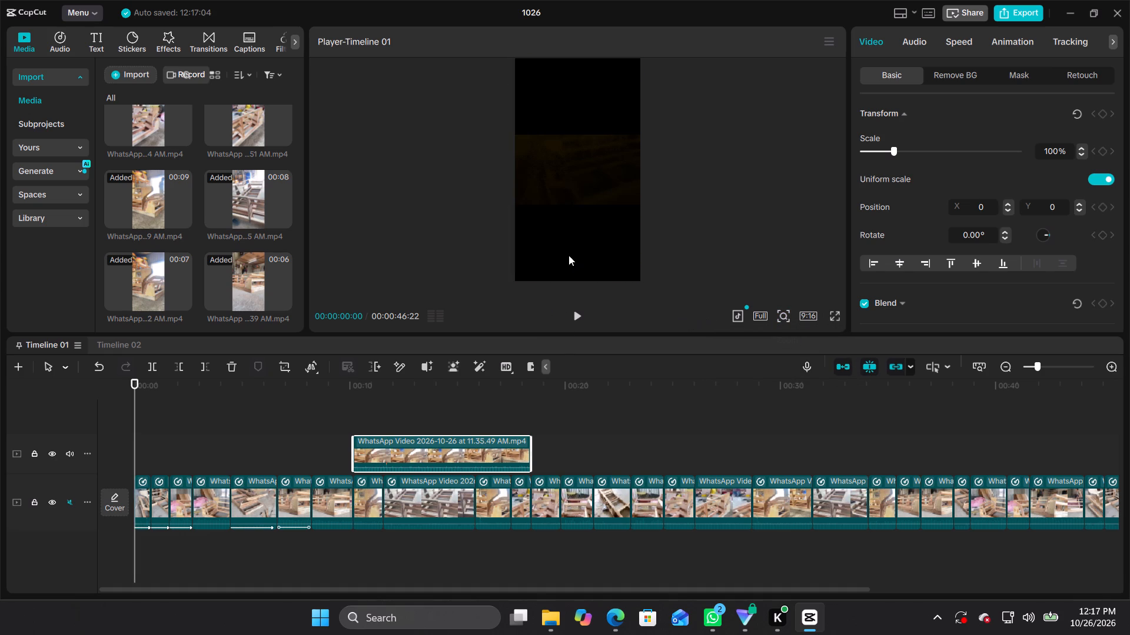
click(405, 461)
click(400, 456)
drag(132, 379, 142, 379)
drag(138, 382, 281, 402)
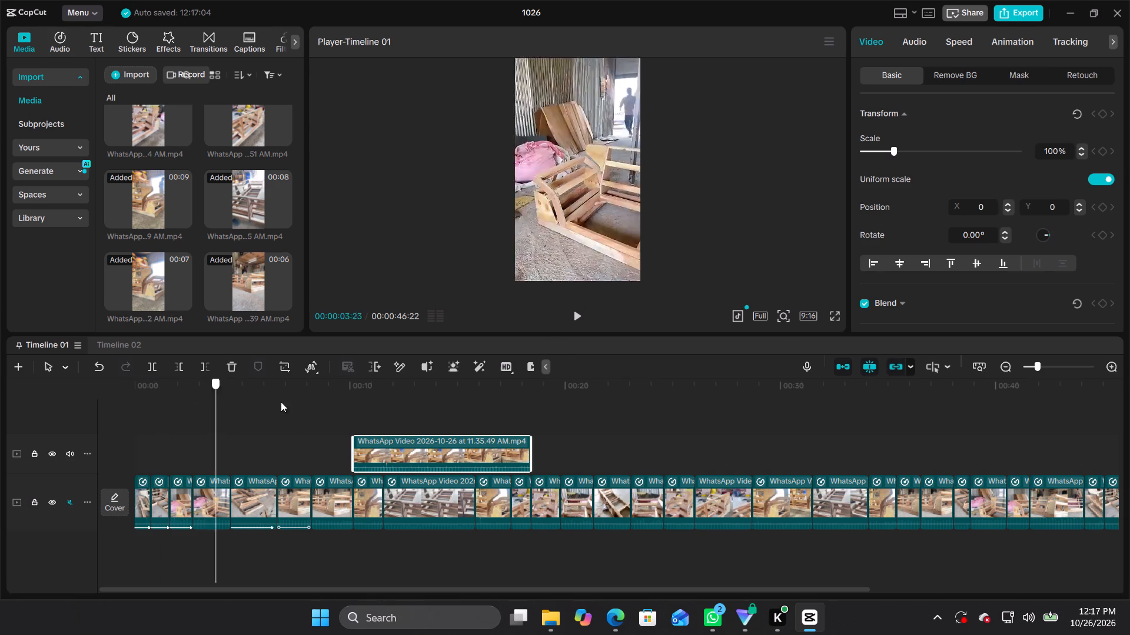
drag(281, 402, 485, 444)
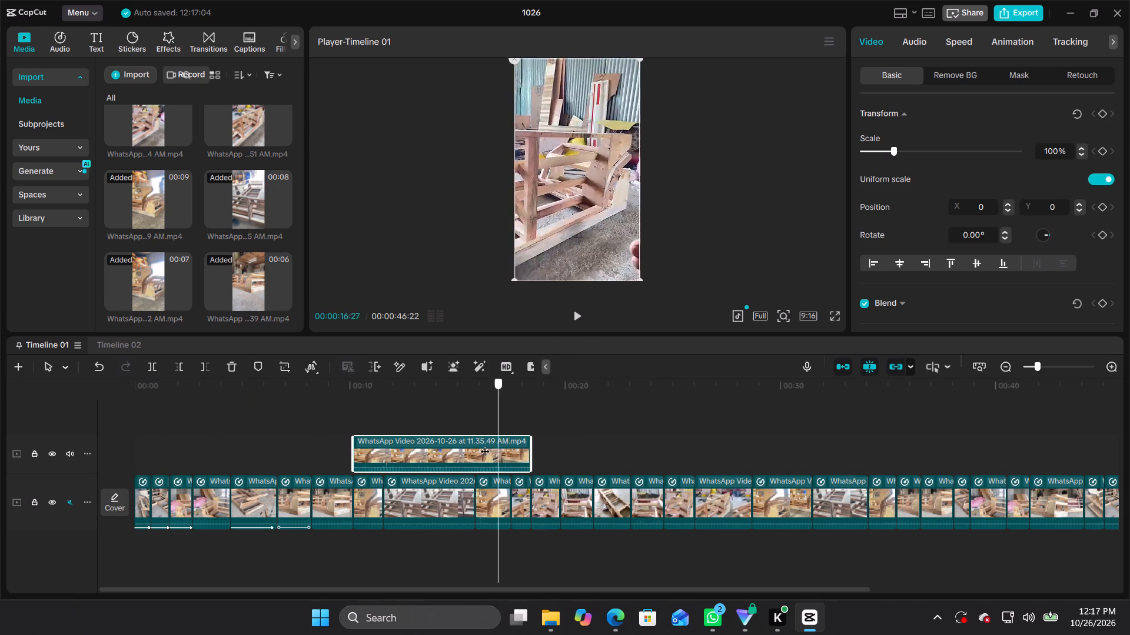
drag(485, 444, 418, 434)
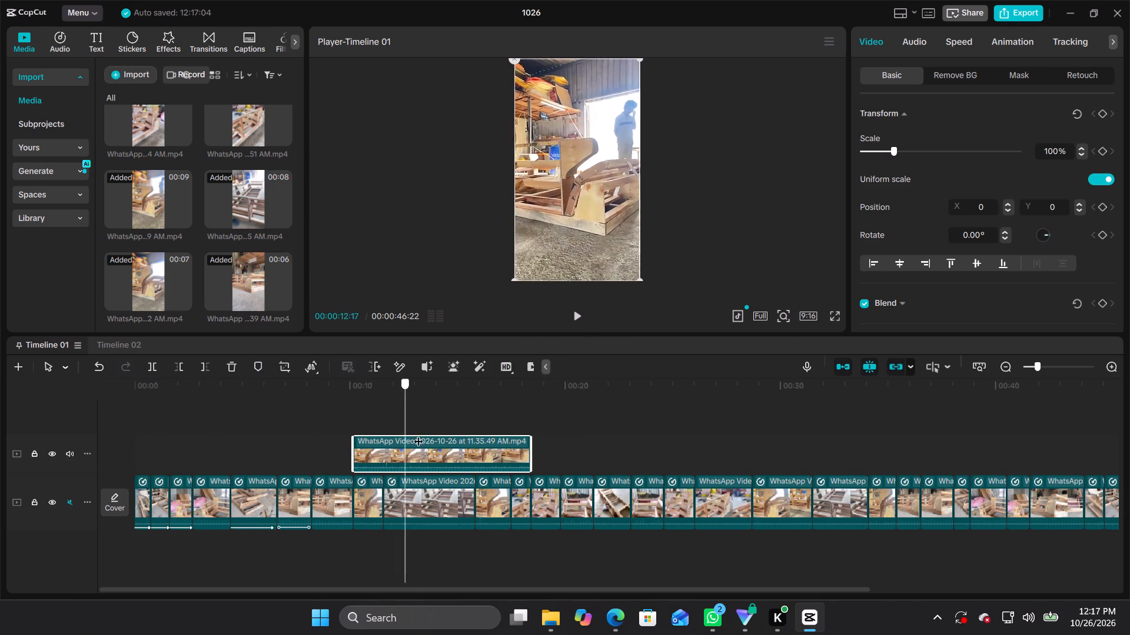
drag(418, 434, 385, 454)
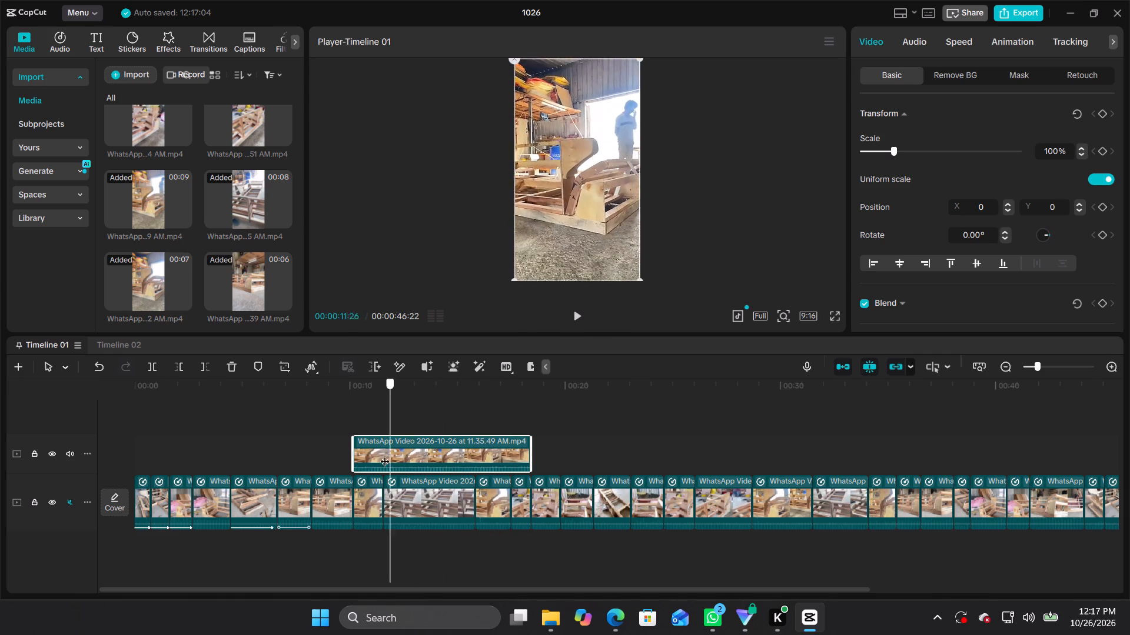
drag(385, 454, 335, 457)
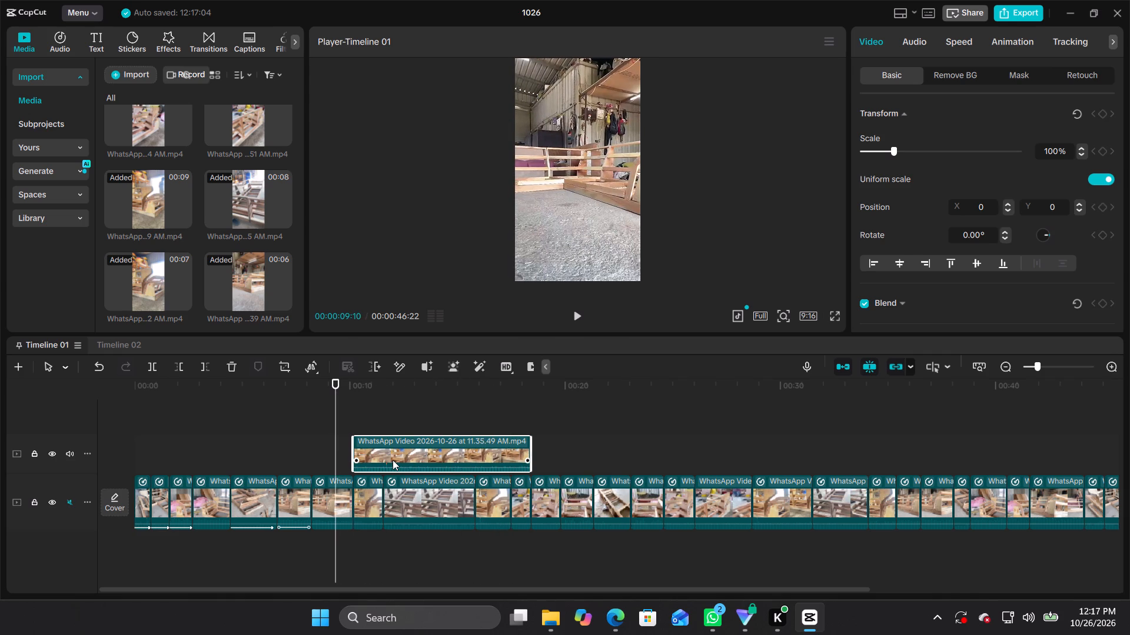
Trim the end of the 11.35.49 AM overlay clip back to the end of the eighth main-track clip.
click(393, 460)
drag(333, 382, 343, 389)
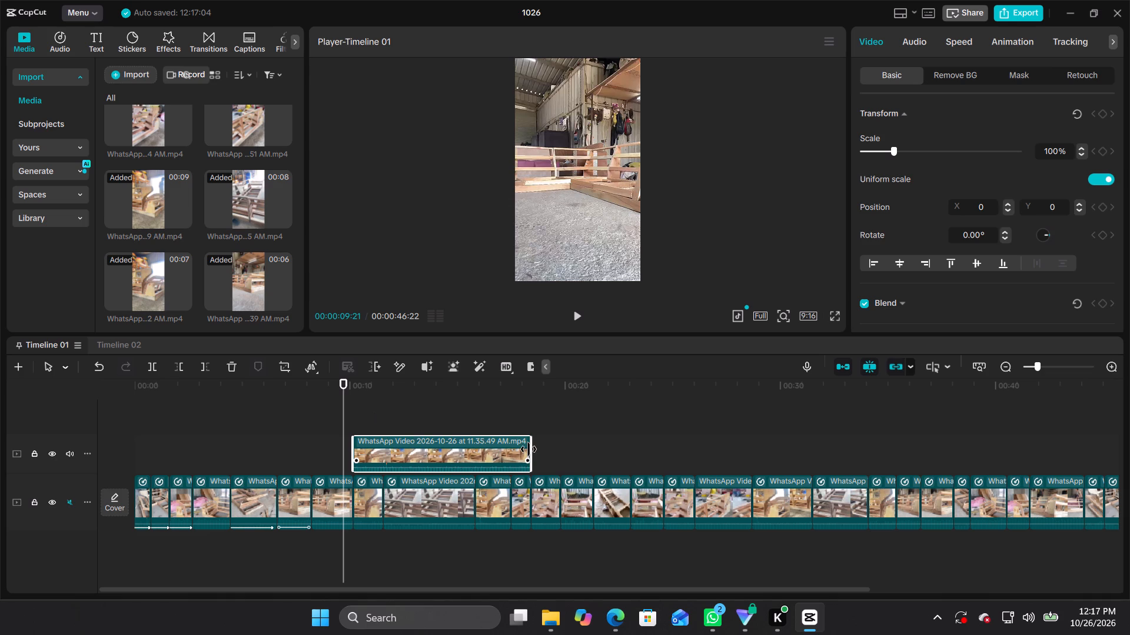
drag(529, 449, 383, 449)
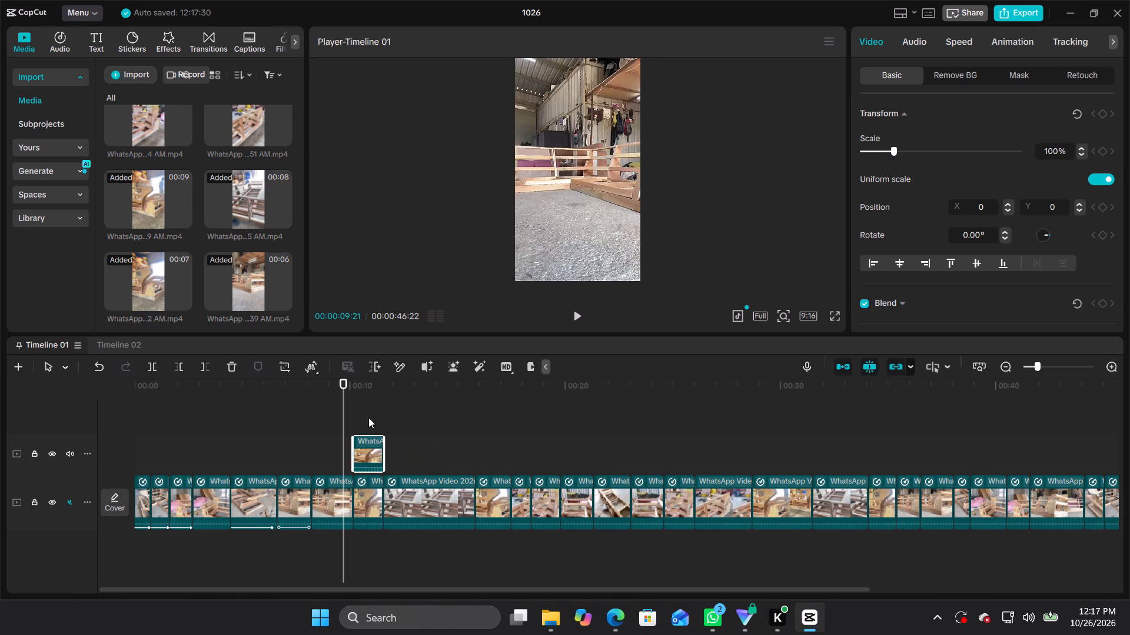
Scrub and play the section around the overlay clip, from just before its start to its end.
drag(343, 376, 339, 384)
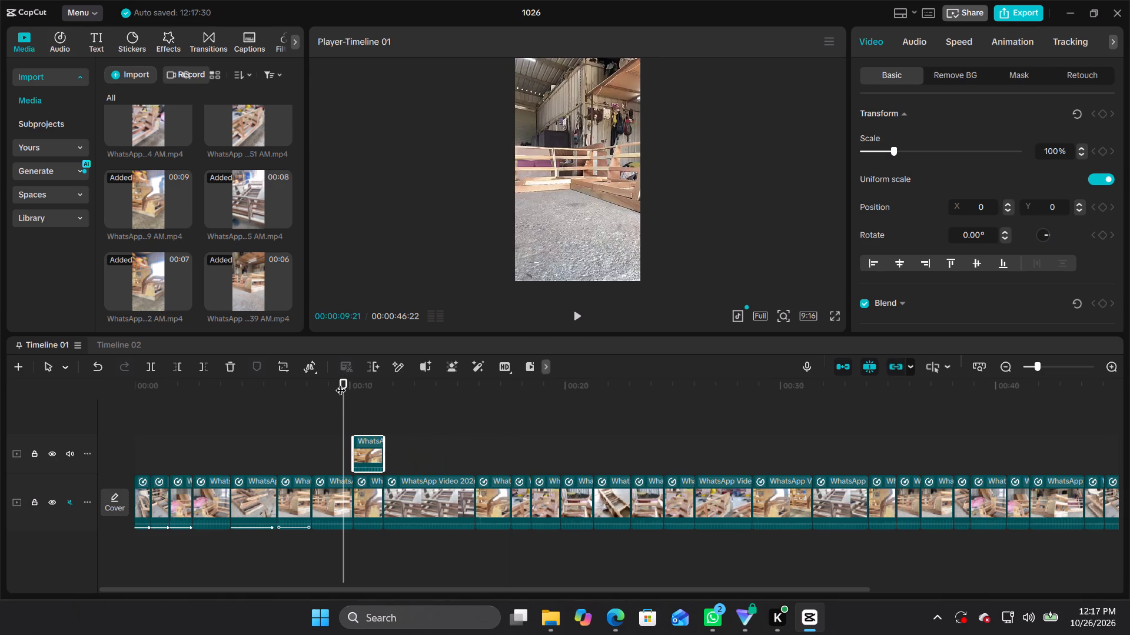
drag(342, 382, 364, 404)
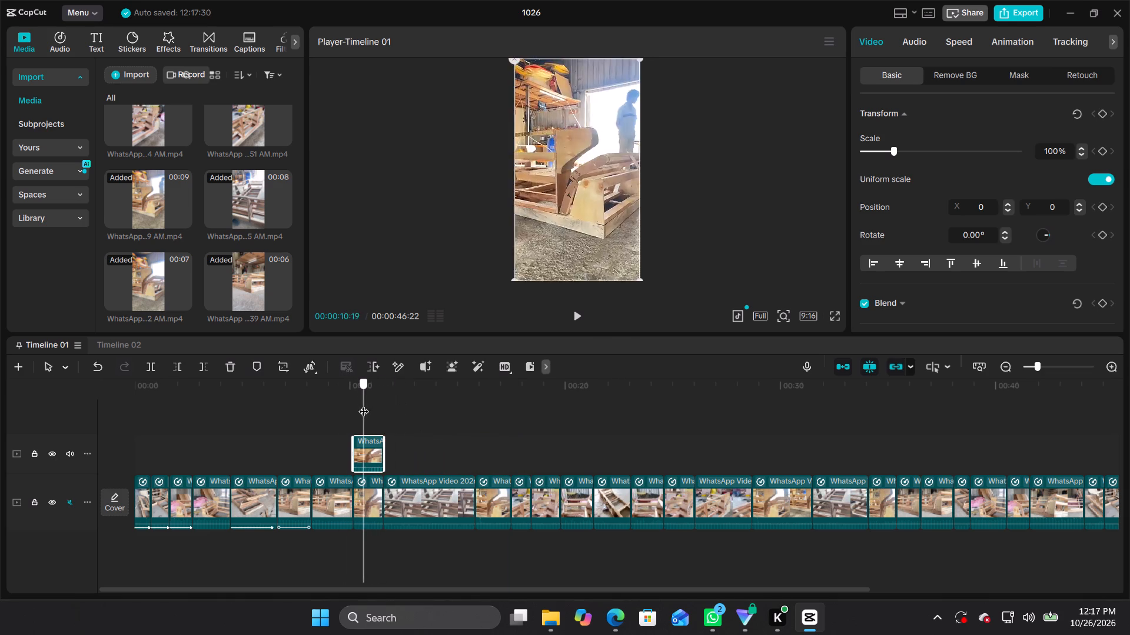
drag(364, 404, 334, 406)
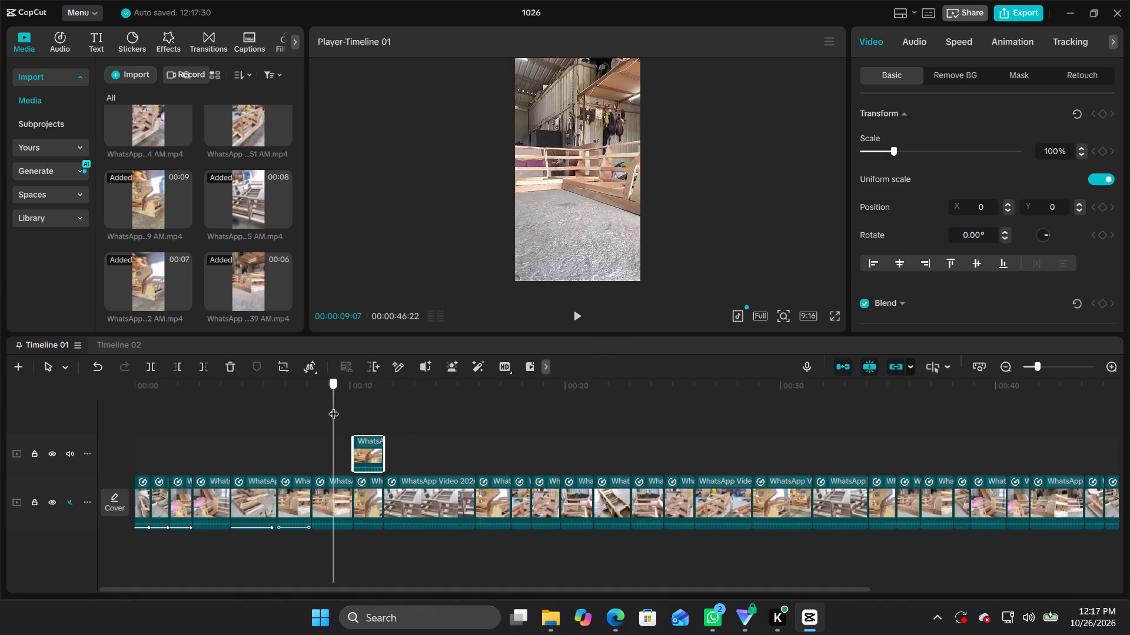
drag(334, 406, 349, 409)
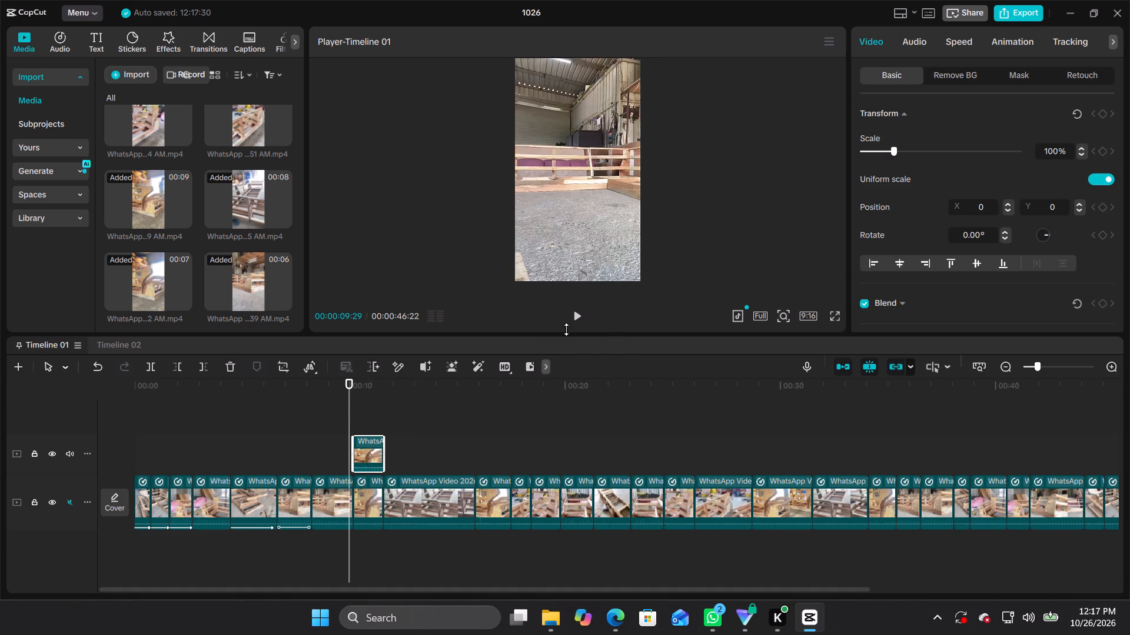
click(576, 320)
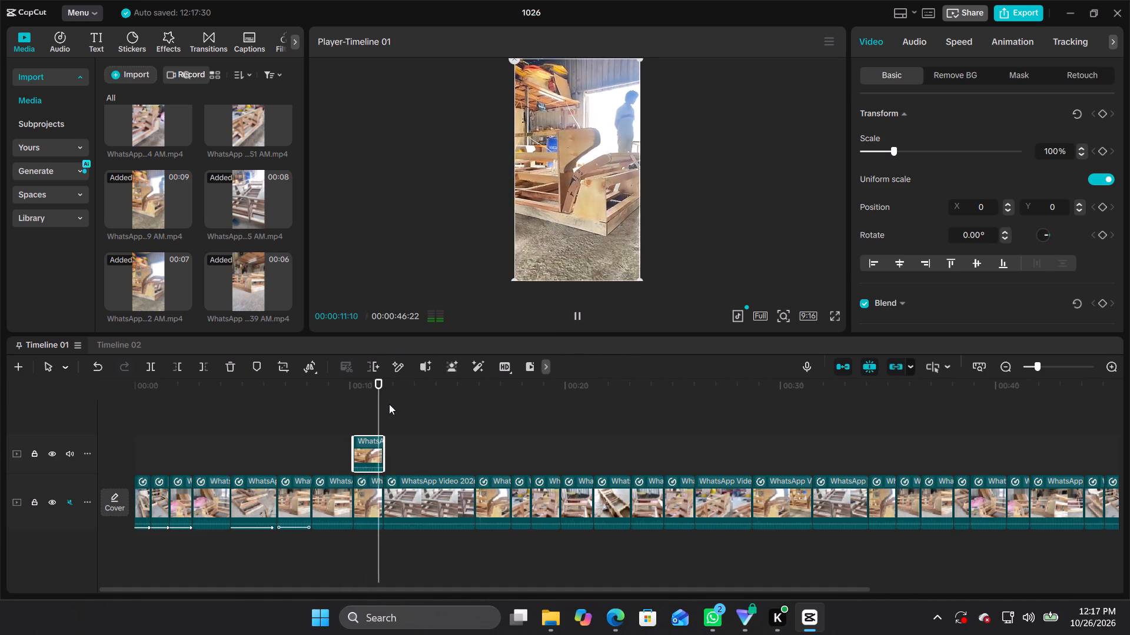
drag(408, 381, 340, 398)
Look through the overlay clip's audio, voice changer, animation and video settings.
click(377, 453)
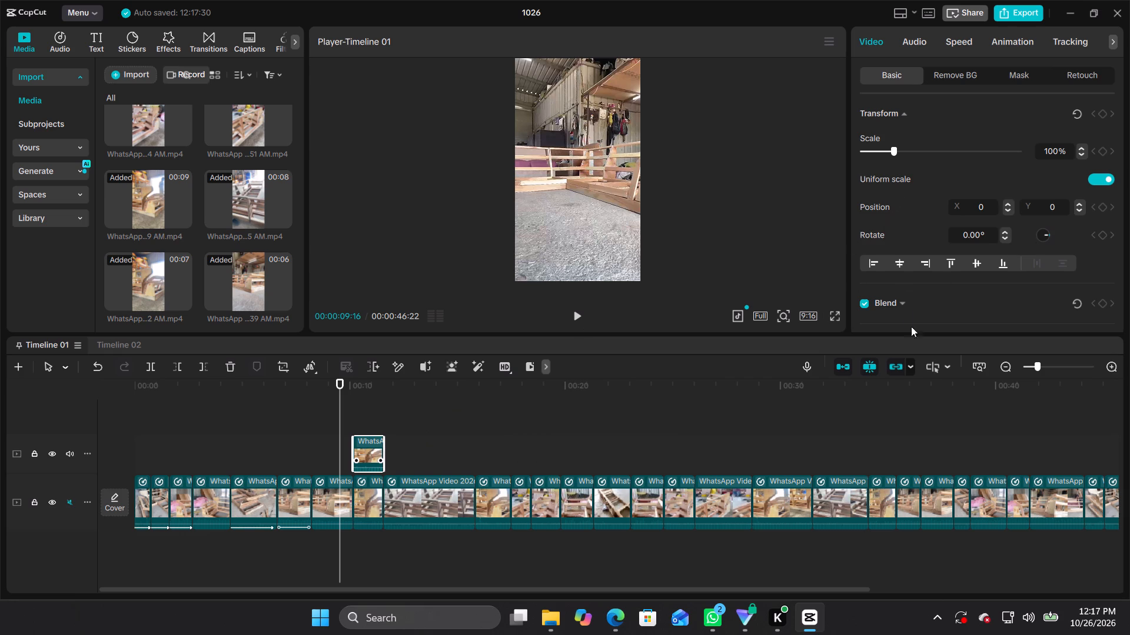
click(918, 45)
click(1081, 37)
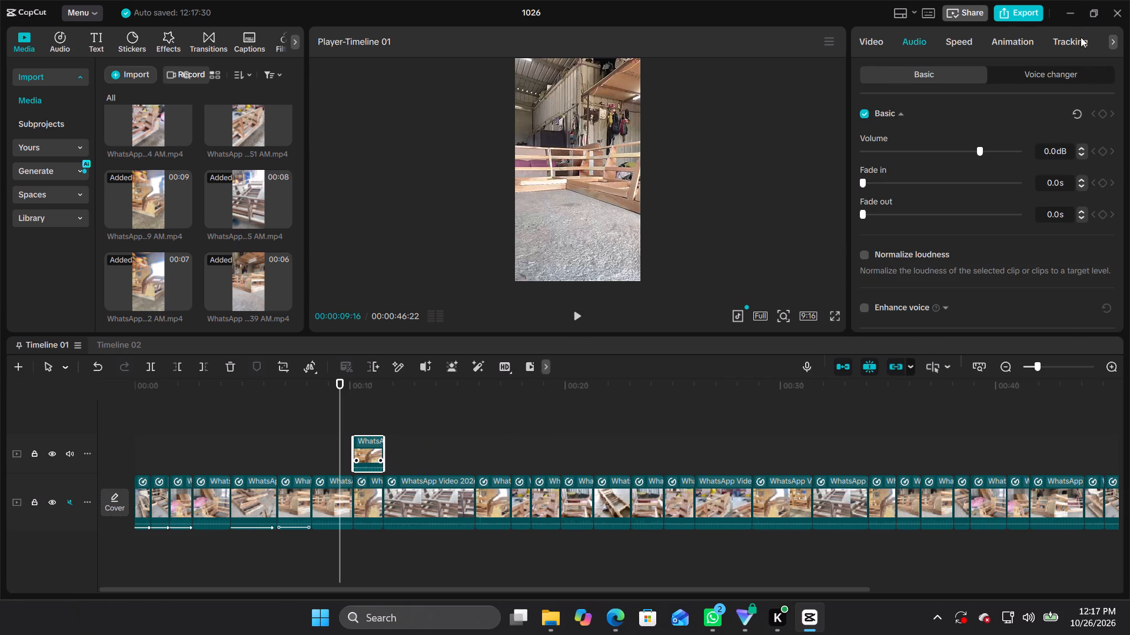
click(999, 29)
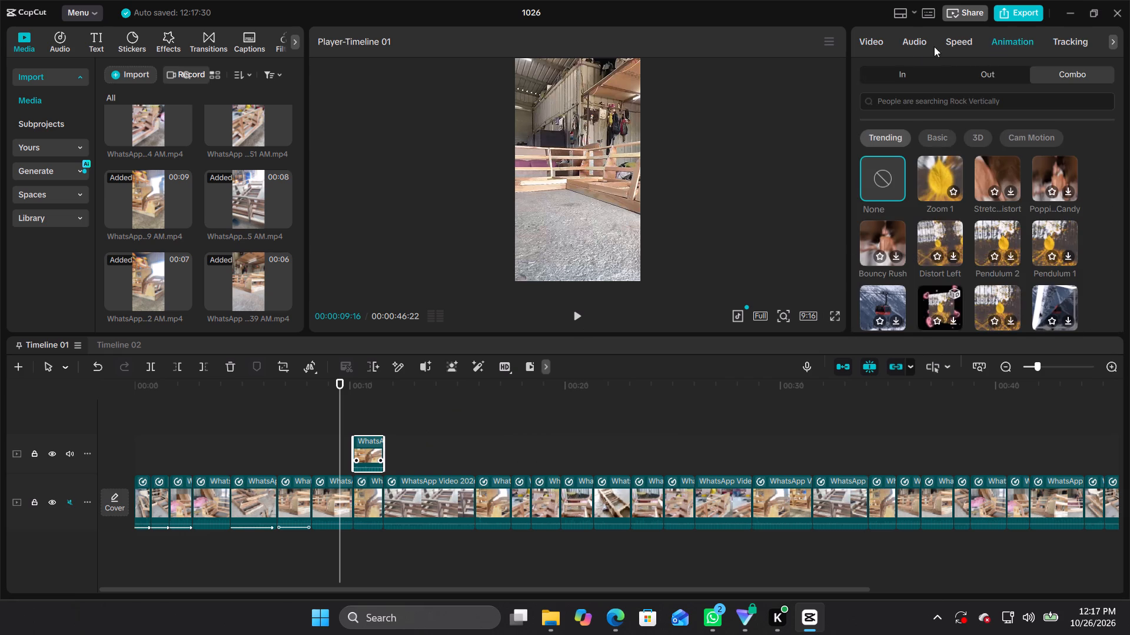
click(942, 51)
click(918, 48)
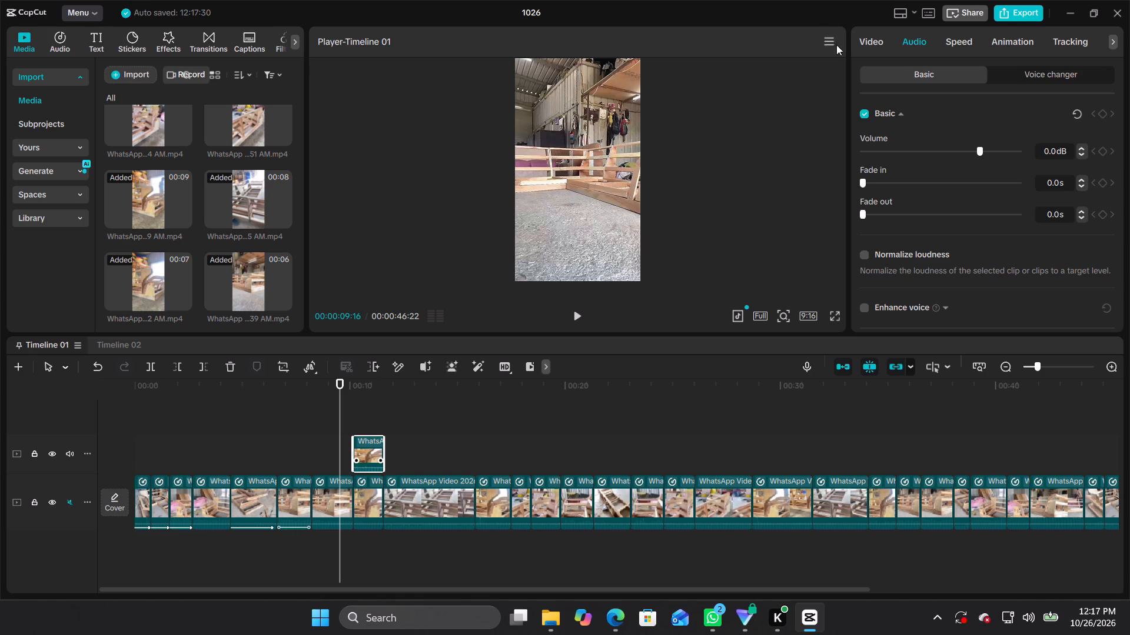
click(1038, 72)
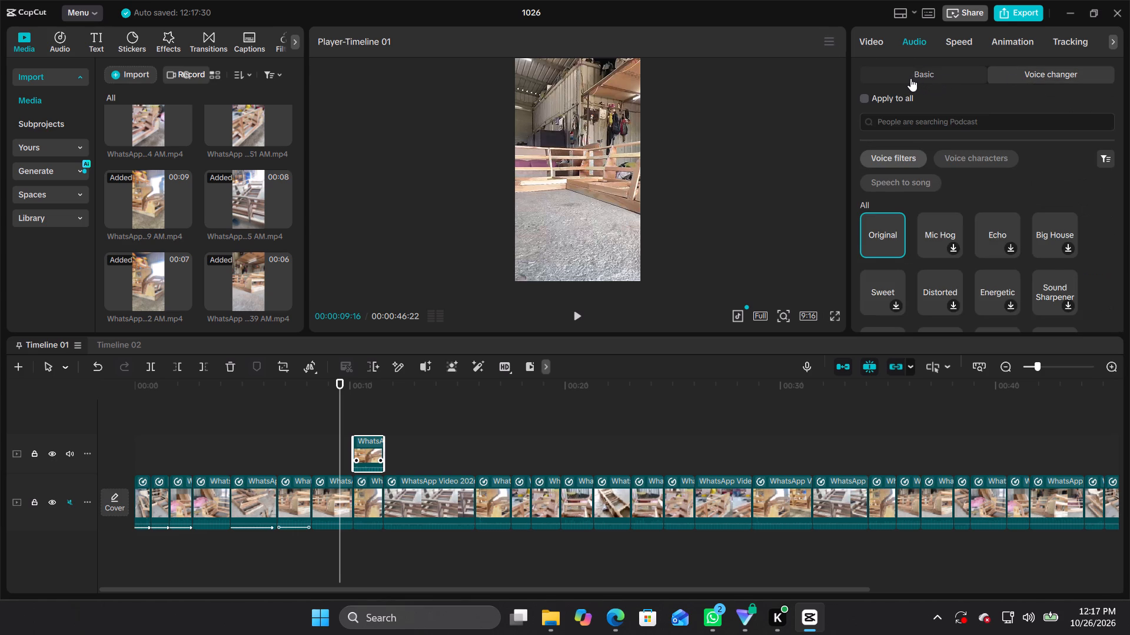
click(910, 78)
click(872, 29)
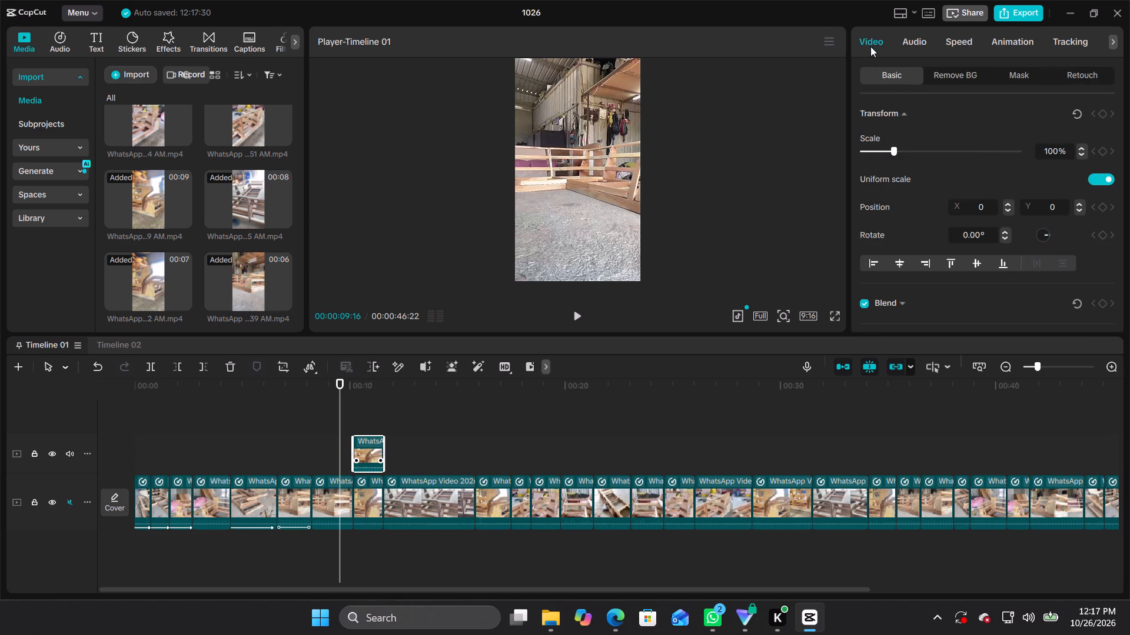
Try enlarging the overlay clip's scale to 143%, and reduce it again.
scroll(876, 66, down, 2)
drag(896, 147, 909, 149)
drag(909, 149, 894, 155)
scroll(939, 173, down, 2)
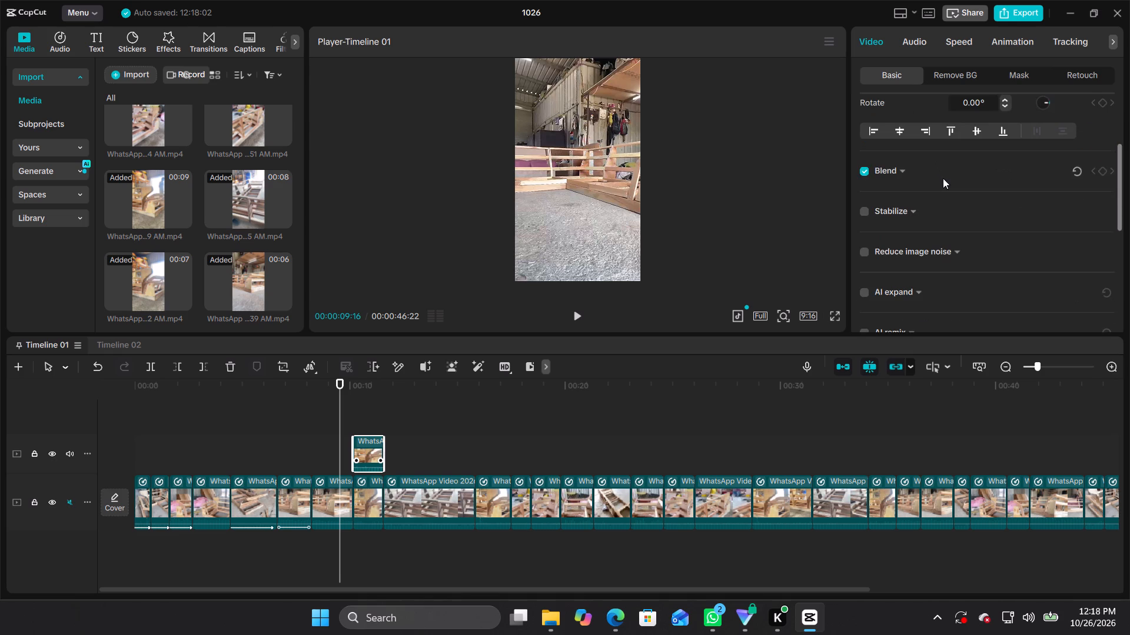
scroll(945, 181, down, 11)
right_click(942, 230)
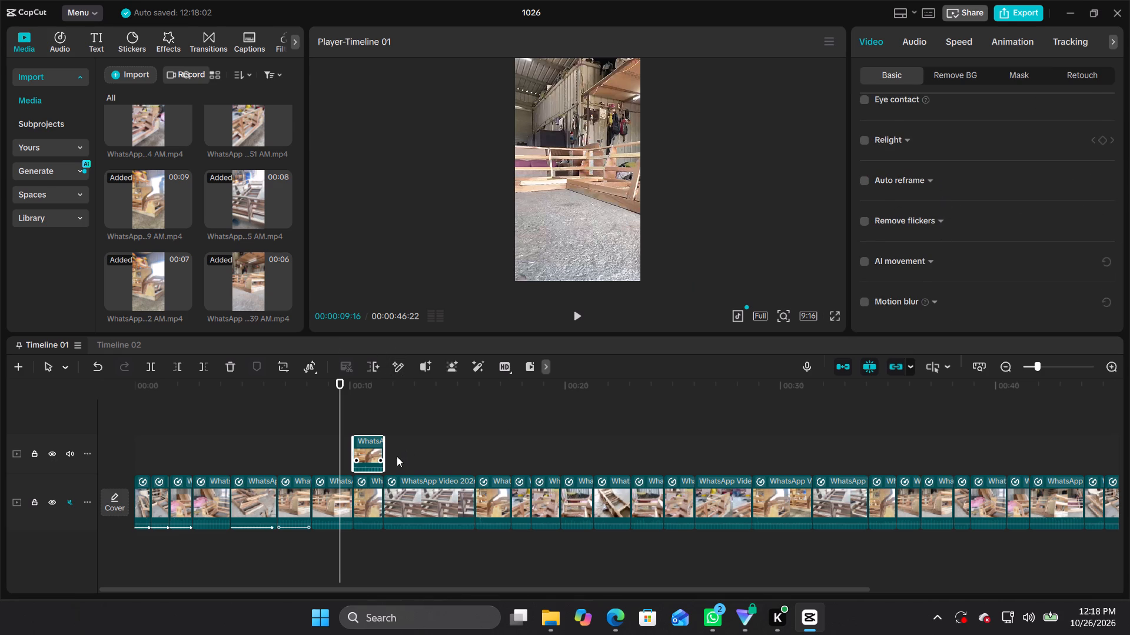
Delete the 11.35.49 AM overlay clip above the eighth main-track clip.
click(377, 454)
click(370, 442)
drag(342, 378, 347, 378)
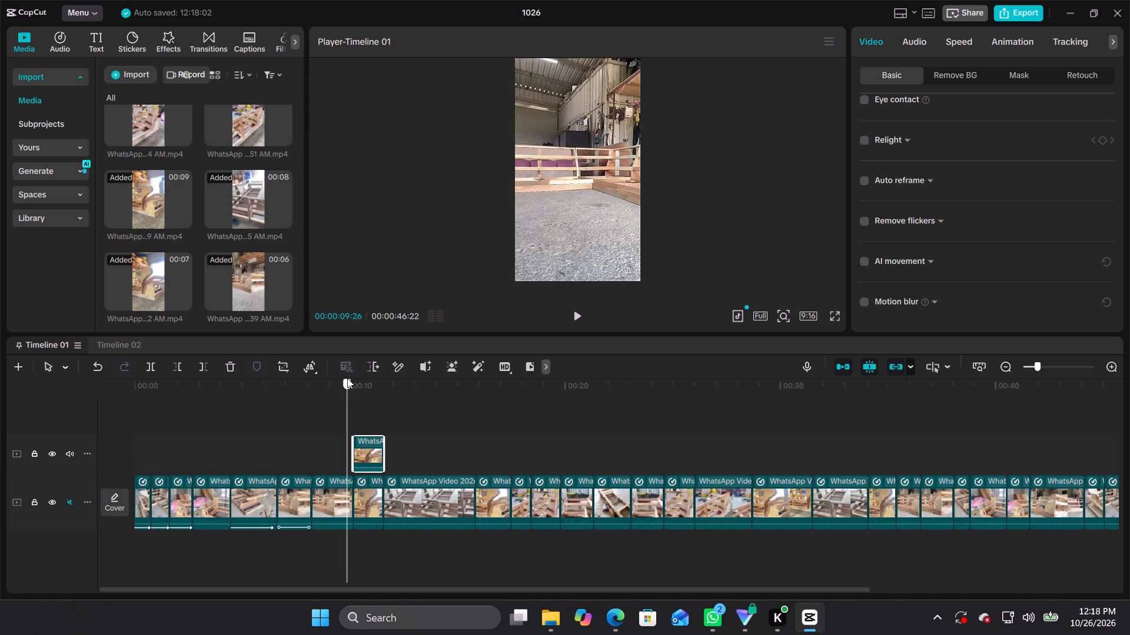
drag(347, 378, 355, 378)
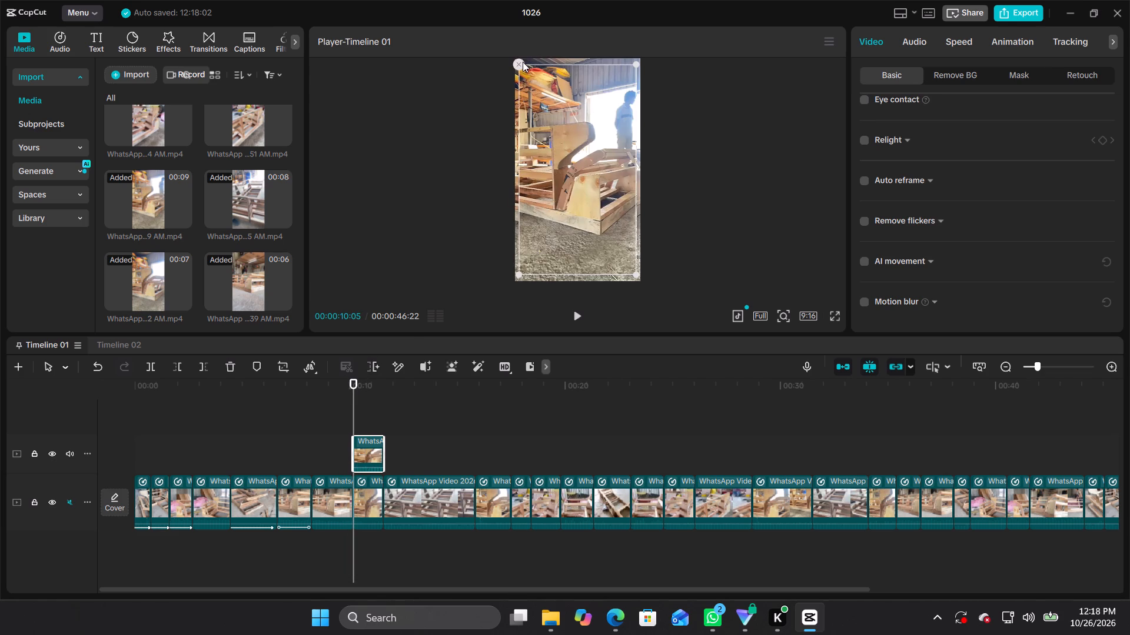
click(520, 65)
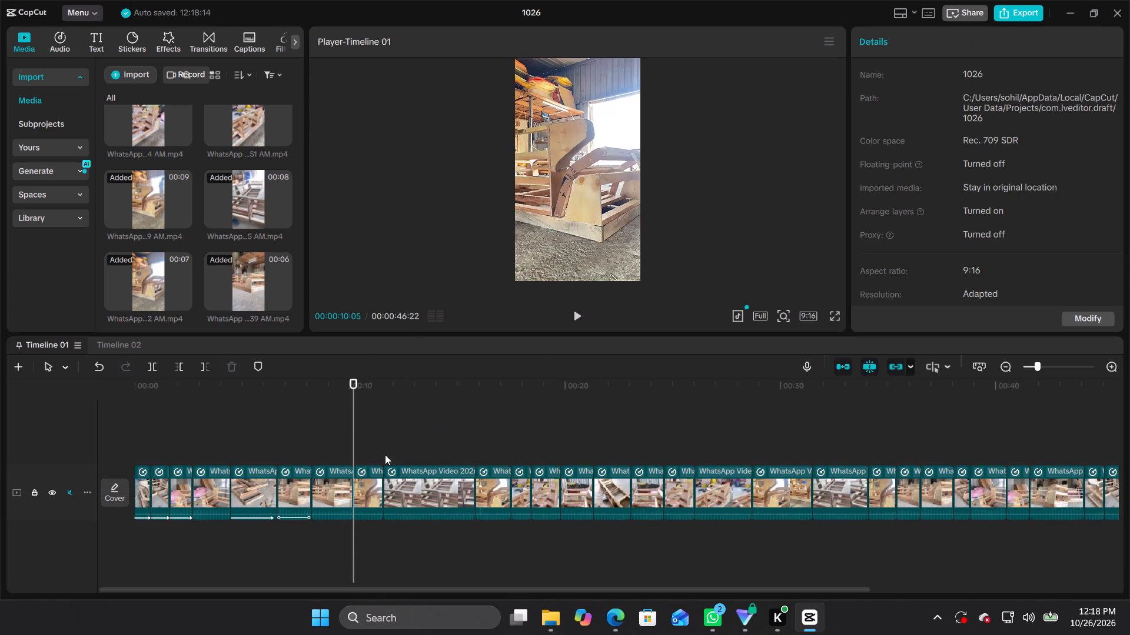
Add the 11.35.42 AM workshop video as an overlay starting just before the eighth clip, trimmed to end with that clip.
drag(157, 286, 305, 386)
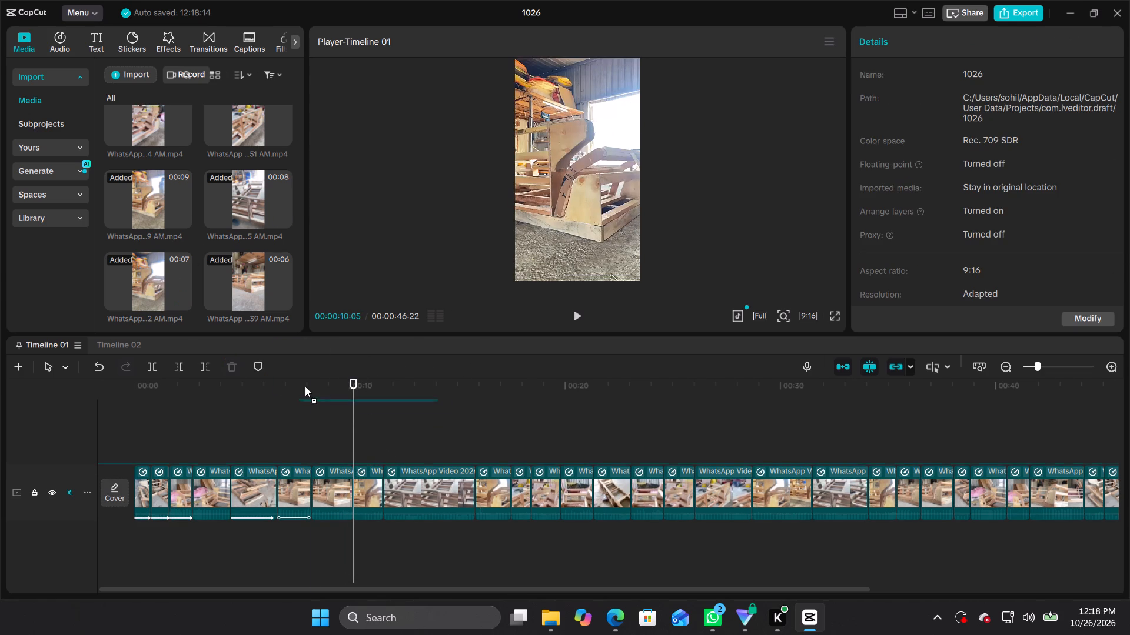
drag(305, 386, 348, 436)
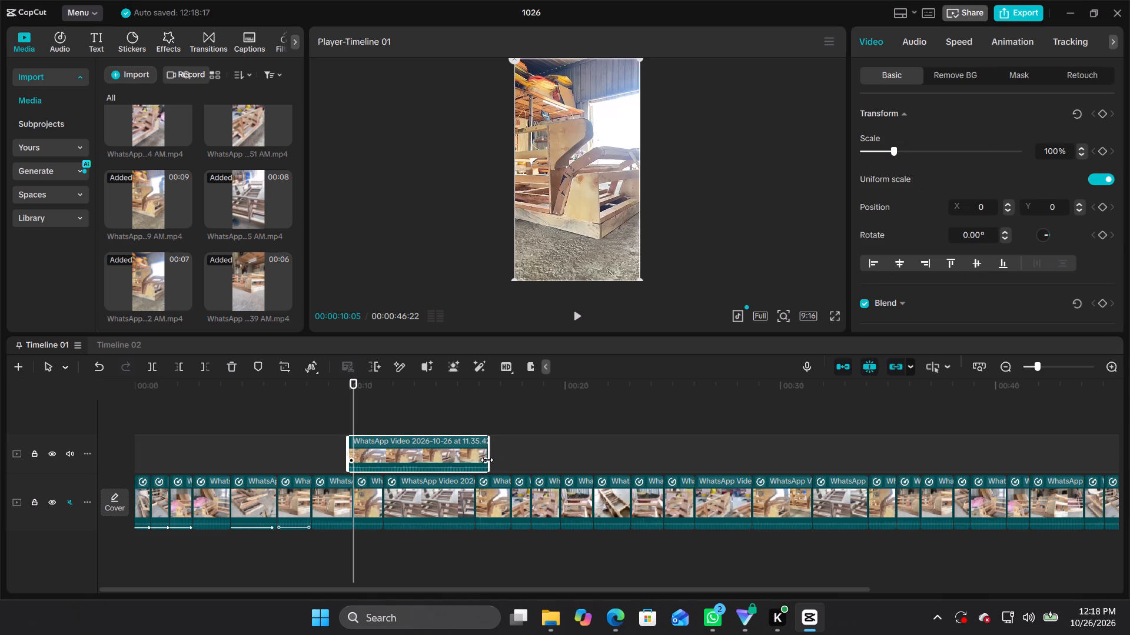
drag(488, 457, 381, 450)
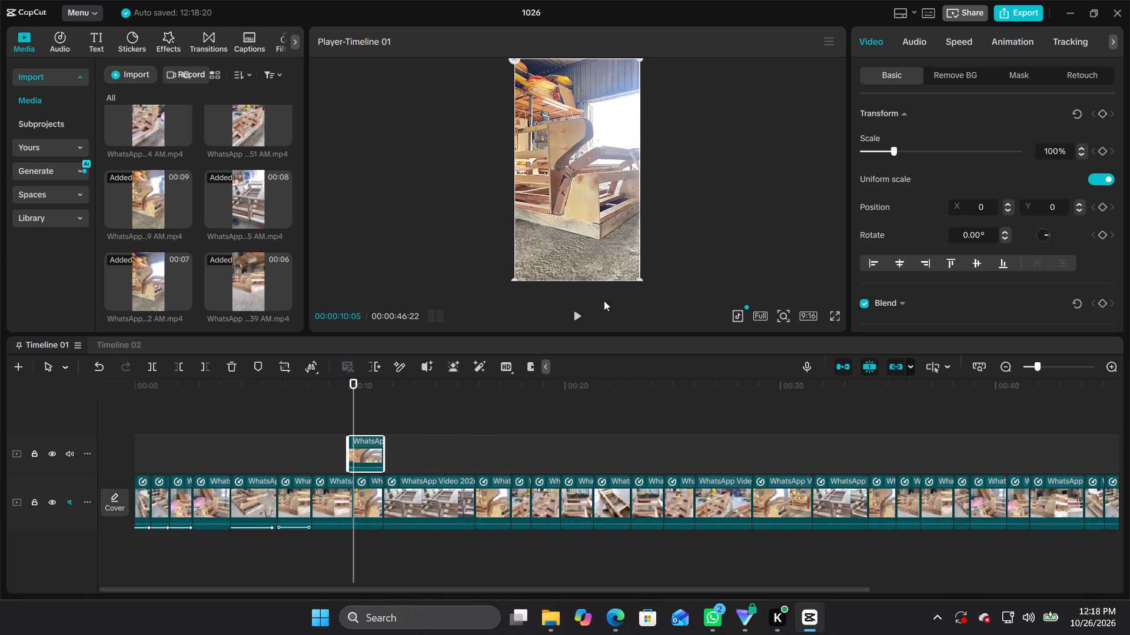
Try AI edit on the new overlay clip, and apply Auto adjust to it at intensity 80.
click(394, 362)
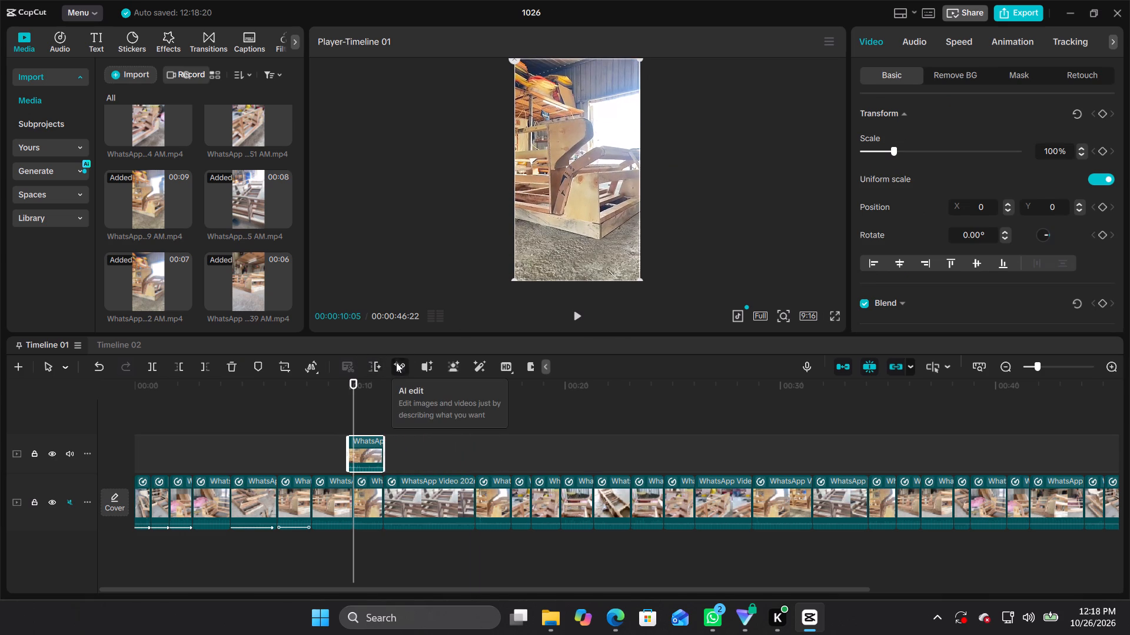
click(481, 365)
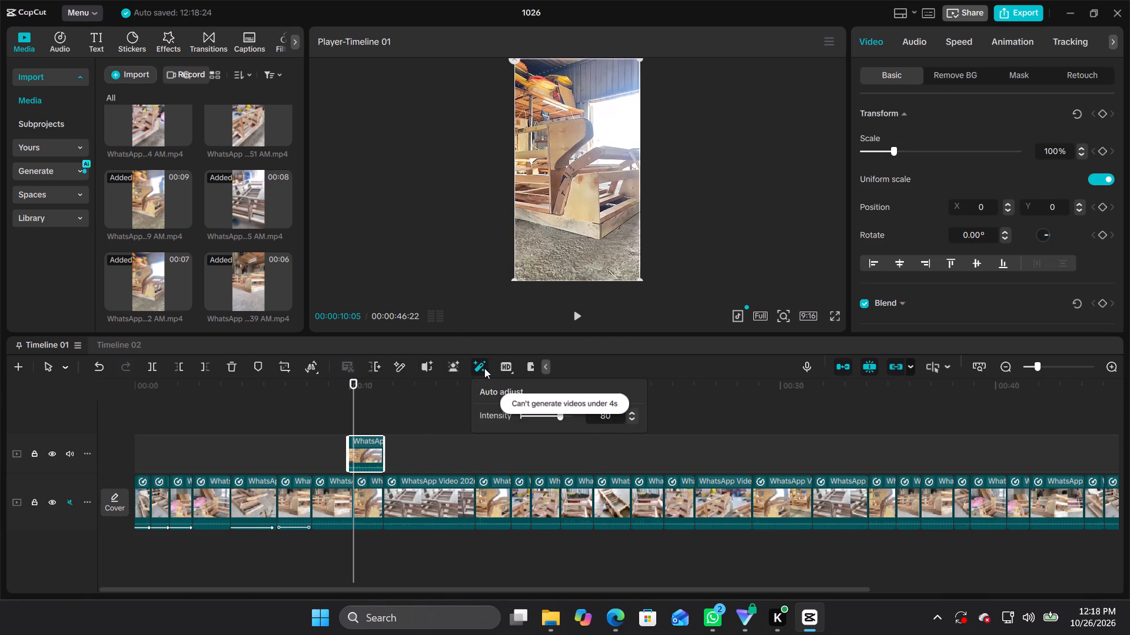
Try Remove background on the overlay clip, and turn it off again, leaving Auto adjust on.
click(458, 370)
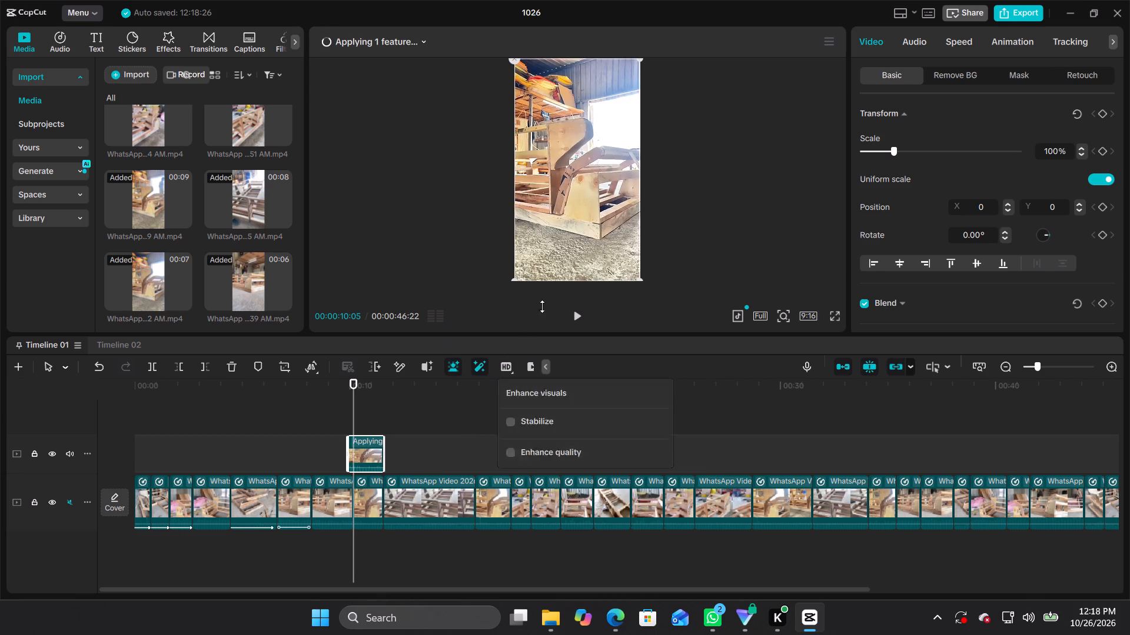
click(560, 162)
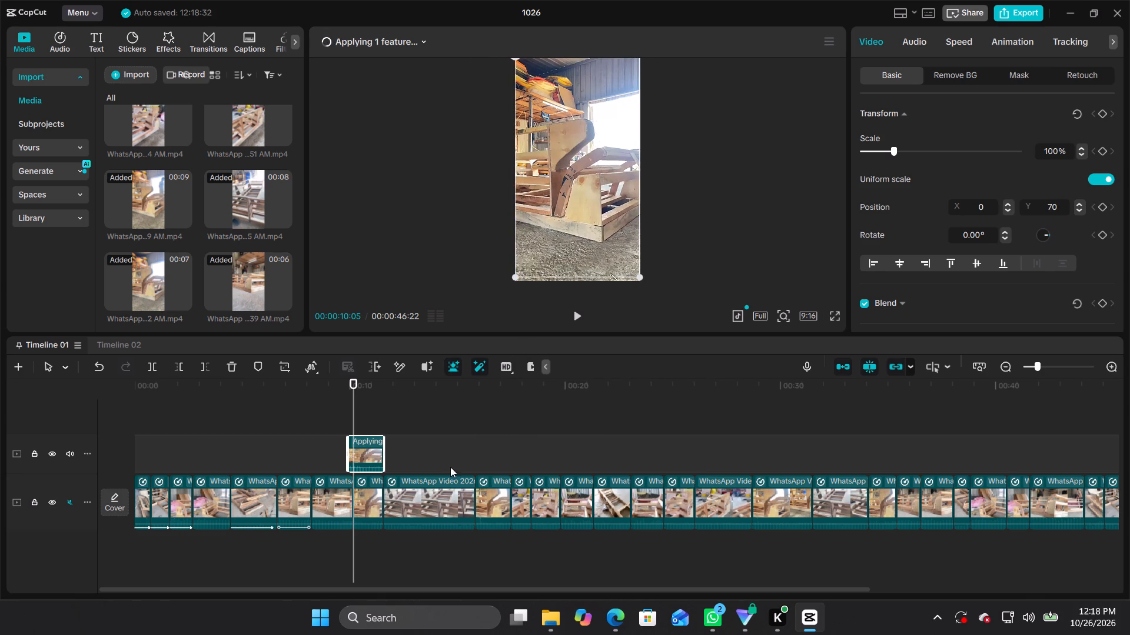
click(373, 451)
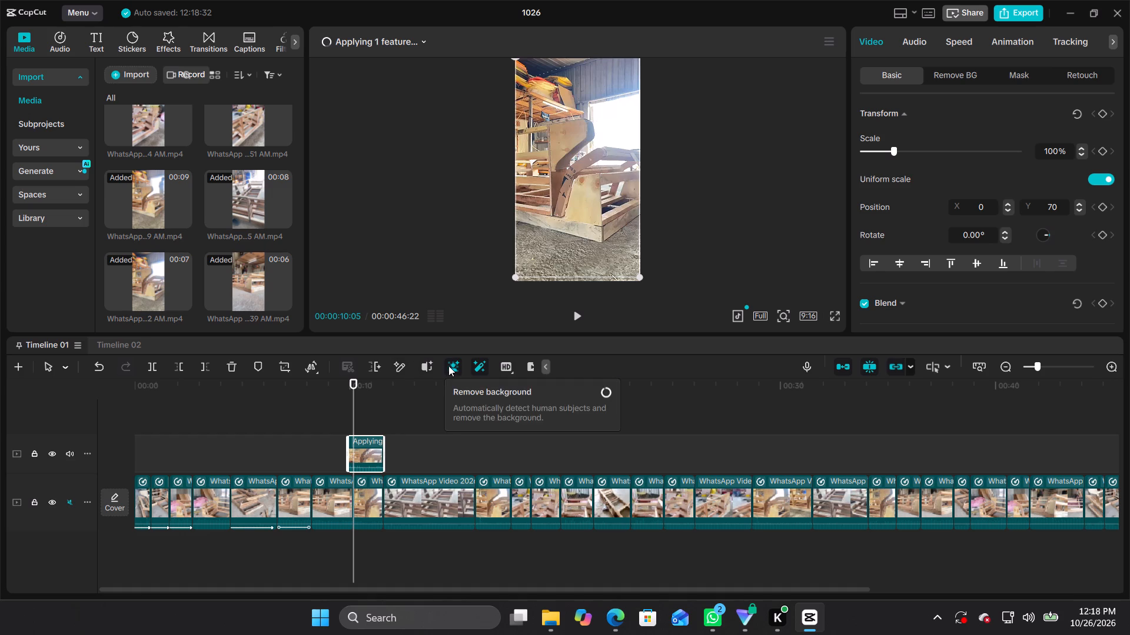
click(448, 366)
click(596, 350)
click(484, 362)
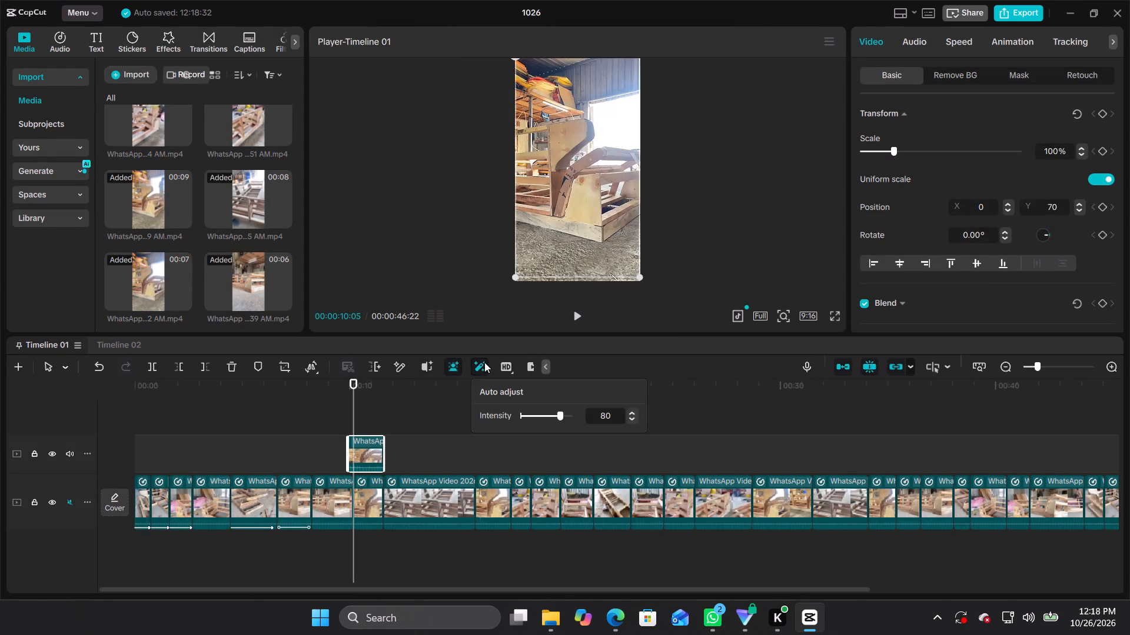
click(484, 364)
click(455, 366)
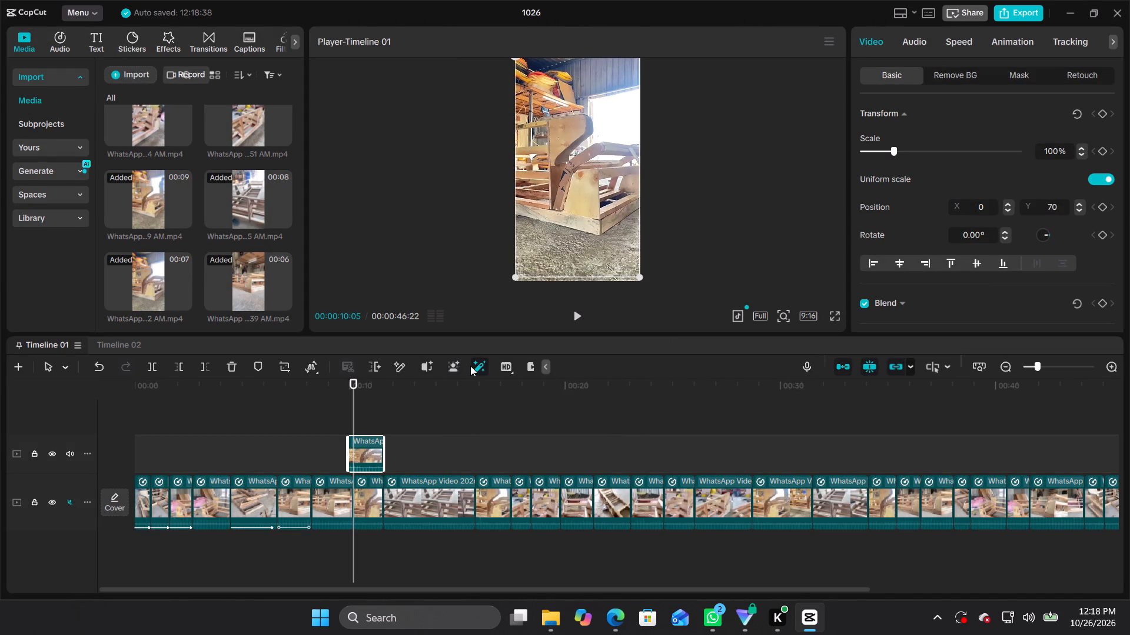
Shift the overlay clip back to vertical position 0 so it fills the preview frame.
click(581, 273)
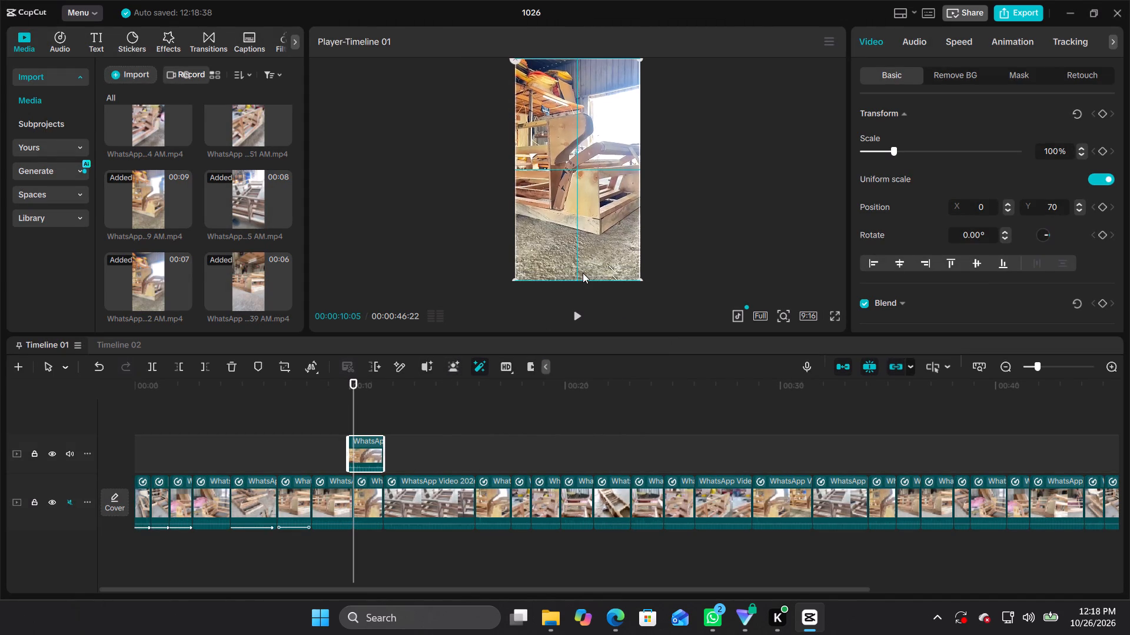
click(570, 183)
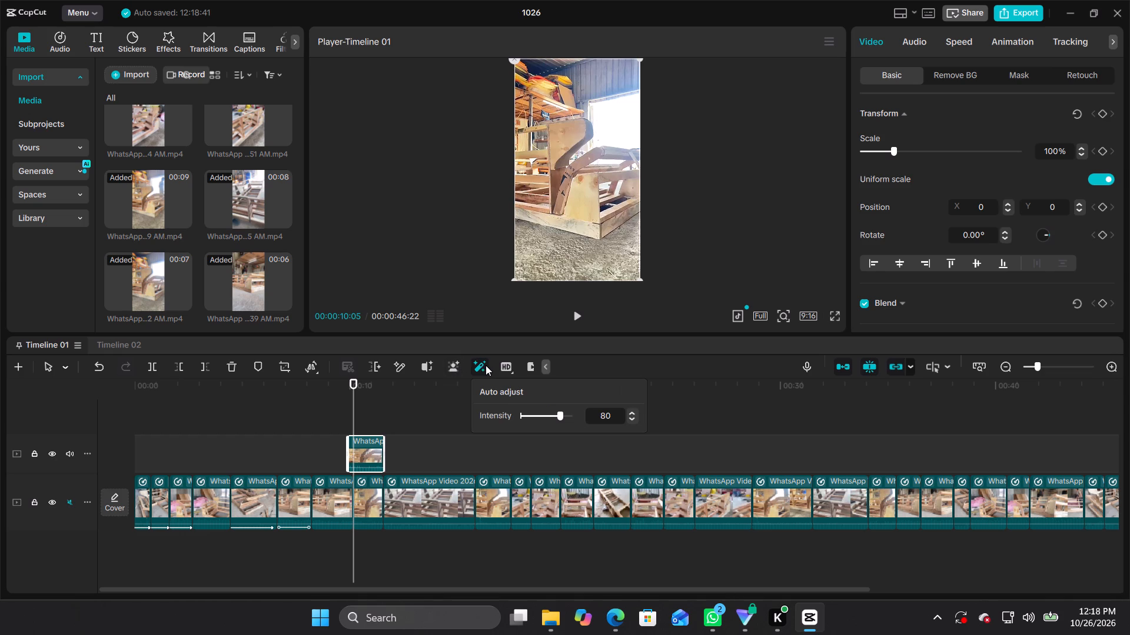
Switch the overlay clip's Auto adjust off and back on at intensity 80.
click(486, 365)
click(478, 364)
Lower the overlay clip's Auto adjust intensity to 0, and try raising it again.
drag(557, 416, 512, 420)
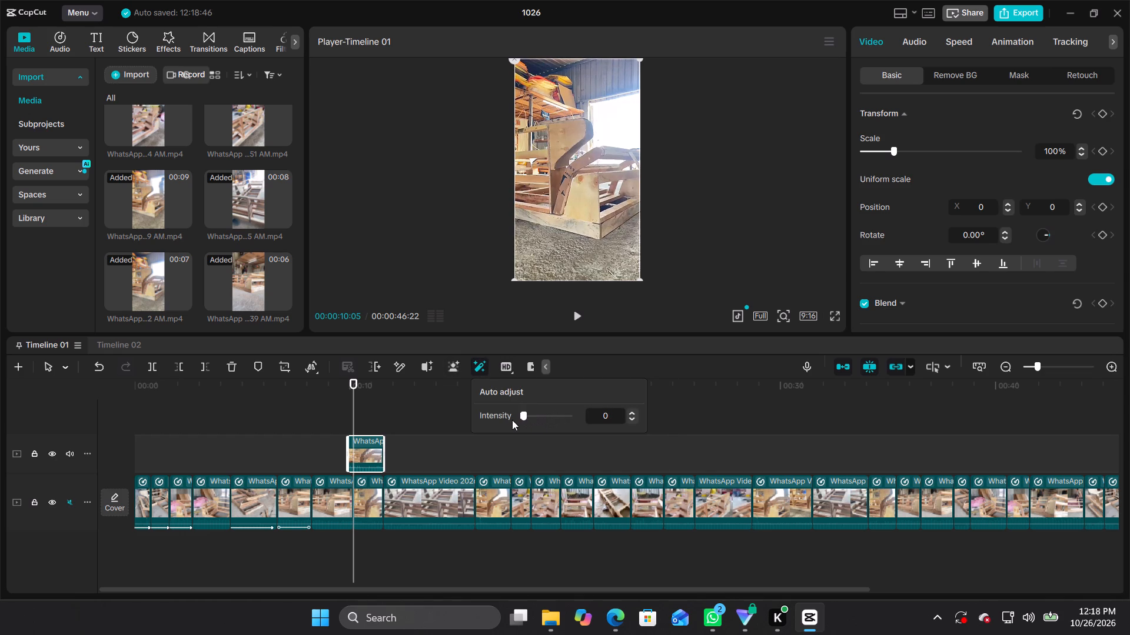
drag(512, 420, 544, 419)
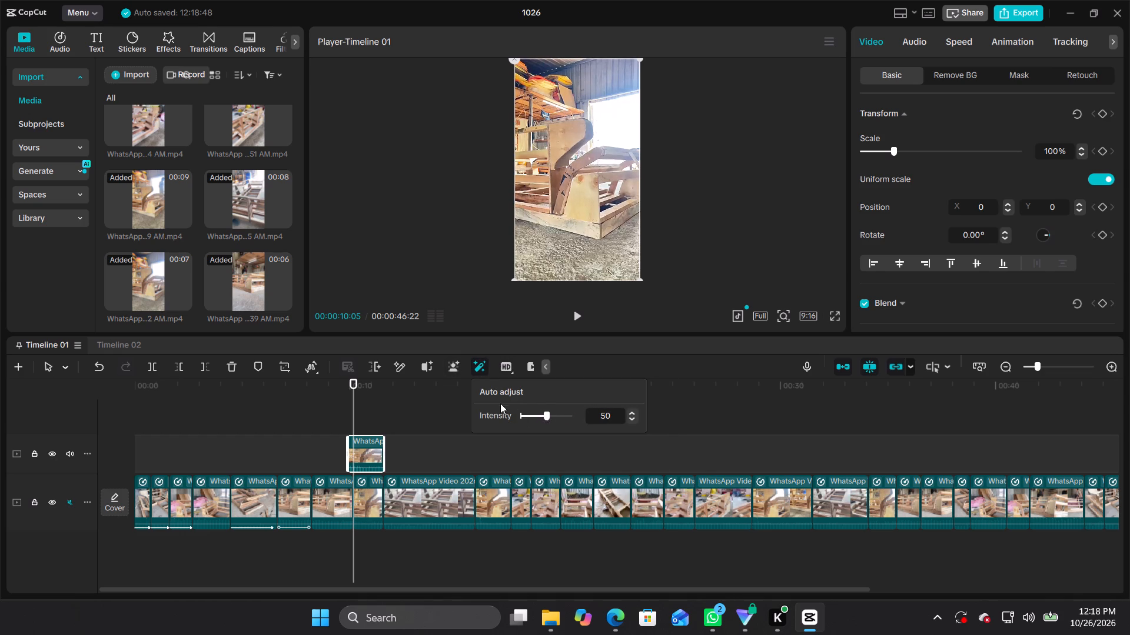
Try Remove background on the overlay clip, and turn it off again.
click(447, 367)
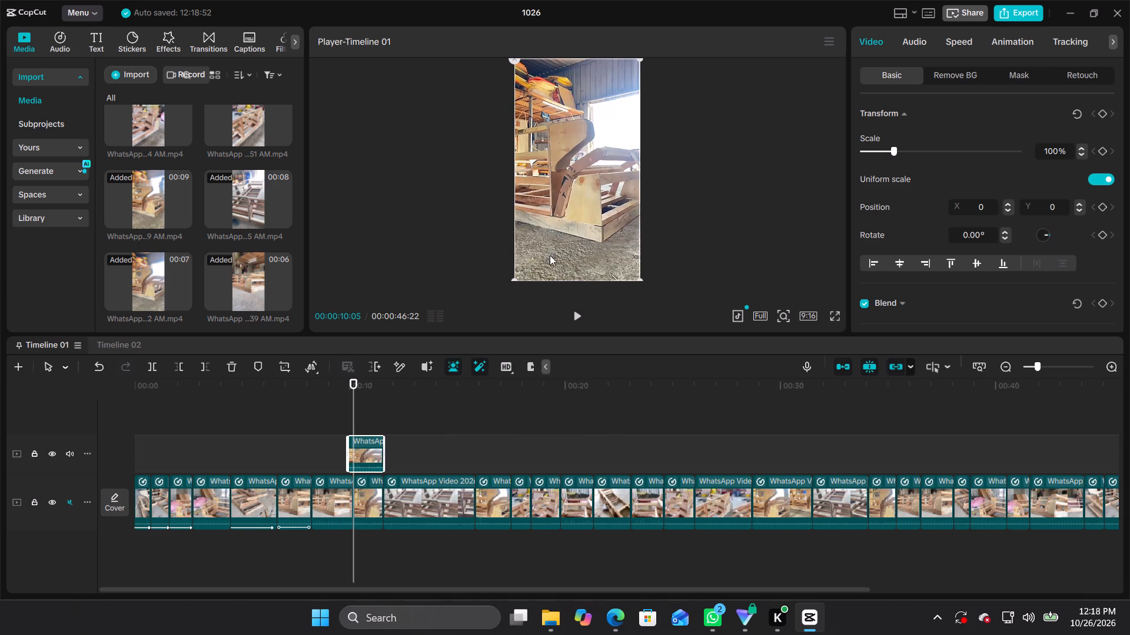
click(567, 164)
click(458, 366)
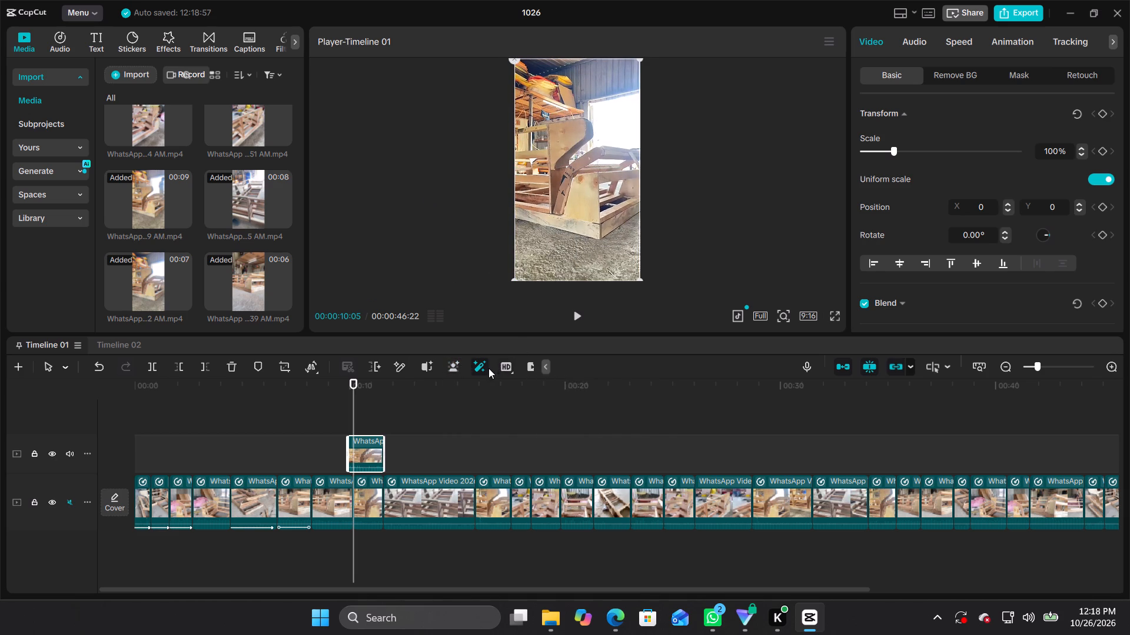
Turn off Auto adjust on the overlay clip.
click(487, 366)
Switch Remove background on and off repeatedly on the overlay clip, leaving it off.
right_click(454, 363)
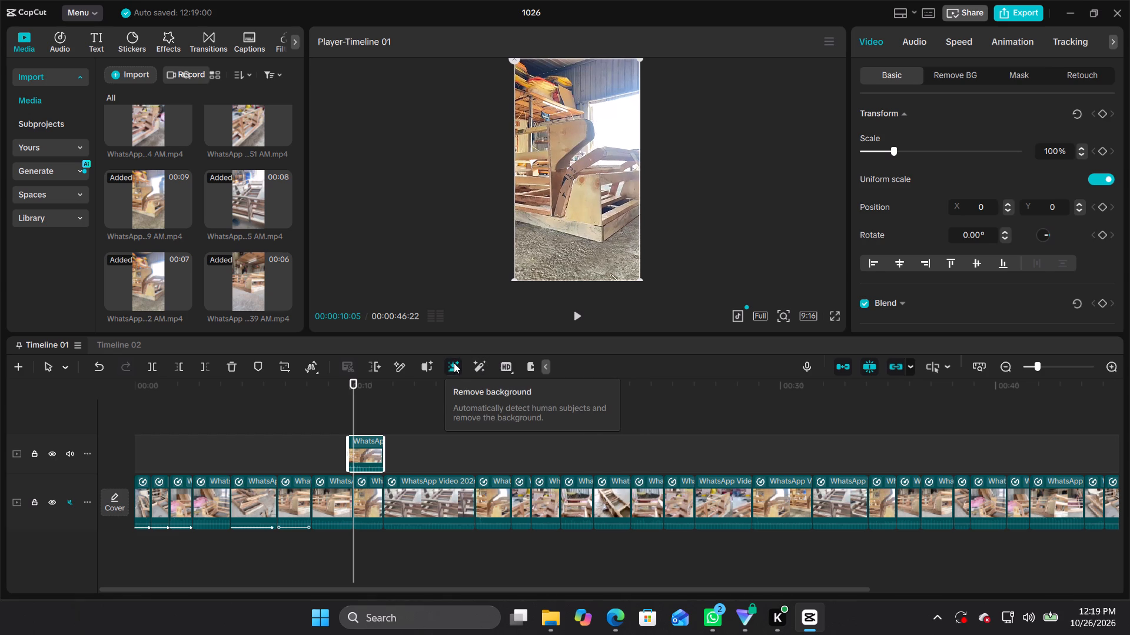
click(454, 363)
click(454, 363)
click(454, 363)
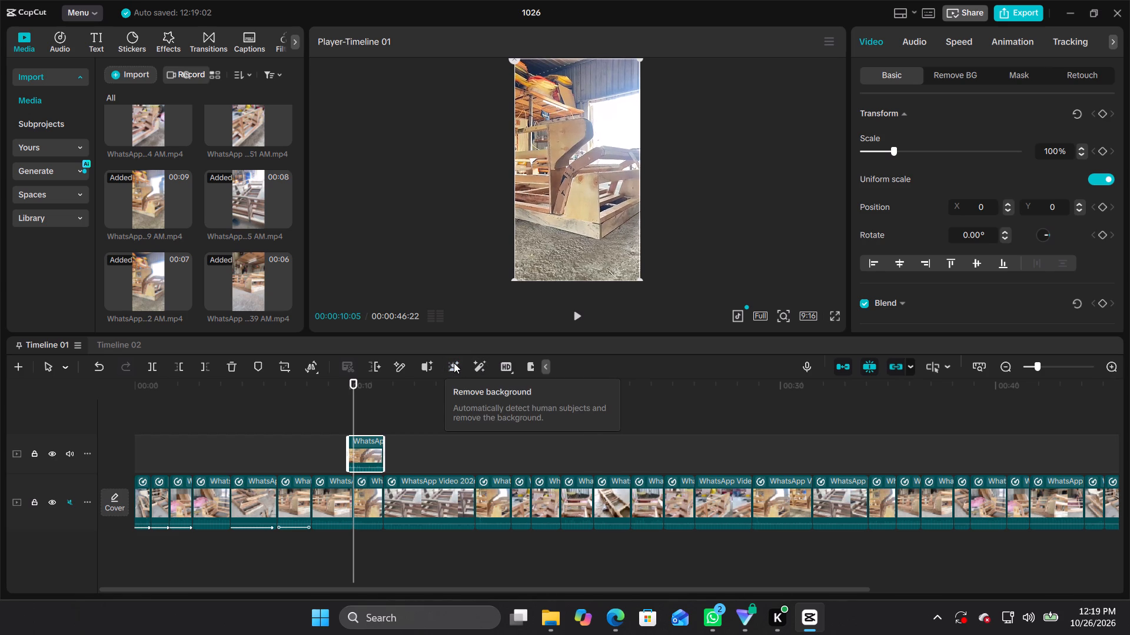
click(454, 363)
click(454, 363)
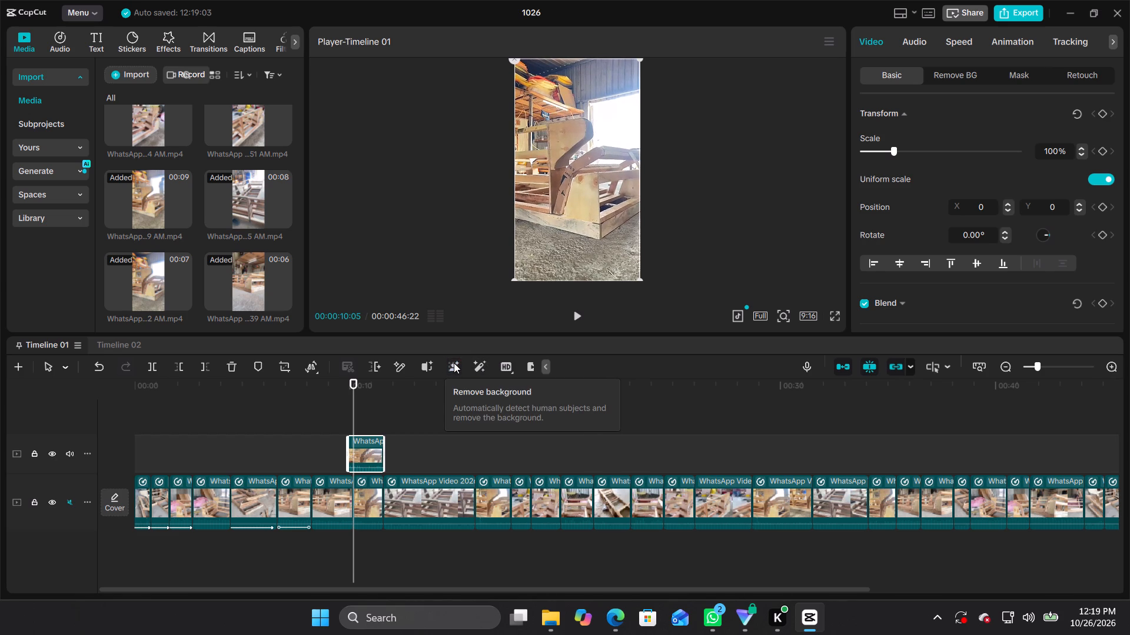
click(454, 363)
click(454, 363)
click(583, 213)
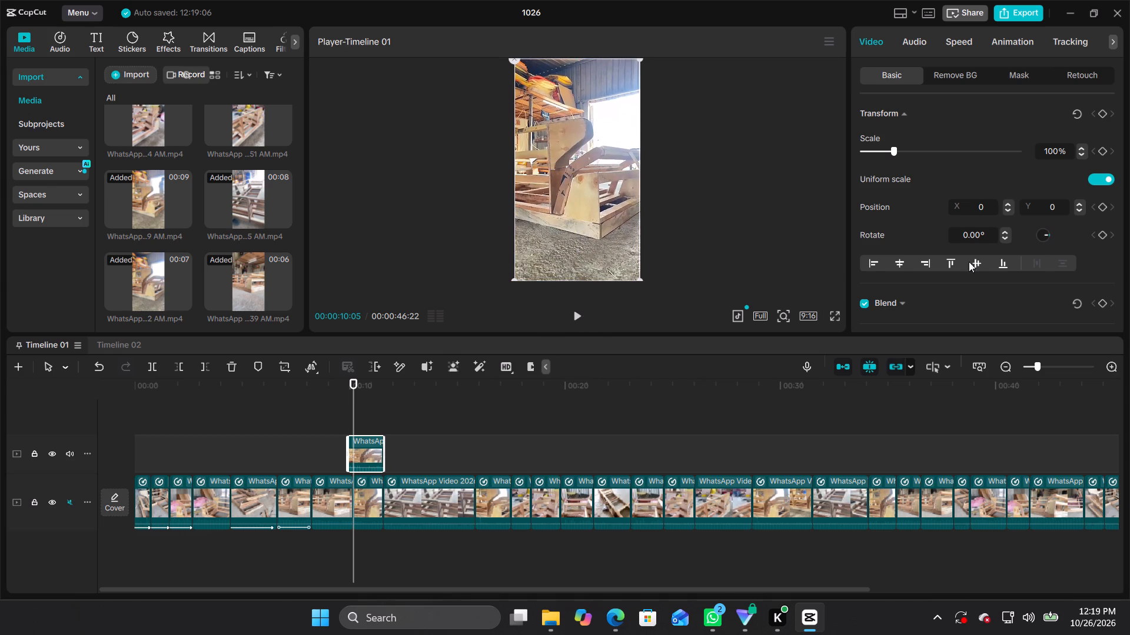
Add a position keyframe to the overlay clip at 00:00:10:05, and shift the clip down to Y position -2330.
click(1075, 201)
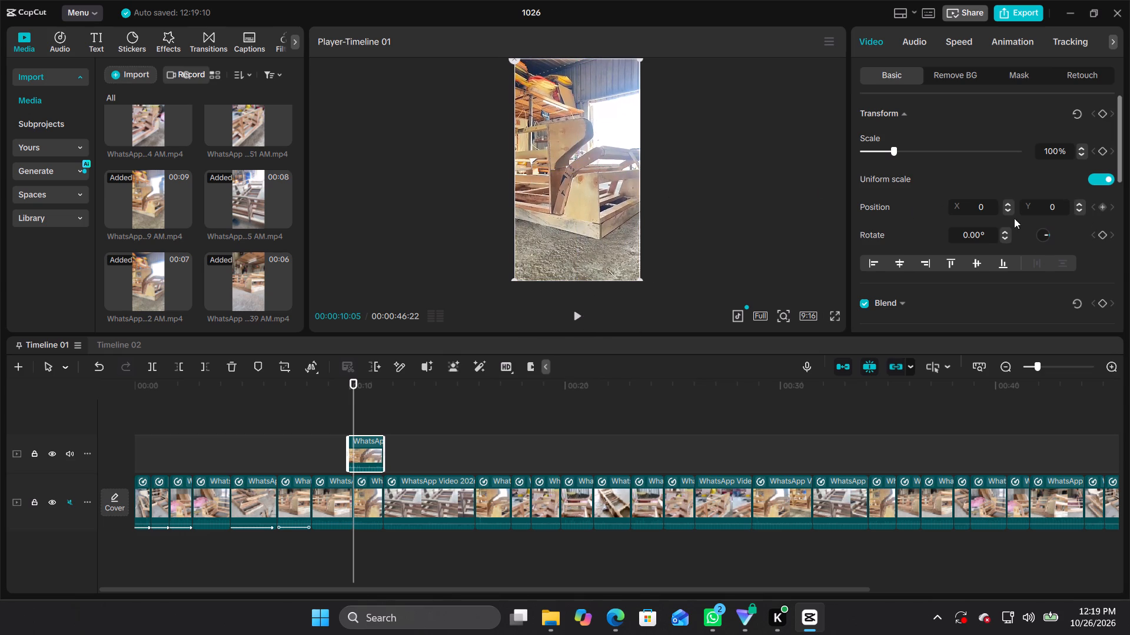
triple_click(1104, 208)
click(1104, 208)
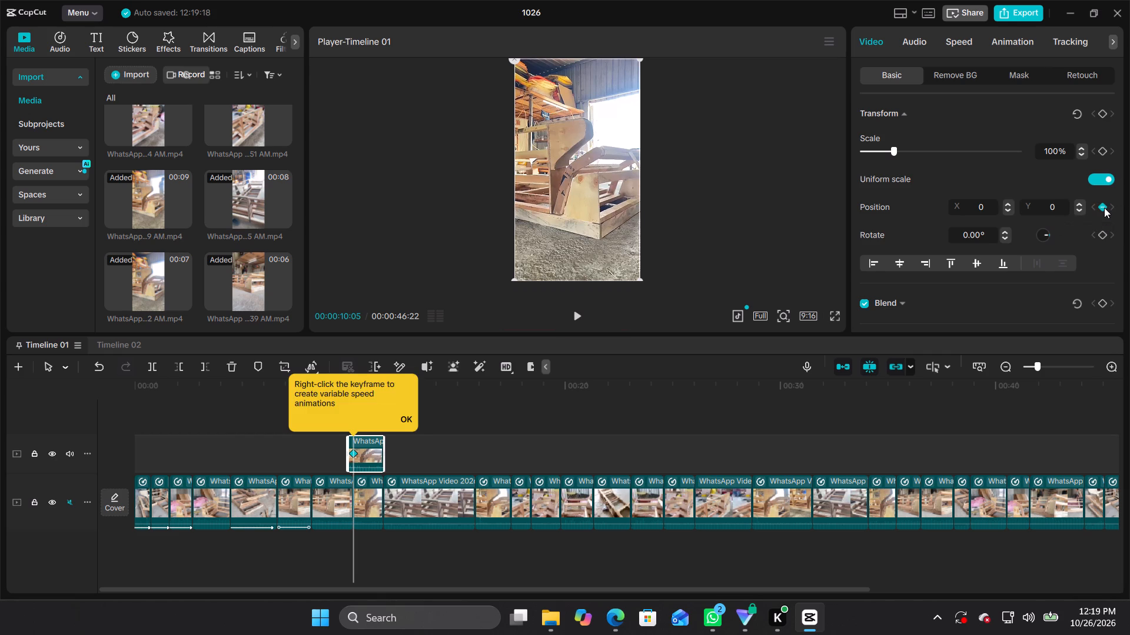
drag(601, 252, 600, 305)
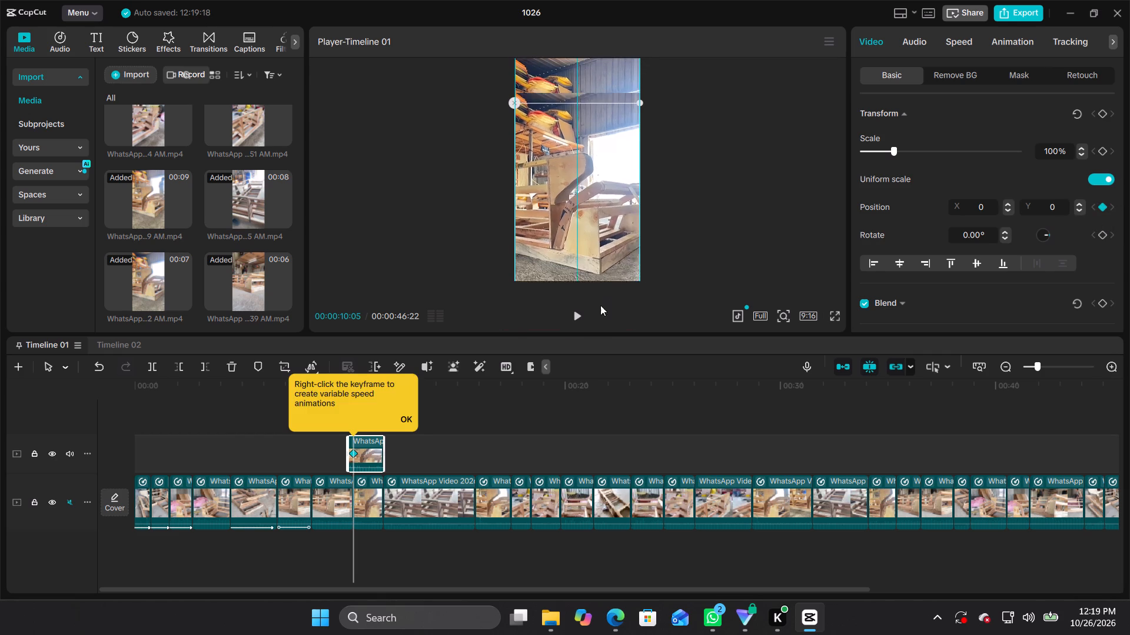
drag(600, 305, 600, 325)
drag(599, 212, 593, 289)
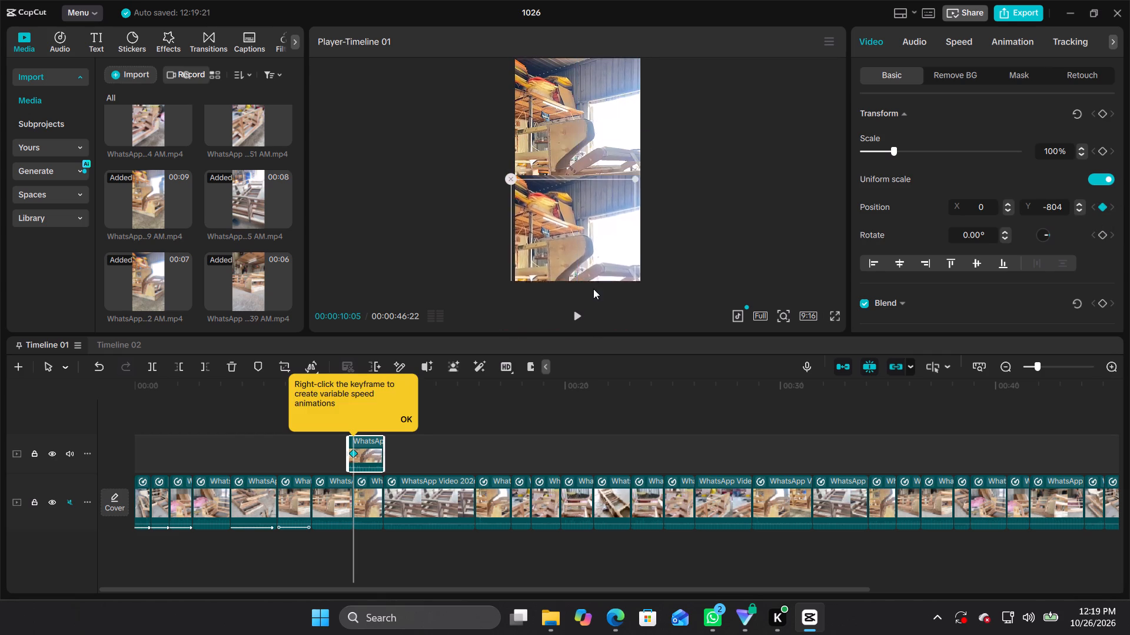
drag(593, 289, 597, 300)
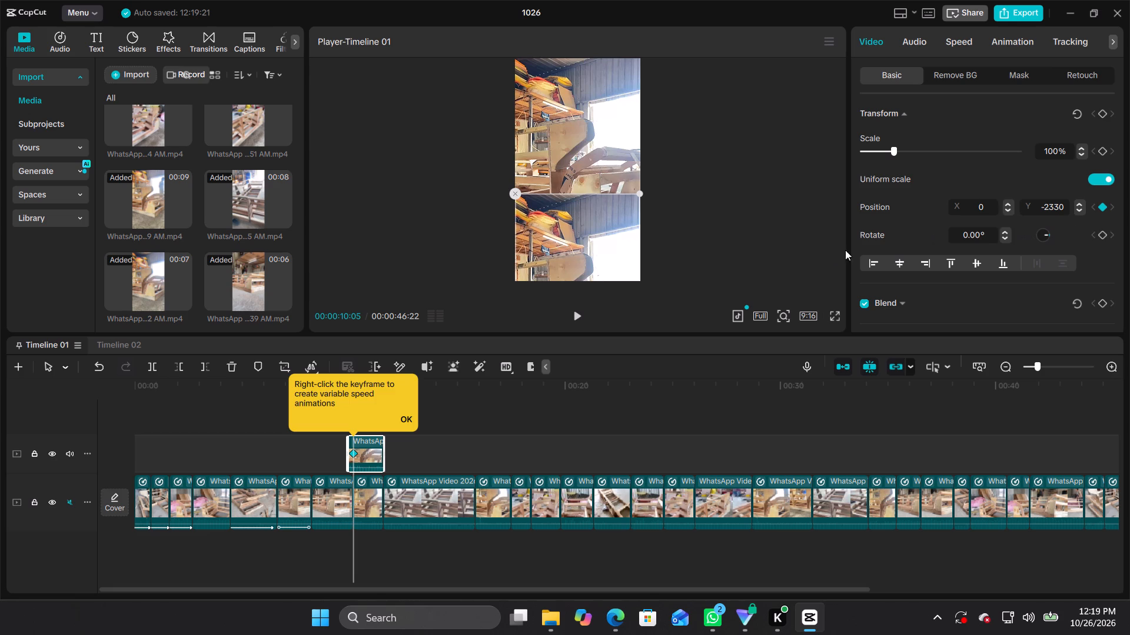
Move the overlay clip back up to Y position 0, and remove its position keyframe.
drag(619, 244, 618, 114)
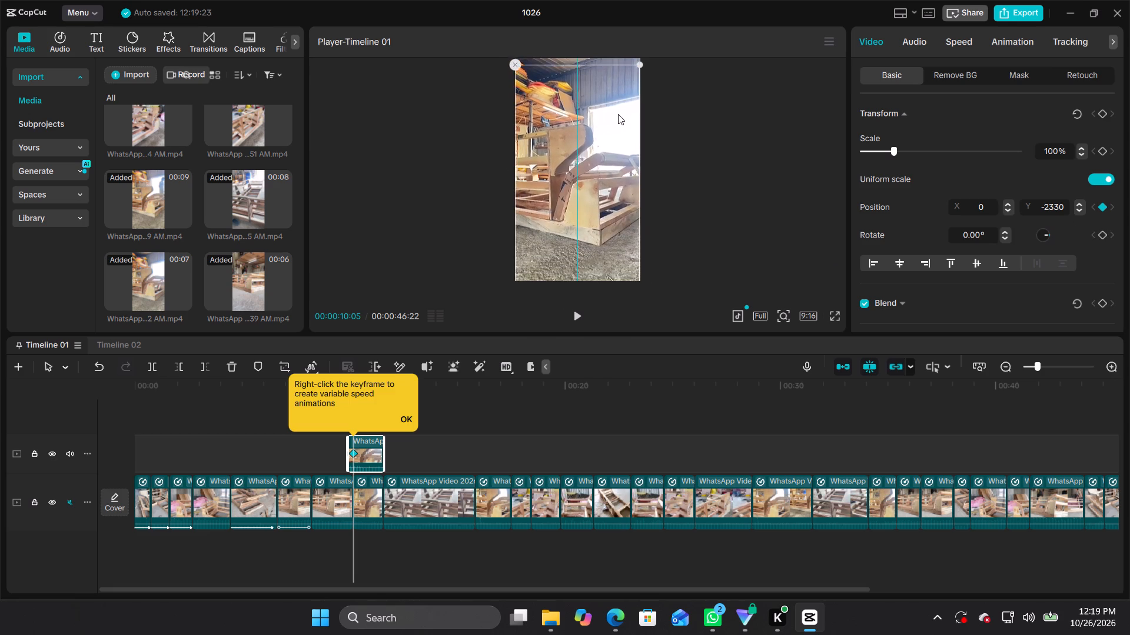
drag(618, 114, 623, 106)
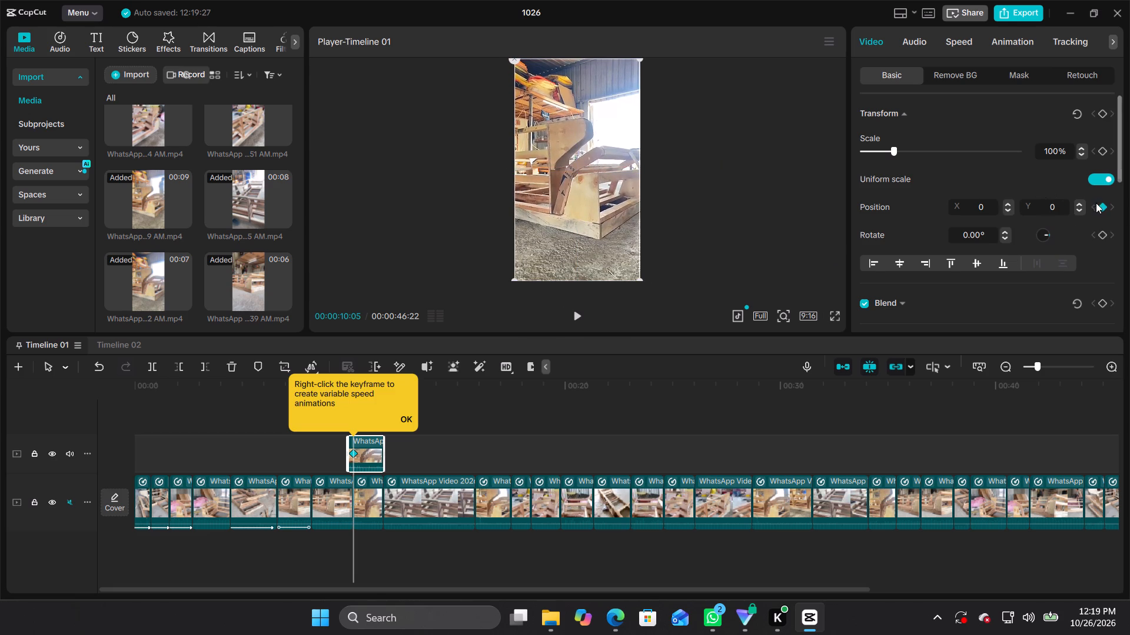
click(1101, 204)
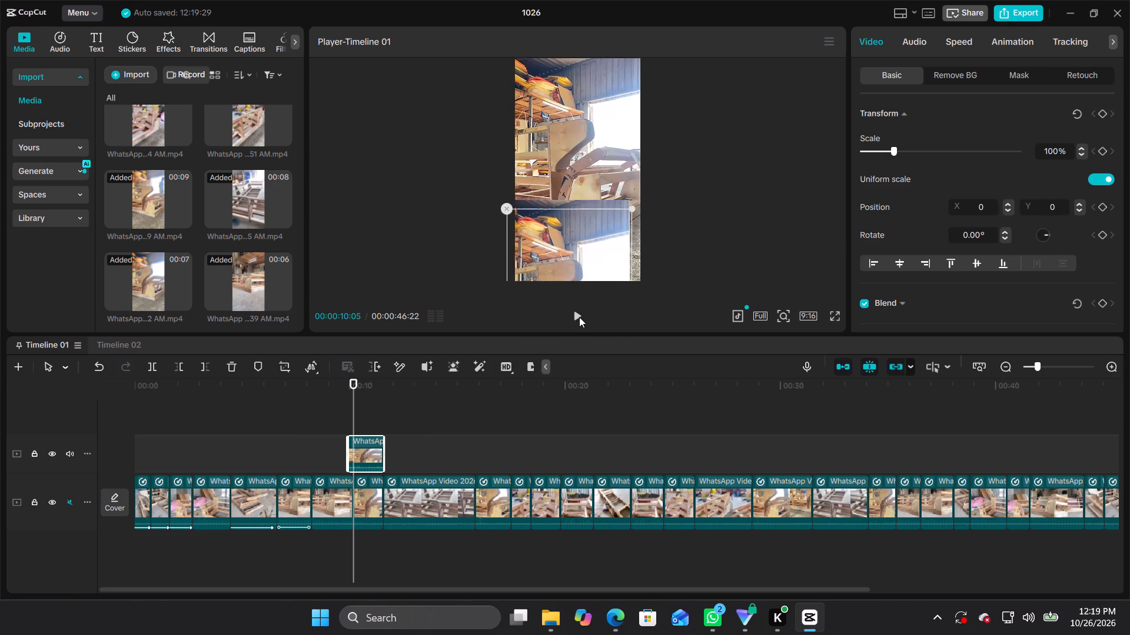
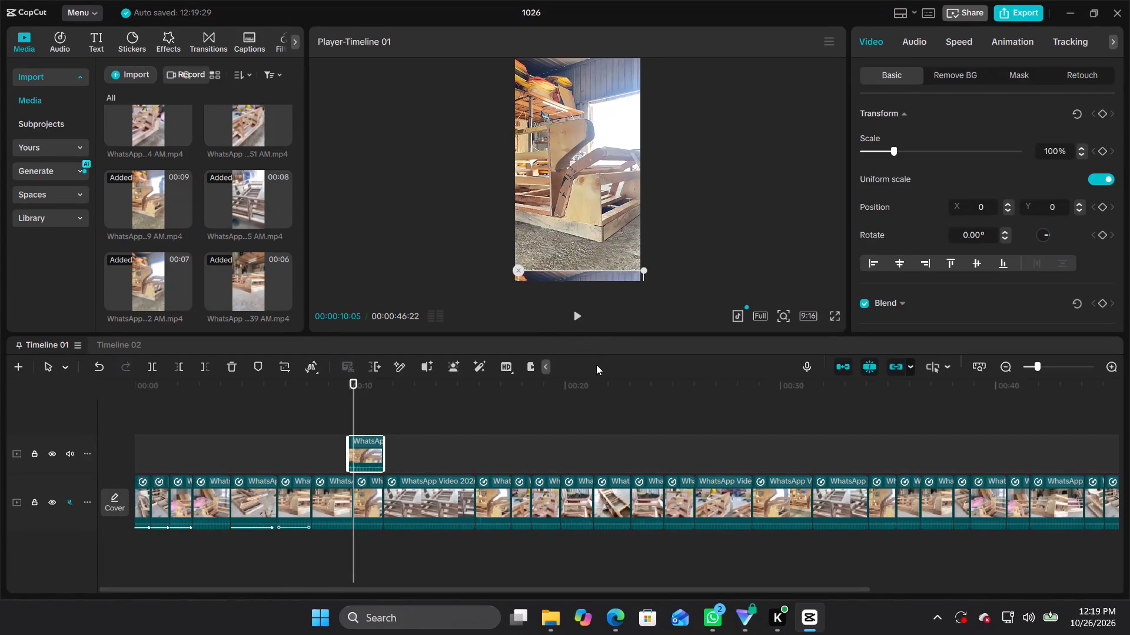
Add a position keyframe to the overlay clip at 00:00:10:05, and shift the clip down to Y position -3458.
click(1102, 206)
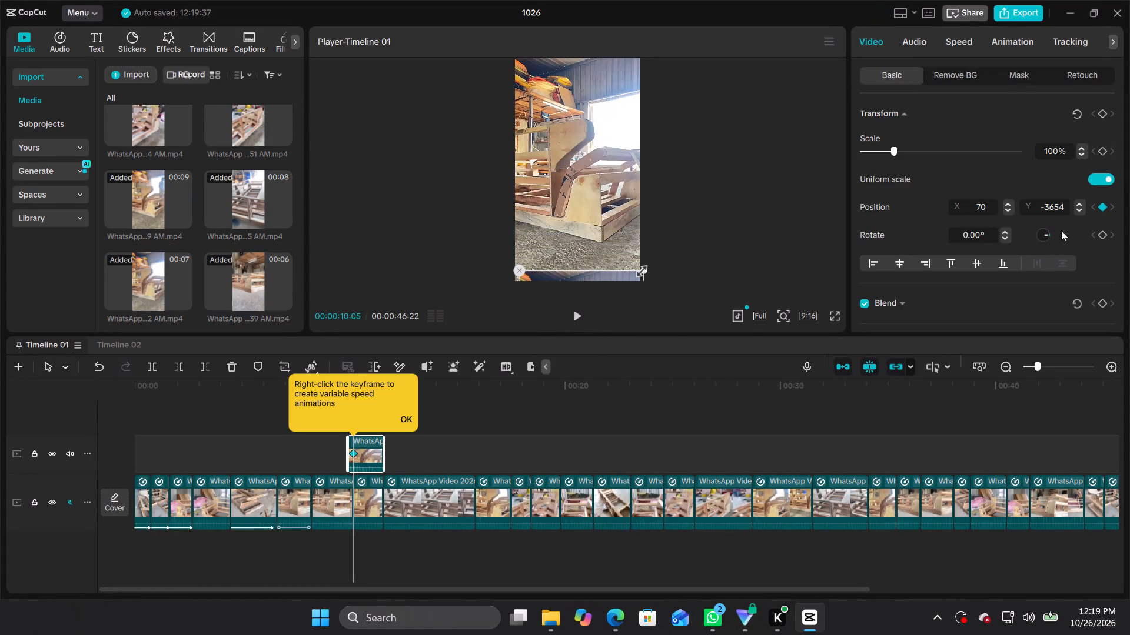
drag(626, 276, 625, 265)
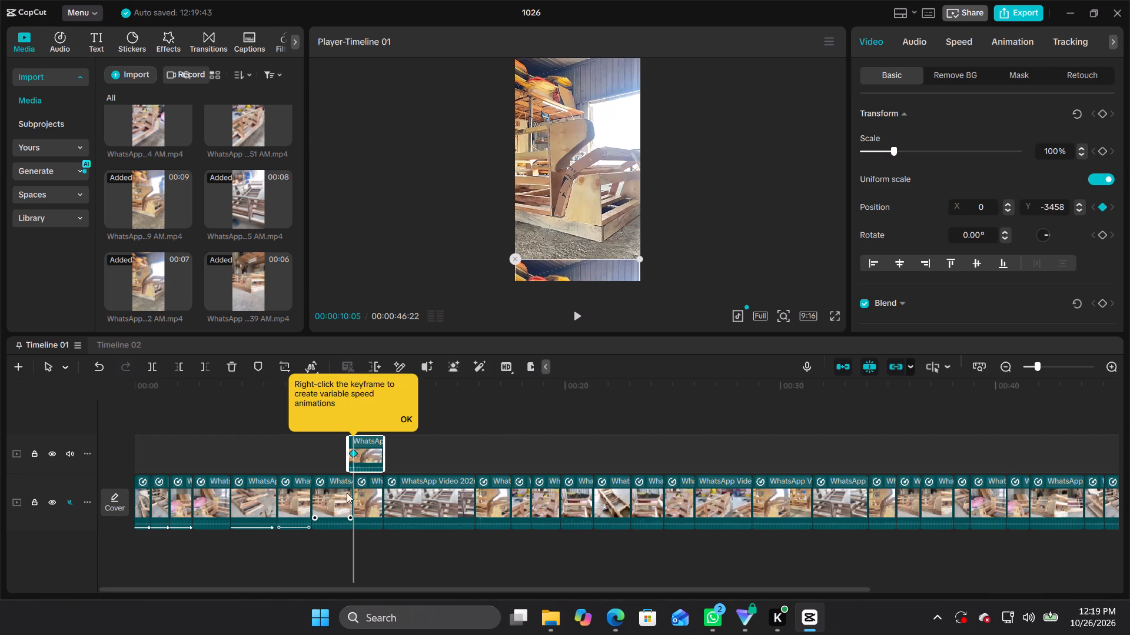
At 00:00:10:25, move the overlay clip up to position X 0, Y 0 so a second position keyframe is set.
click(367, 497)
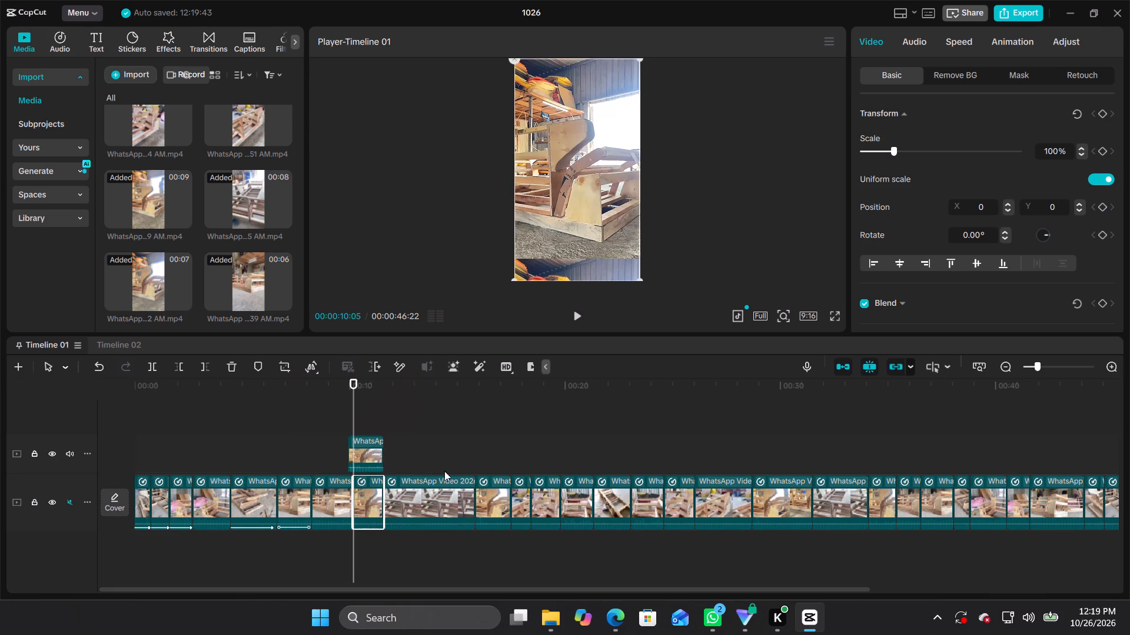
click(354, 374)
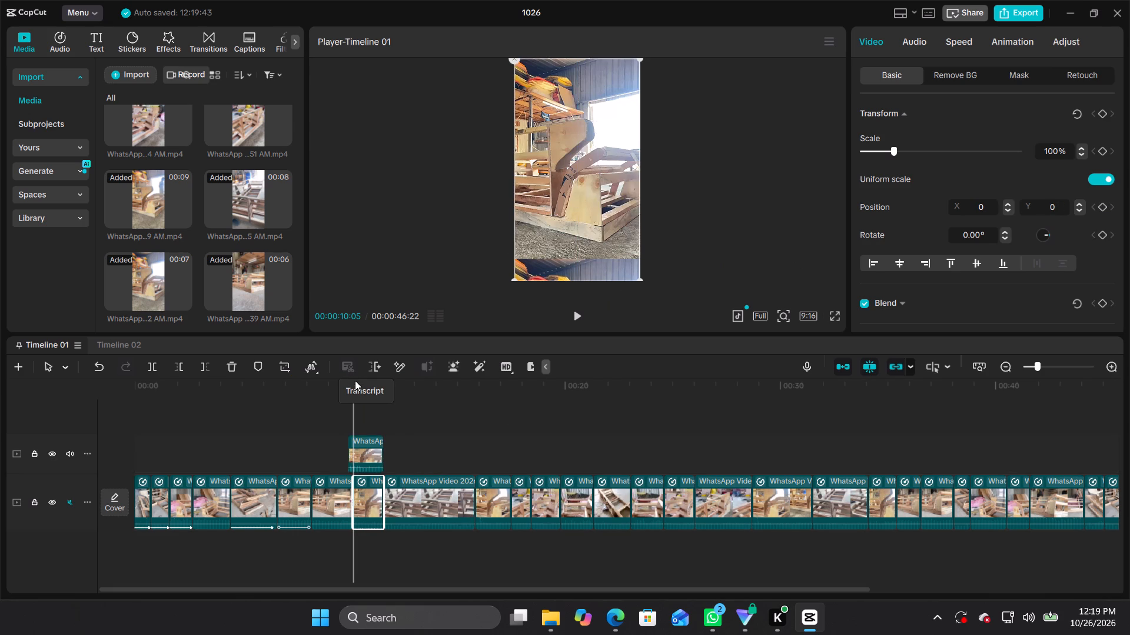
click(415, 417)
click(355, 385)
drag(355, 381, 361, 382)
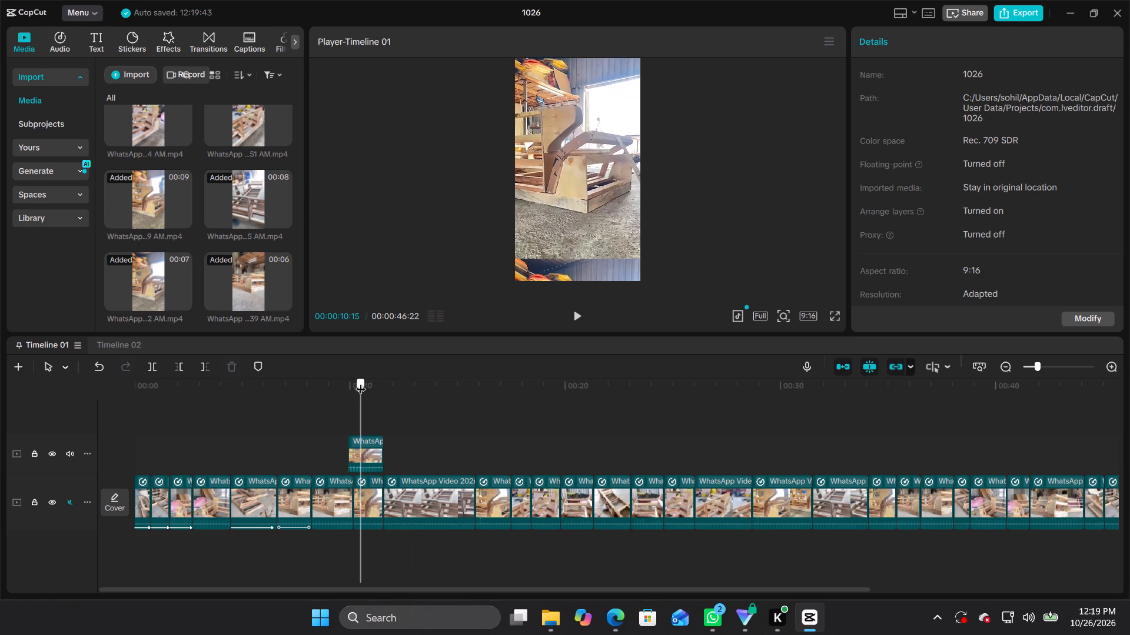
drag(361, 382, 368, 382)
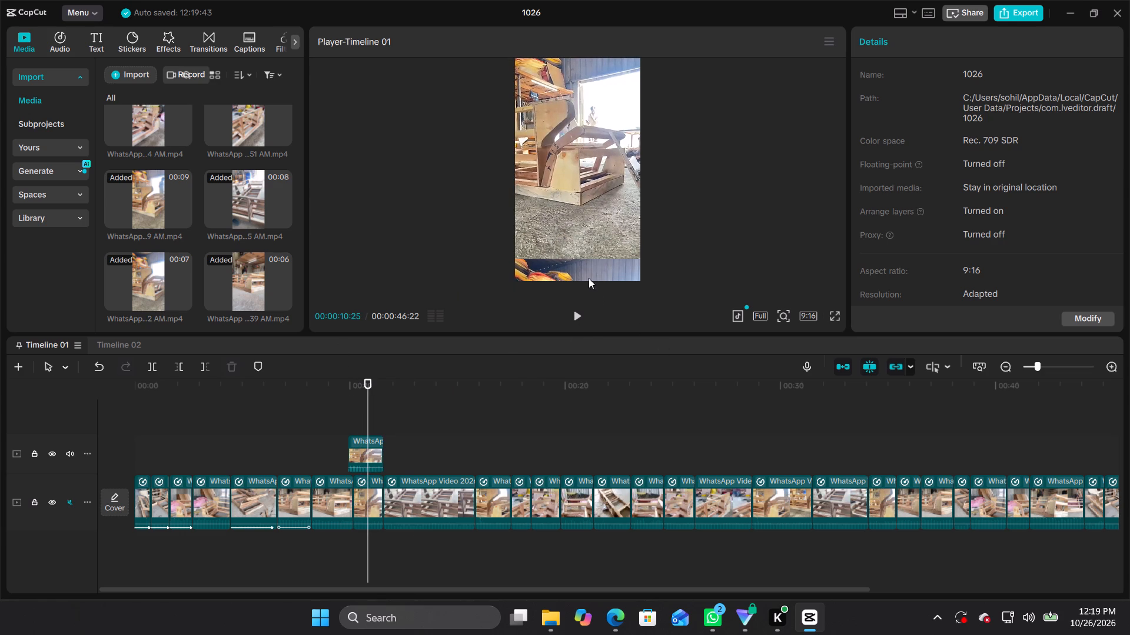
drag(589, 274, 593, 250)
drag(601, 259, 596, 118)
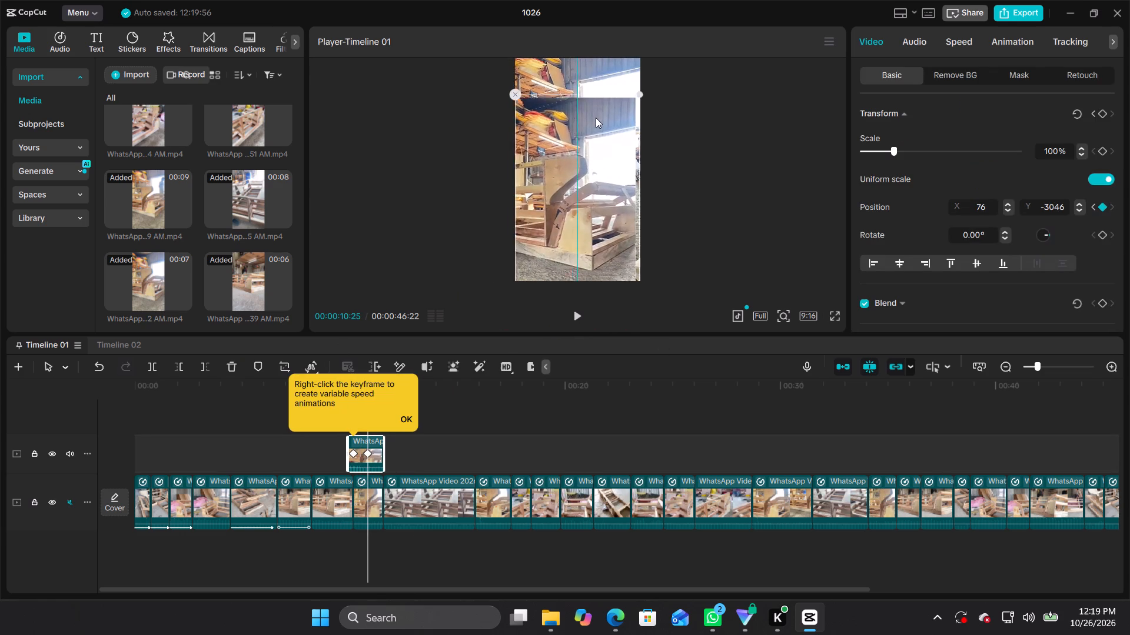
drag(596, 118, 587, 80)
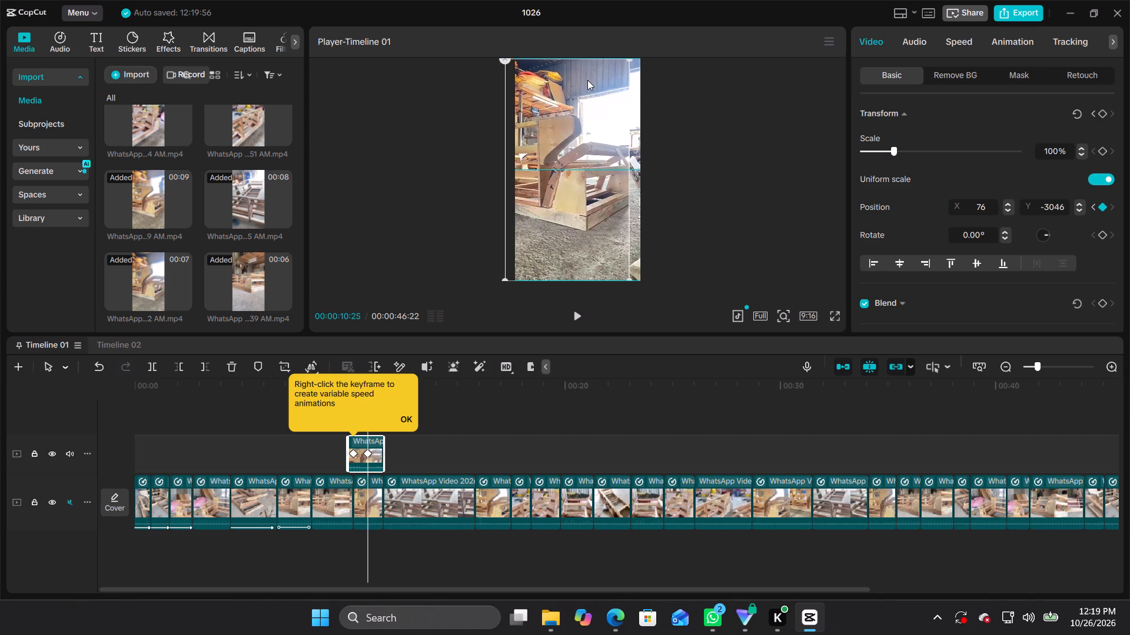
drag(587, 80, 594, 81)
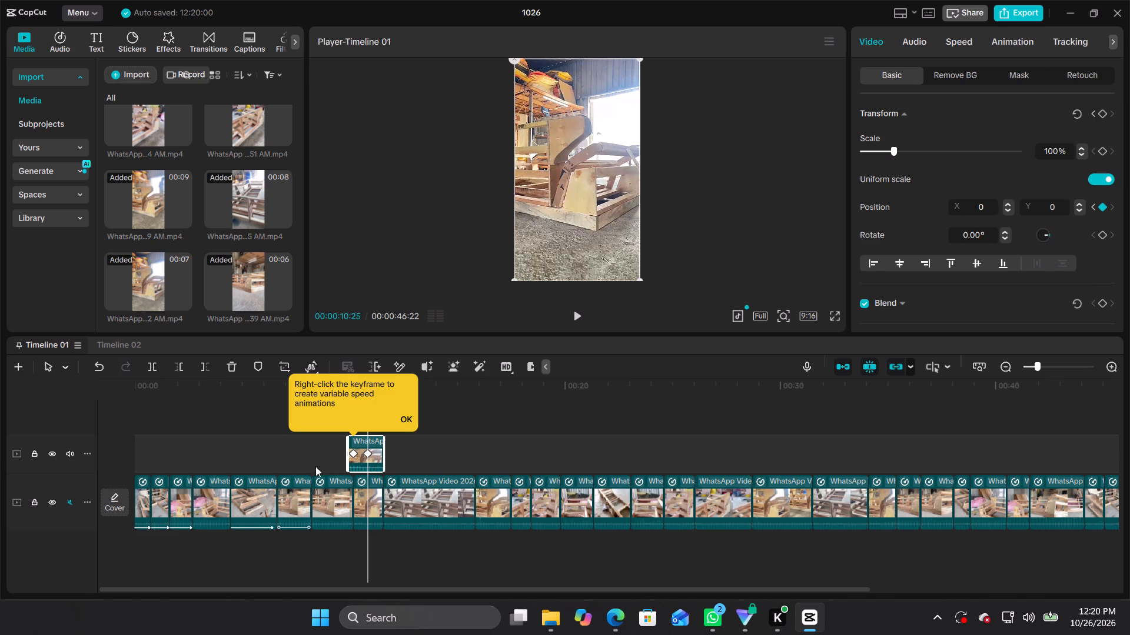
Move the long clip that follows the eighth clip three places later on the main track.
drag(474, 449, 503, 444)
drag(434, 483, 461, 484)
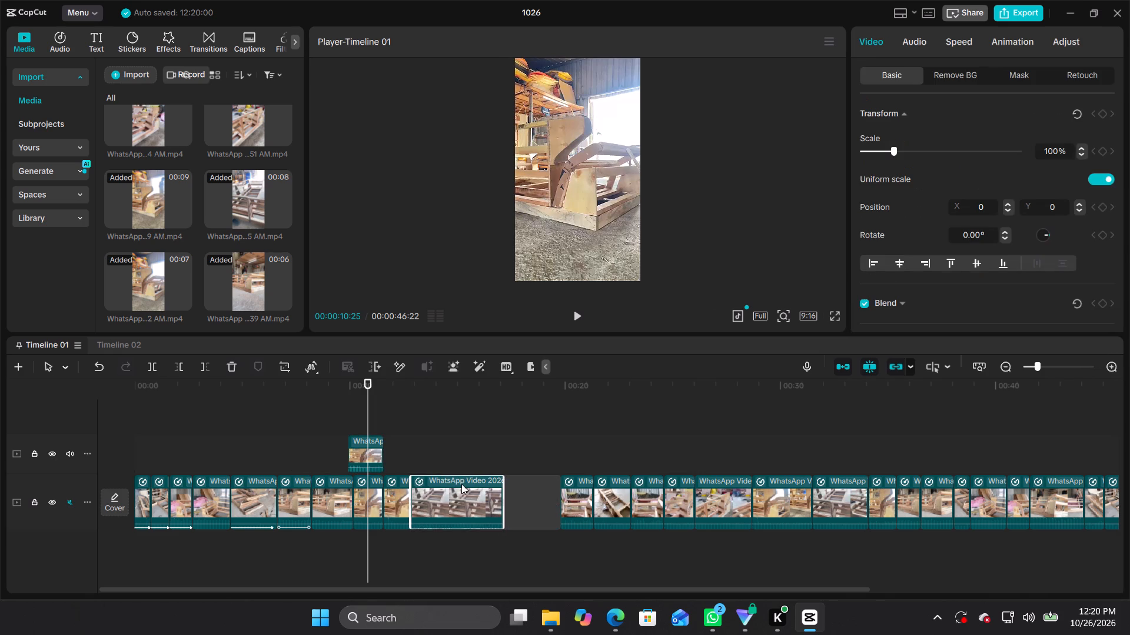
drag(461, 484, 477, 479)
Play the timeline from 00:00:08:07 to review the overlay movement and the new clip order.
drag(366, 375, 367, 385)
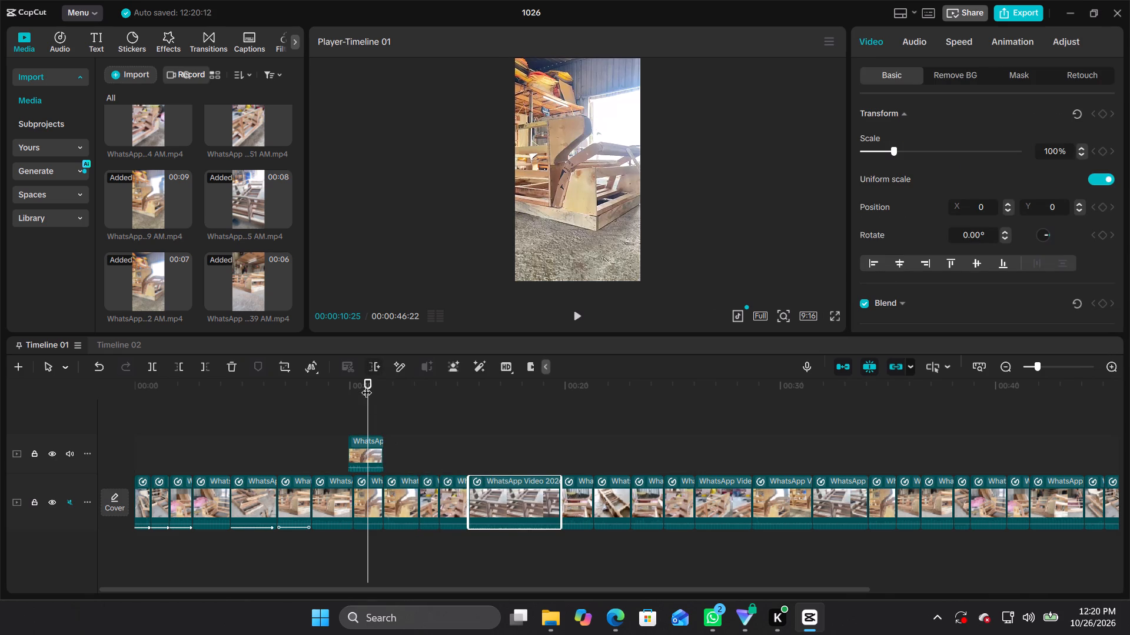
drag(367, 385, 357, 392)
drag(369, 377, 365, 382)
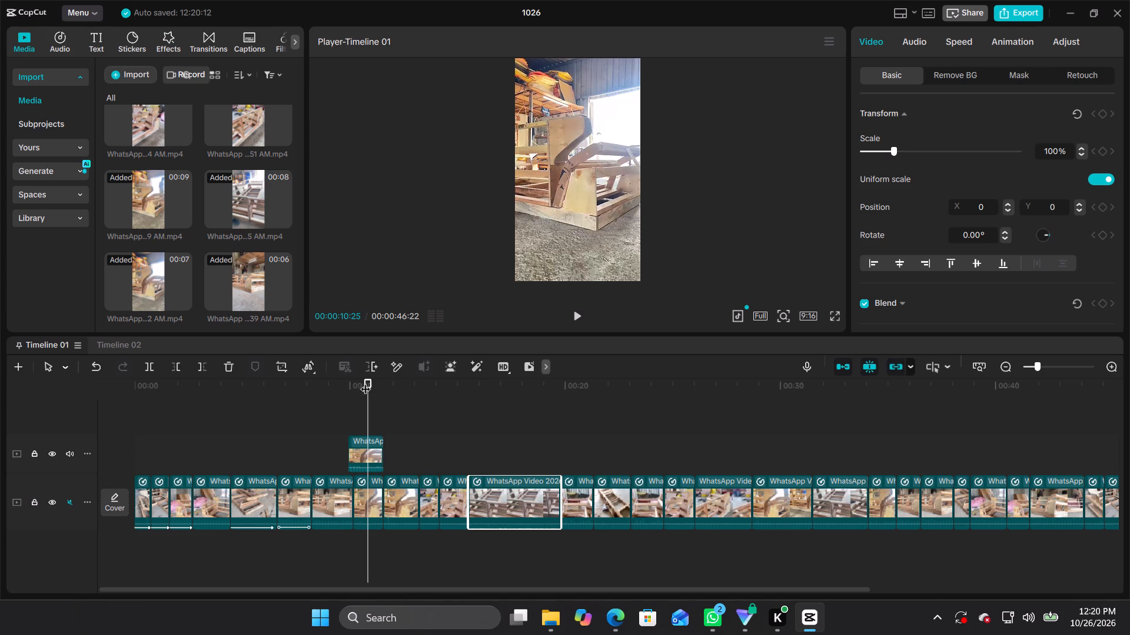
drag(365, 382, 396, 384)
drag(371, 399, 308, 422)
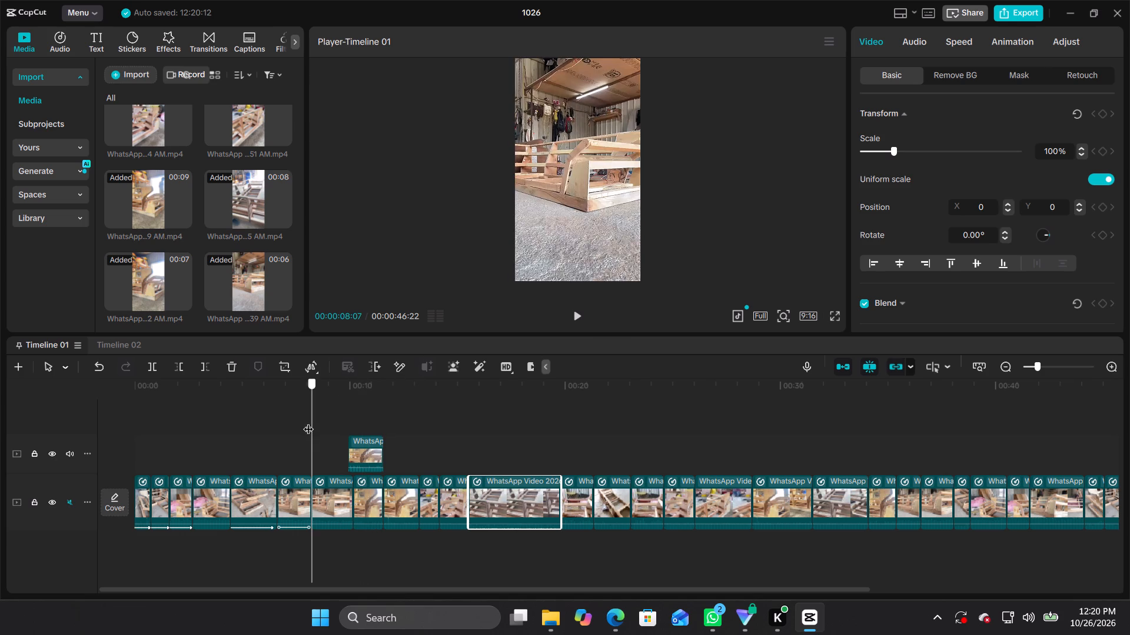
drag(308, 422, 308, 423)
click(581, 317)
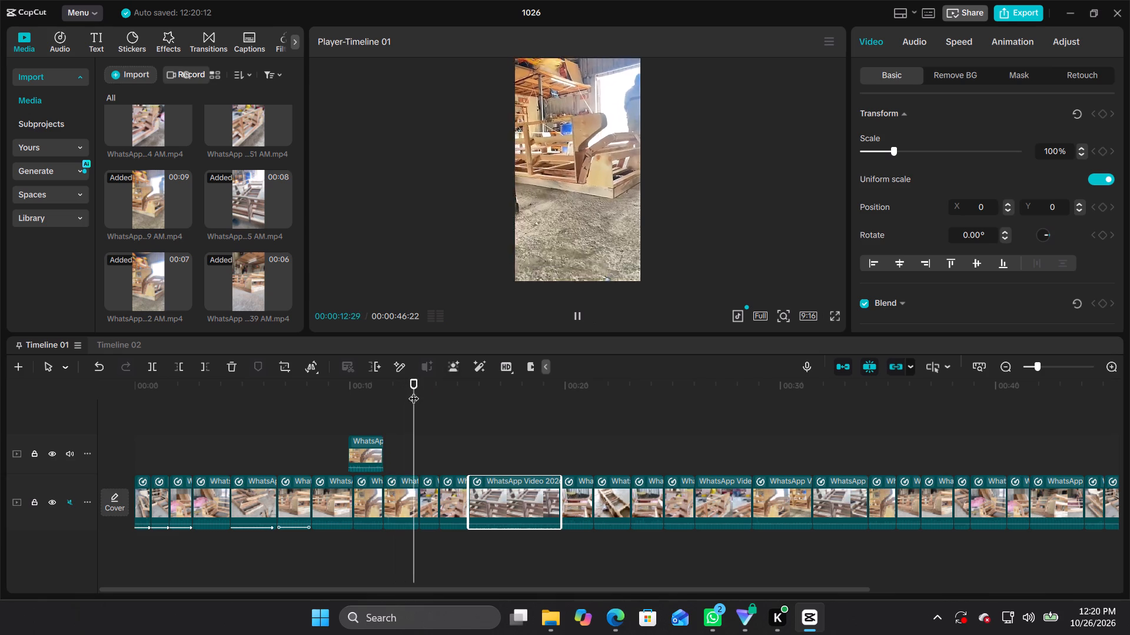
click(421, 375)
click(411, 502)
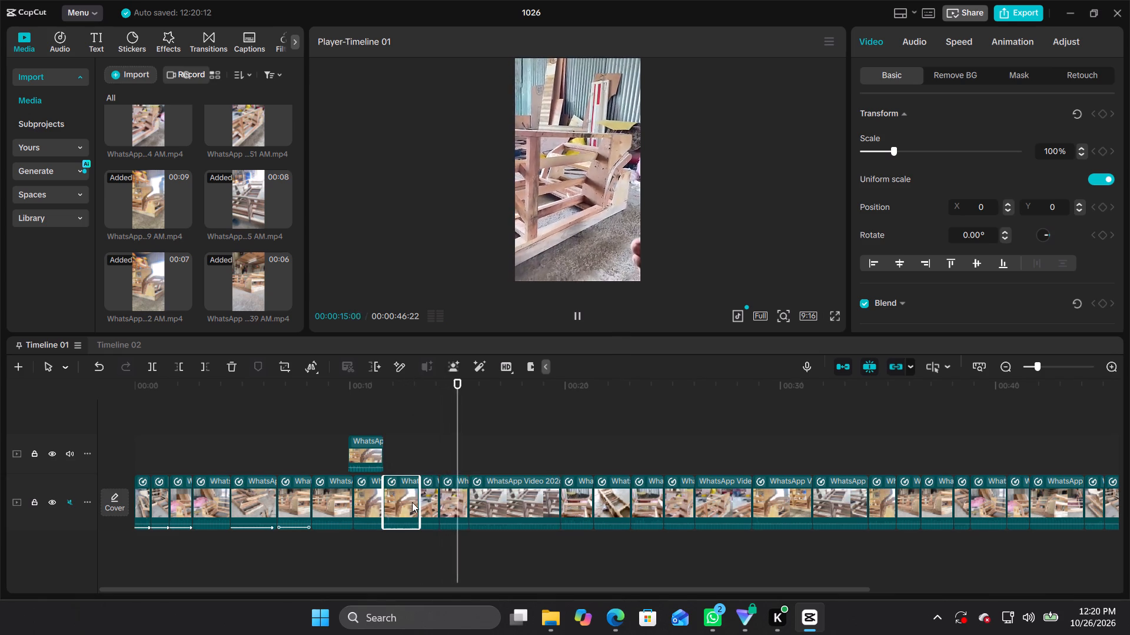
drag(478, 380, 399, 396)
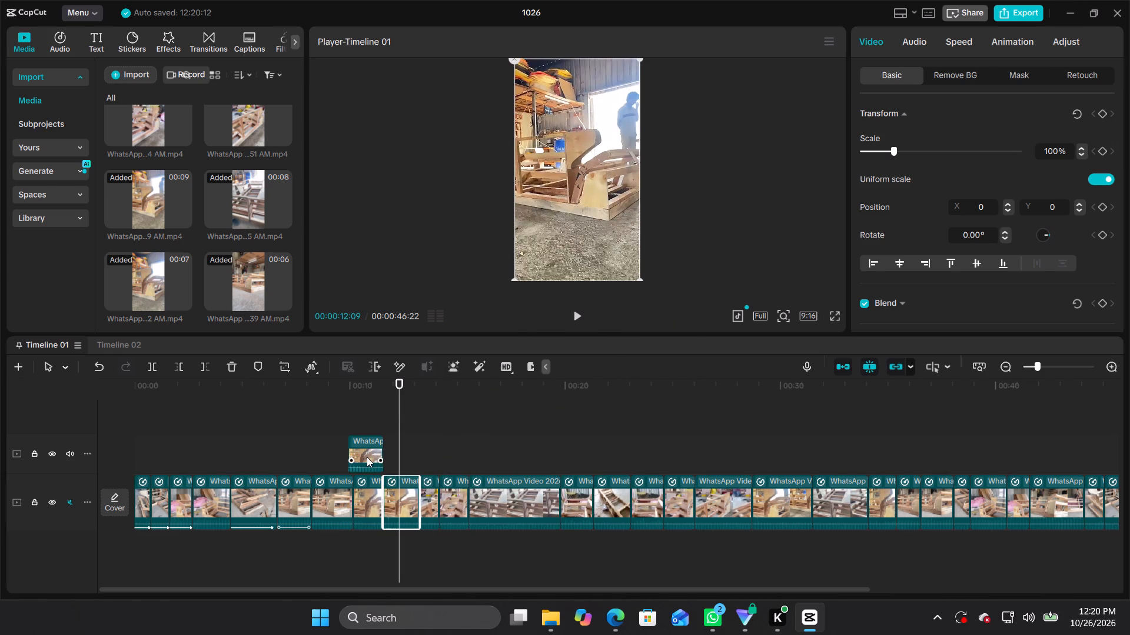
Mute the overlay track.
click(367, 457)
click(70, 451)
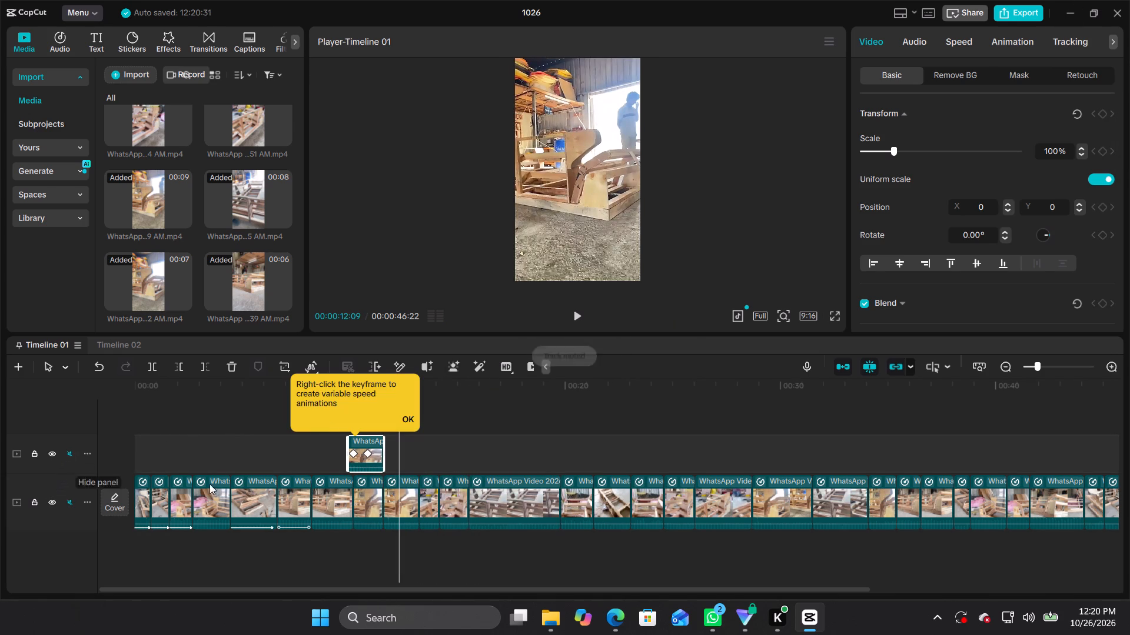
Apply the Pendulum 2 combo animation to the tenth clip on the main track.
click(426, 491)
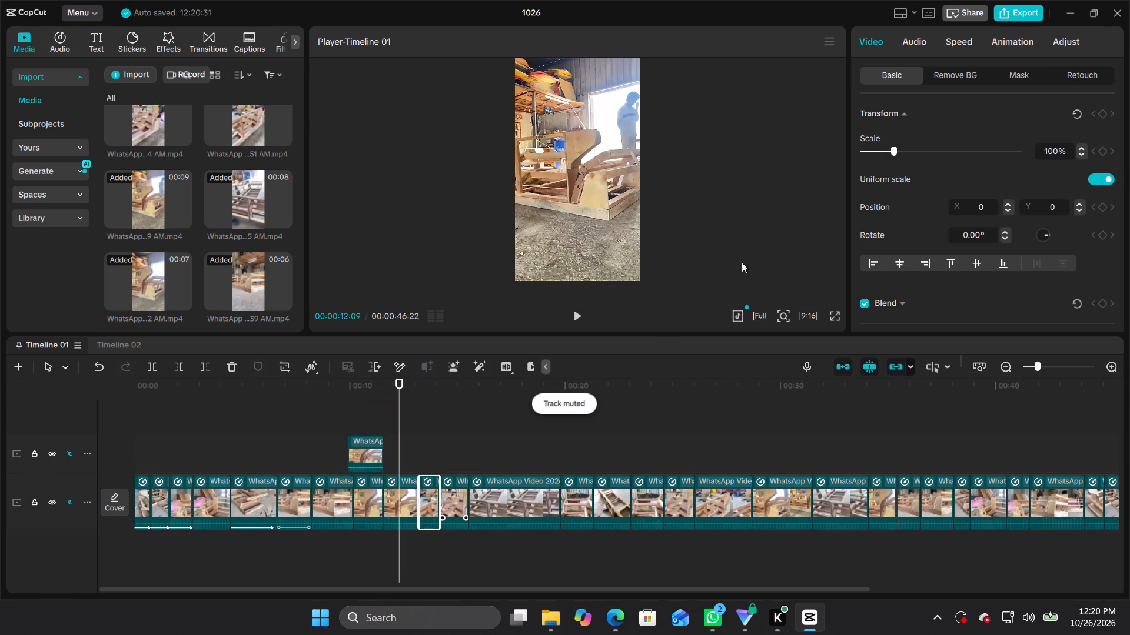
click(950, 40)
click(1025, 38)
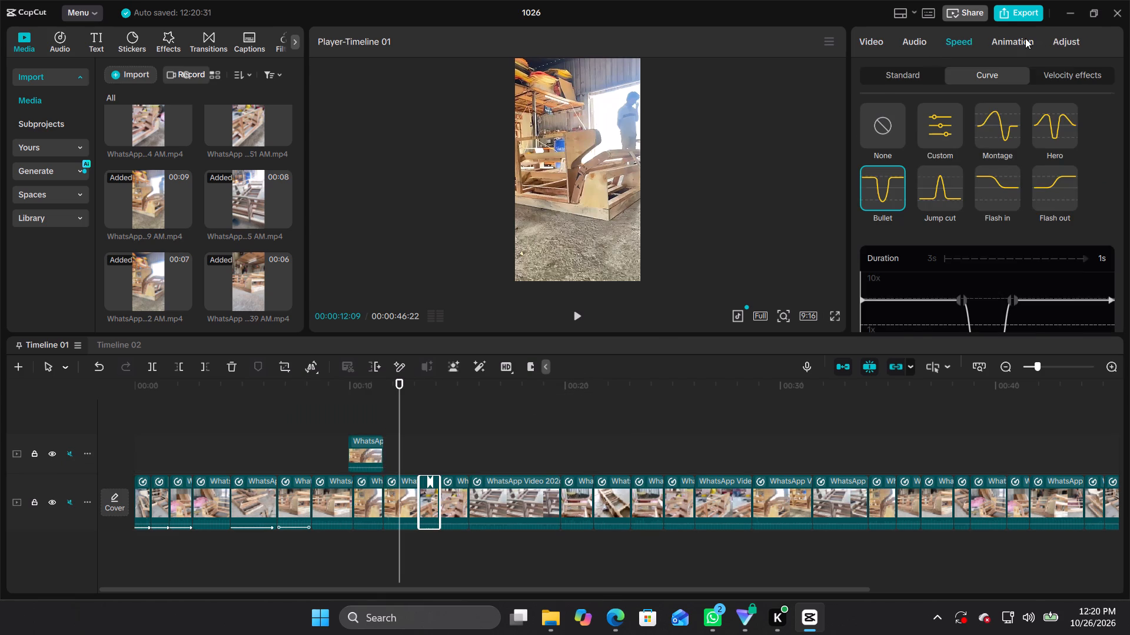
scroll(993, 190, down, 1)
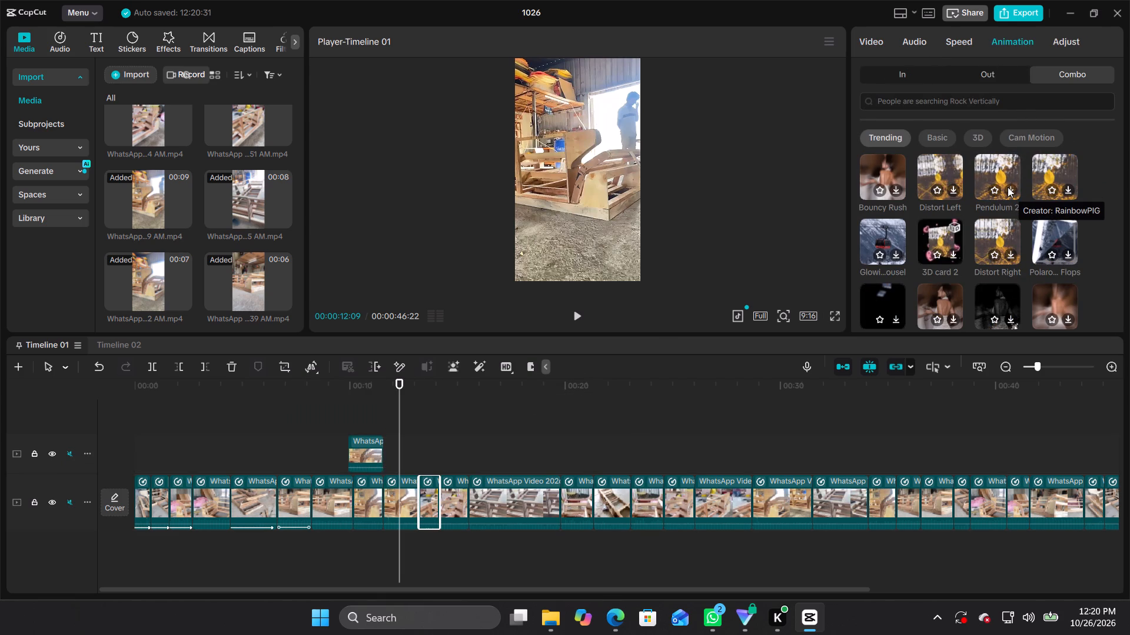
click(1006, 186)
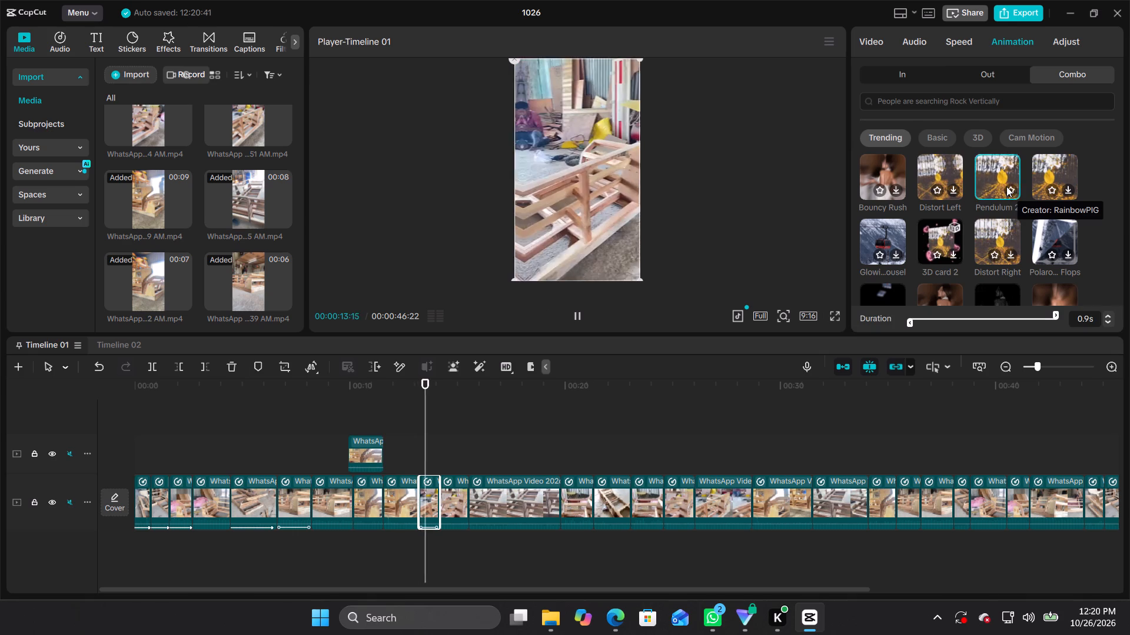
Apply the Eternal Spin combo animation to the eleventh clip on the main track.
click(451, 500)
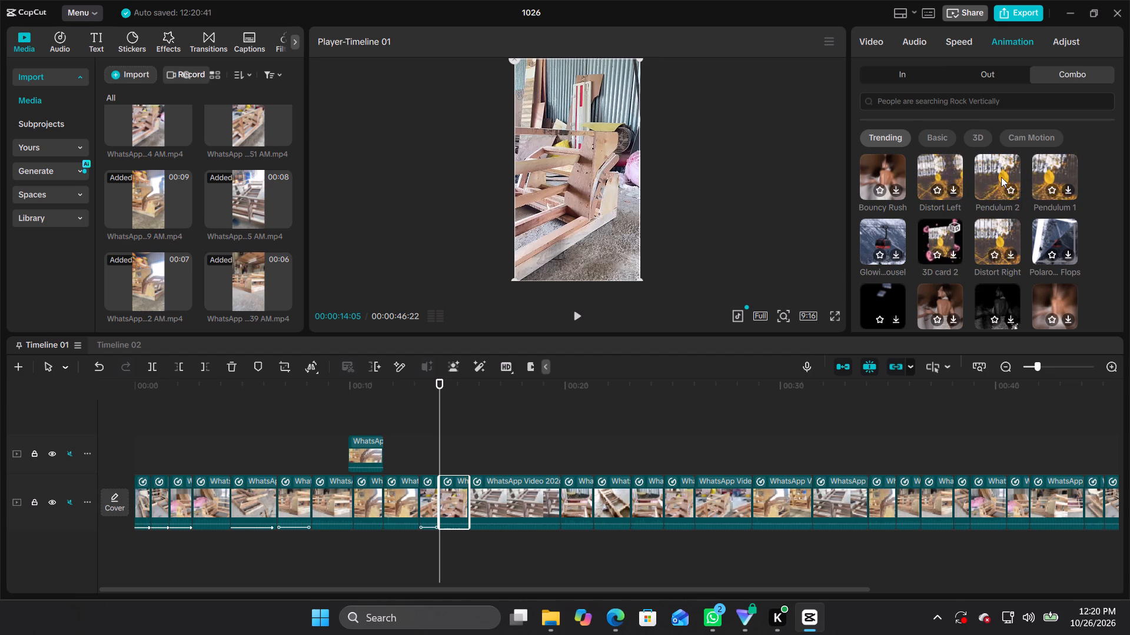
scroll(953, 168, down, 1)
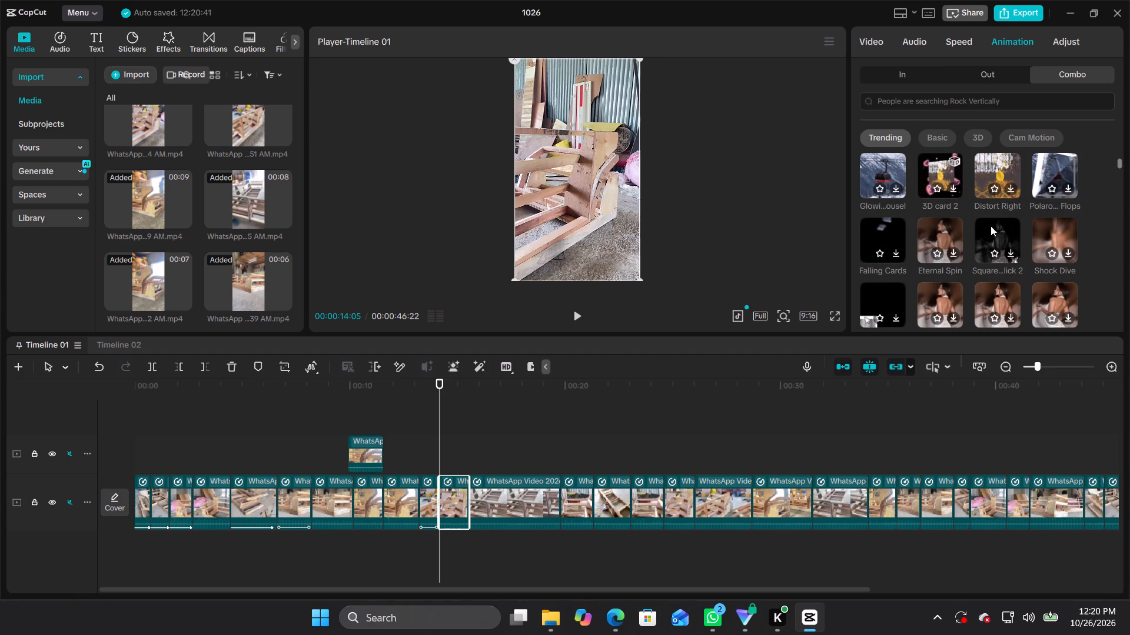
click(949, 252)
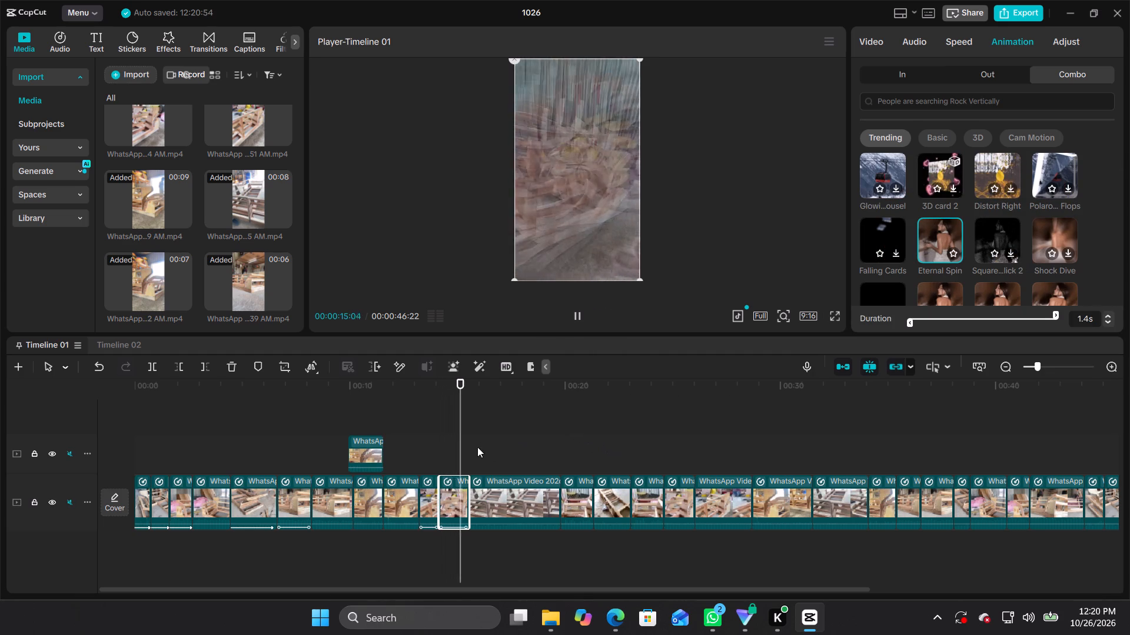
Play the video from the beginning to review the animations, and inspect the fifth clip around 00:00:05:09.
drag(476, 385, 0, 450)
click(579, 317)
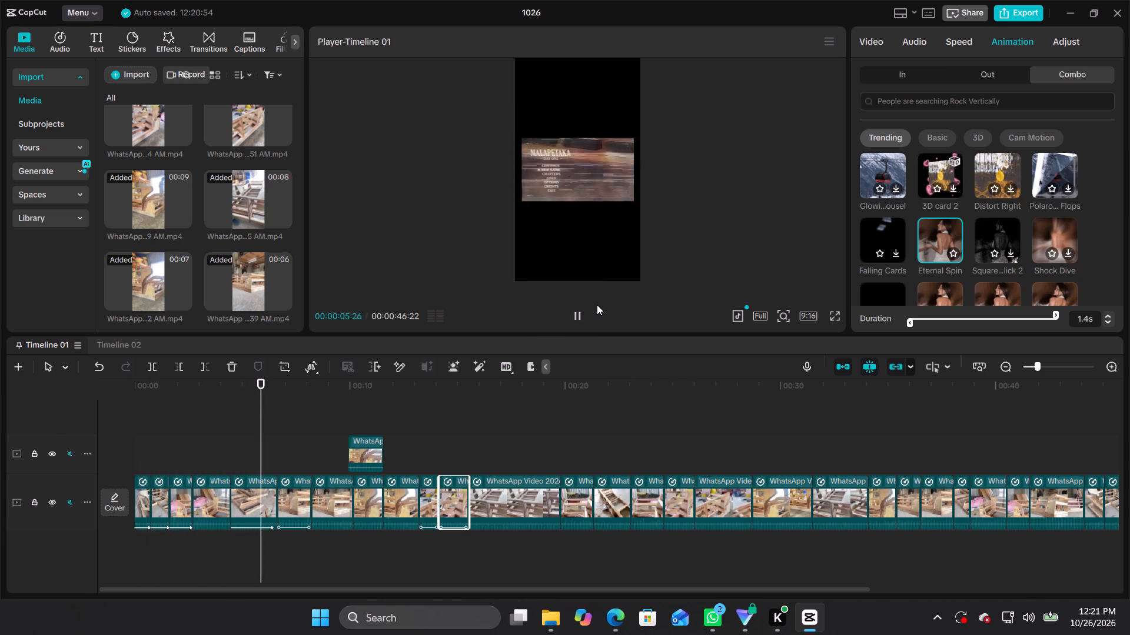
click(242, 495)
click(213, 506)
drag(344, 386, 244, 411)
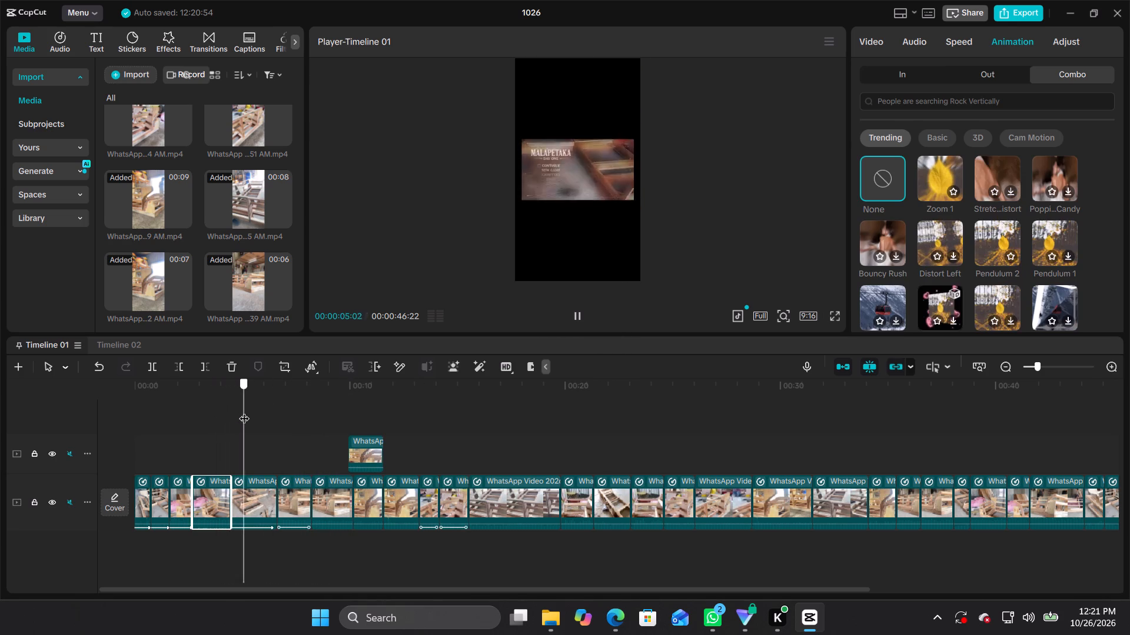
drag(244, 411, 249, 409)
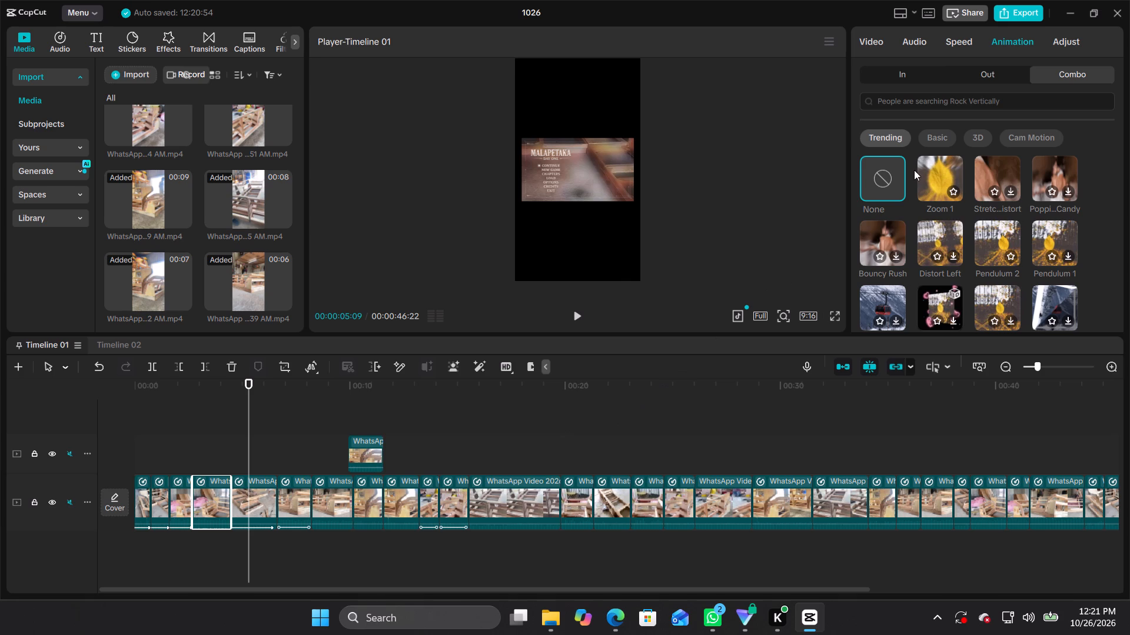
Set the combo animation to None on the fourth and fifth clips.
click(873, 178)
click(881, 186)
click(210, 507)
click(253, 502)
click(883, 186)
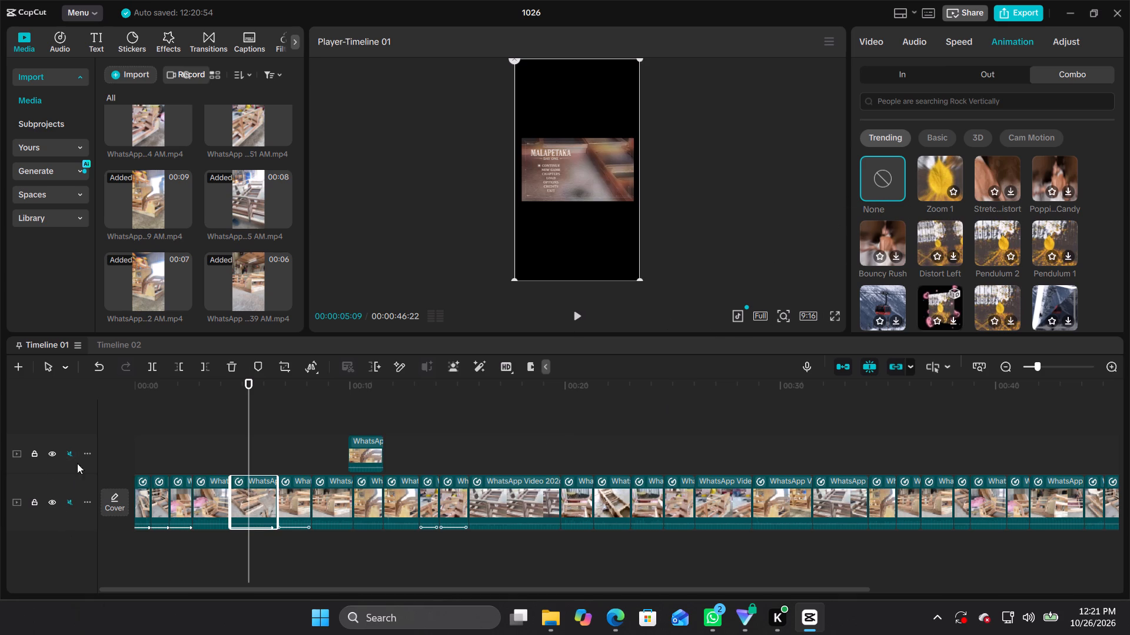
Switch the fifth clip's combo animation between Zoom 1 and None, leaving it on Zoom 1.
drag(245, 381, 204, 400)
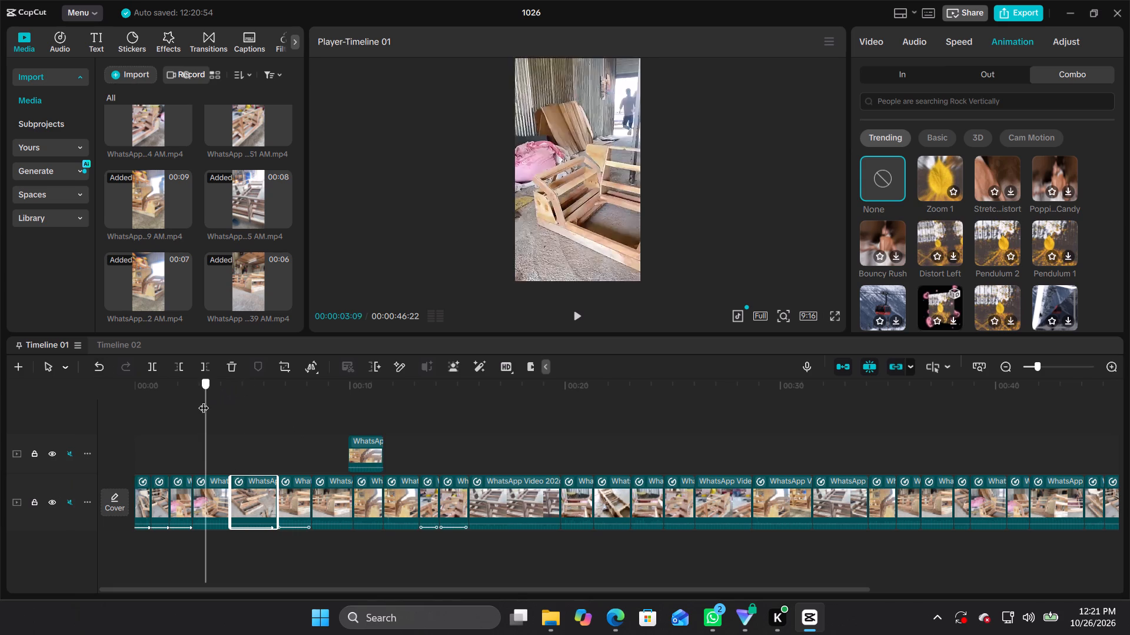
drag(204, 400, 234, 392)
drag(230, 385, 248, 384)
click(947, 175)
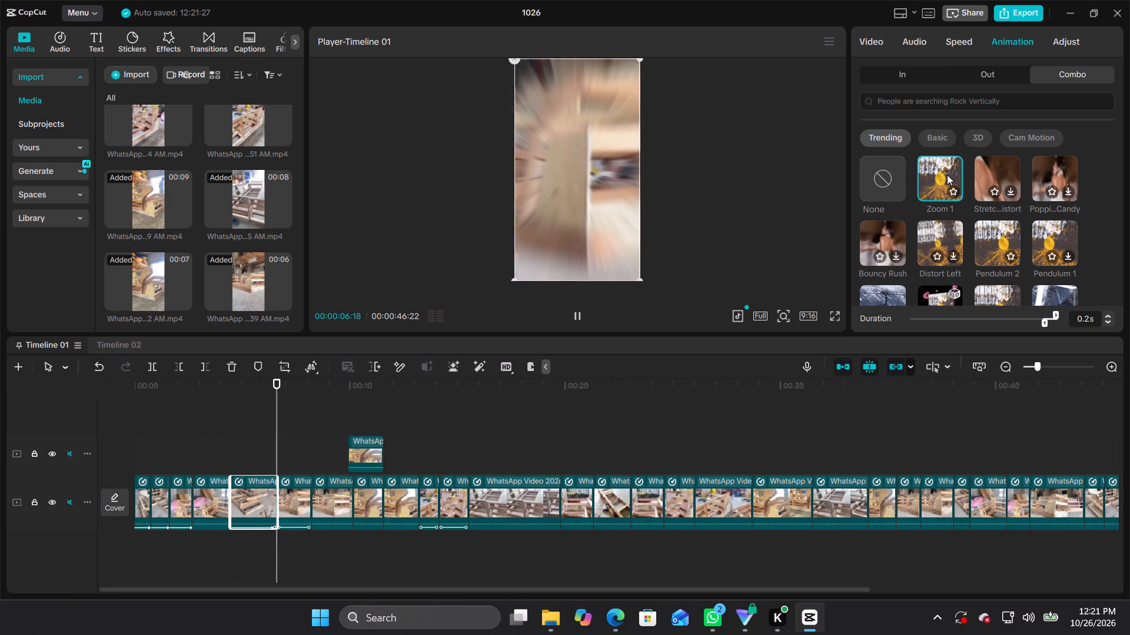
click(895, 183)
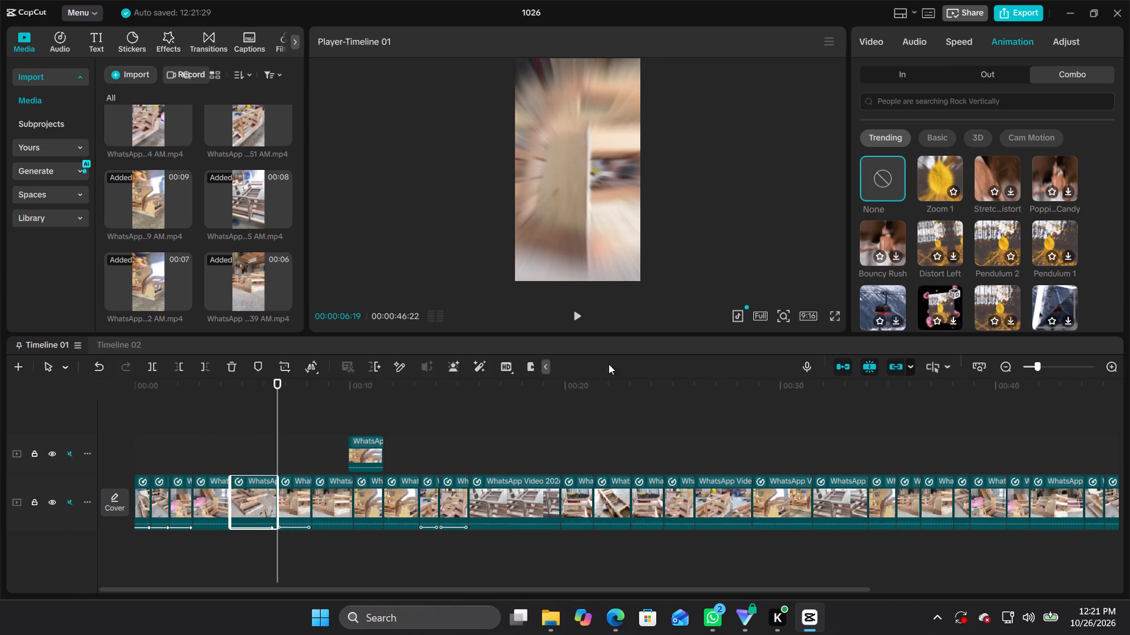
click(248, 490)
click(893, 195)
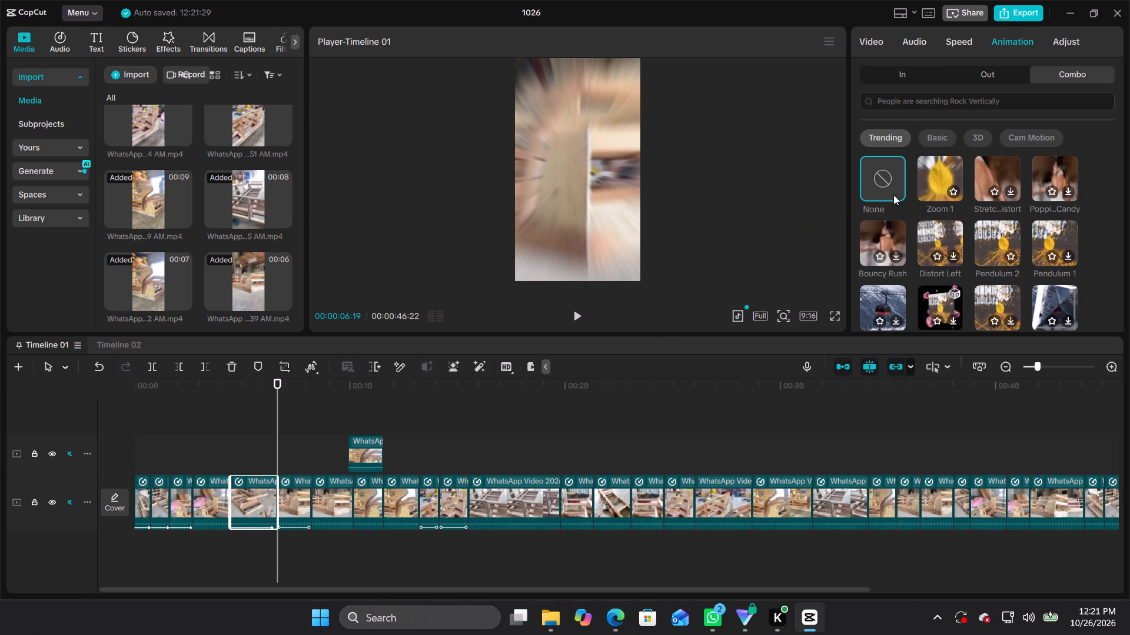
click(880, 193)
click(936, 186)
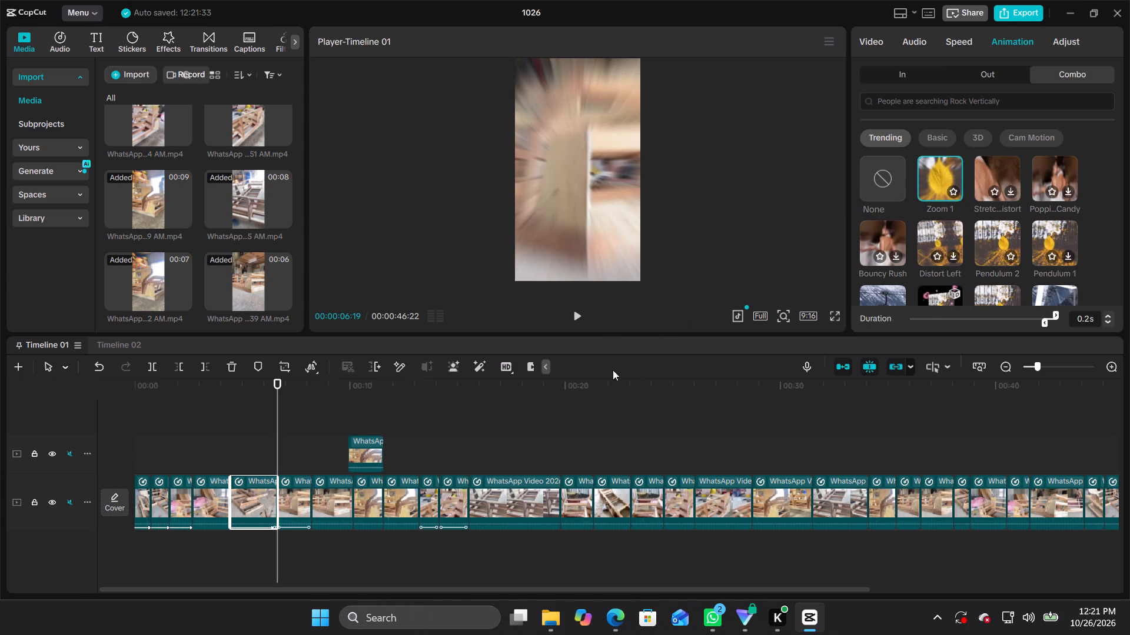
Delete the overlay clip that sits on the track above the eighth clip.
click(578, 313)
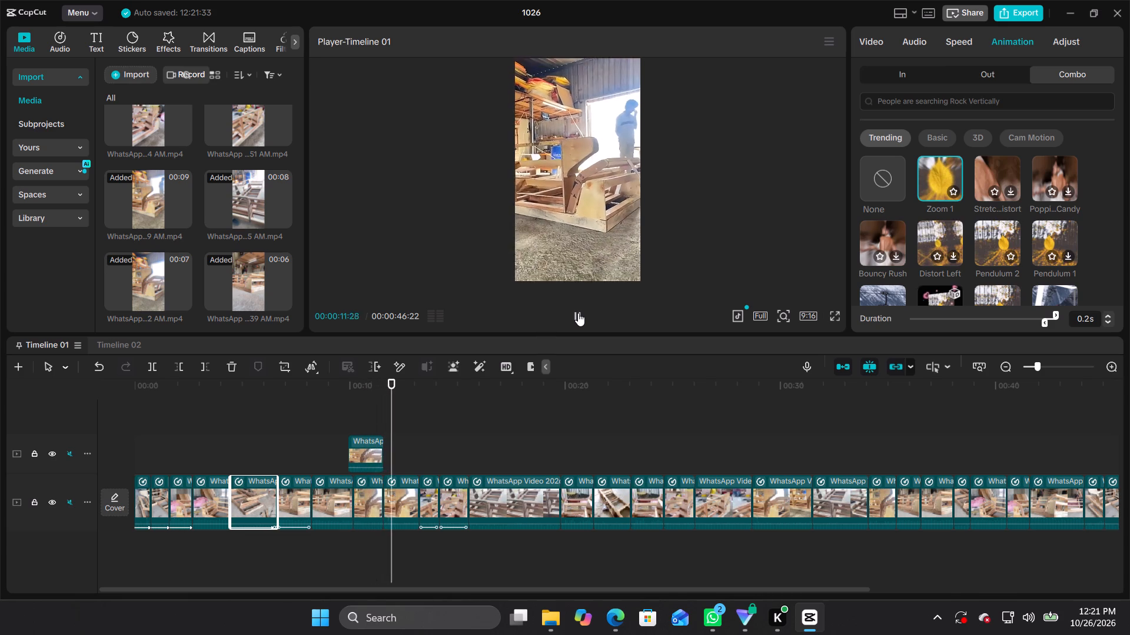
click(363, 466)
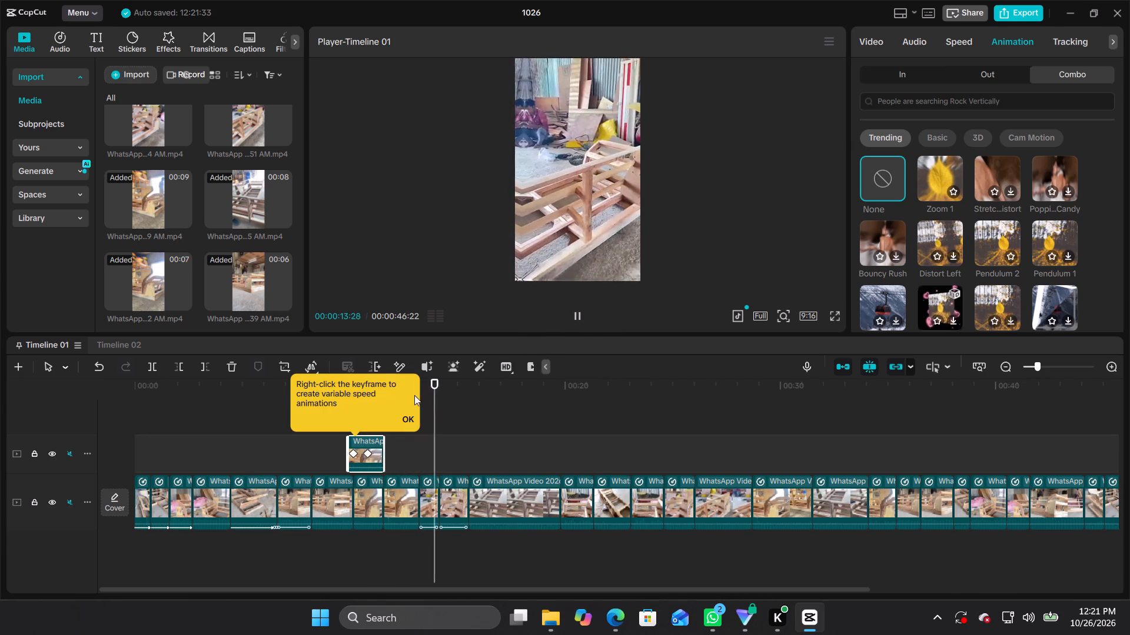
click(229, 362)
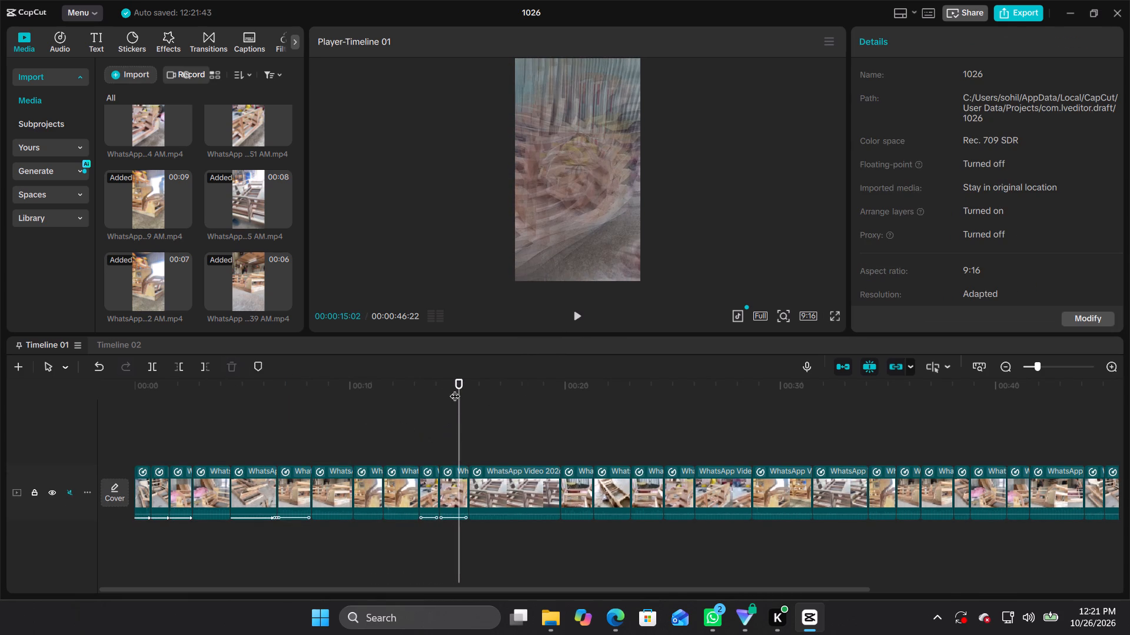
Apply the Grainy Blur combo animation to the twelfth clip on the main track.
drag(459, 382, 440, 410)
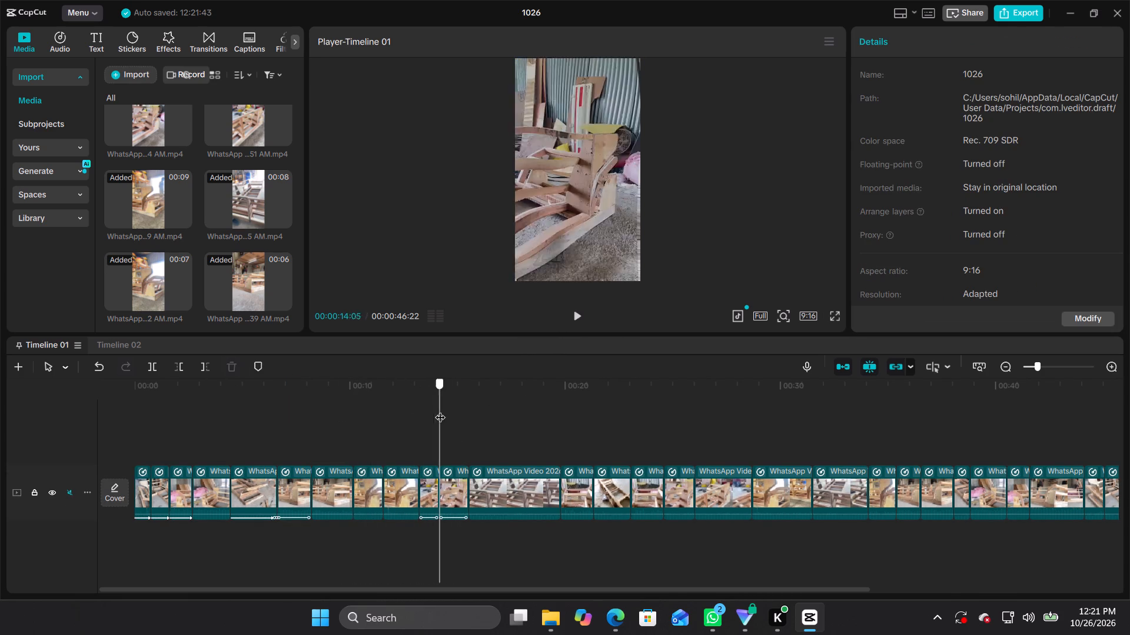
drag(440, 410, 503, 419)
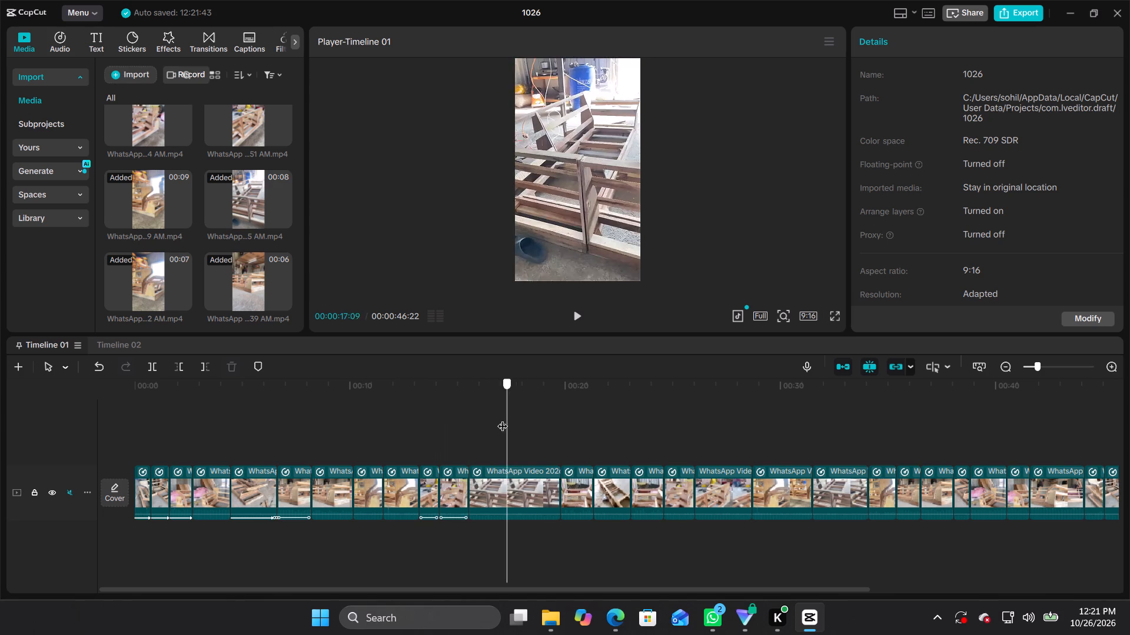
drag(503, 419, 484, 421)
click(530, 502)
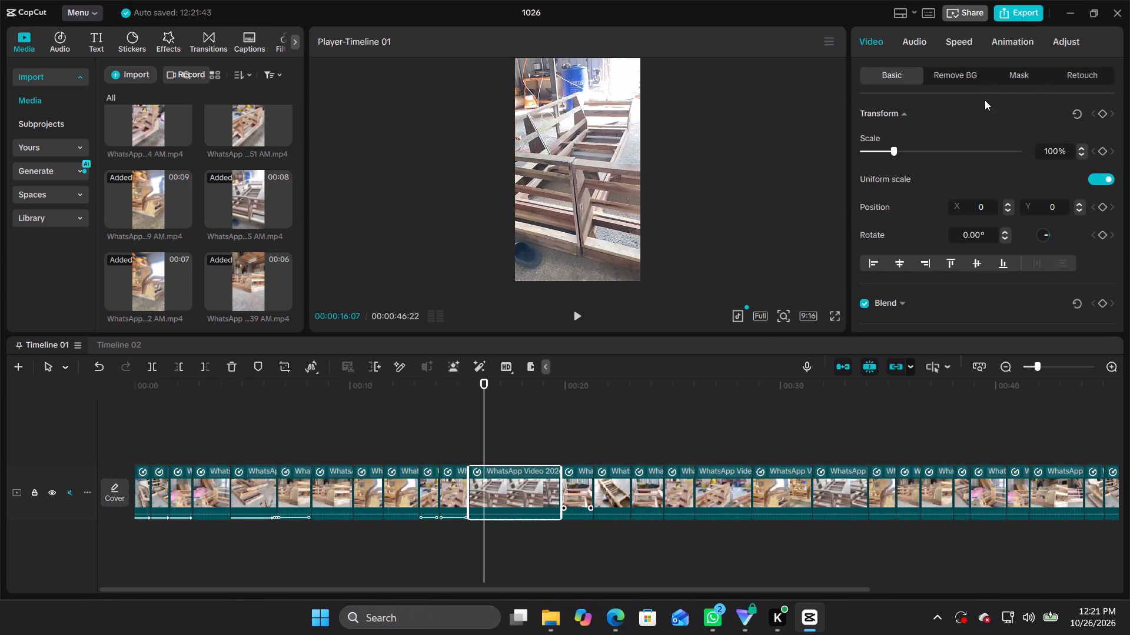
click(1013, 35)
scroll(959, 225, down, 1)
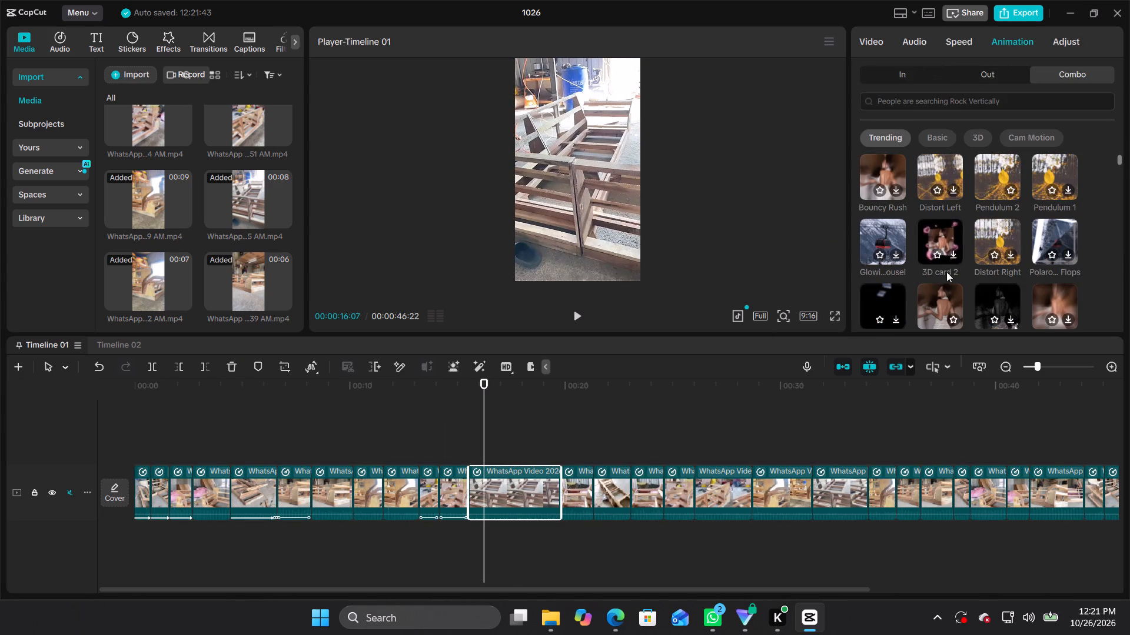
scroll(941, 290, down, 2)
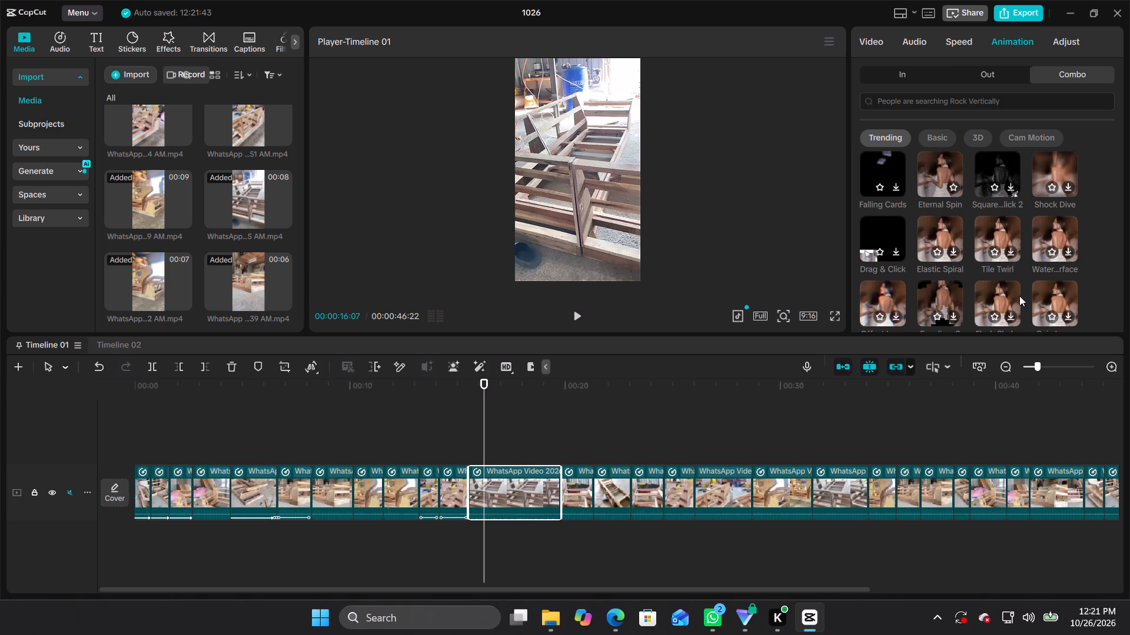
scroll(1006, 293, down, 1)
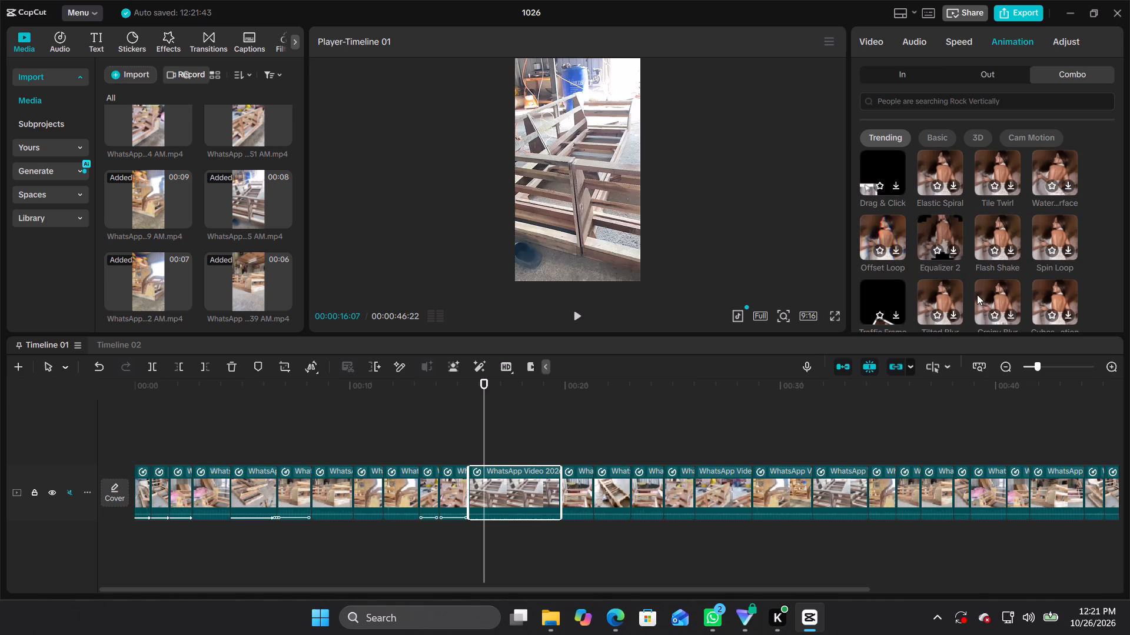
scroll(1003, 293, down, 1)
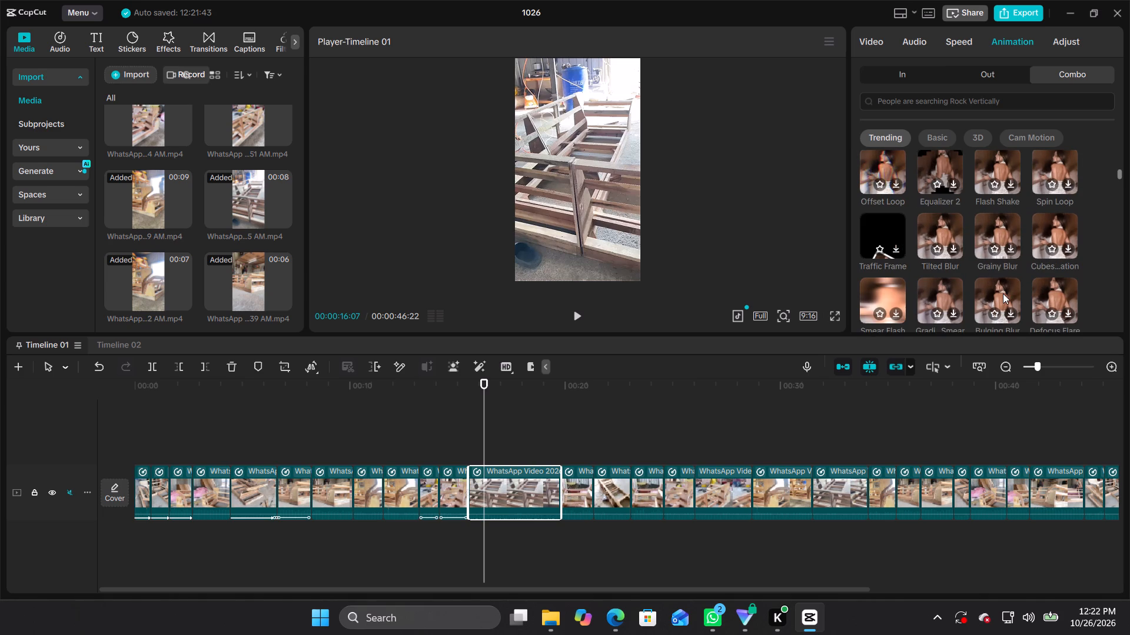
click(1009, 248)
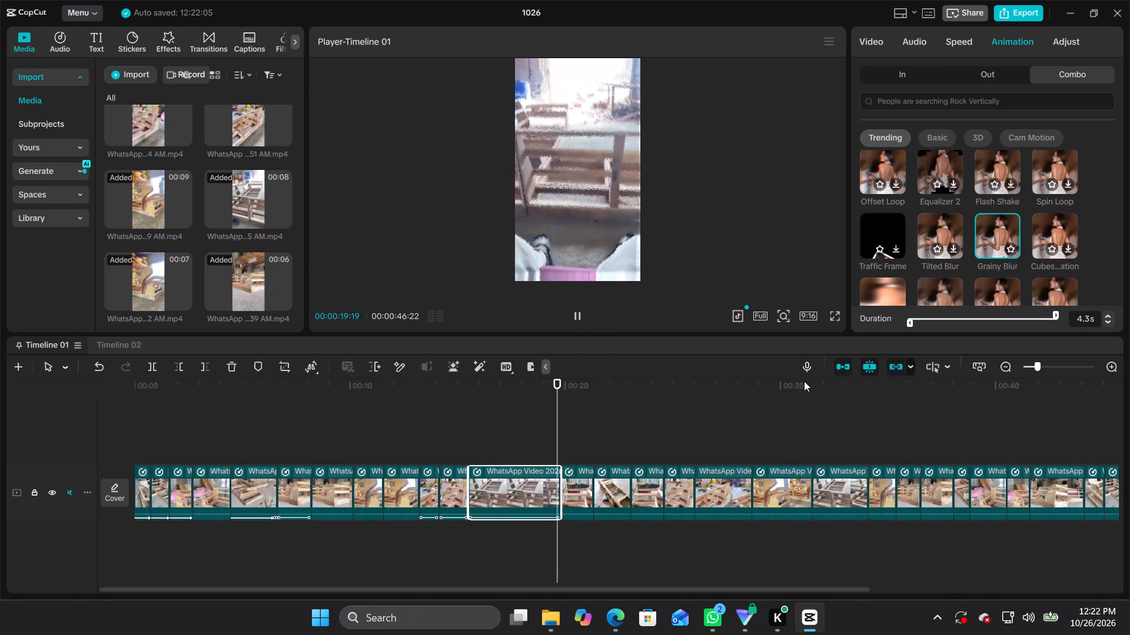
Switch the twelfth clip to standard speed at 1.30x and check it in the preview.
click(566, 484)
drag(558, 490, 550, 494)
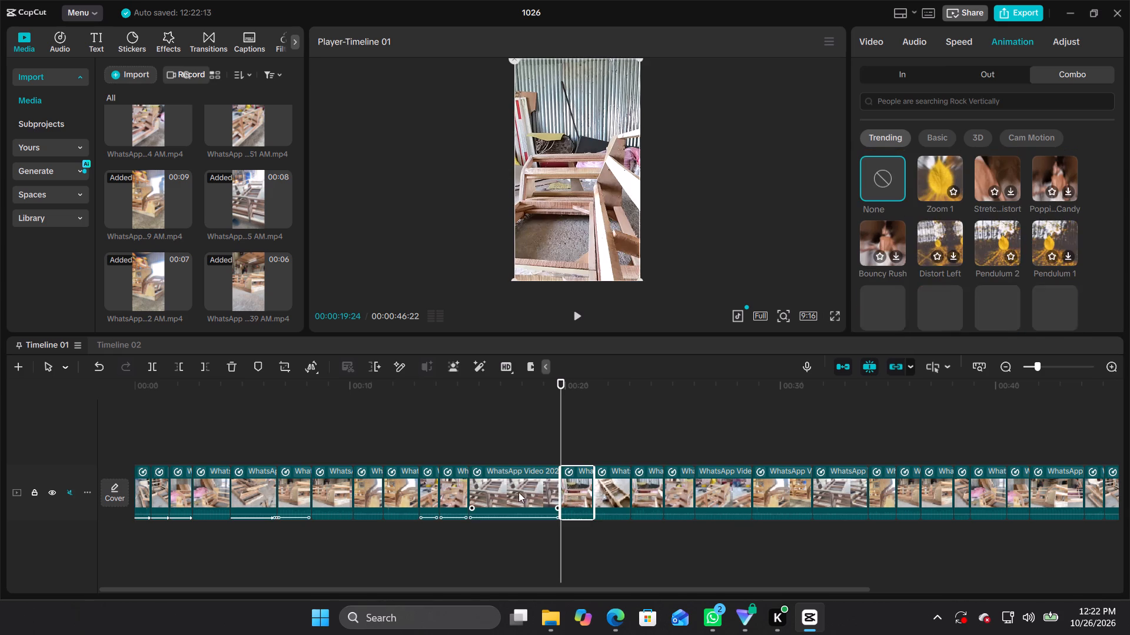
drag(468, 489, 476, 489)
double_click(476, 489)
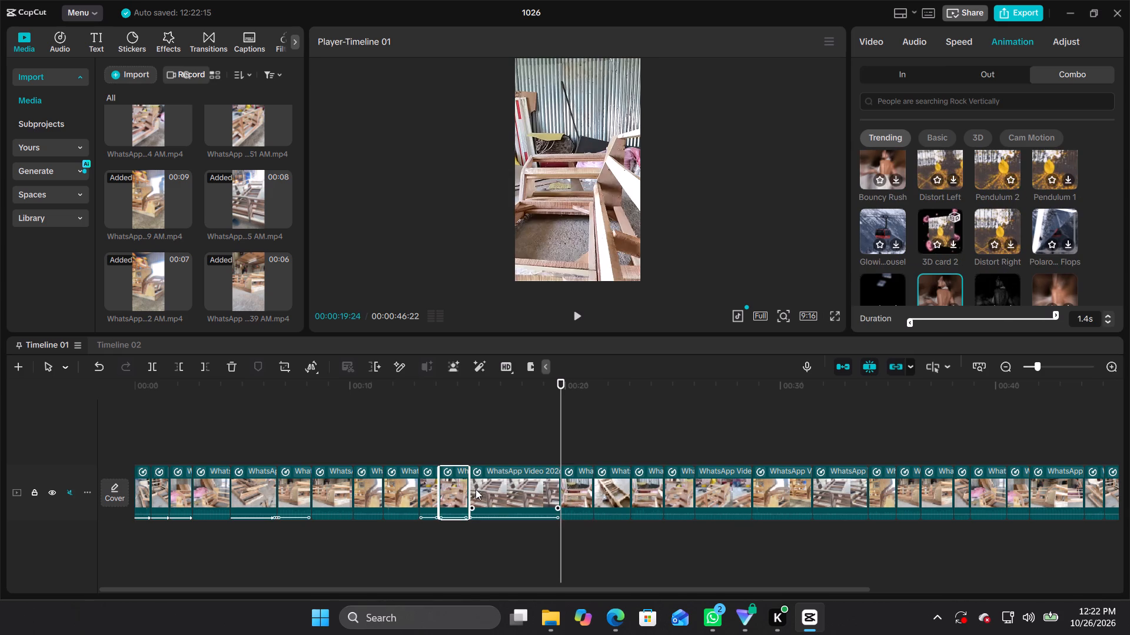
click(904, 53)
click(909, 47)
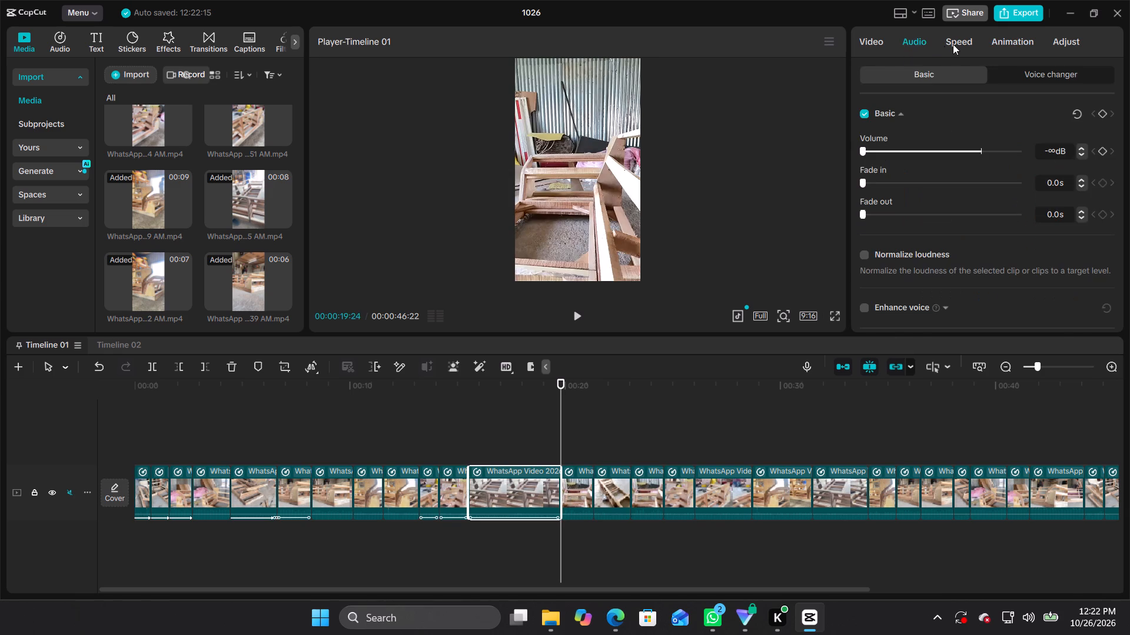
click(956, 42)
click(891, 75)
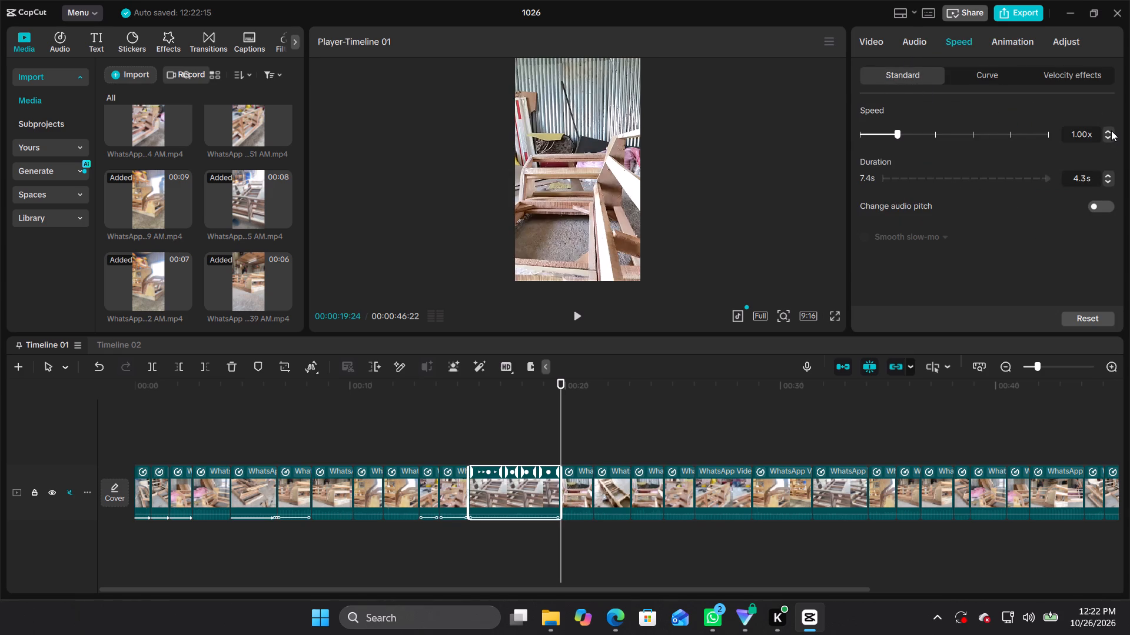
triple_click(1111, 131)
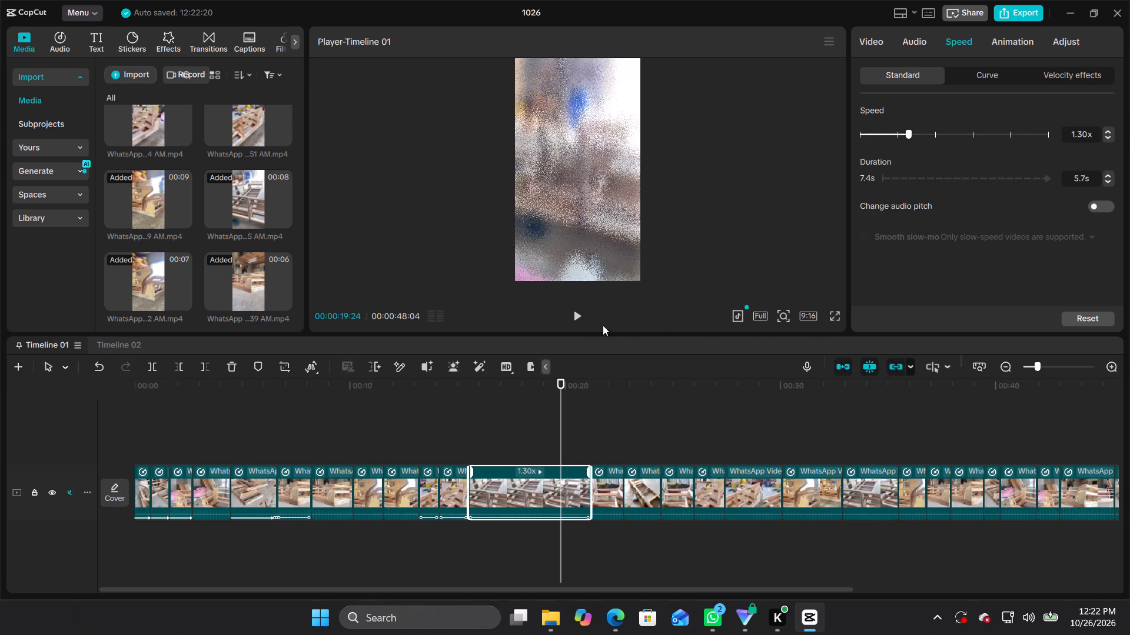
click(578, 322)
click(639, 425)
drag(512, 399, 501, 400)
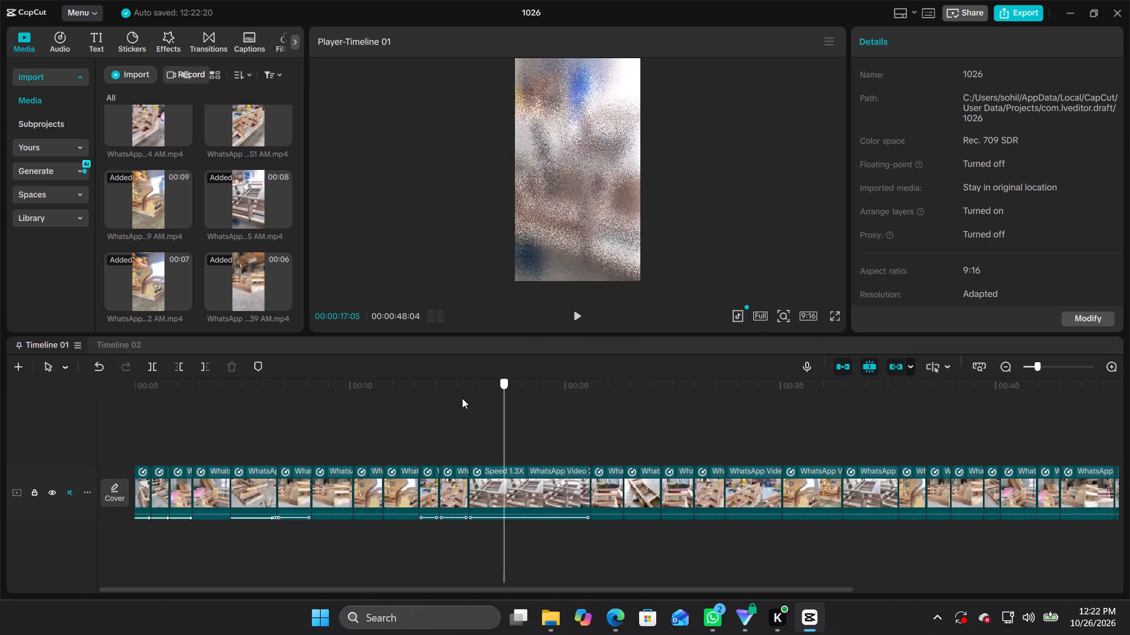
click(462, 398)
Apply the Train 2 combo animation from the Basic category to the thirteenth clip on the main track.
click(619, 480)
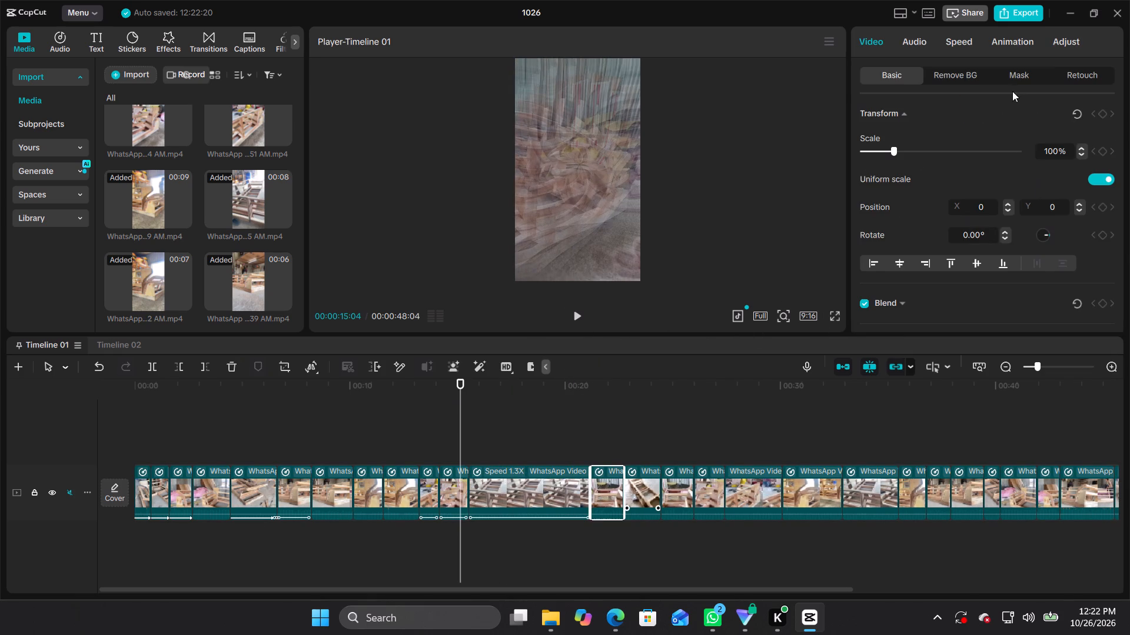
click(998, 45)
scroll(981, 208, up, 9)
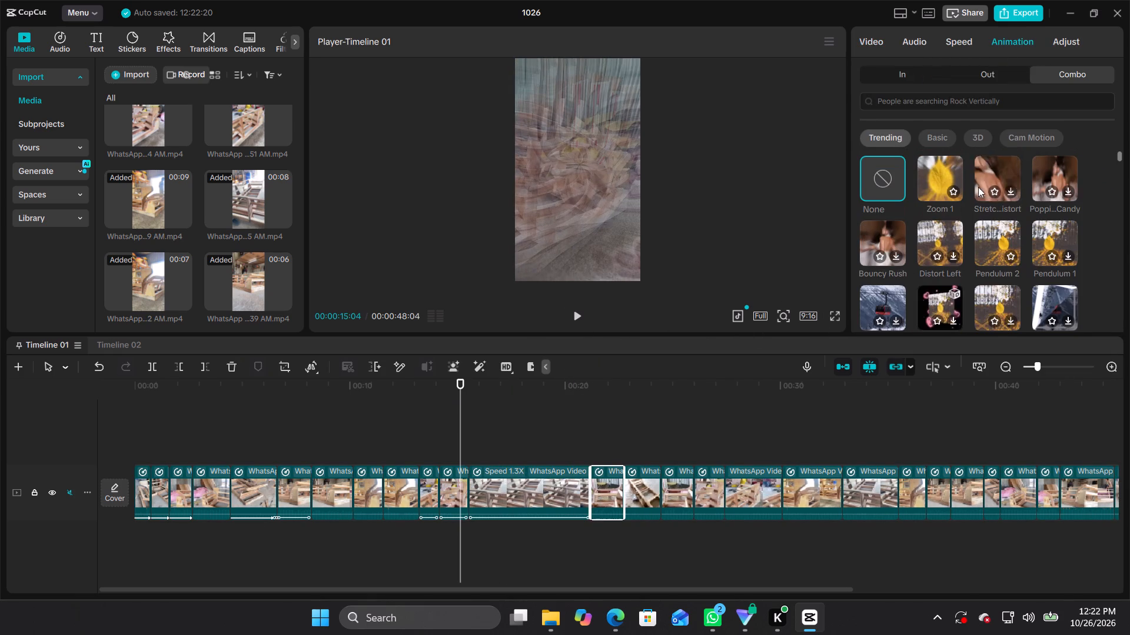
click(940, 141)
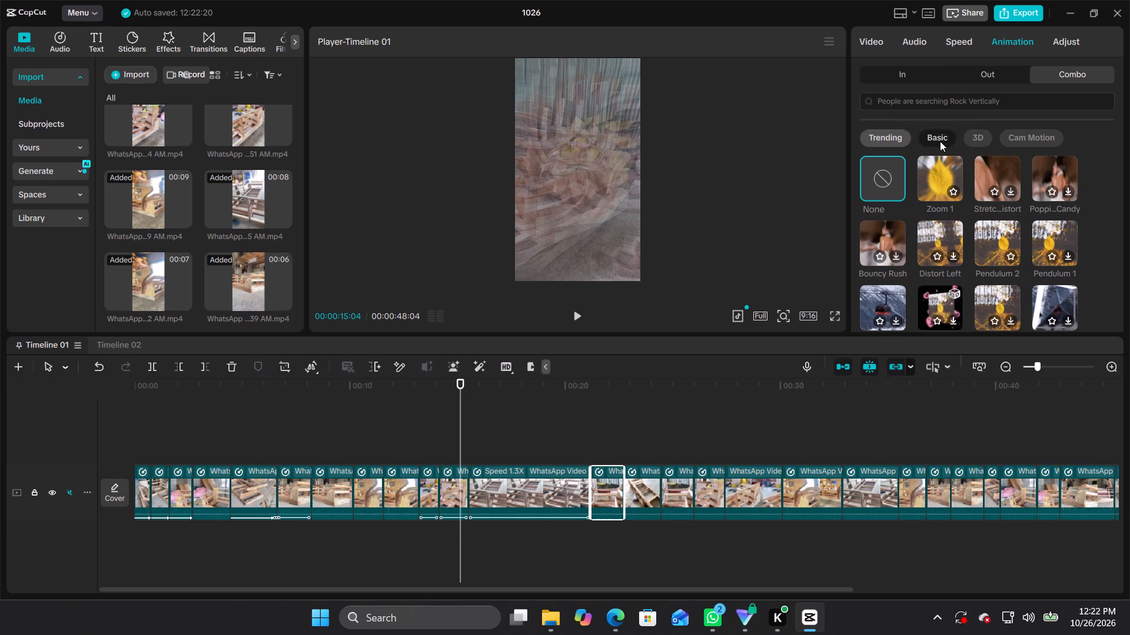
scroll(985, 219, down, 8)
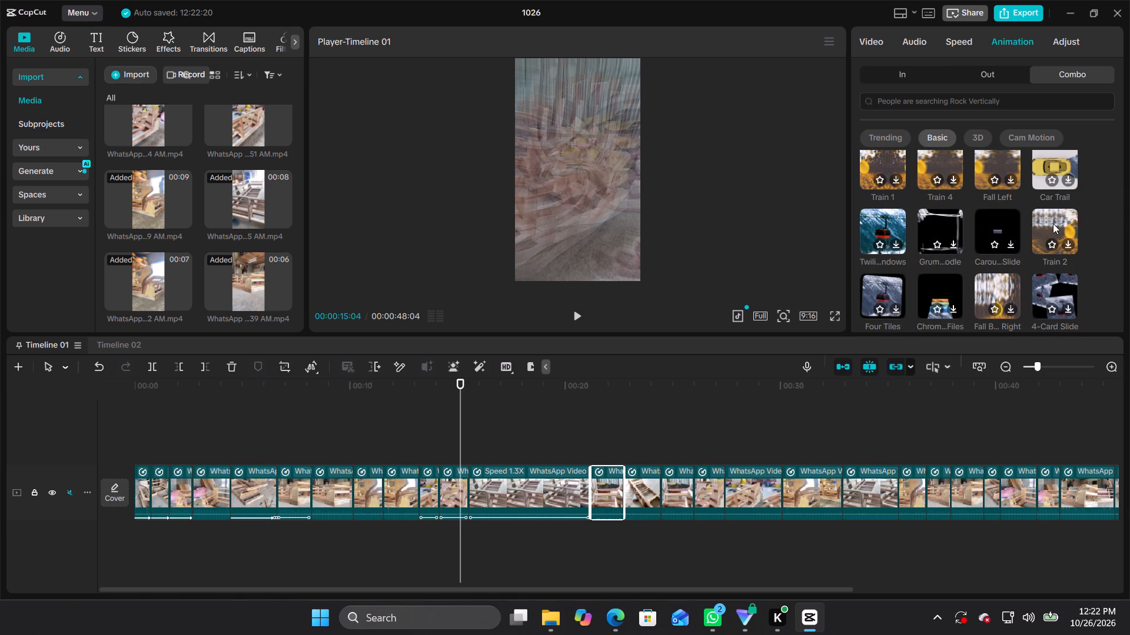
click(1068, 242)
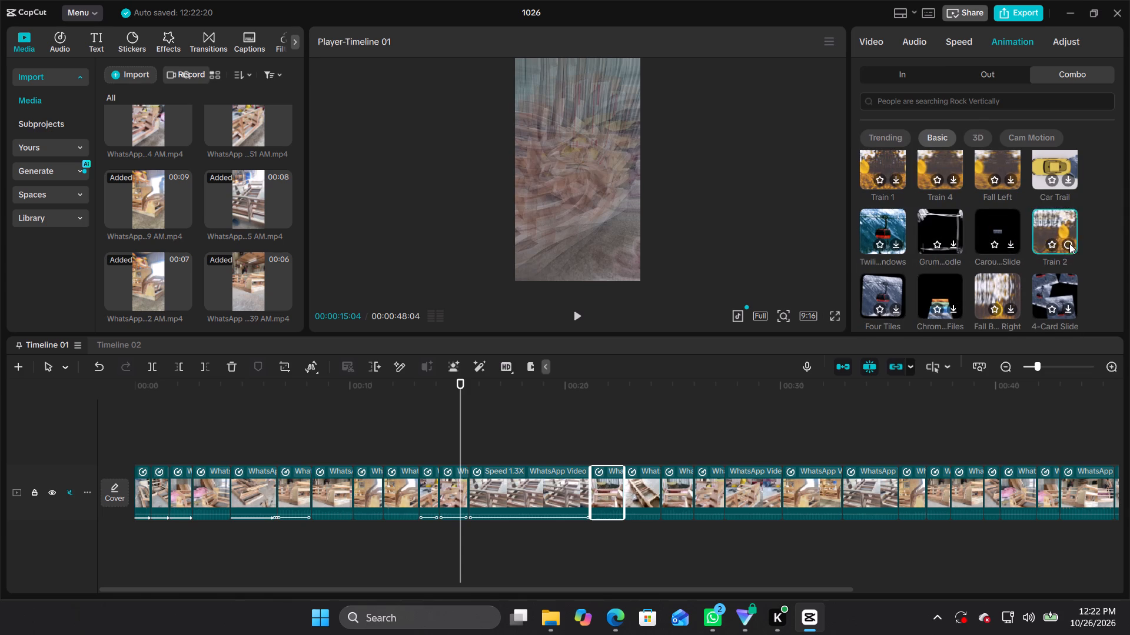
drag(589, 387, 587, 386)
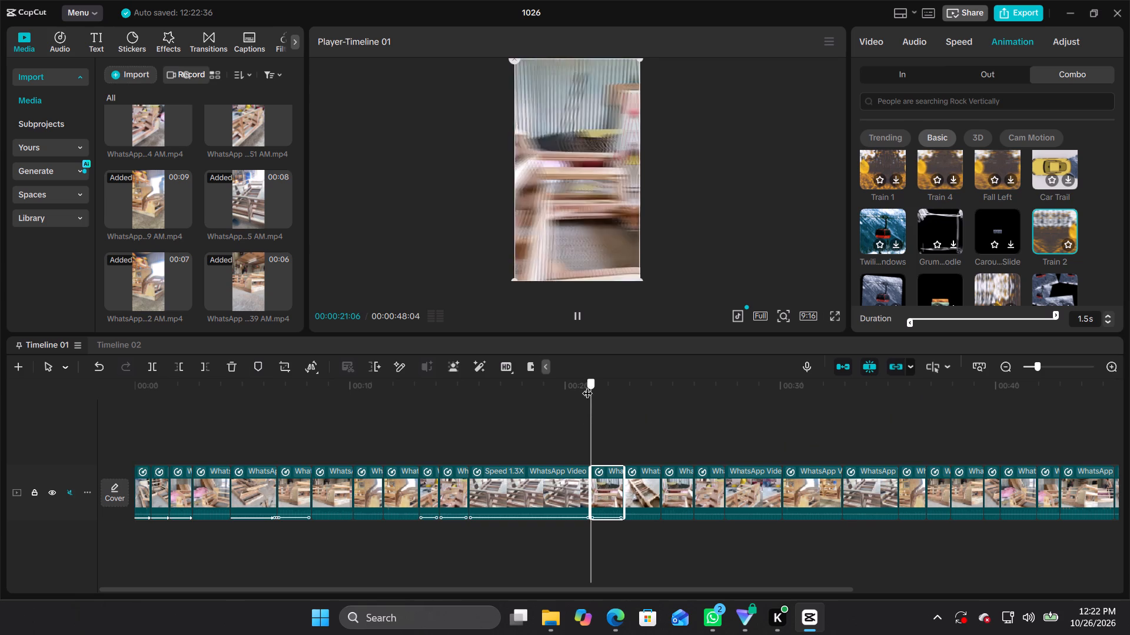
Review the video from the beginning and set the twelfth clip's combo animation to None.
drag(587, 386, 0, 459)
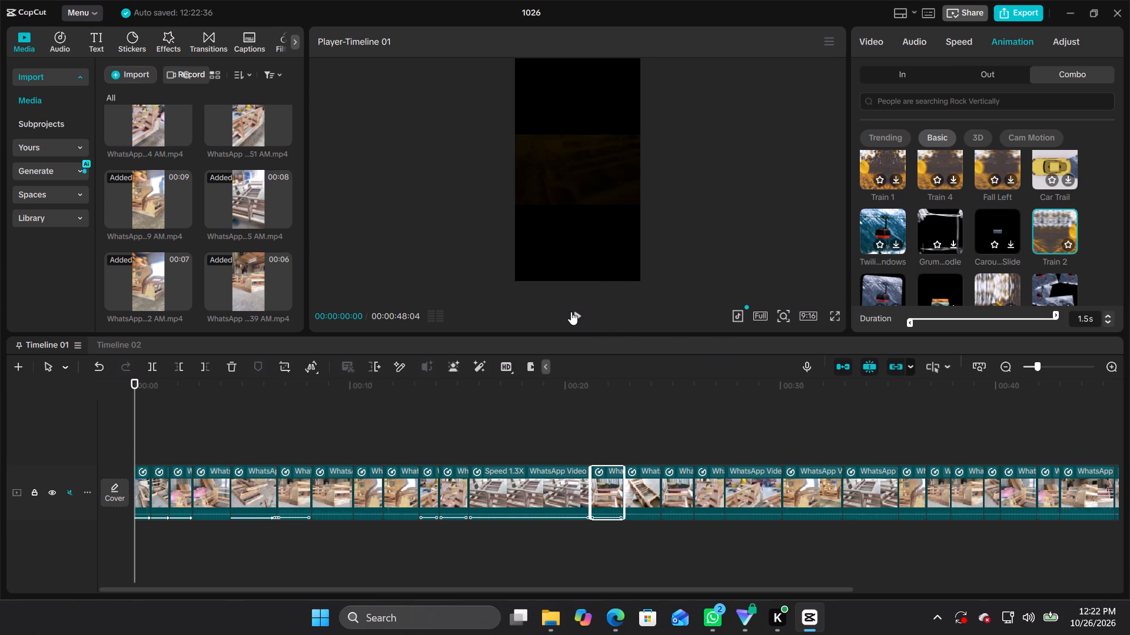
click(573, 312)
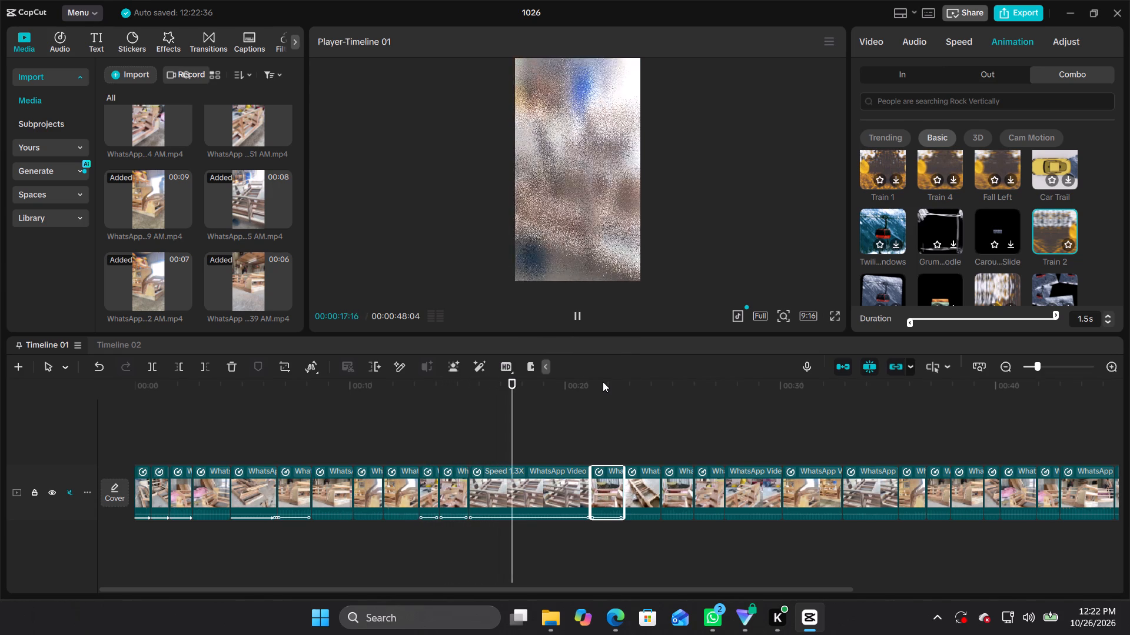
click(534, 502)
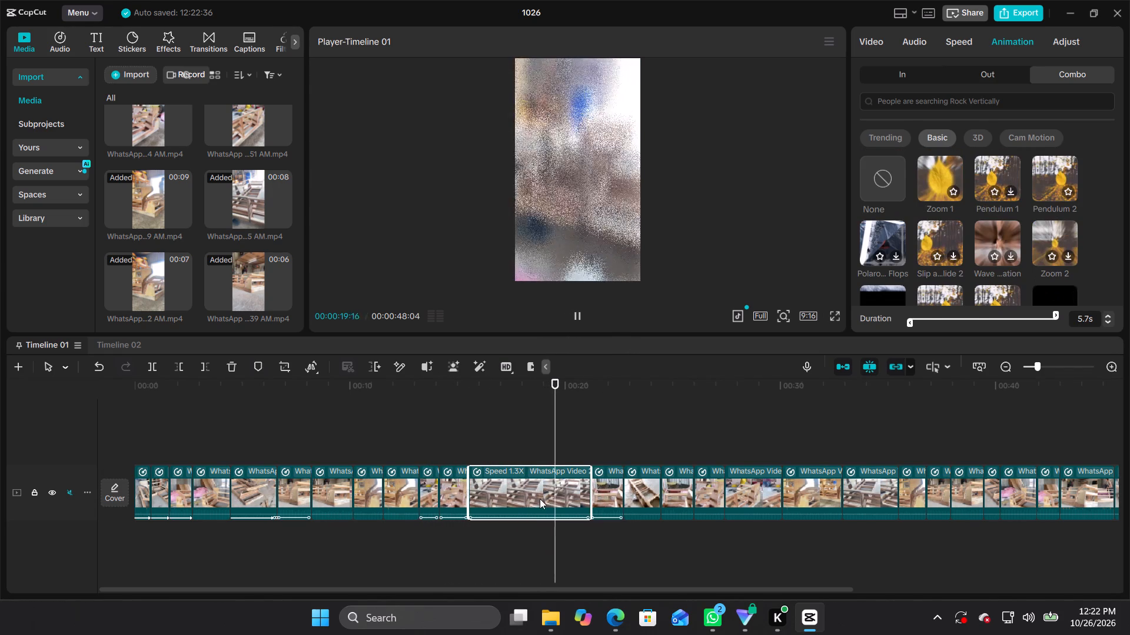
click(871, 182)
click(876, 190)
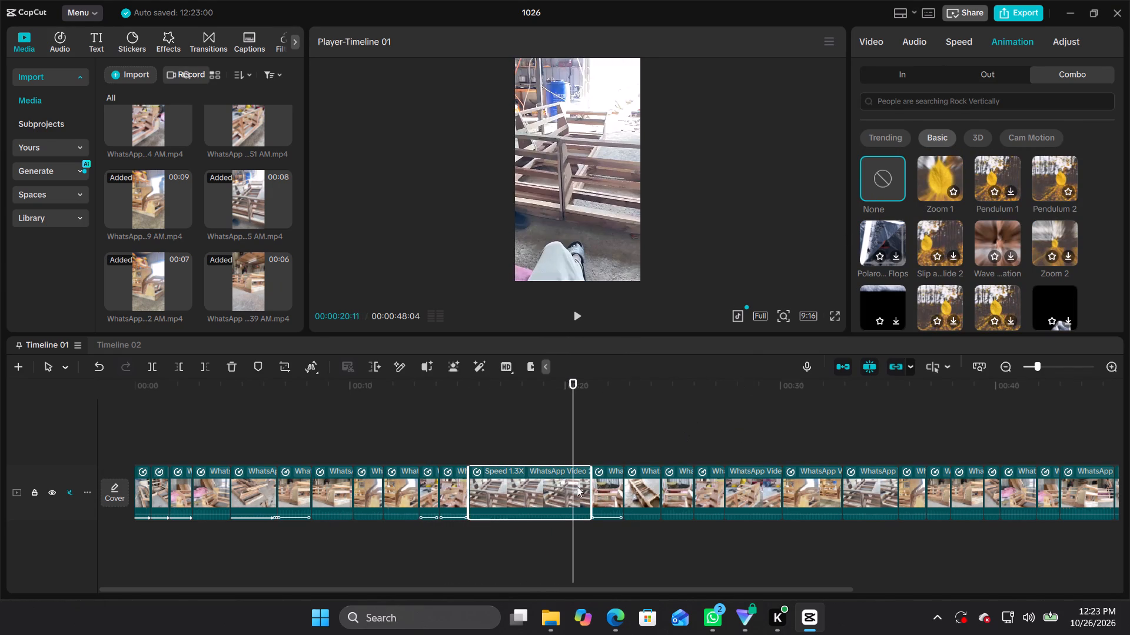
Raise the twelfth clip's standard speed to 2.00x and play it back from about 00:00:16:19.
click(579, 481)
click(919, 30)
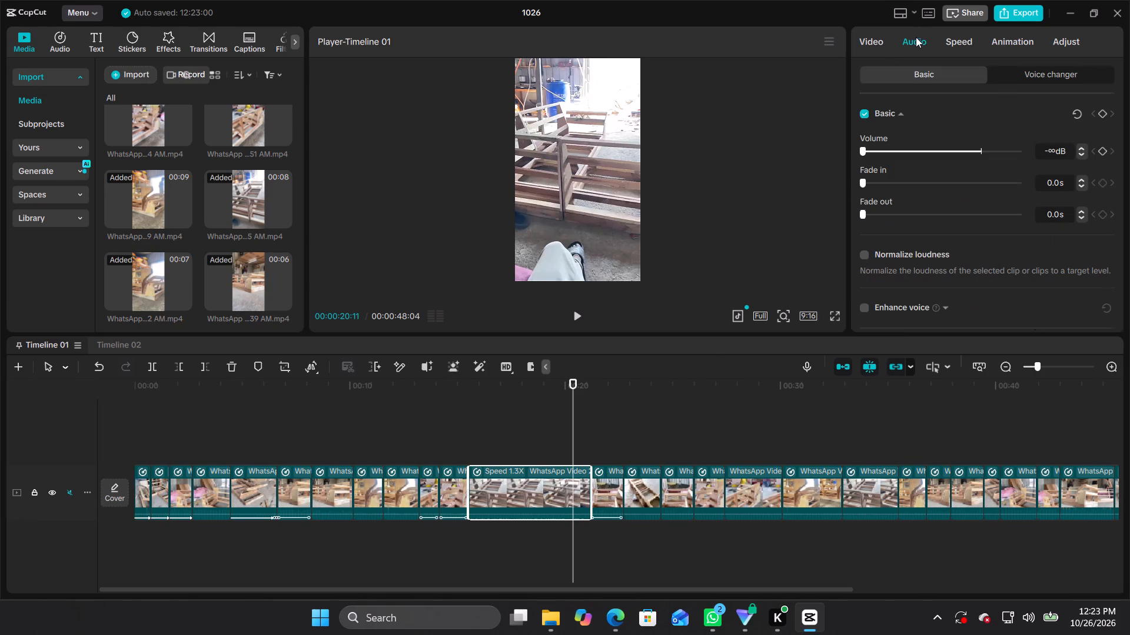
click(934, 39)
click(965, 50)
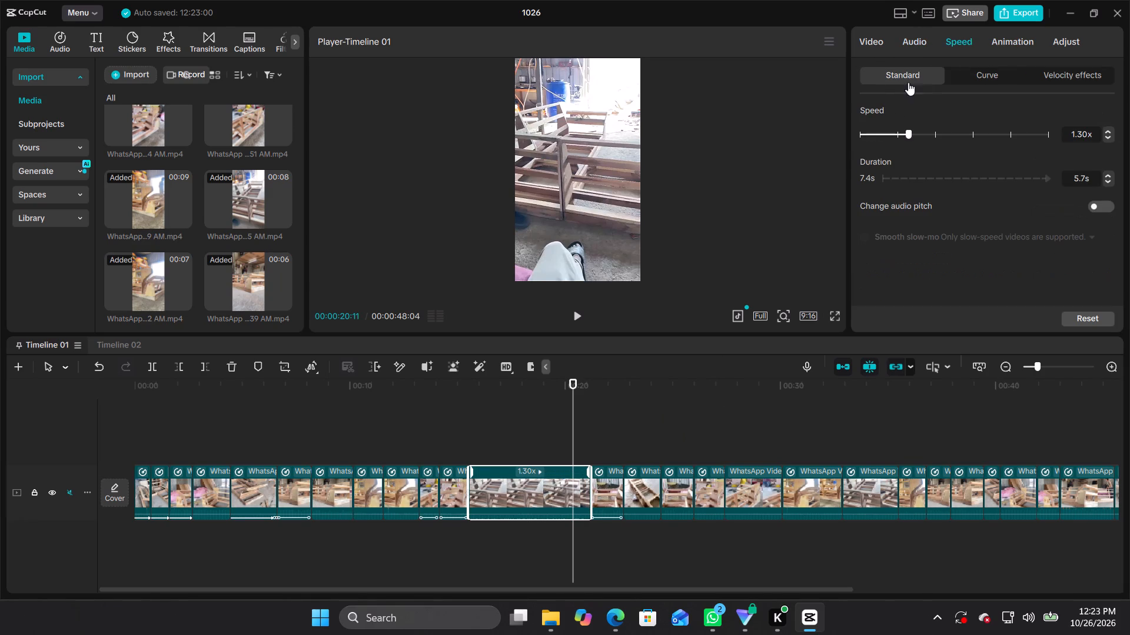
triple_click(1106, 130)
triple_click(1106, 130)
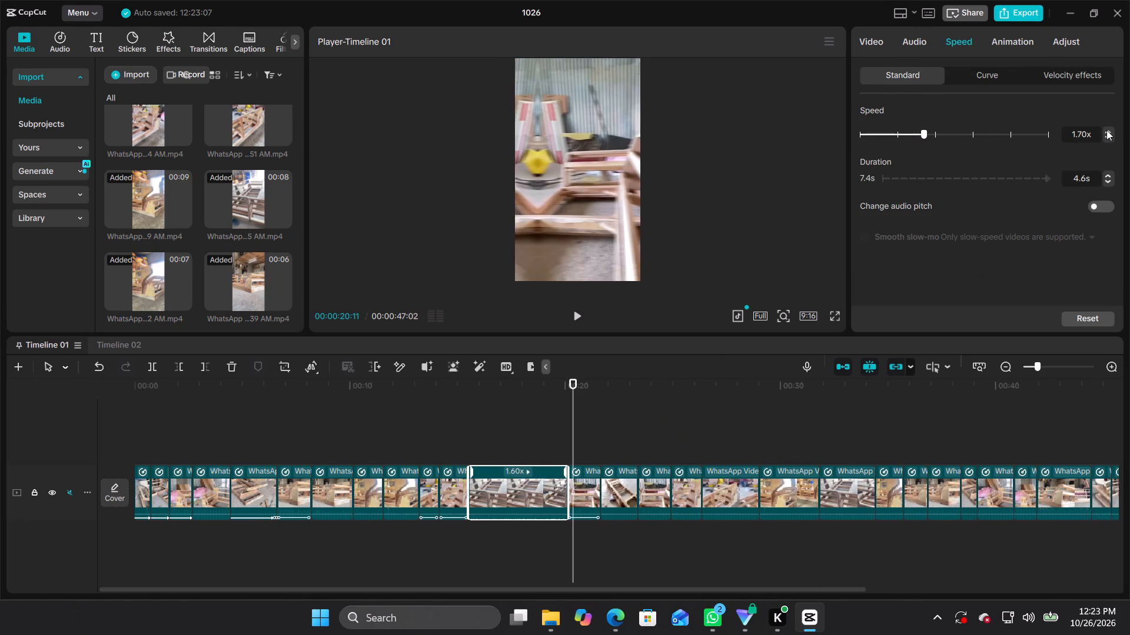
click(1106, 130)
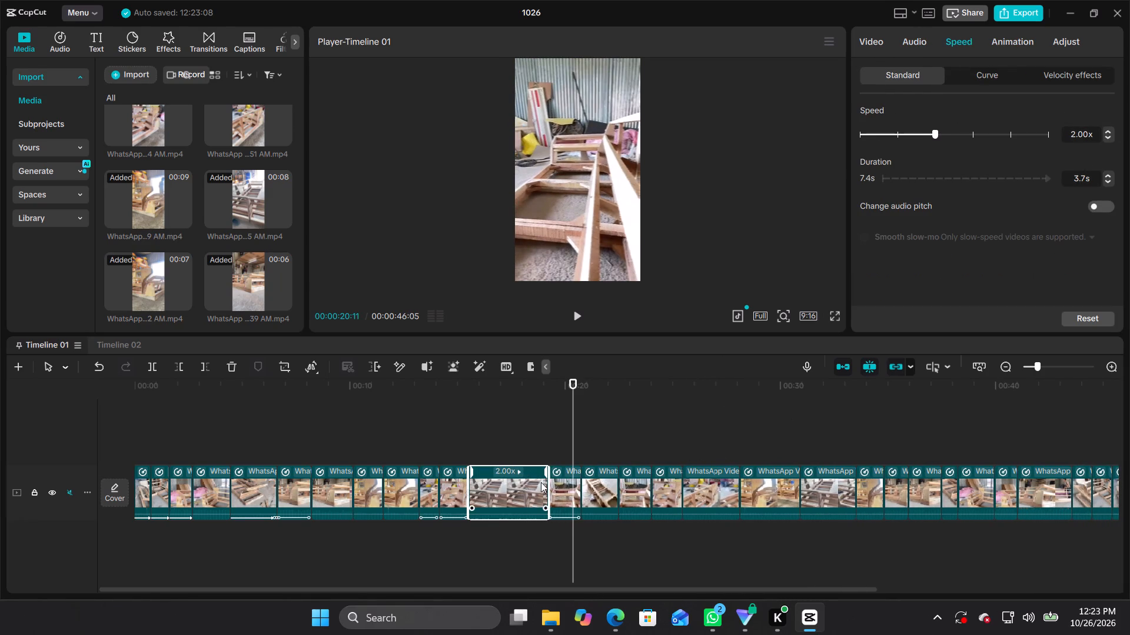
click(519, 487)
drag(583, 386, 493, 418)
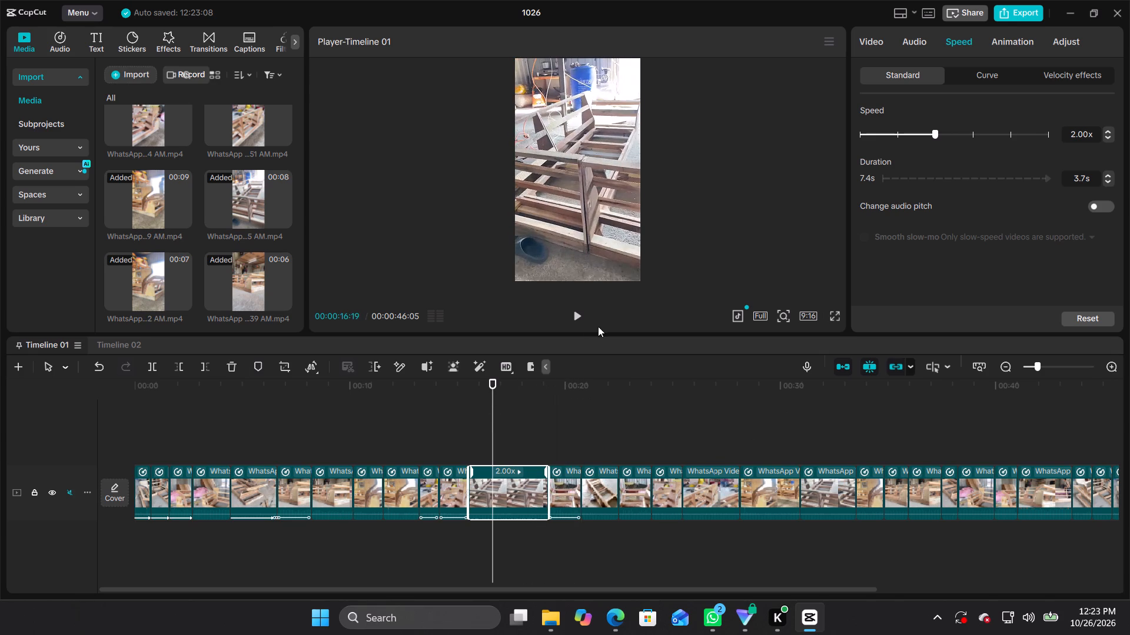
click(578, 320)
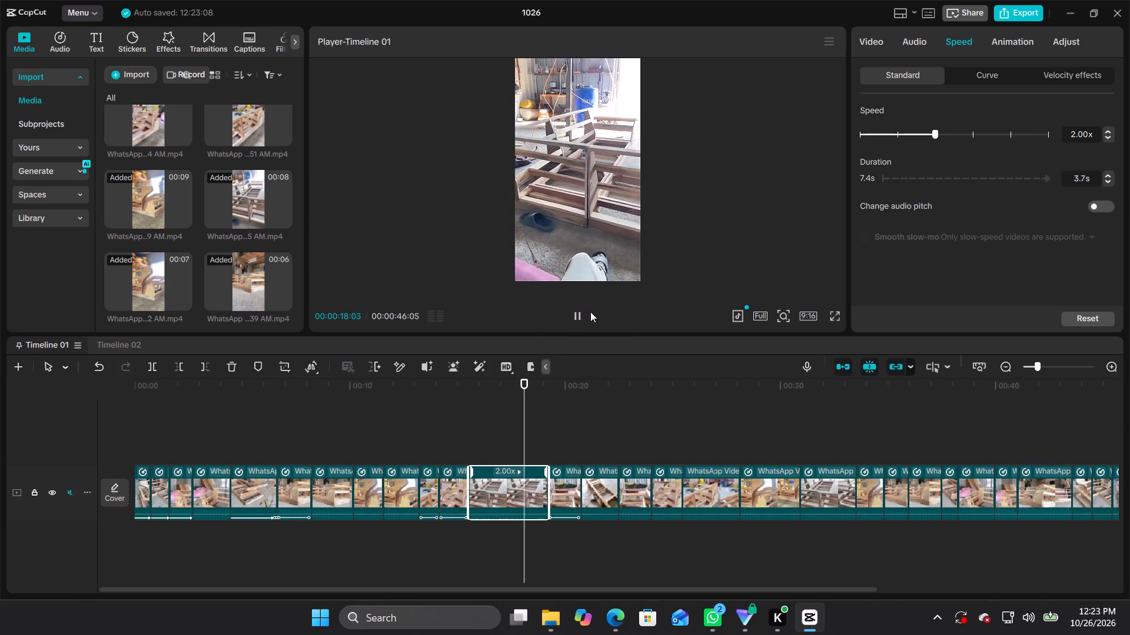
click(520, 496)
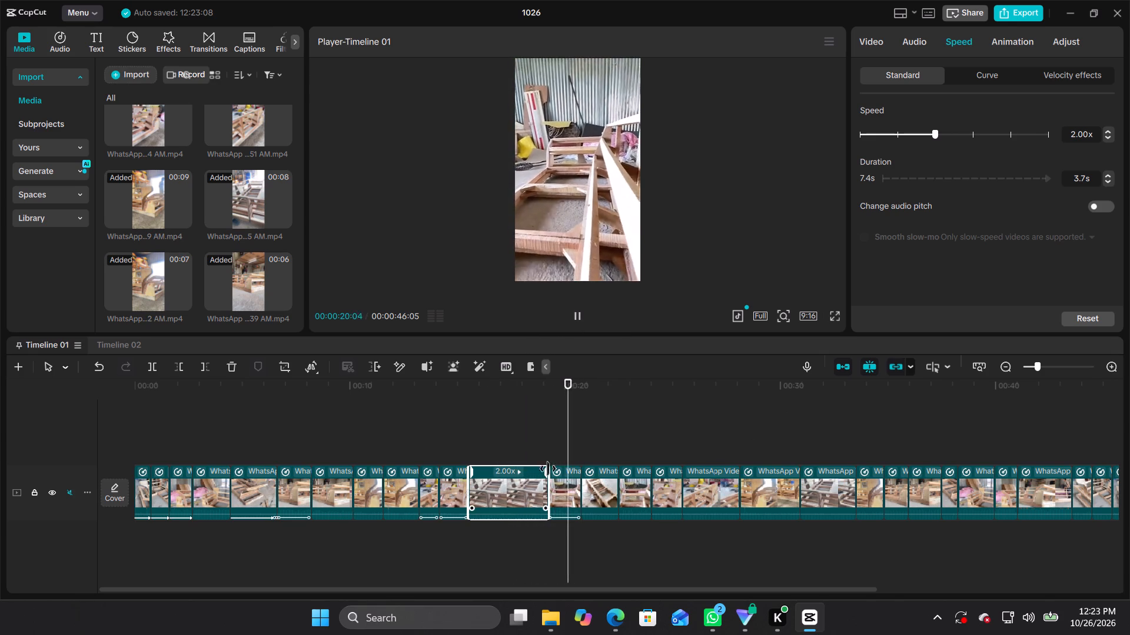
Apply the Poppi...Candy combo animation from the Trending category to the fifteenth clip on the main track.
click(603, 486)
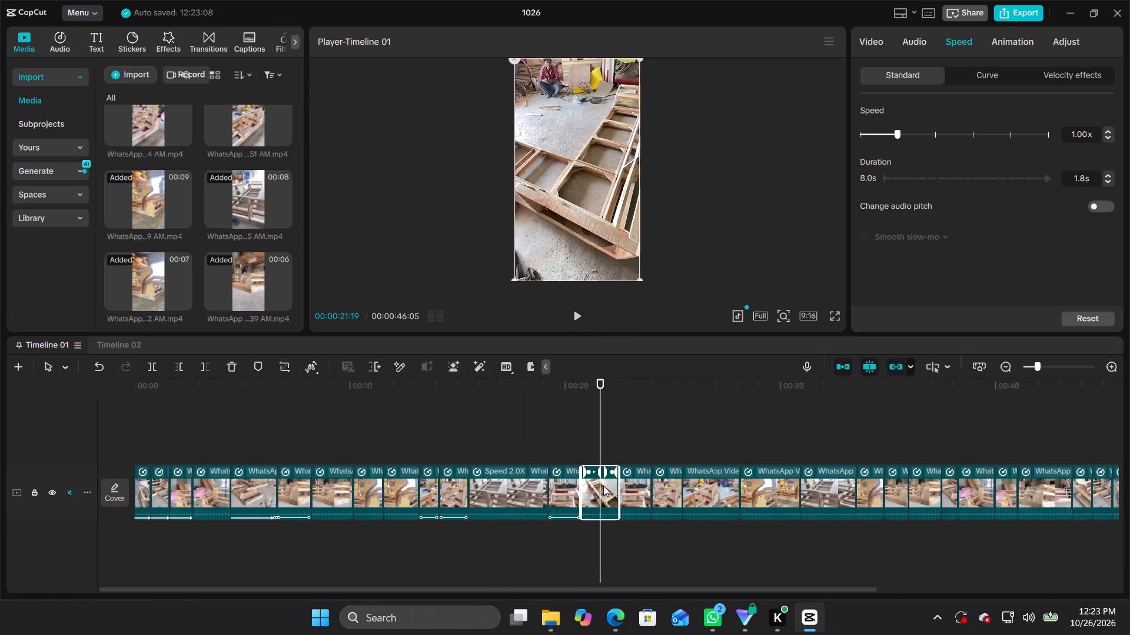
click(637, 486)
click(989, 42)
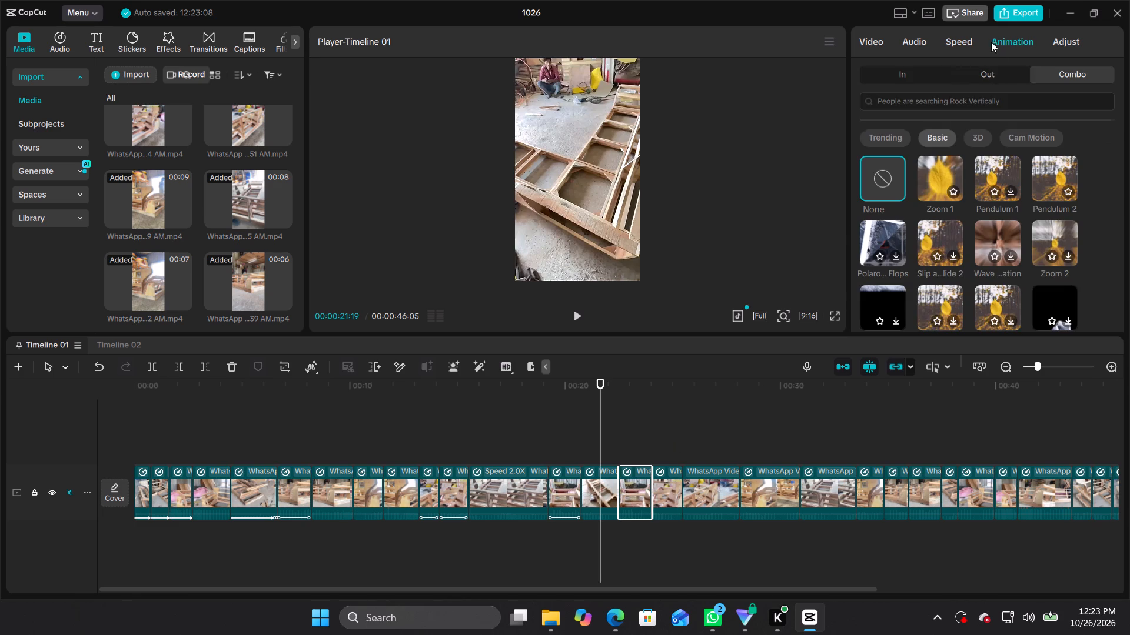
click(894, 136)
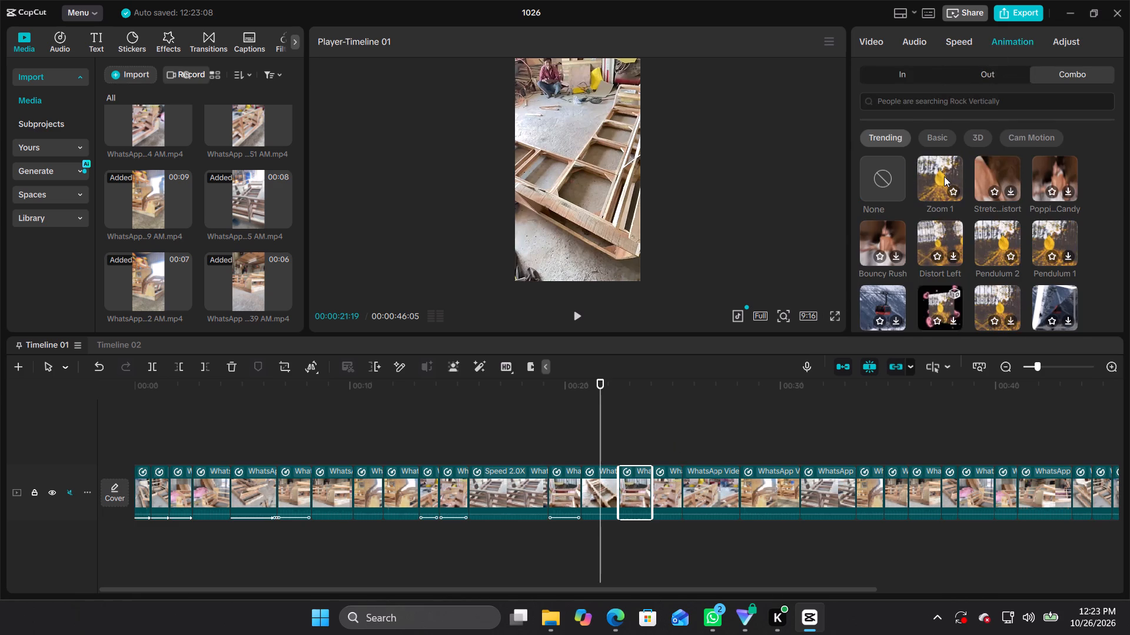
click(1068, 190)
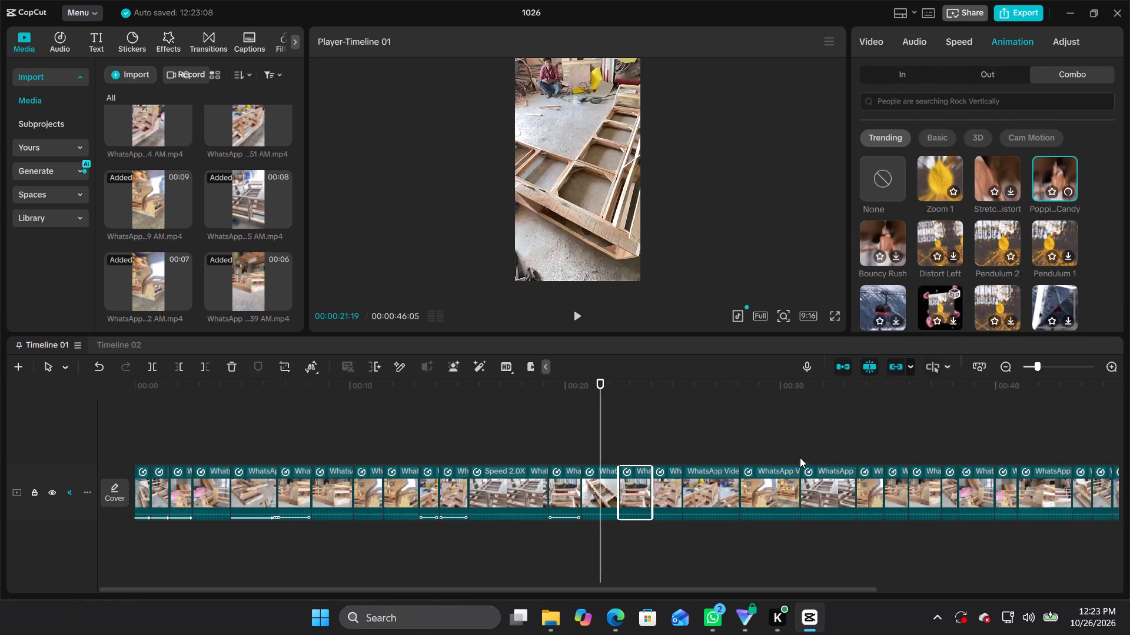
Apply the Shock Dive combo animation from the Trending category to the sixteenth clip on the main track.
click(672, 488)
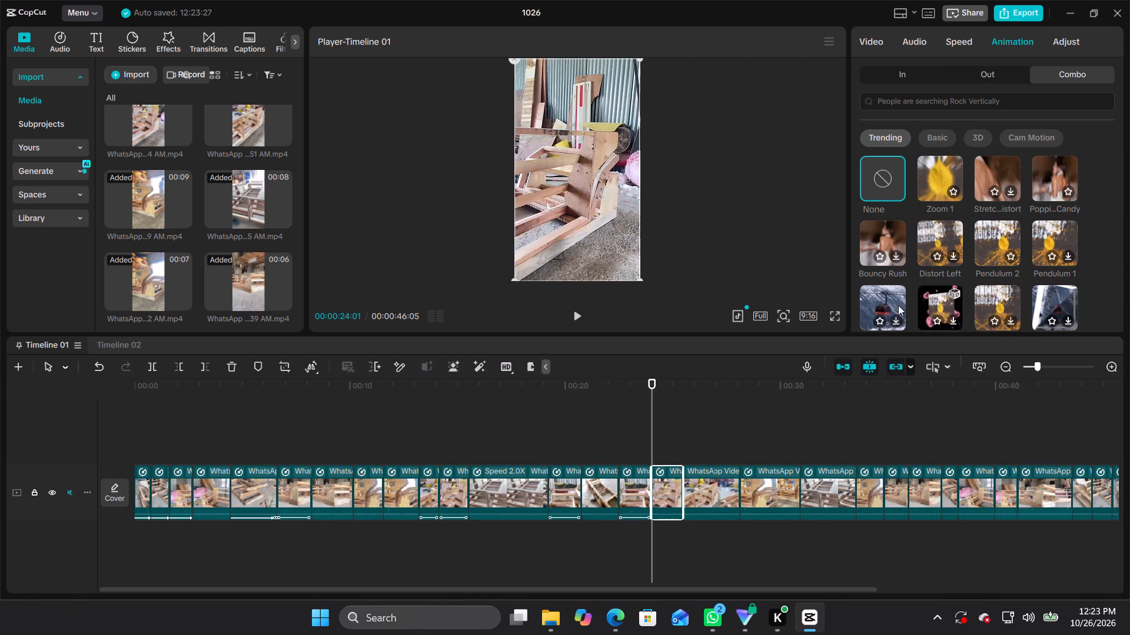
scroll(842, 309, down, 1)
scroll(902, 289, down, 2)
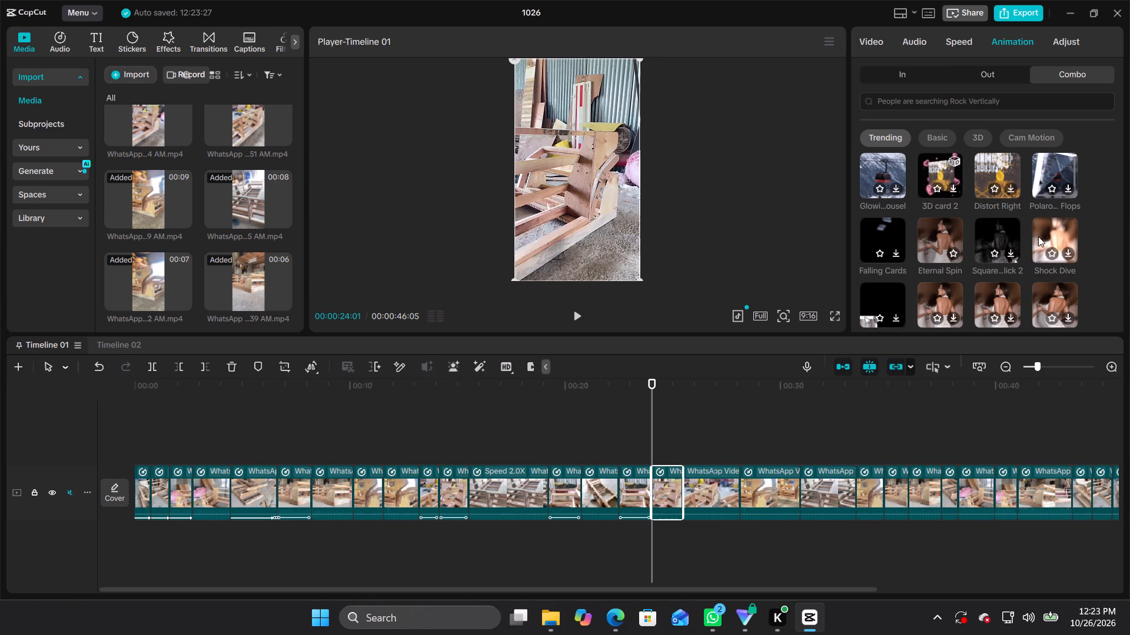
click(1069, 255)
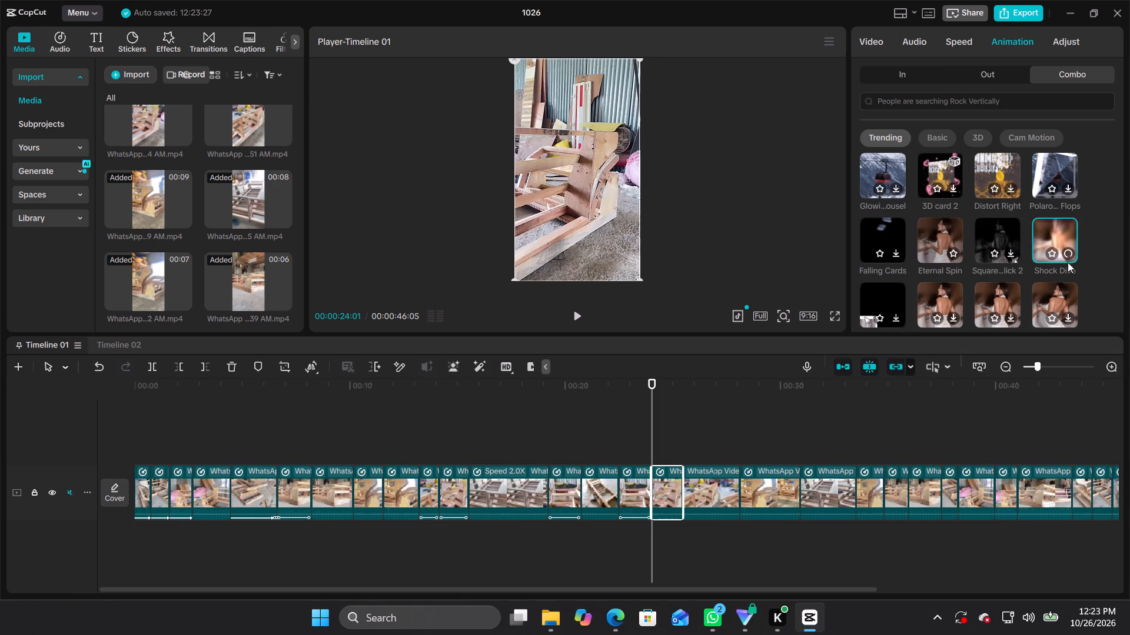
Apply the Smear Flash combo animation from the Trending category to the seventeenth clip on the main track.
click(709, 496)
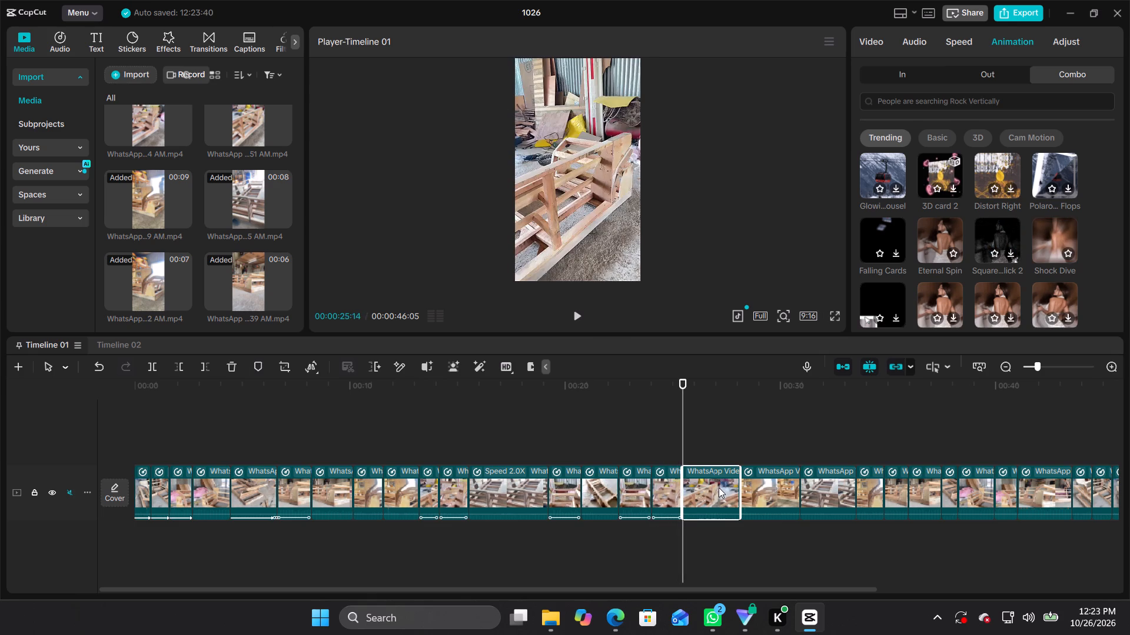
scroll(879, 339, down, 1)
scroll(958, 266, down, 1)
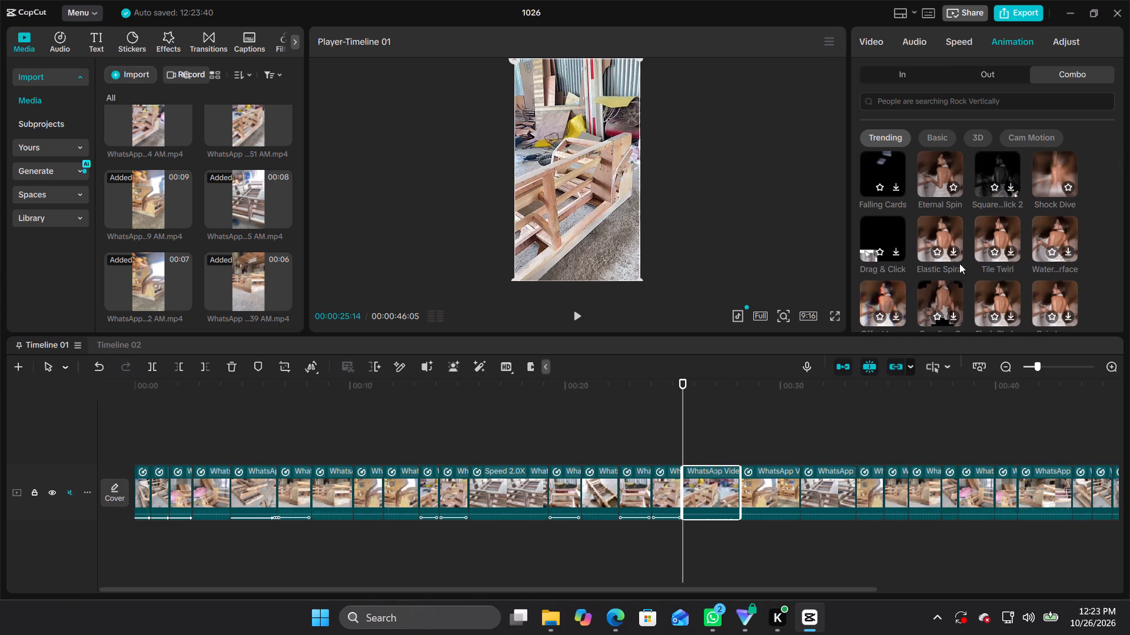
scroll(961, 235, down, 2)
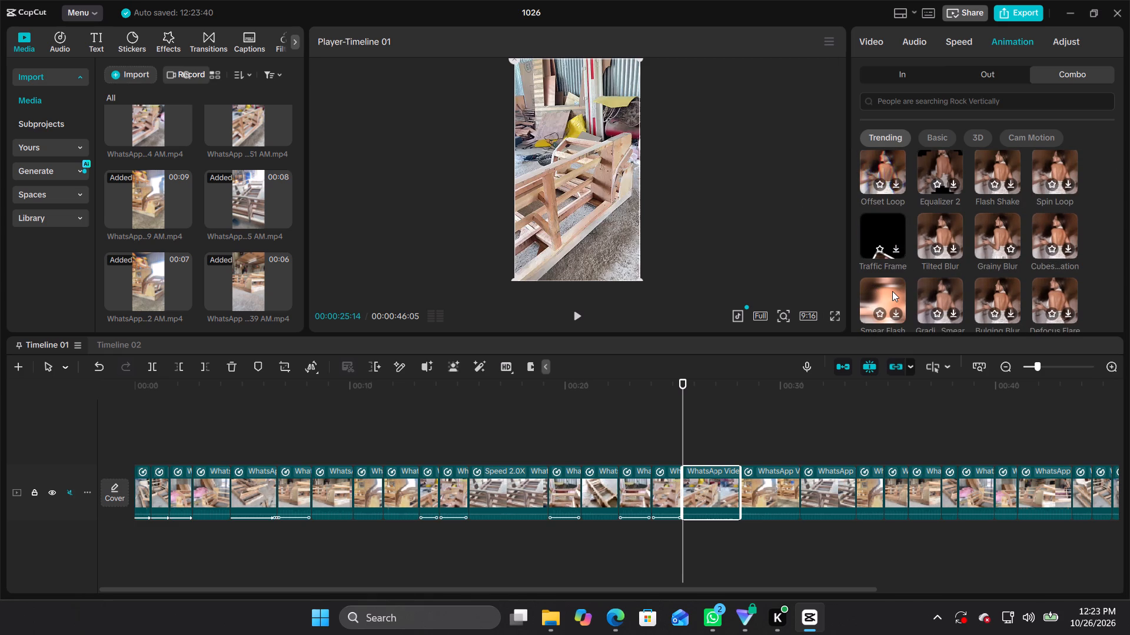
scroll(892, 292, down, 1)
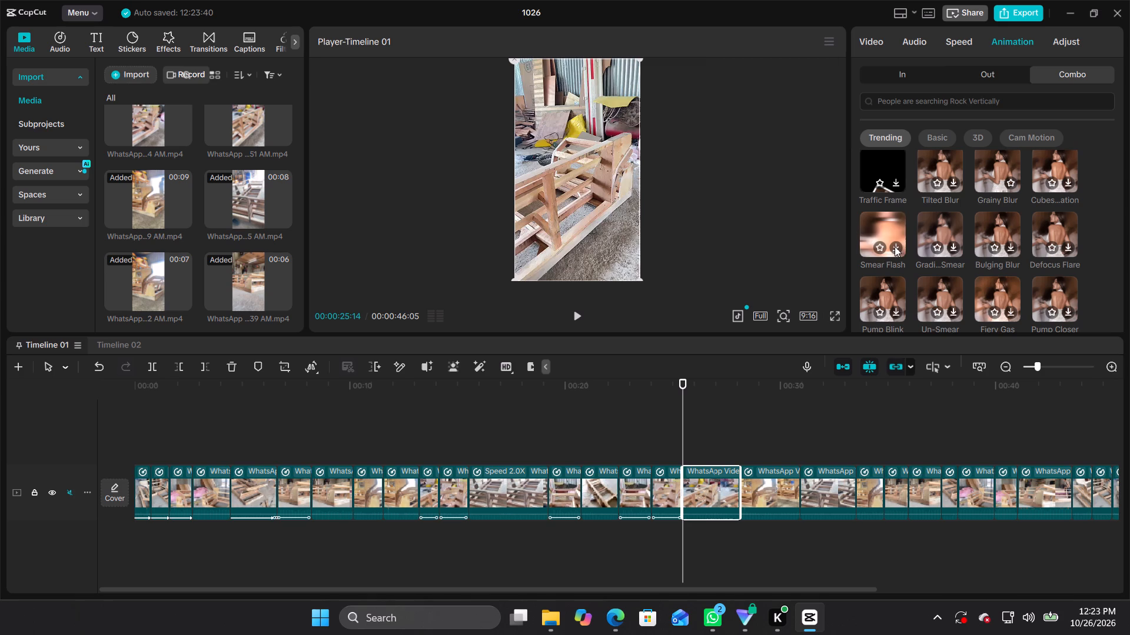
click(898, 245)
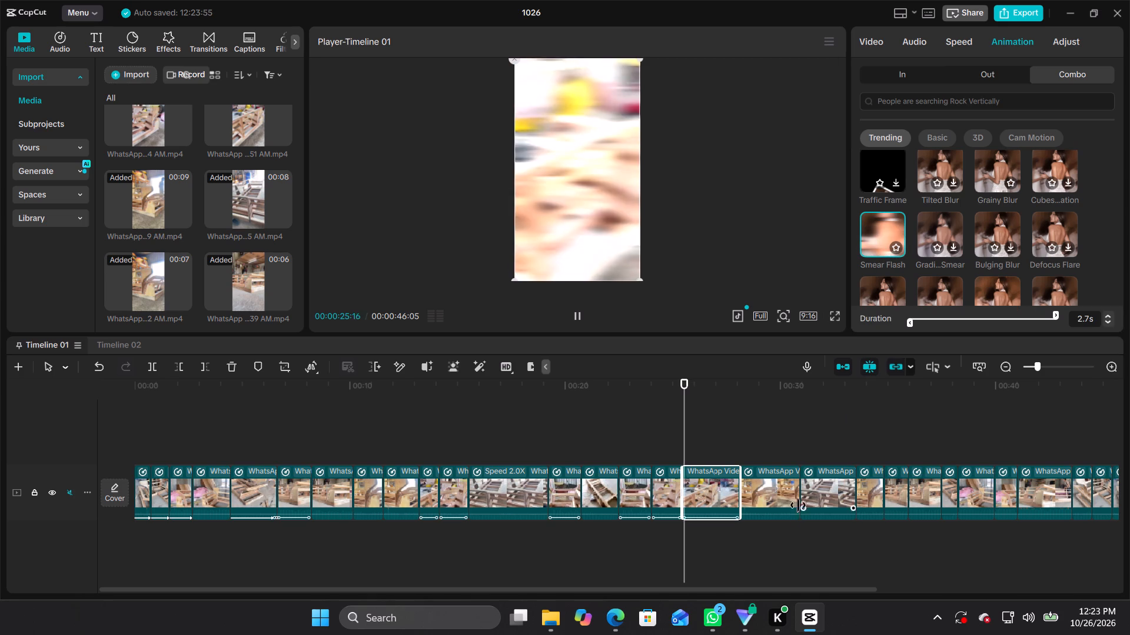
Leave the eighteenth clip without animation and apply the Trending combo animation Fiery Gas to the nineteenth clip on the main track.
click(778, 493)
scroll(988, 289, down, 2)
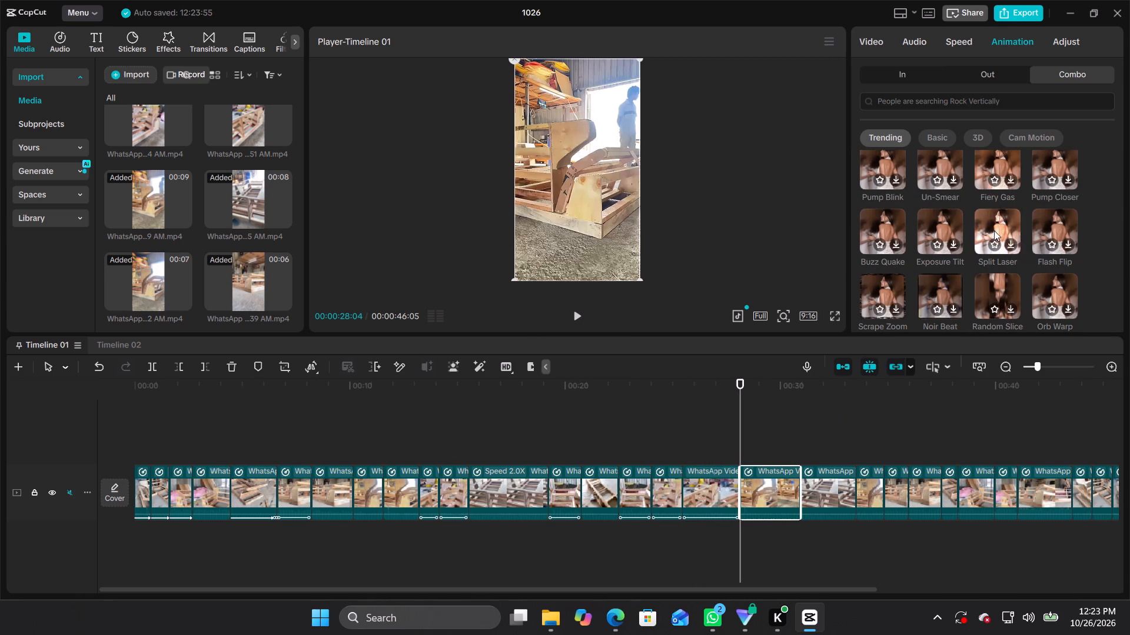
click(835, 479)
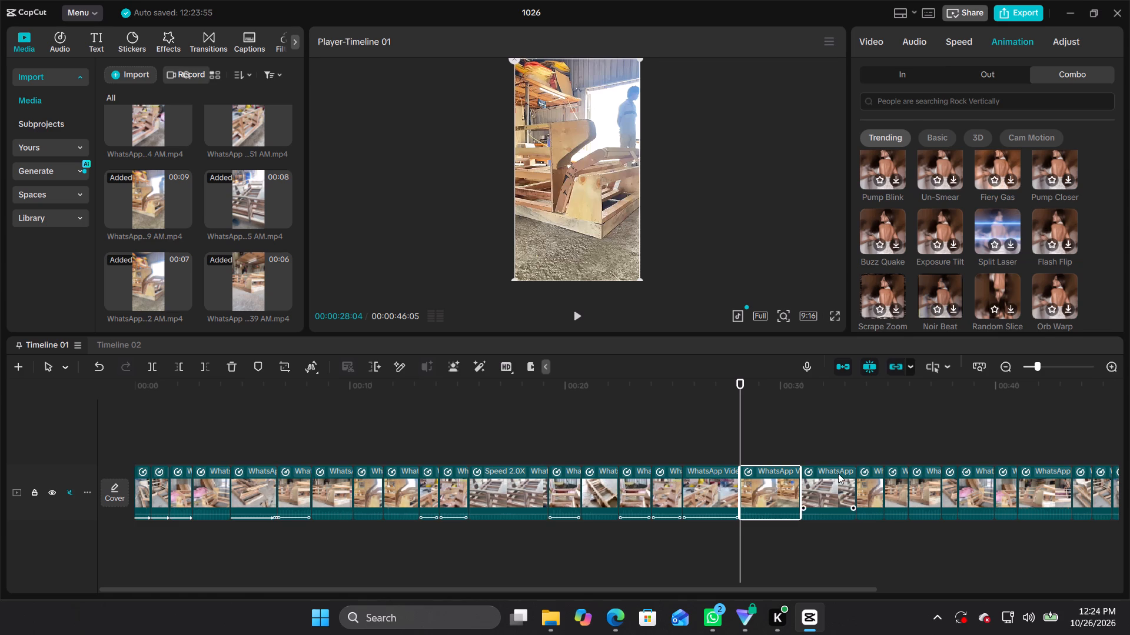
scroll(987, 256, down, 5)
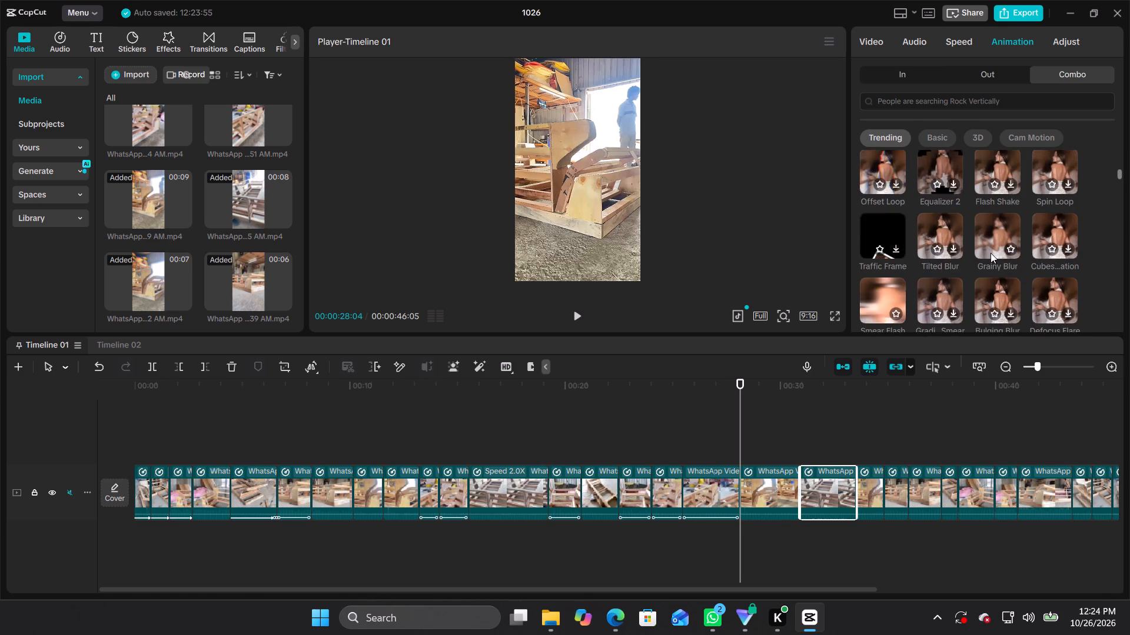
scroll(991, 253, down, 2)
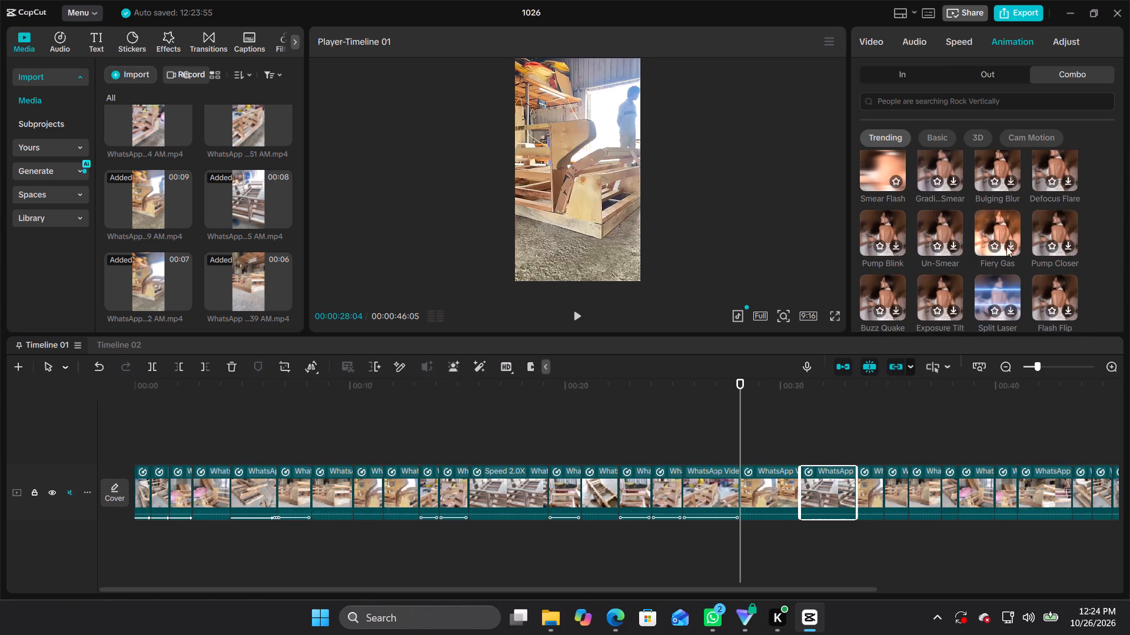
click(1010, 245)
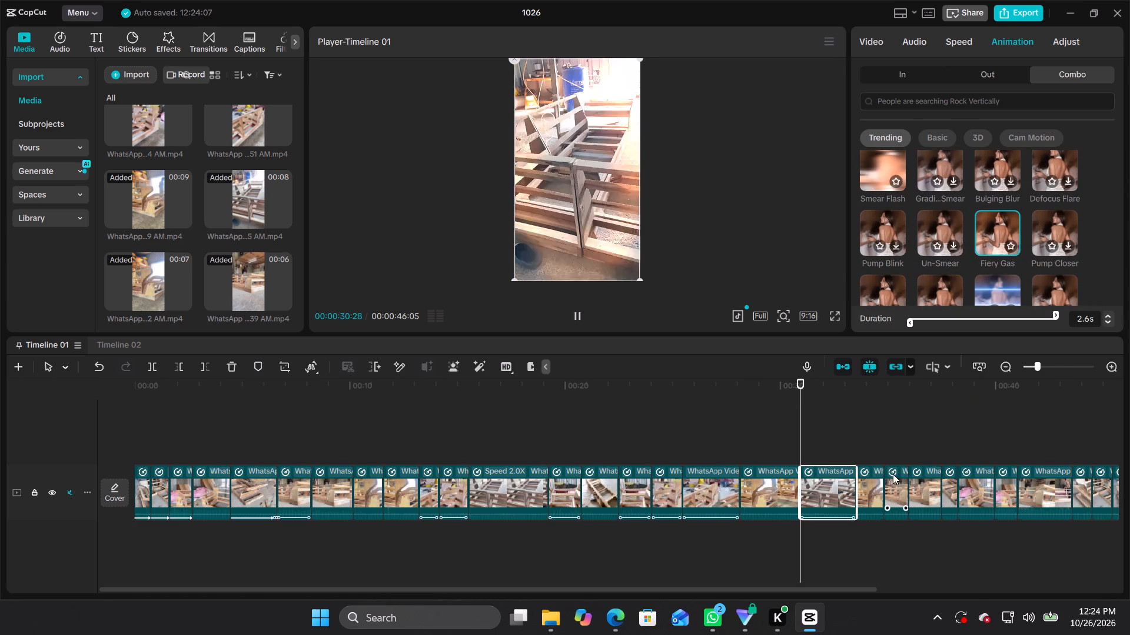
Play the video from the beginning to review the clips' speeds and combo animations.
drag(816, 387, 0, 504)
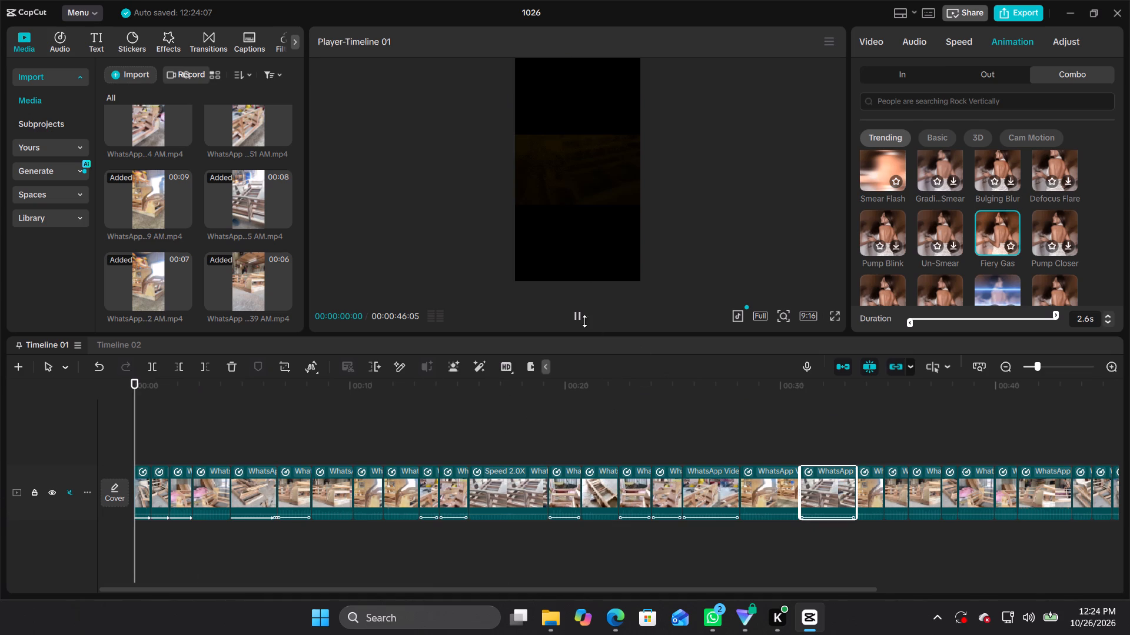
click(579, 314)
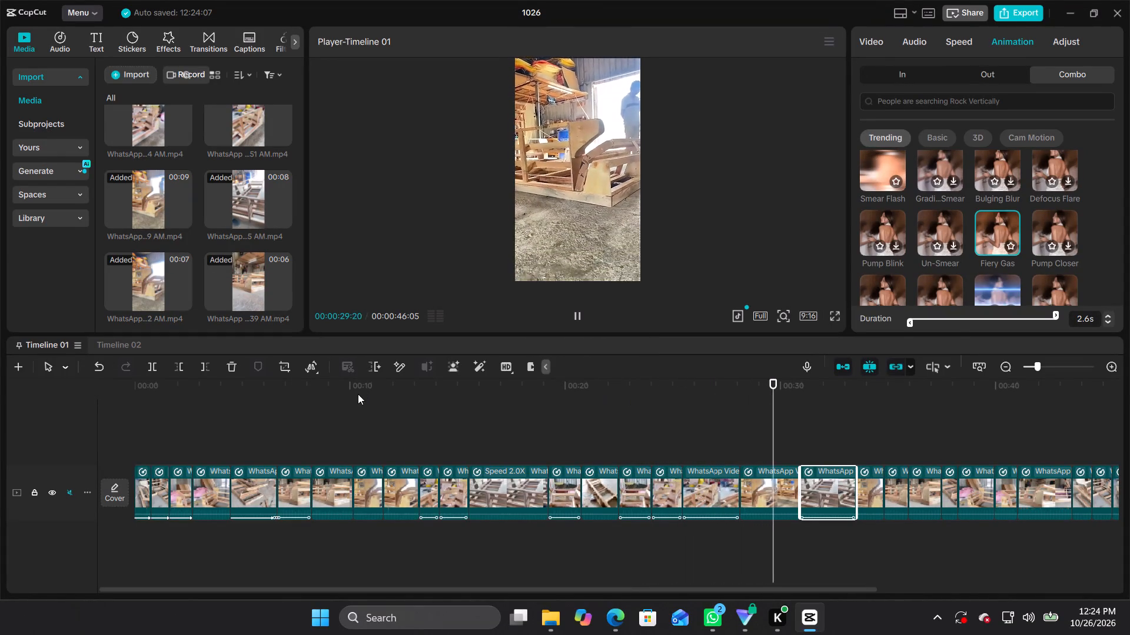
Delete the twelfth clip, the one at 2.0x speed, from the main track.
click(497, 498)
click(498, 500)
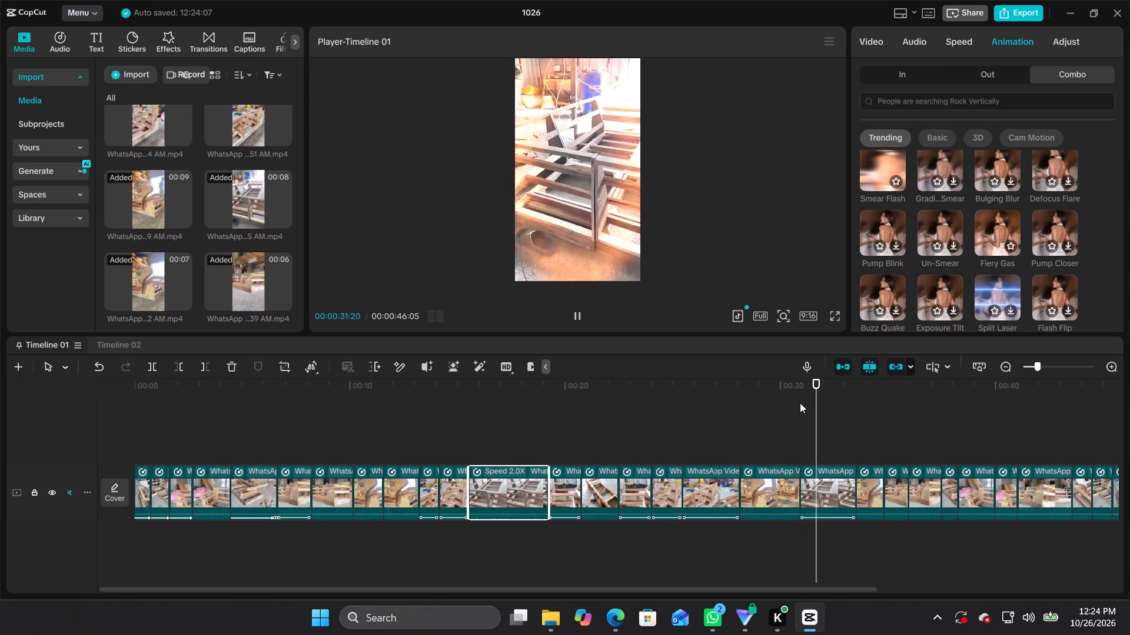
drag(827, 400, 446, 386)
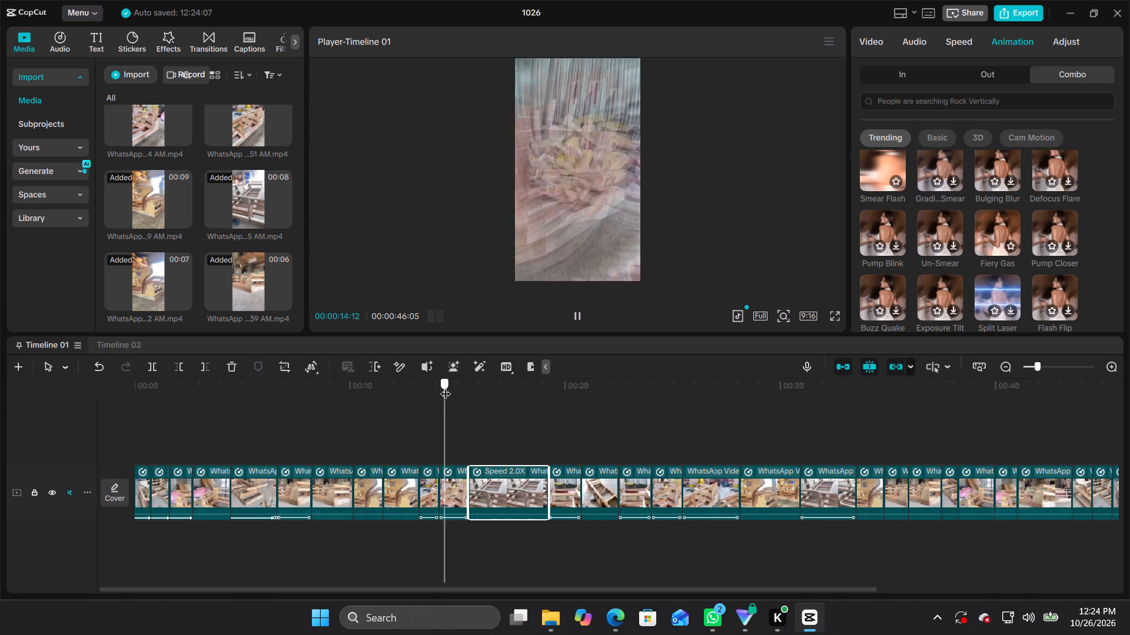
drag(446, 386, 476, 381)
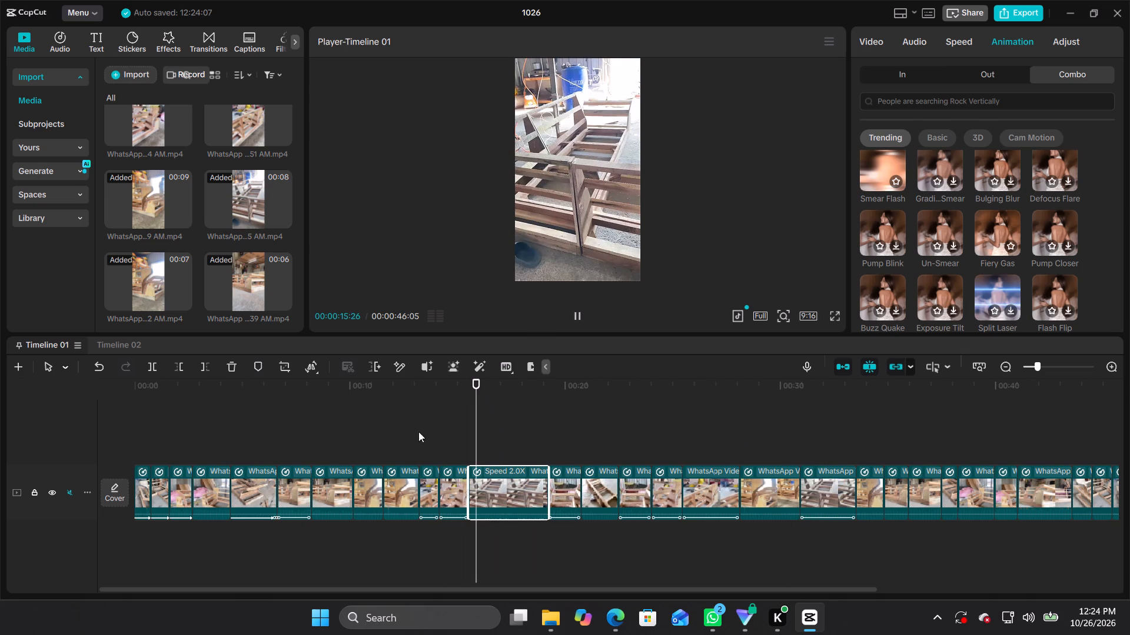
click(234, 367)
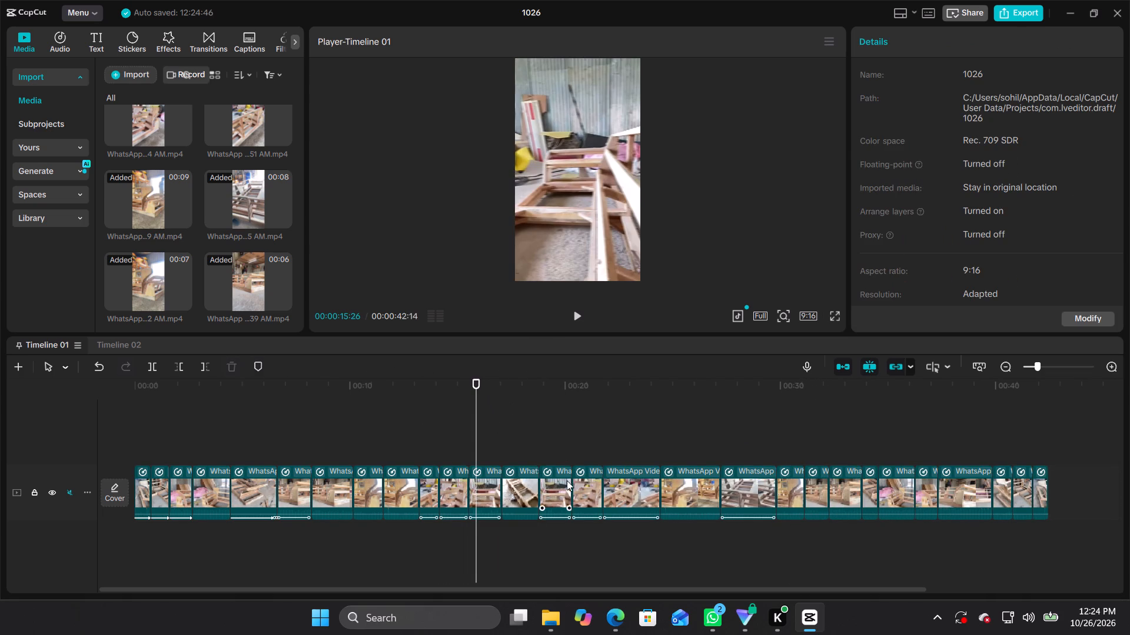
Play back the sequence from 00:00:15:26 through the Fiery Gas clip to check the animations.
click(561, 487)
click(586, 320)
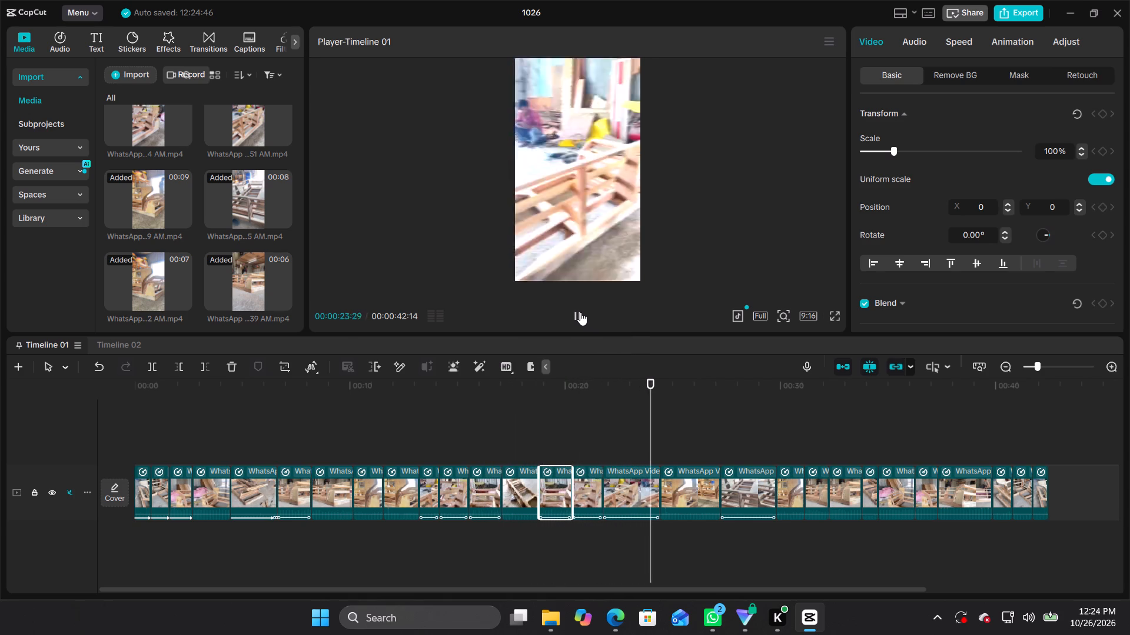
click(580, 312)
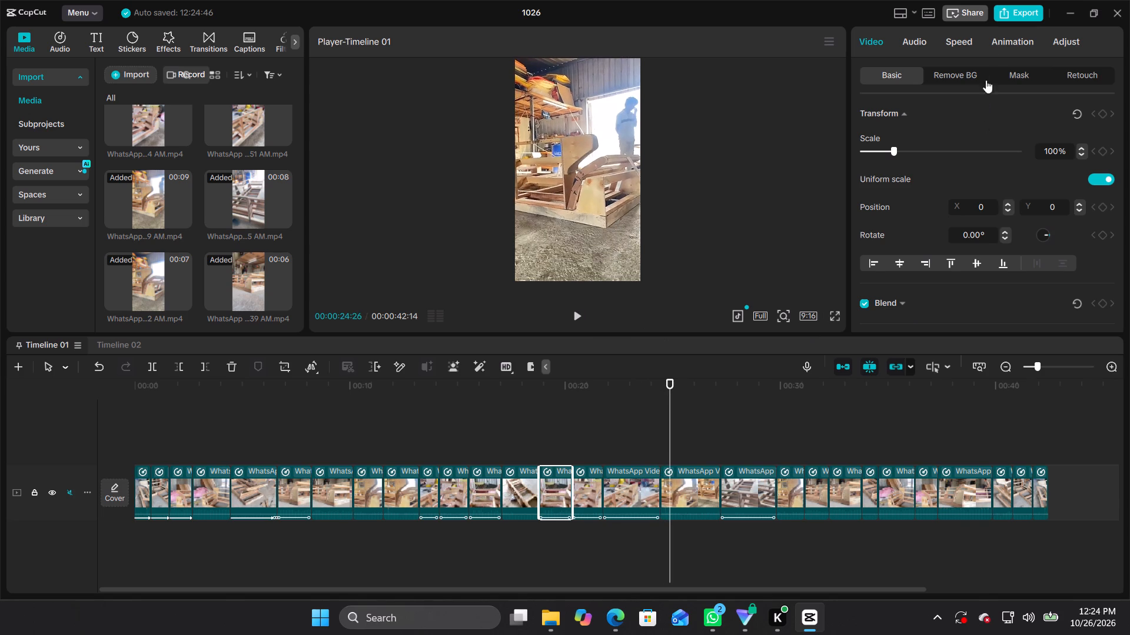
click(1009, 40)
click(752, 473)
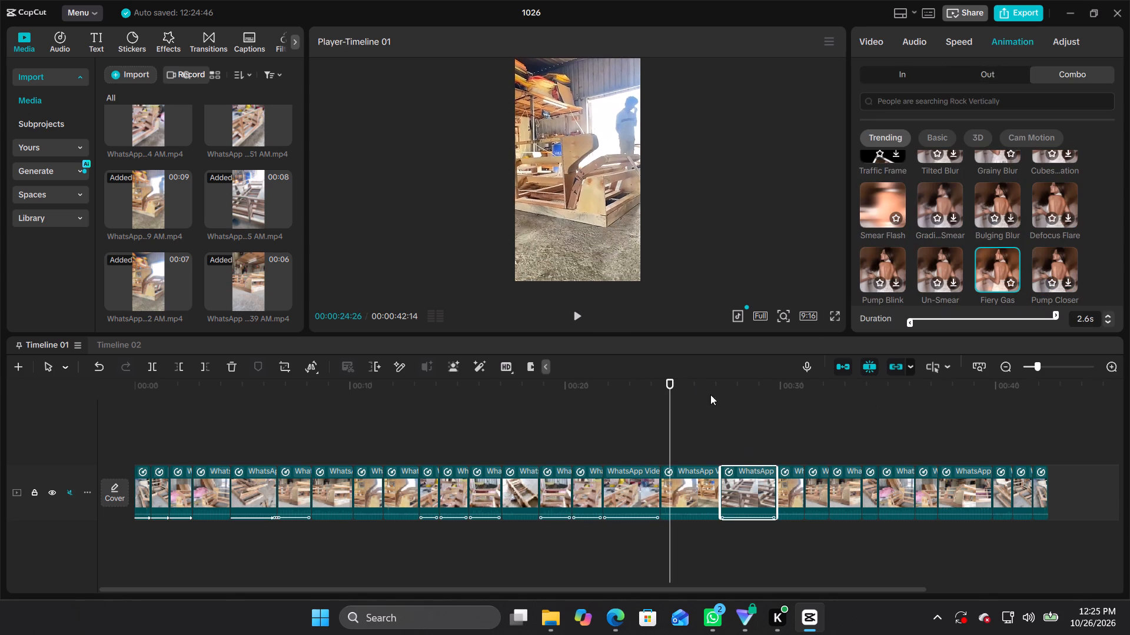
click(577, 319)
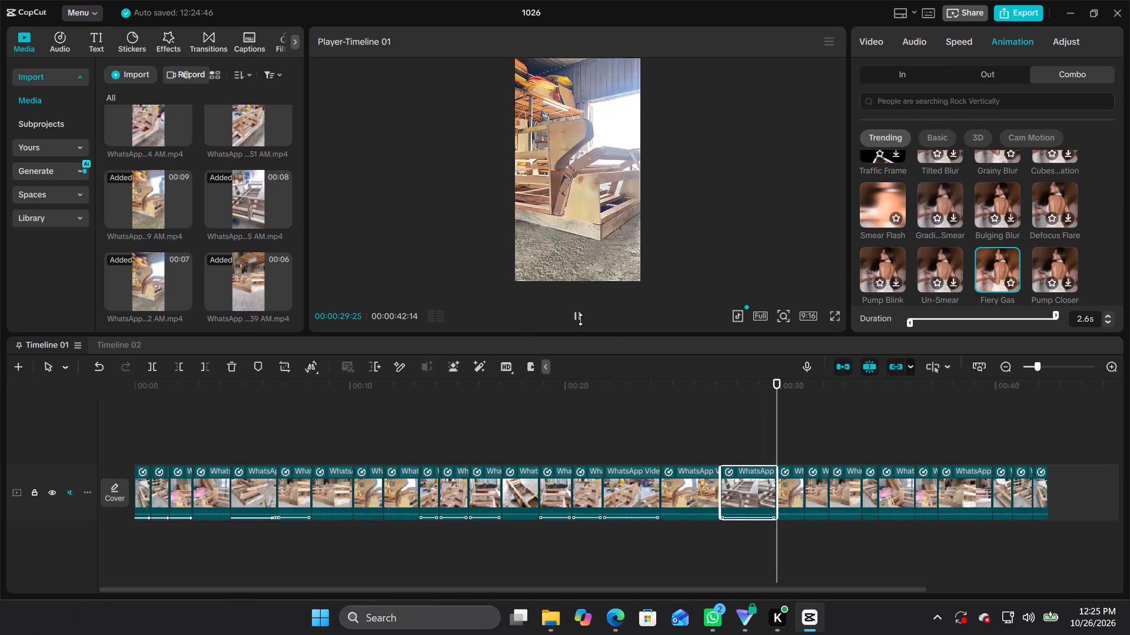
click(580, 319)
Apply the Split Laser combo animation to the nineteenth clip, directly after the Fiery Gas clip.
click(785, 493)
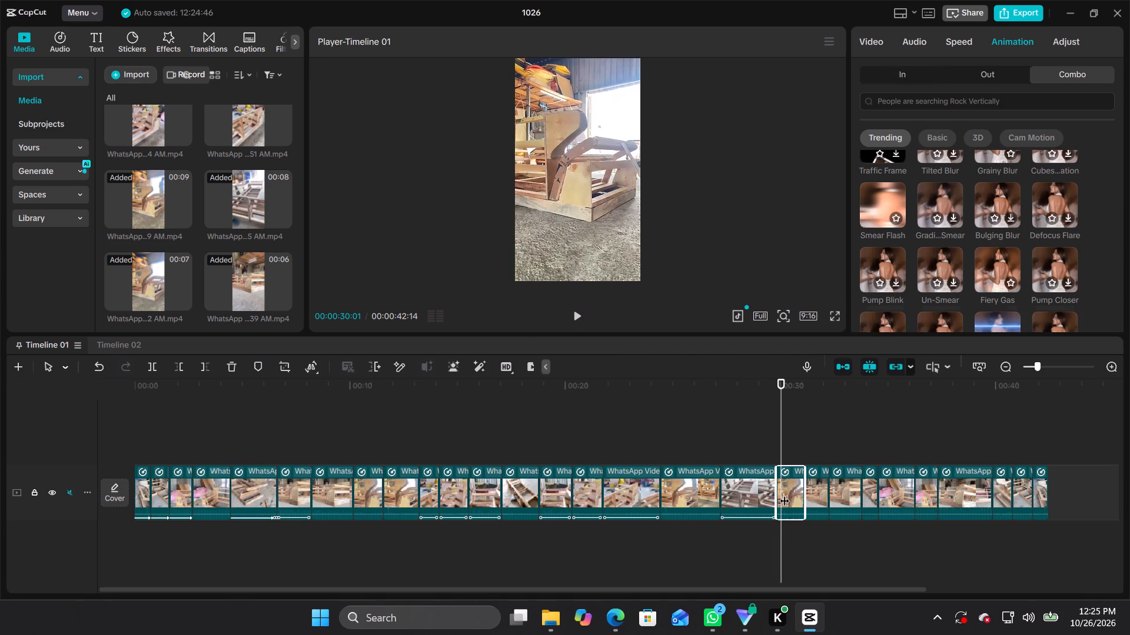
click(995, 319)
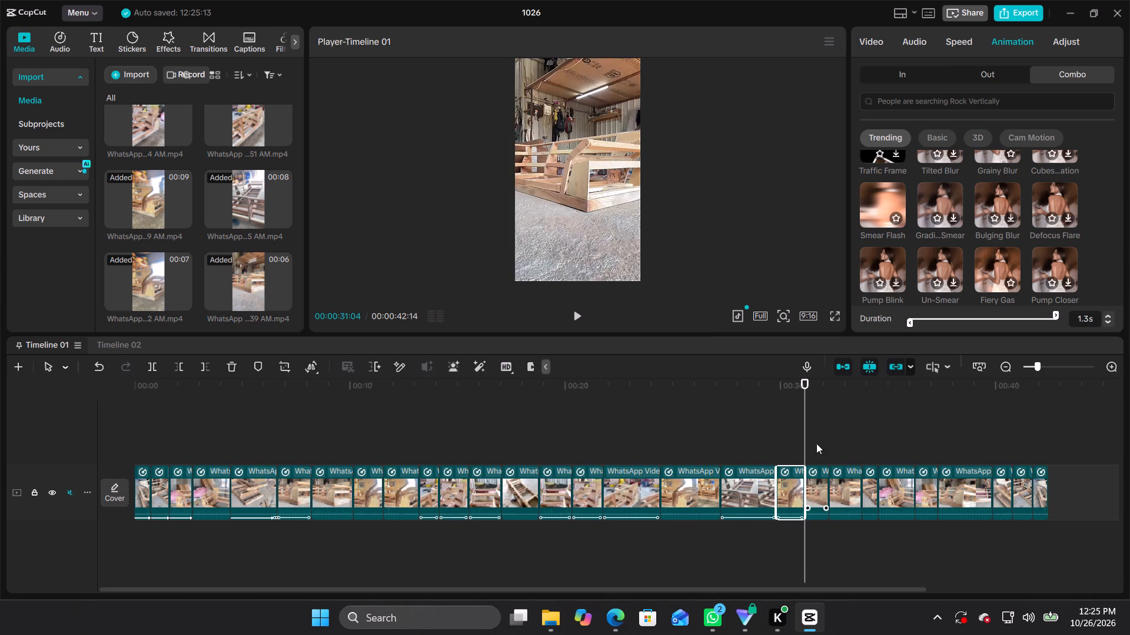
Try the Gradi...Smear combo animation on the twentieth clip and settle on Bulging Blur instead.
click(823, 496)
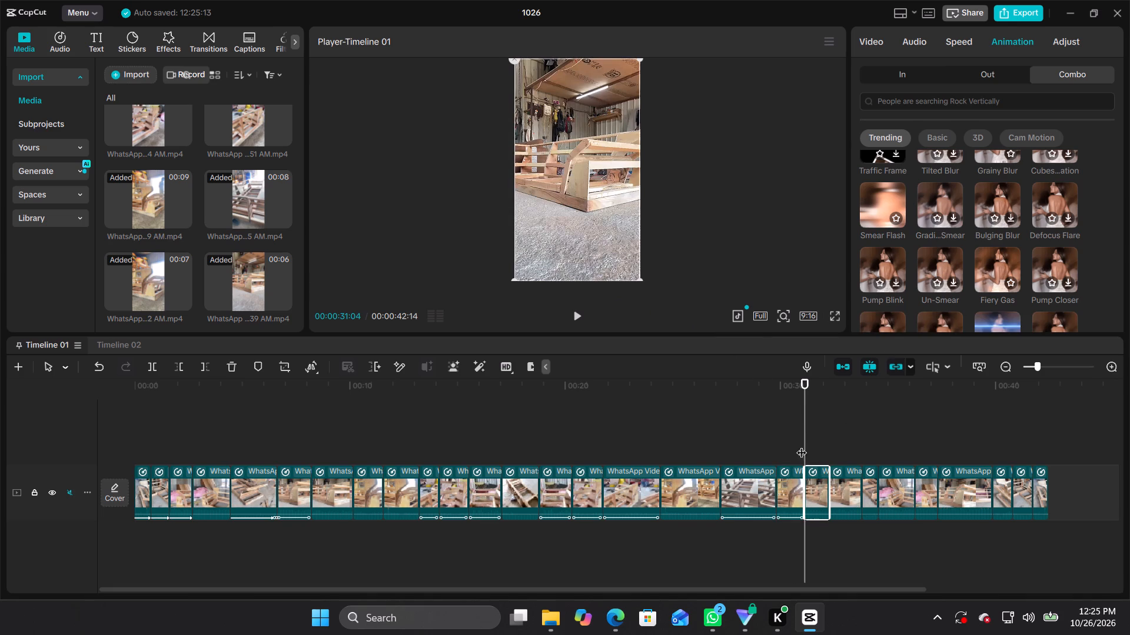
click(942, 195)
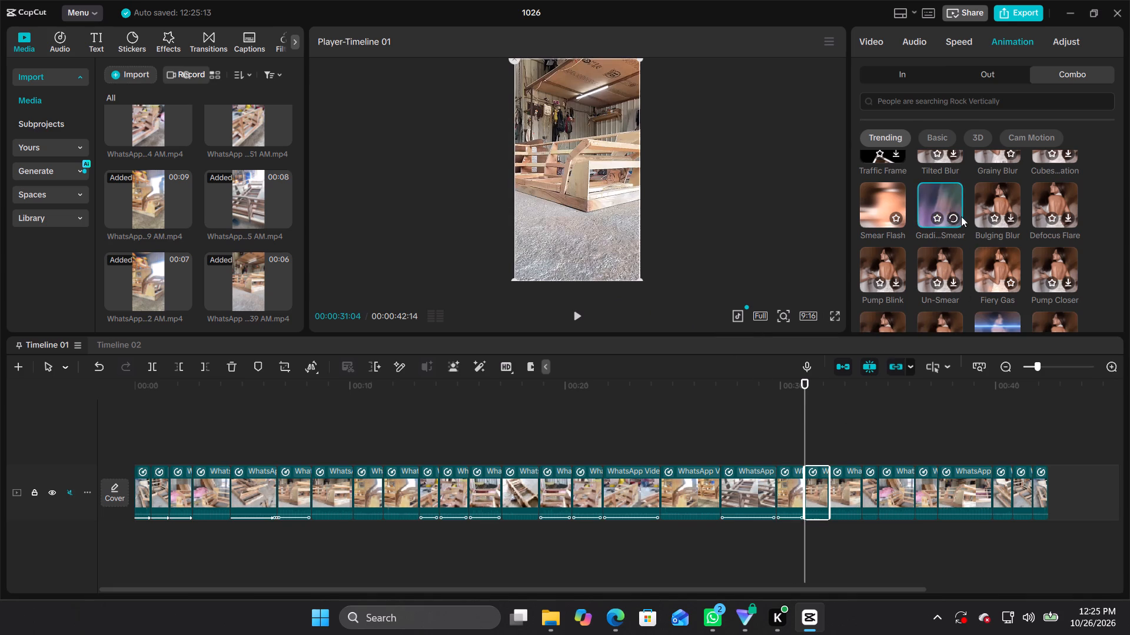
click(999, 199)
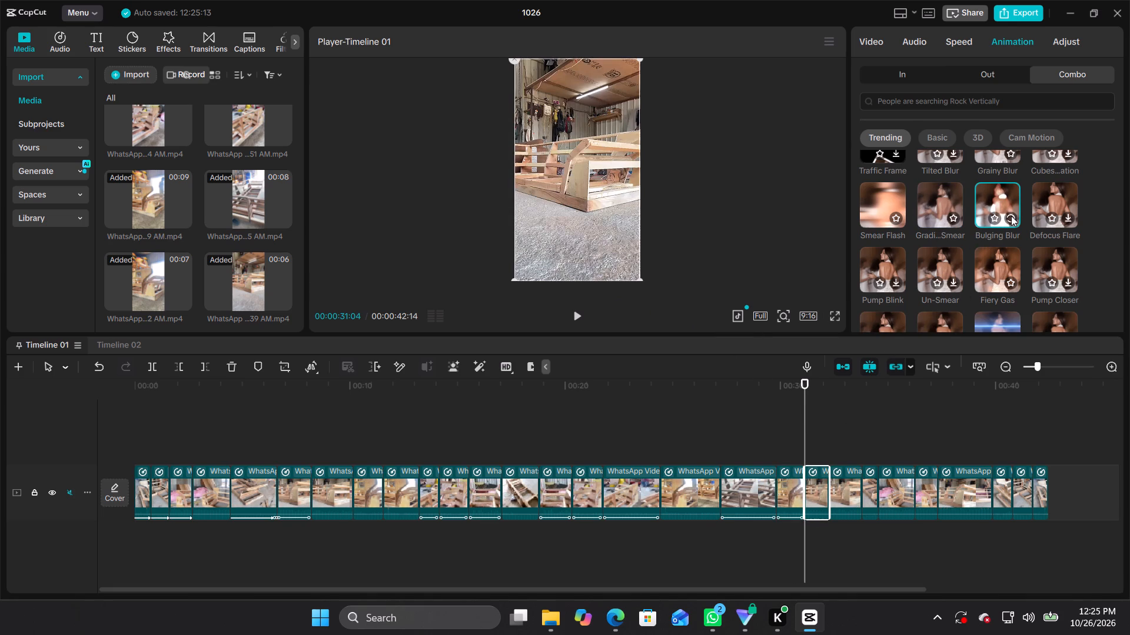
Apply the Pendulum 2 combo animation to the twenty-third clip, near the 00:00:35 mark on the main track.
click(842, 493)
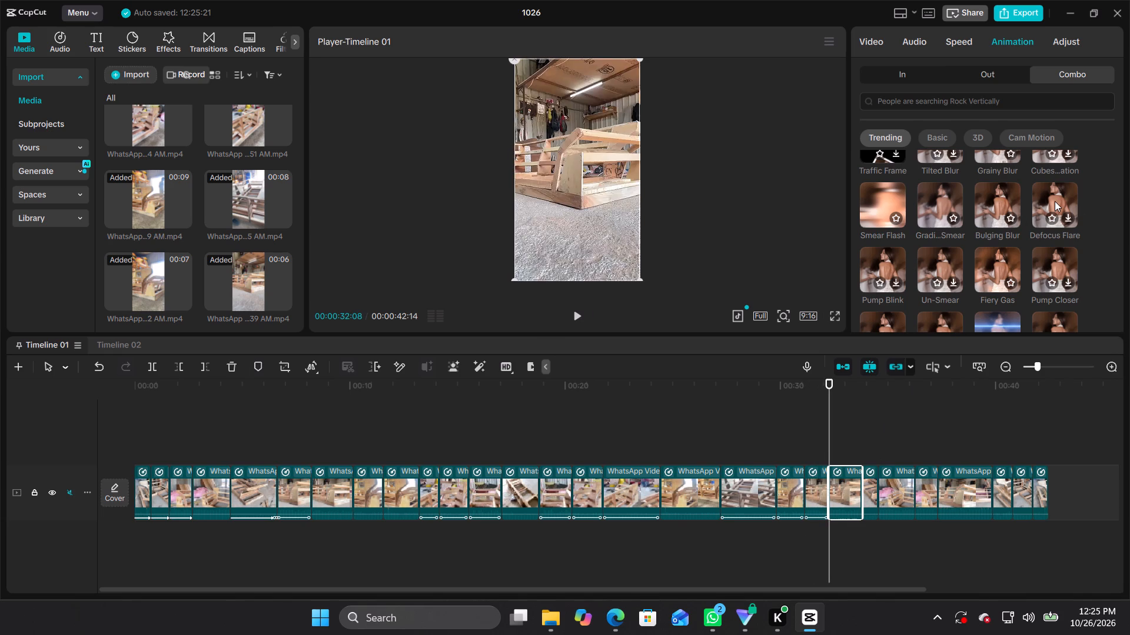
click(902, 491)
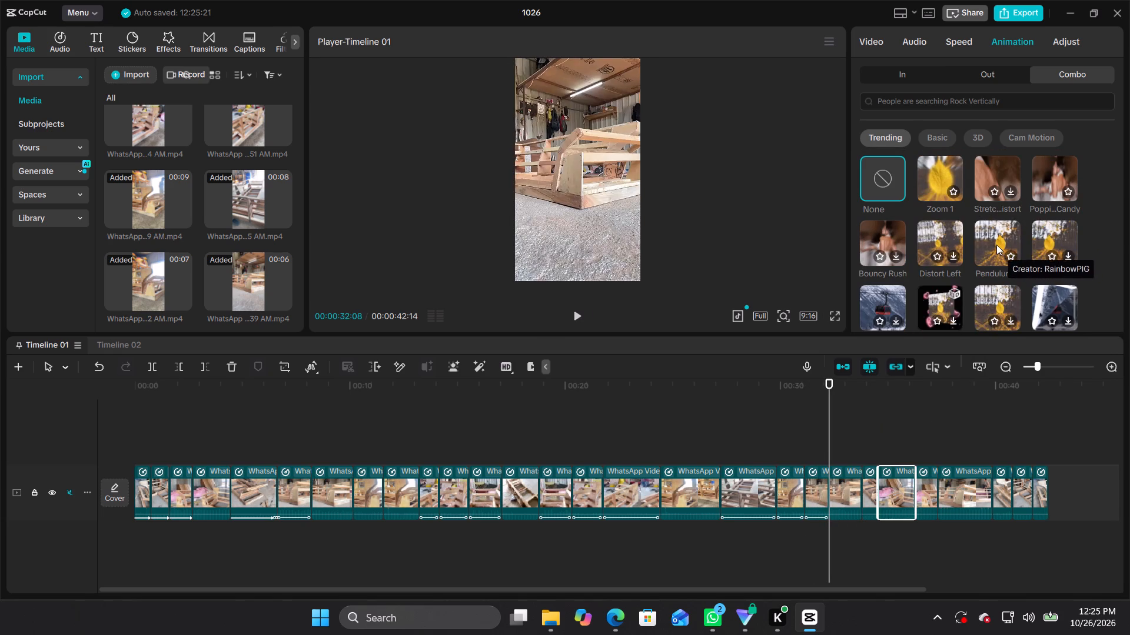
click(996, 245)
Apply the Poppi...Candy combo animation to the twenty-fifth clip, the long one fourth from the end of the main track.
click(927, 488)
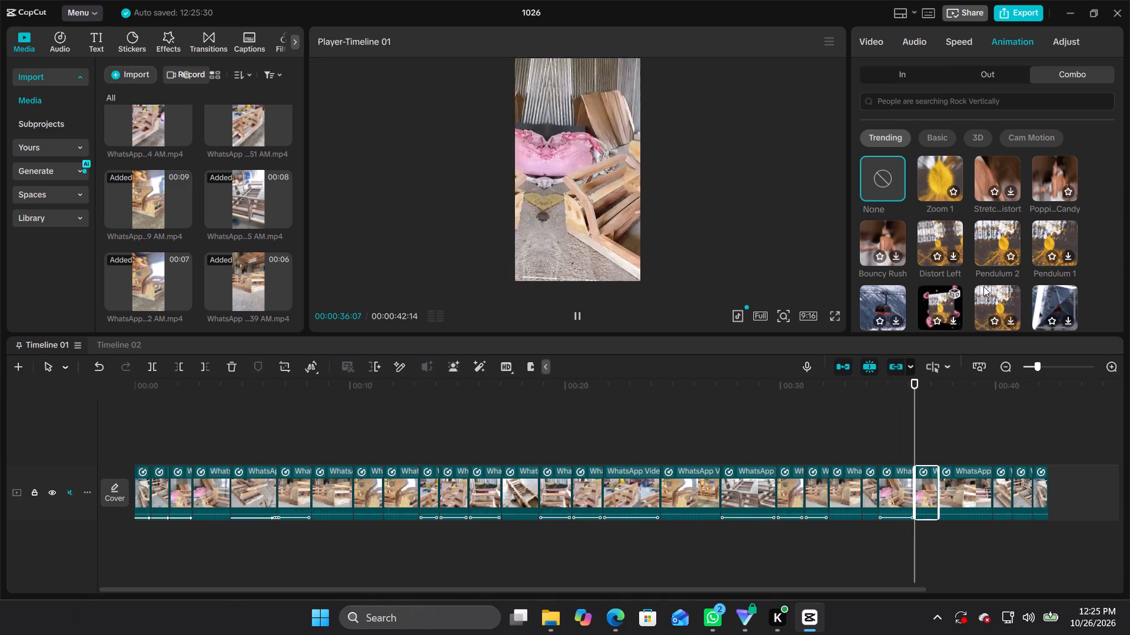
drag(909, 386, 0, 465)
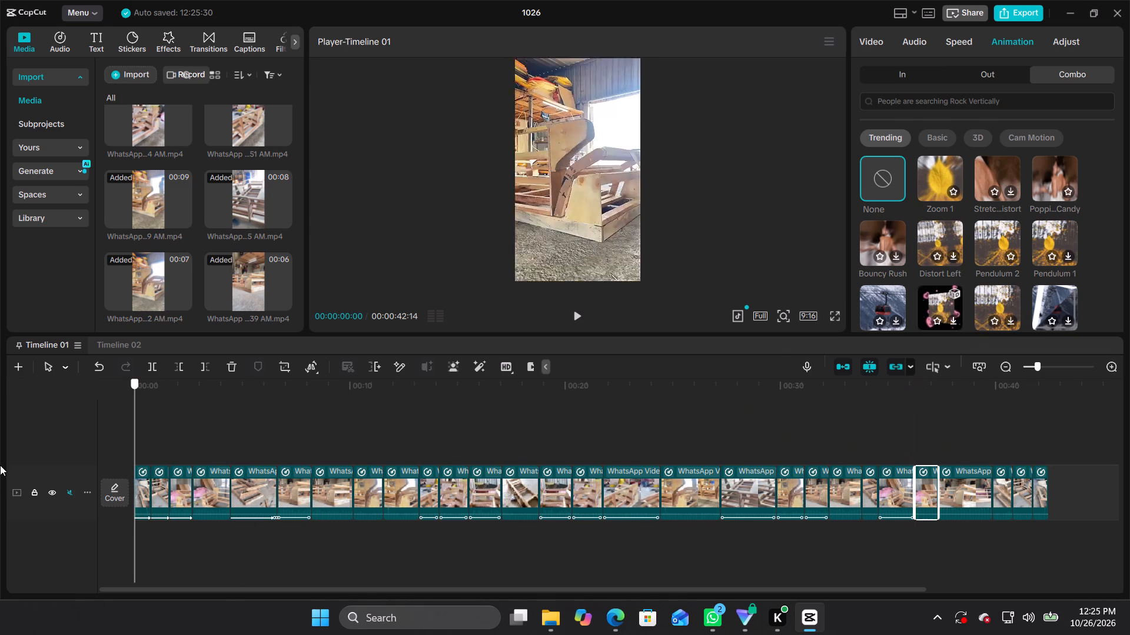
drag(0, 465, 0, 484)
click(952, 497)
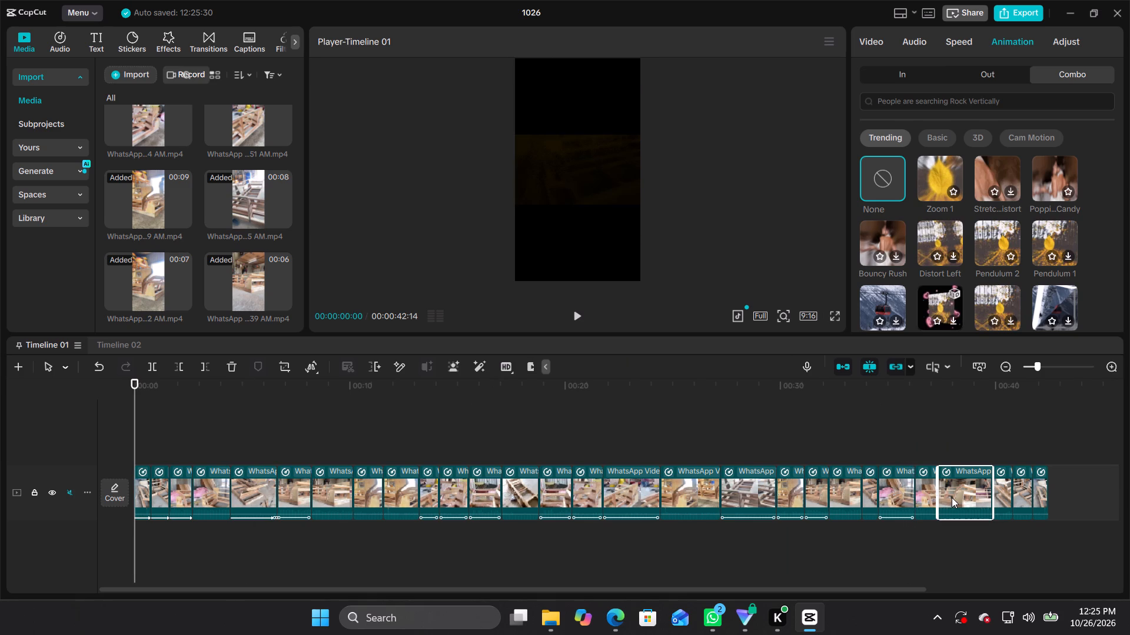
click(574, 318)
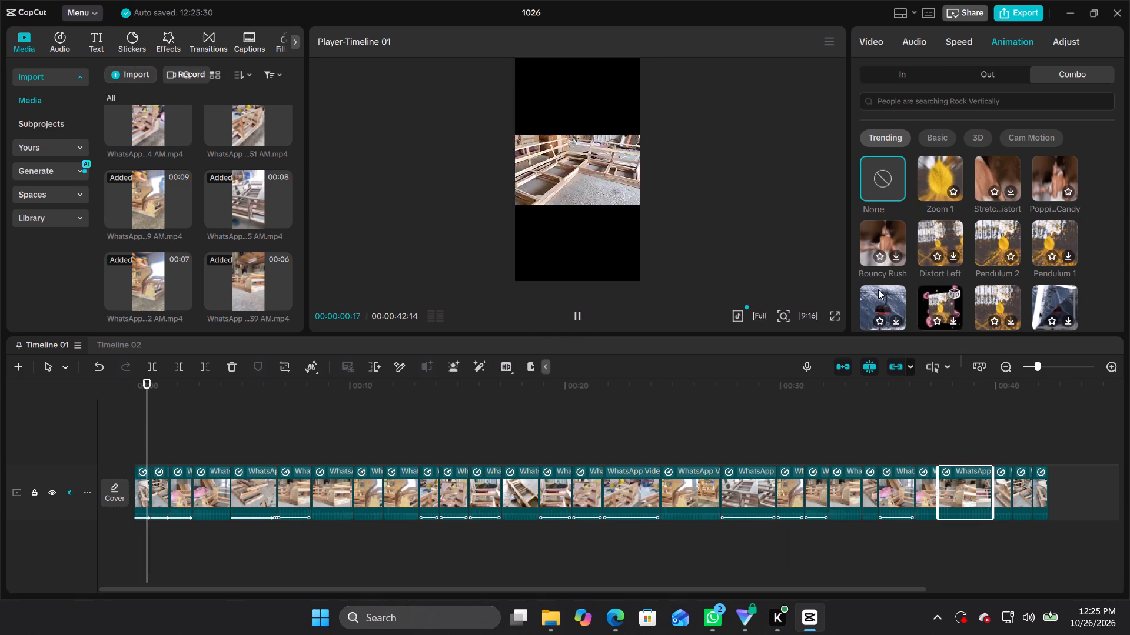
scroll(920, 298, down, 1)
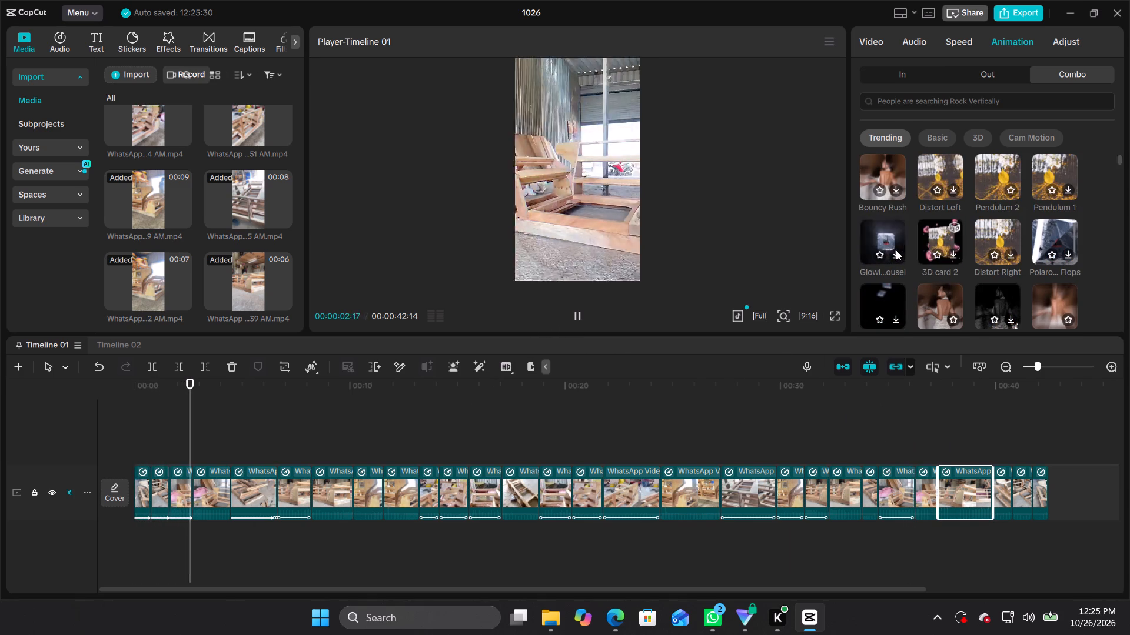
scroll(1042, 186, up, 1)
click(1038, 181)
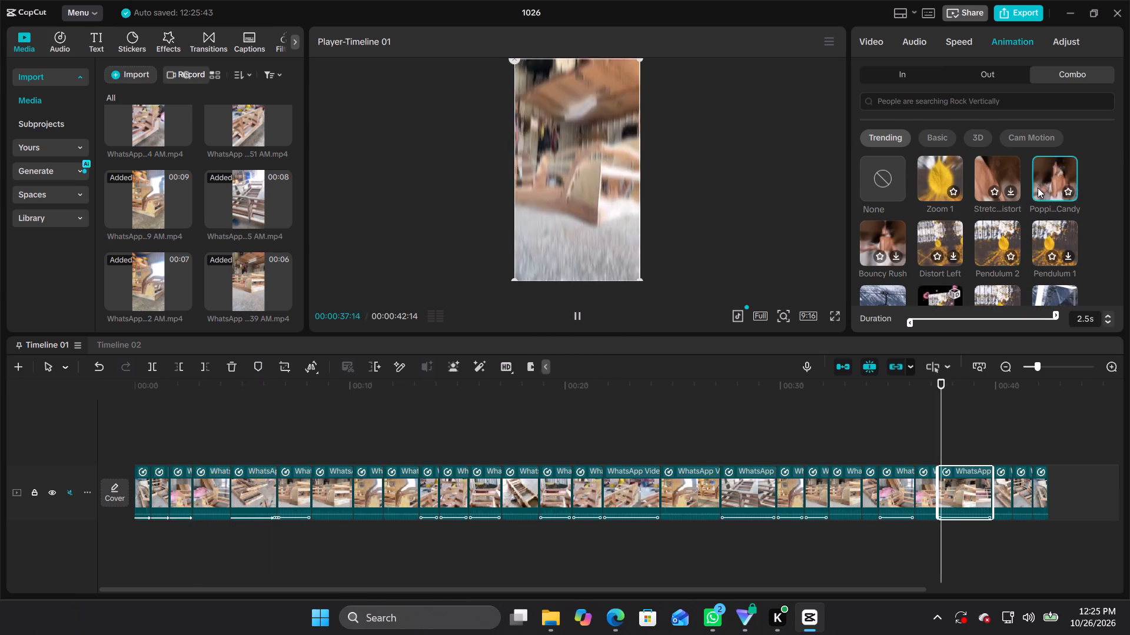
Play back the sequence from the beginning to check the animations, then return the playhead to 00:00:00:00.
drag(961, 419, 813, 422)
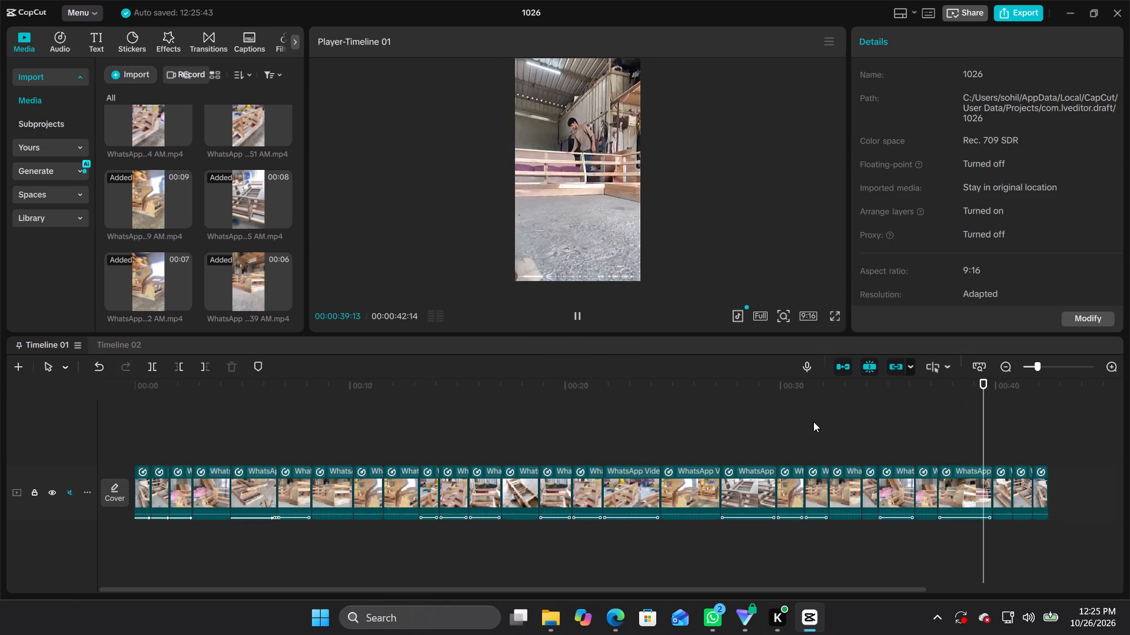
drag(993, 384, 0, 462)
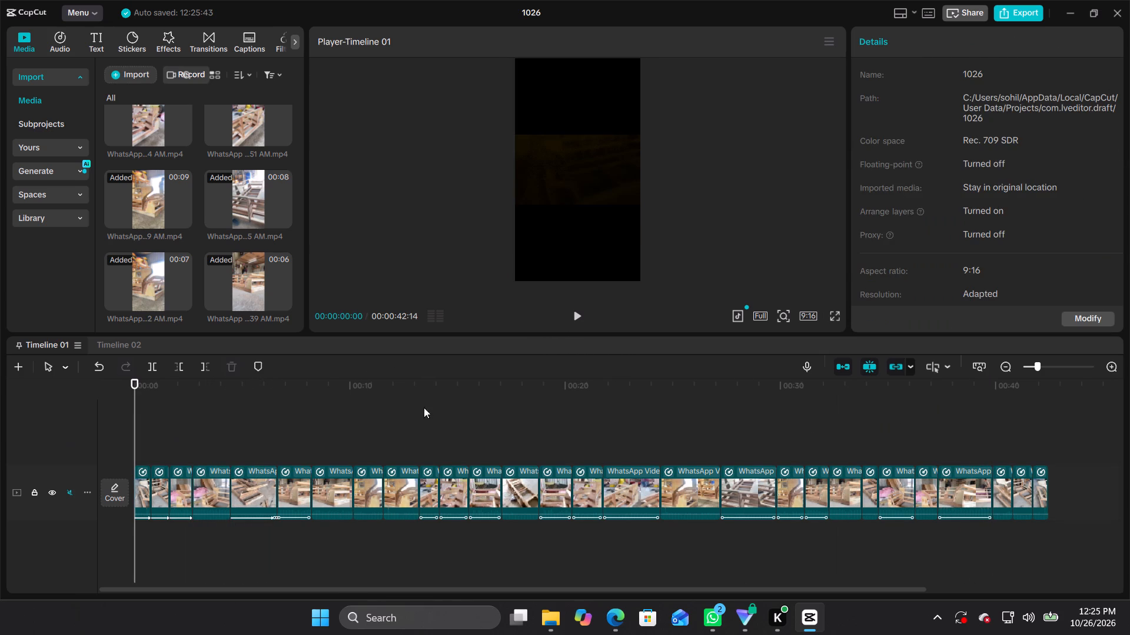
click(571, 314)
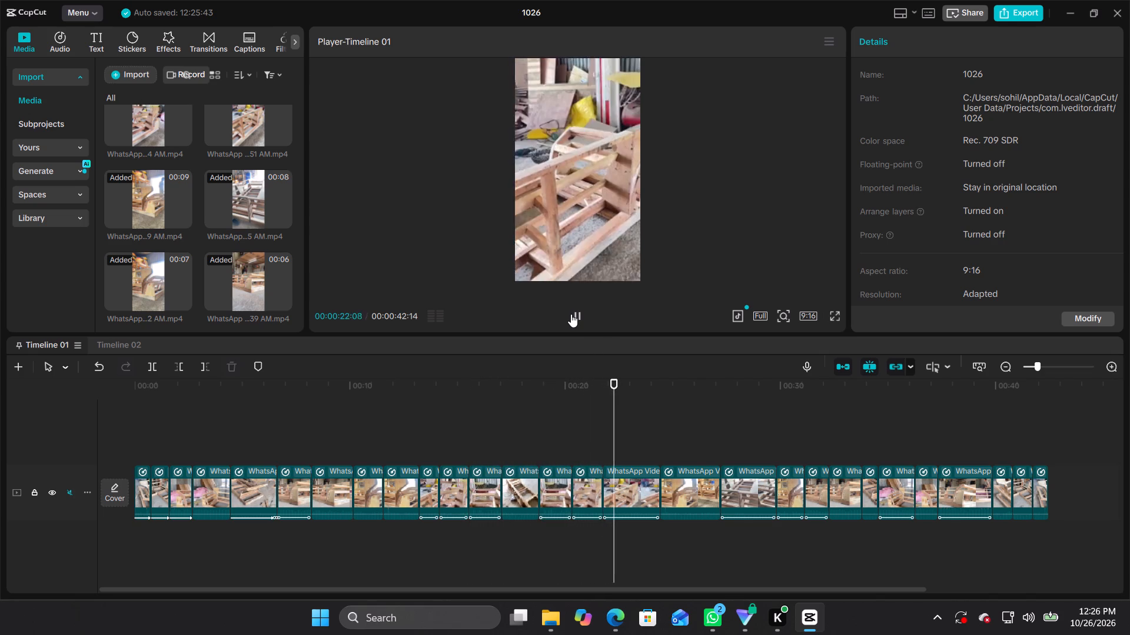
drag(645, 378, 224, 376)
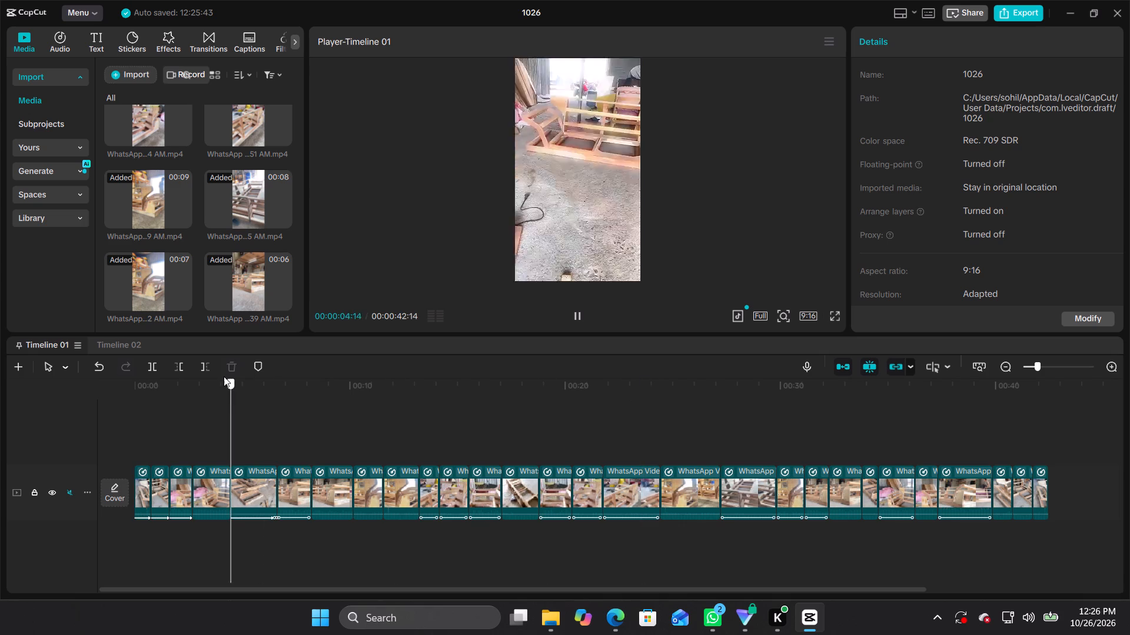
drag(224, 376, 25, 420)
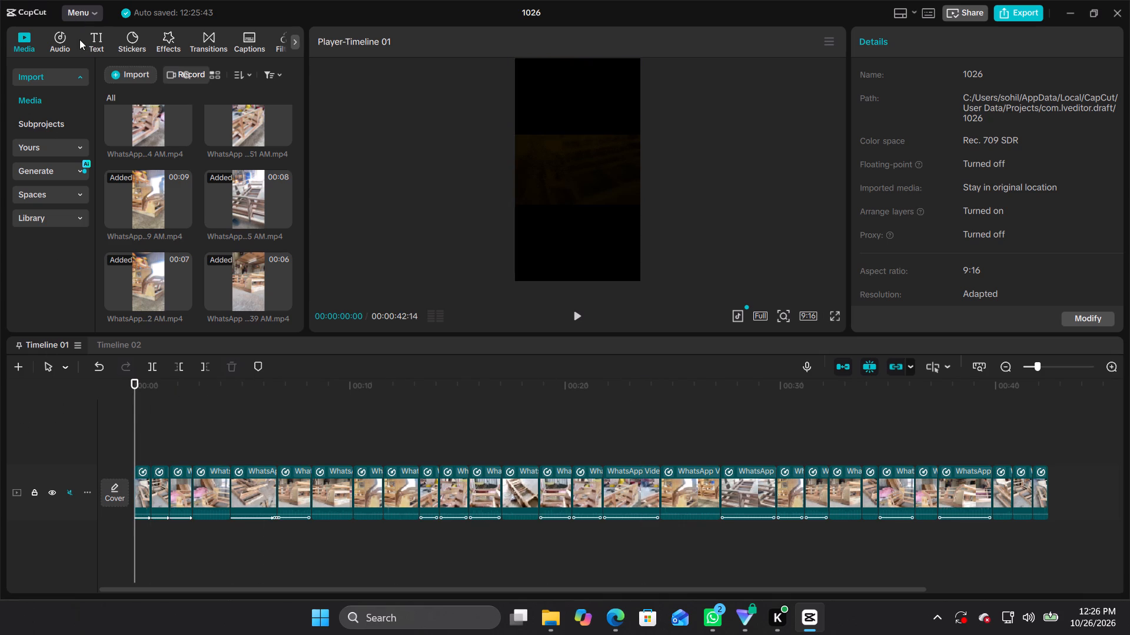
Browse the J-Pop music list and search the audio library for "mazz karto dj".
click(58, 42)
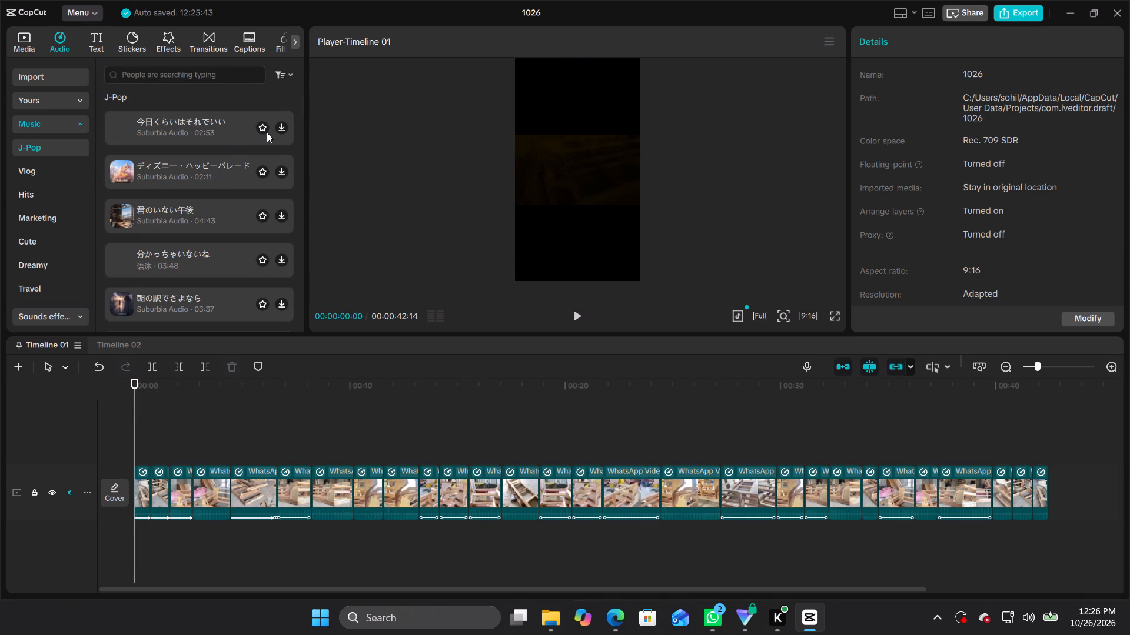
scroll(231, 173, down, 2)
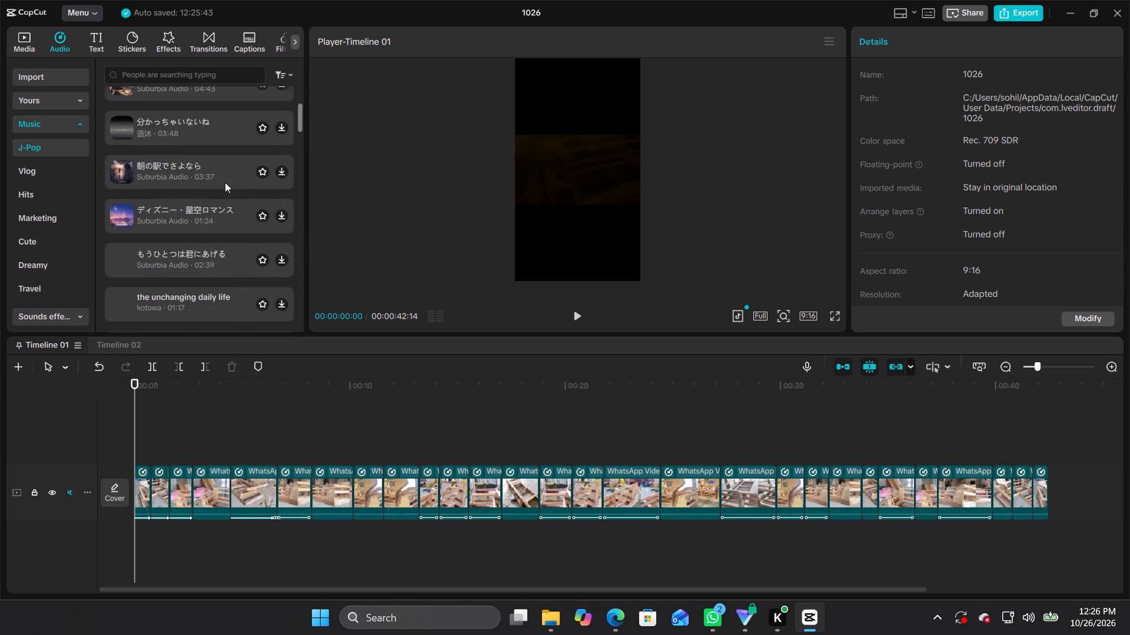
scroll(225, 182, down, 1)
click(169, 69)
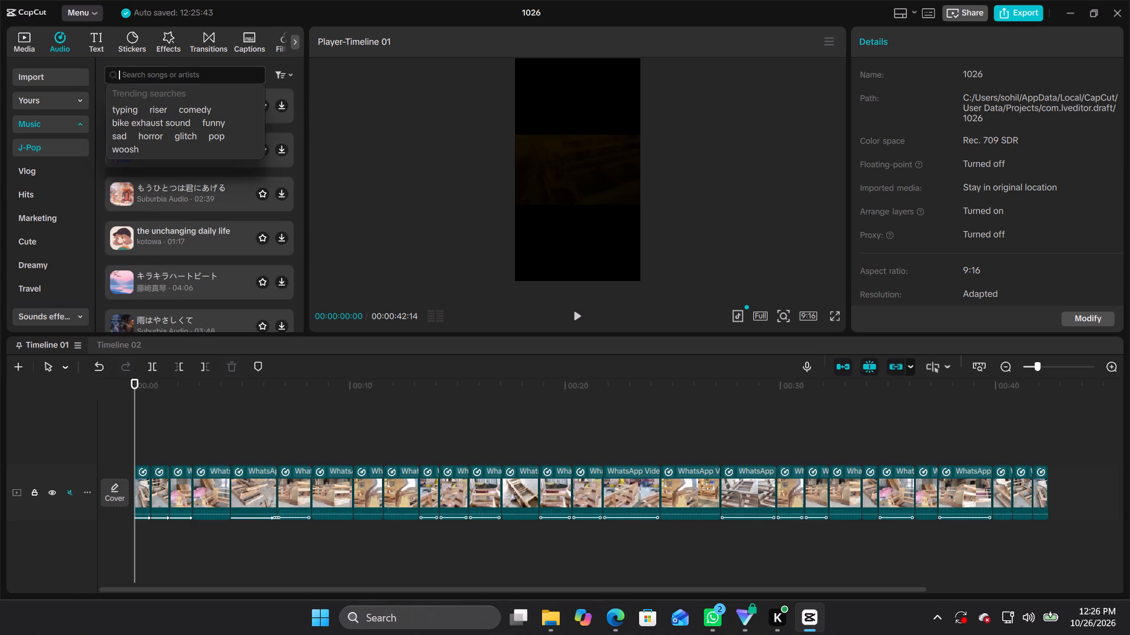
text(mazz)
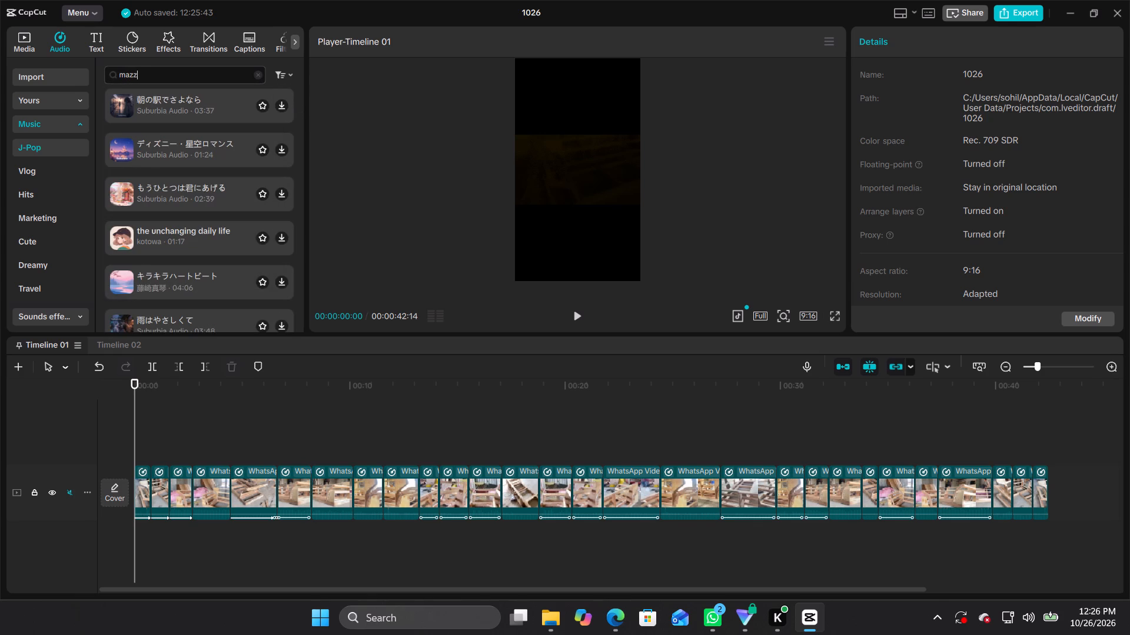
key(space)
text(kartp)
key(BackSpace)
text(o dj)
key(Return)
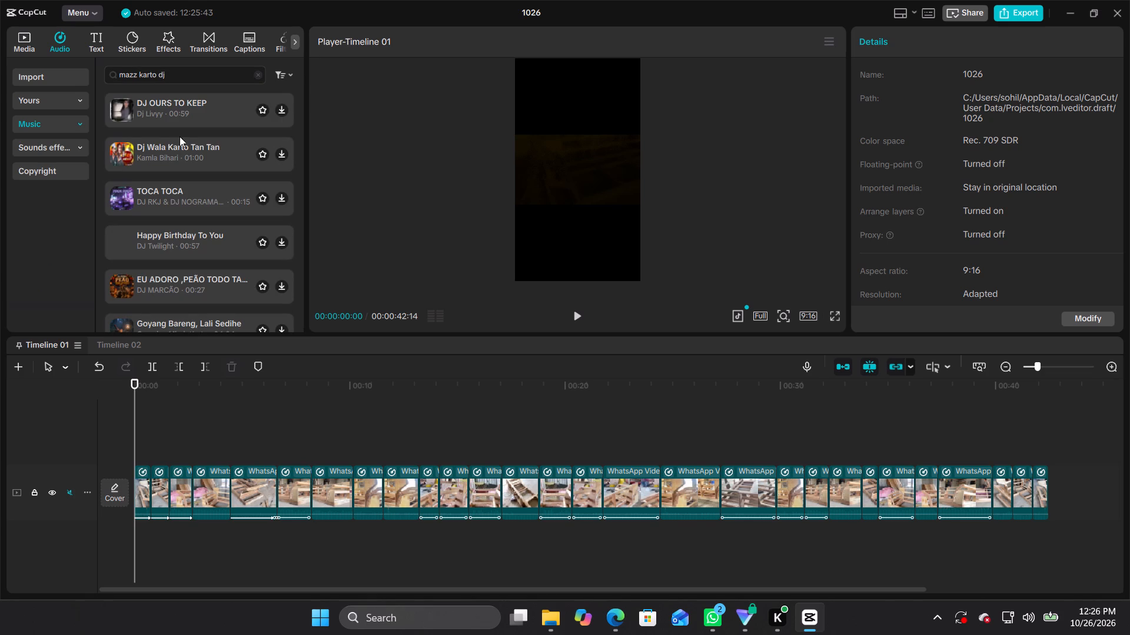
Preview the track DJ OURS TO KEEP, clear the search, and preview the J-Pop tracks ディズニー・星空ロマンス and もうひとつは君にあげる.
click(285, 109)
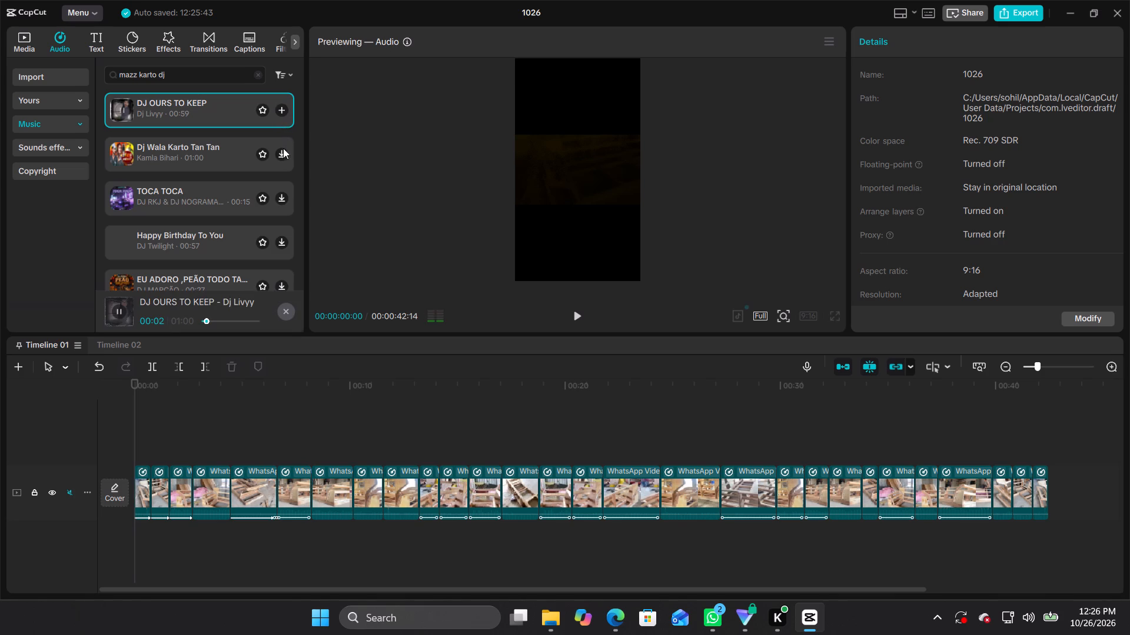
click(256, 74)
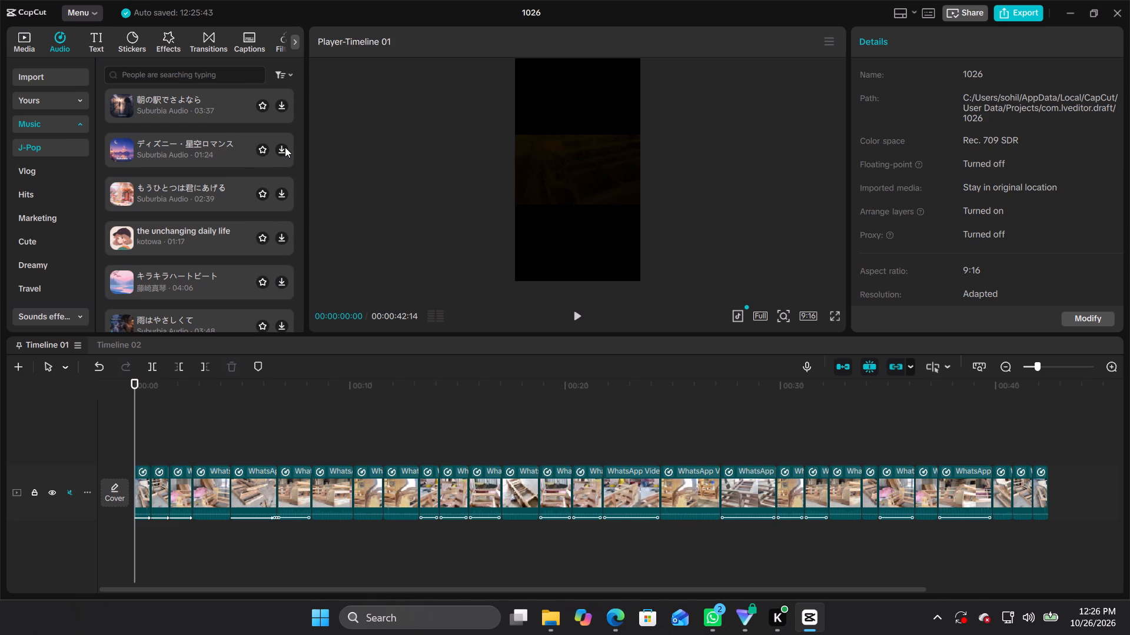
click(285, 147)
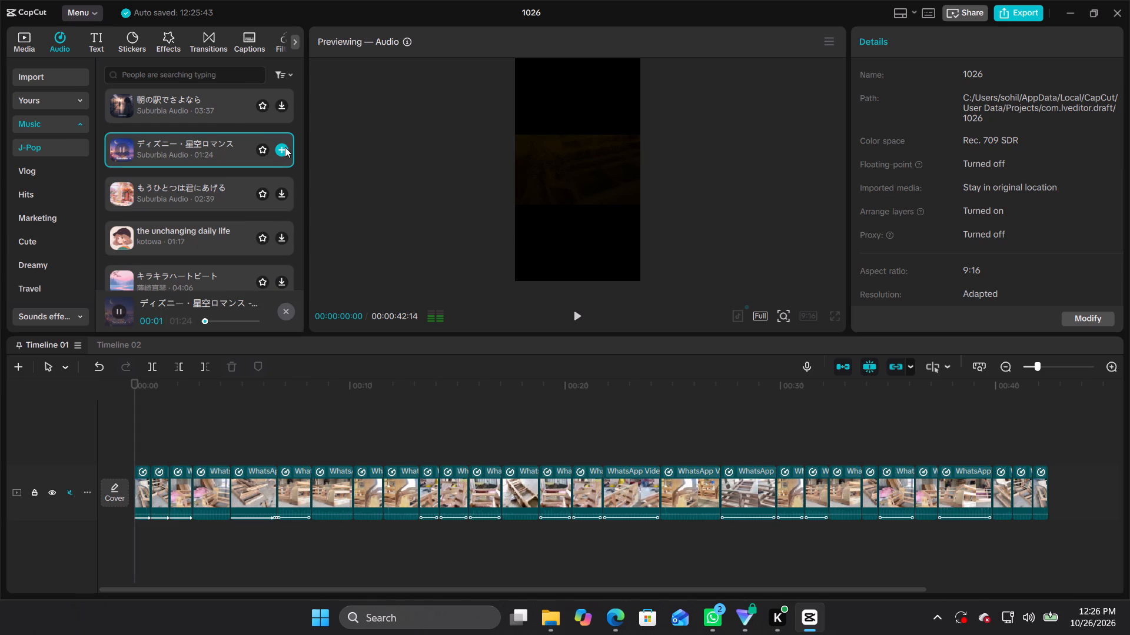
click(279, 192)
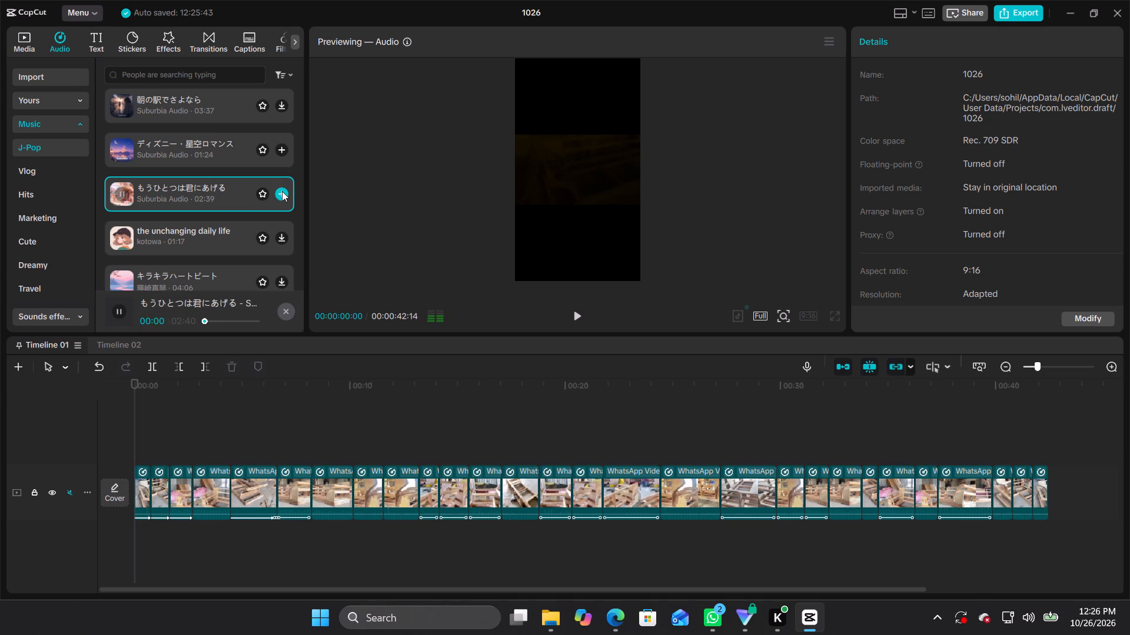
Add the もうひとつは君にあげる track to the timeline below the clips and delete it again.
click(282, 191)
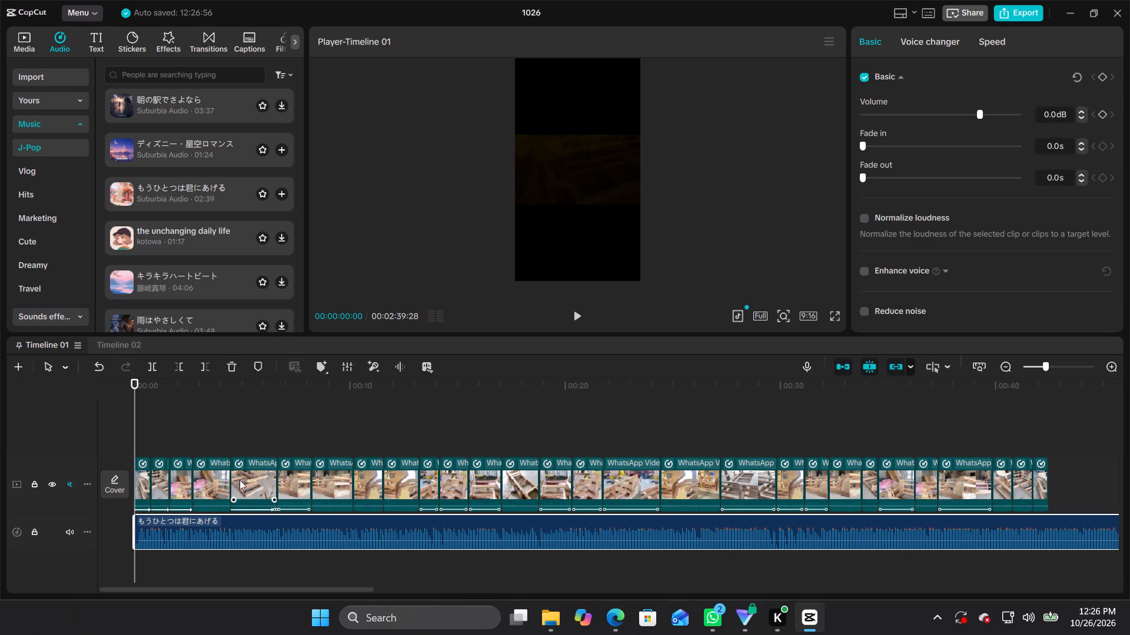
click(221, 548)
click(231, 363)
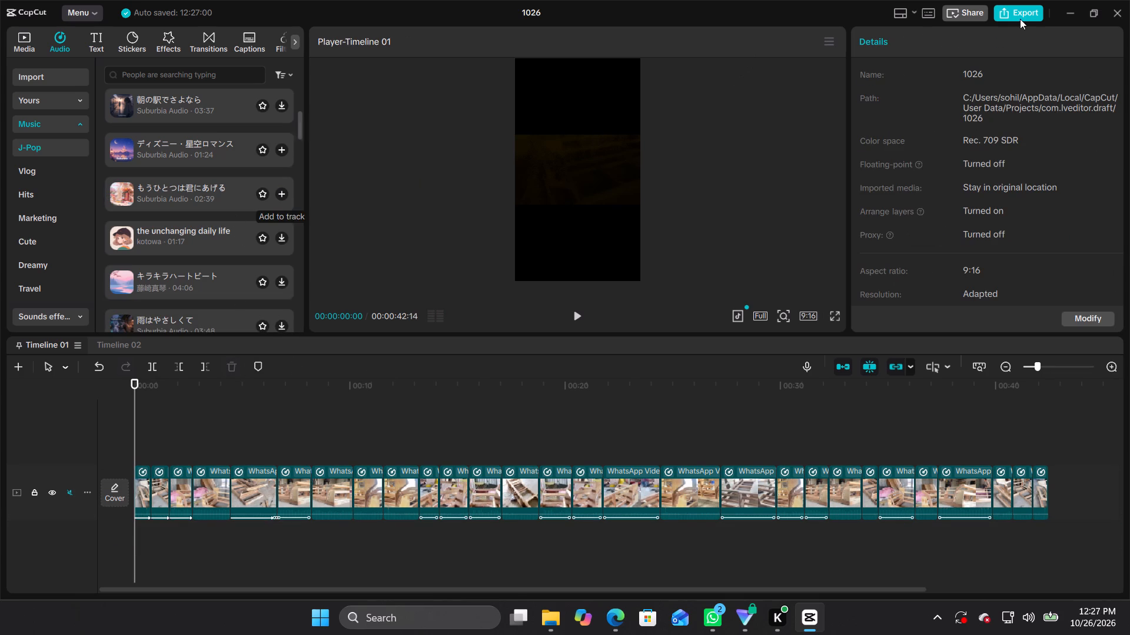
Switch to Edge and replay the "Maaz karto maaz karto don fakat maaz karto" DJ remix on YouTube from its start.
click(1063, 8)
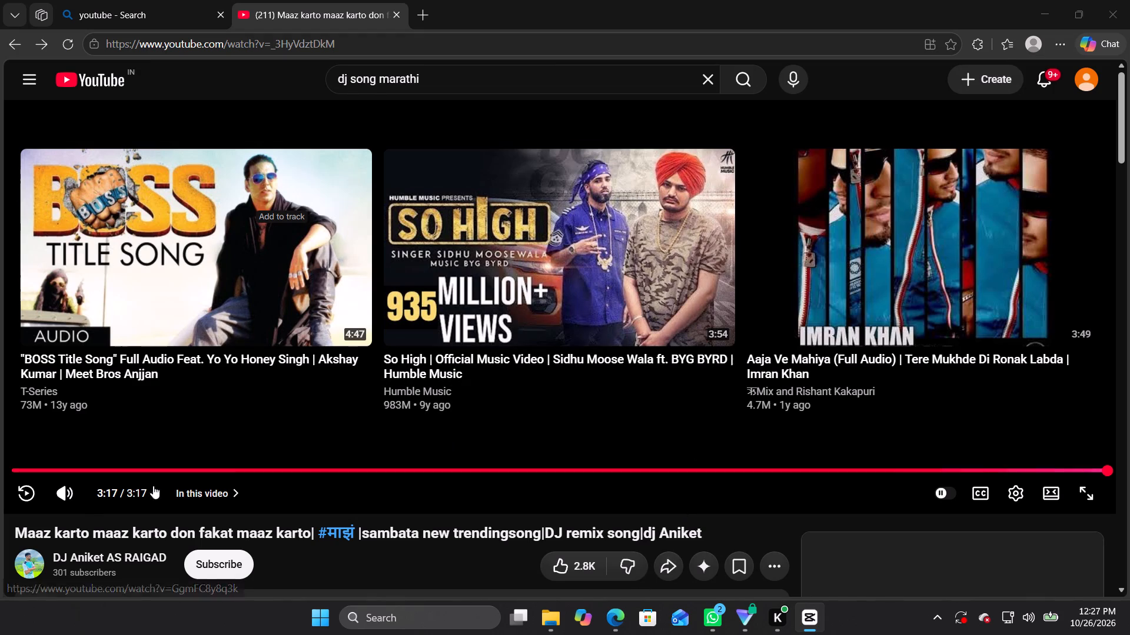
click(58, 477)
drag(56, 473, 48, 473)
drag(49, 469, 0, 477)
click(310, 345)
click(614, 361)
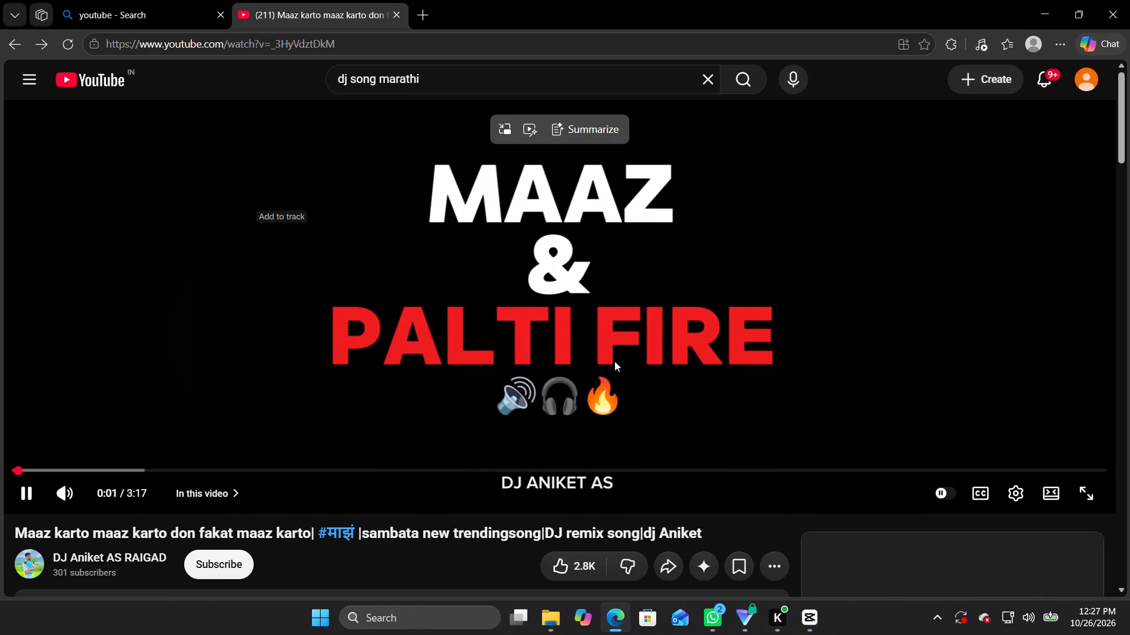
click(614, 361)
Switch back to CapCut and play the furniture sequence from the beginning.
click(812, 627)
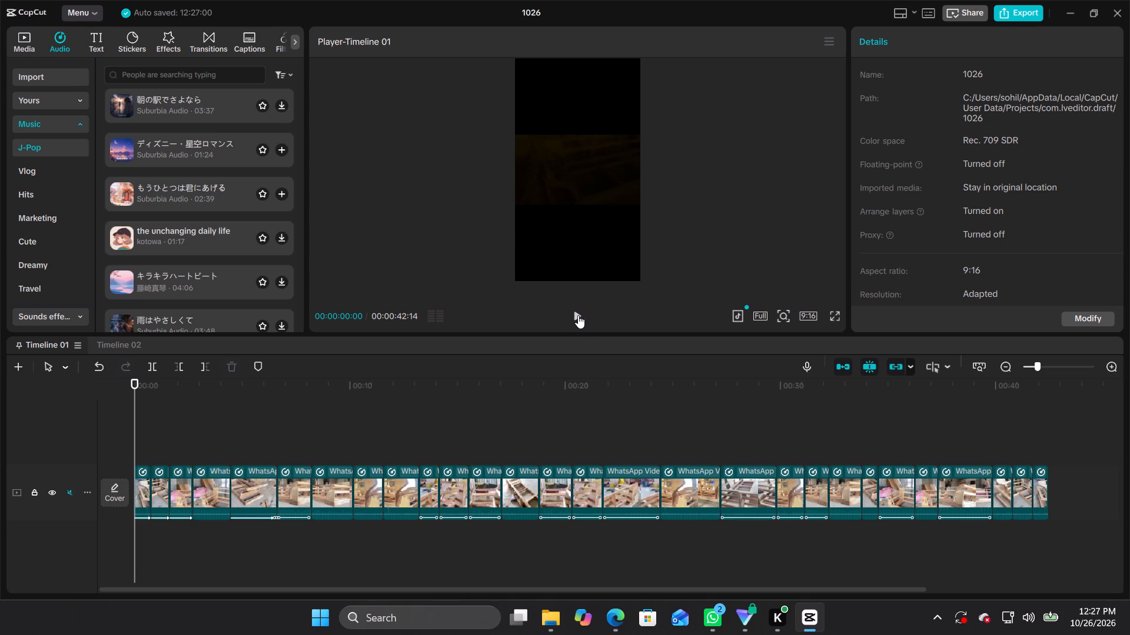
click(576, 306)
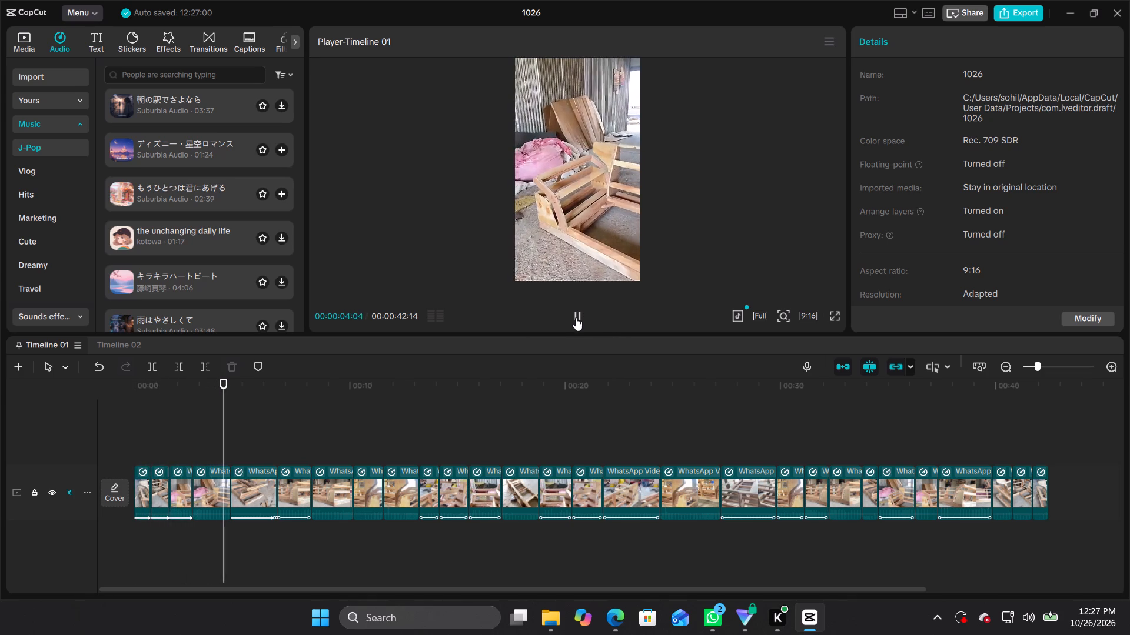
click(576, 317)
click(576, 317)
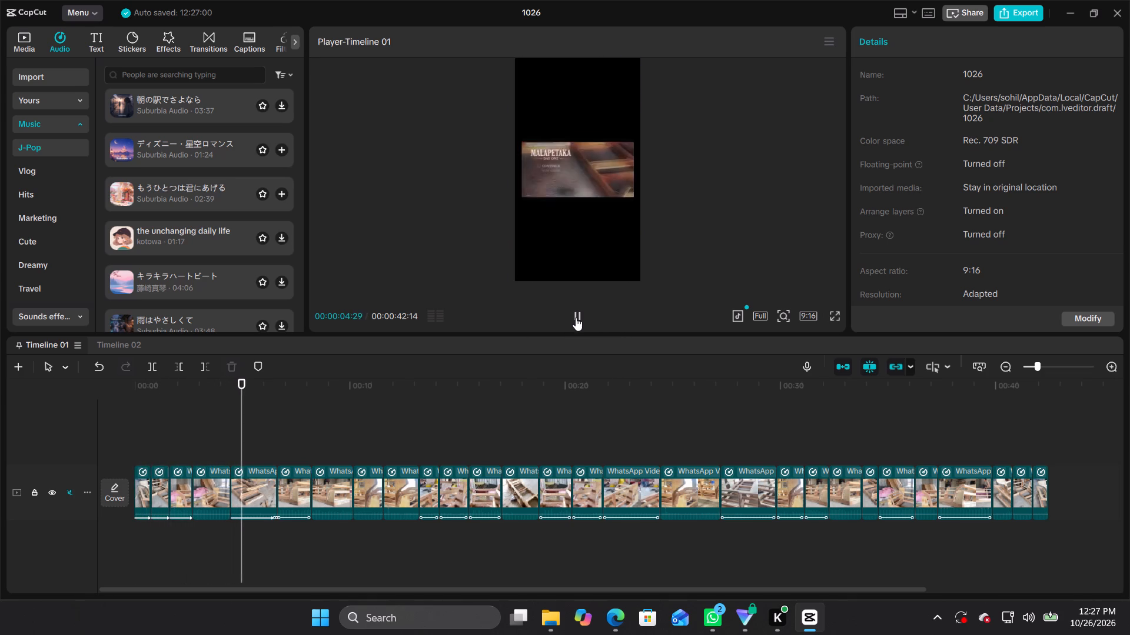
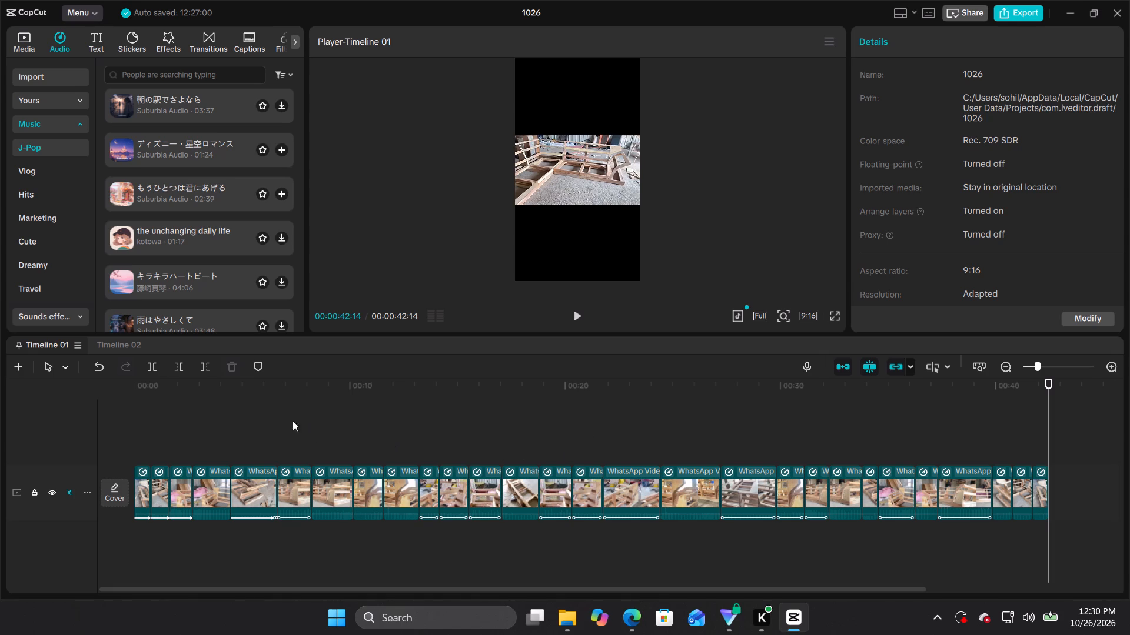
Switch the timeline view from Timeline 01 to Timeline 02 in the 1026 project.
click(118, 340)
click(107, 350)
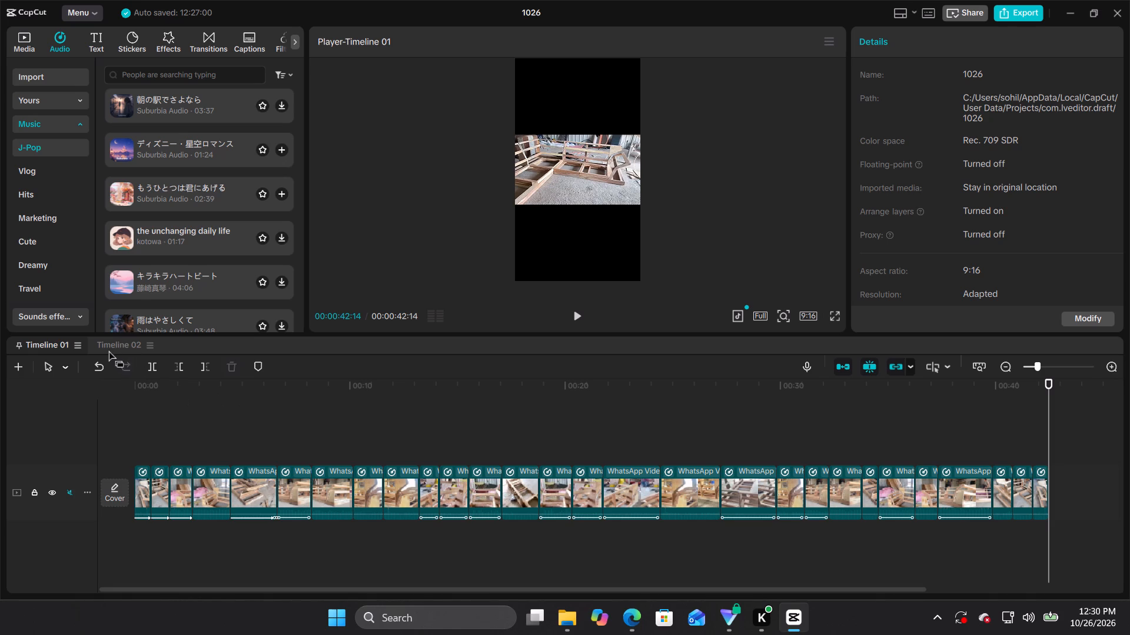
click(113, 346)
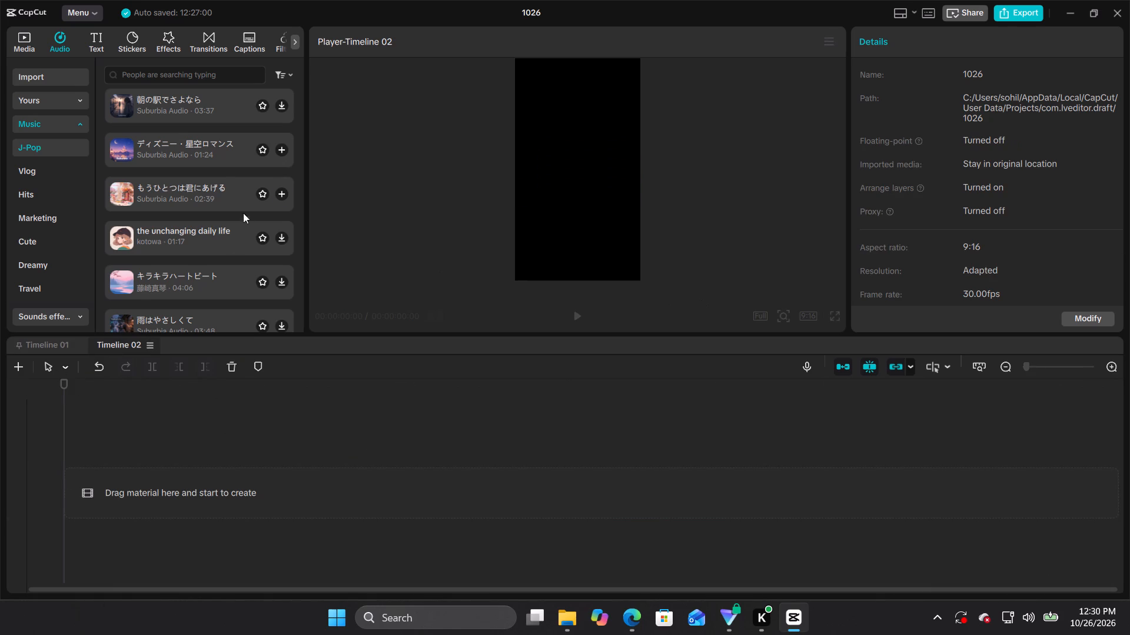
Look through the imported furniture workshop clips in the project media for the empty Timeline 02.
click(31, 45)
click(14, 36)
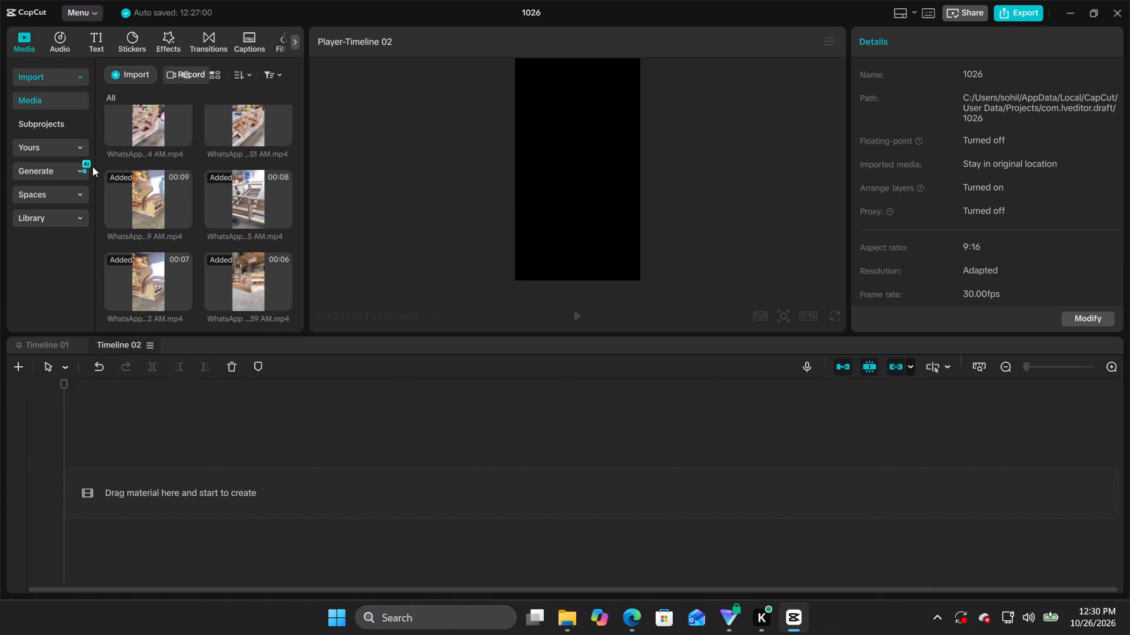
scroll(105, 172, down, 6)
scroll(145, 177, up, 14)
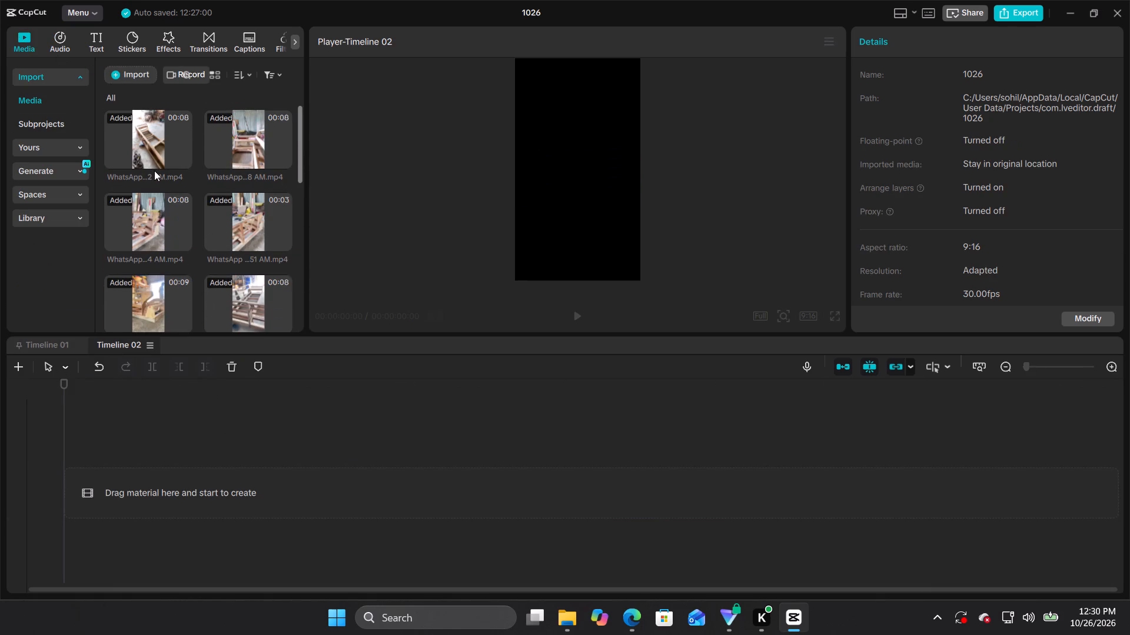
scroll(154, 171, up, 2)
scroll(154, 171, down, 8)
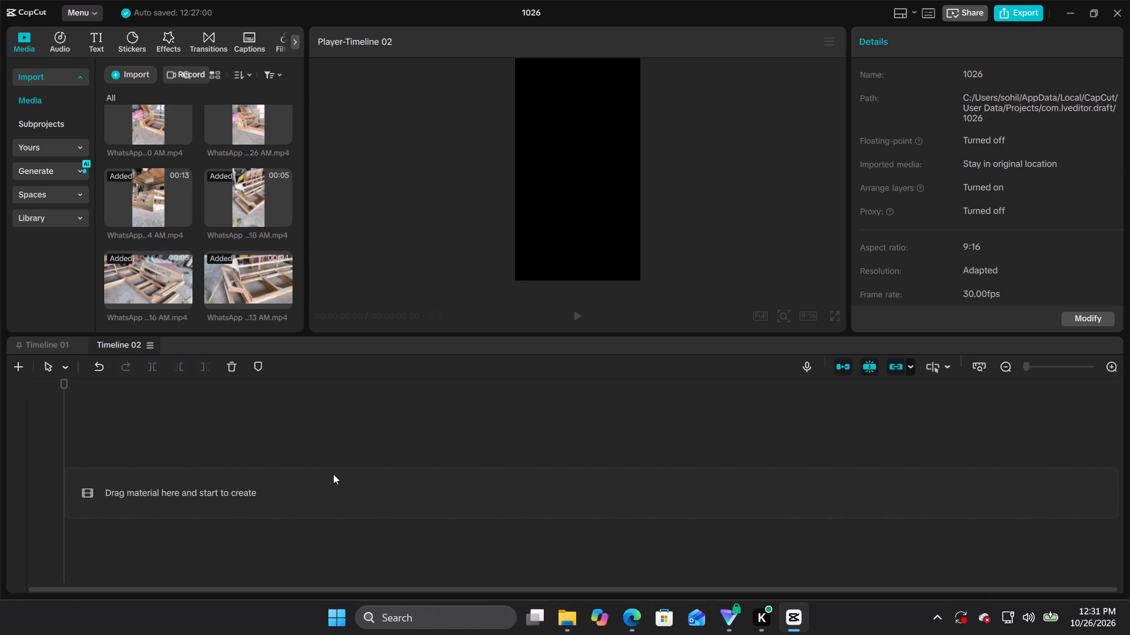
Switch to Edge, pause the DIVINE - 3:59 AM music video on YouTube, and return to CapCut.
click(633, 630)
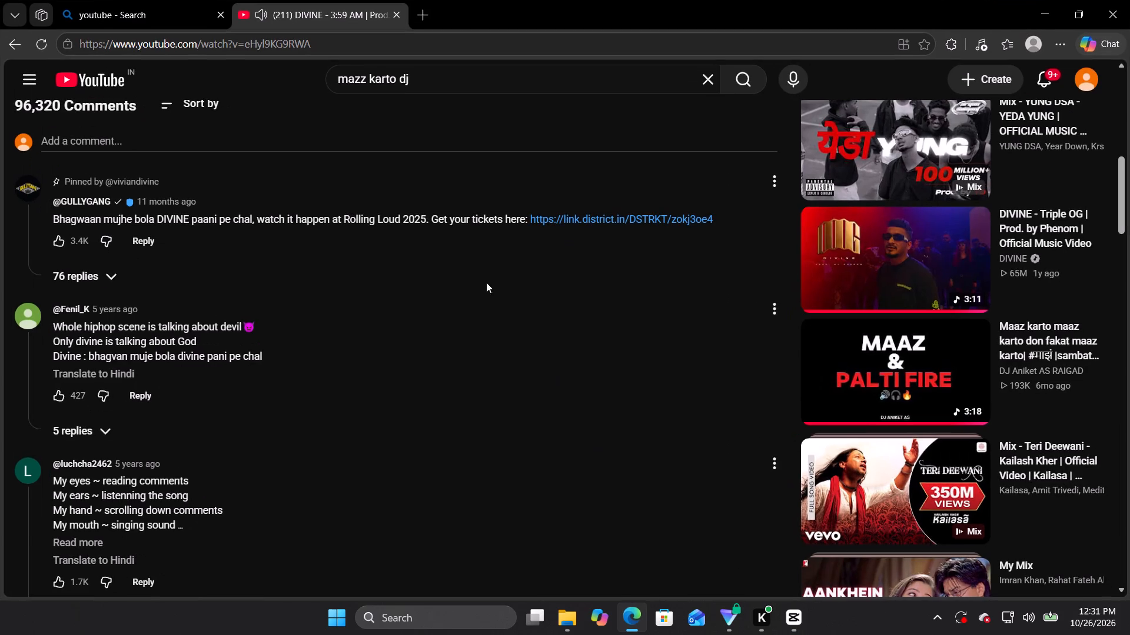
scroll(654, 304, up, 3)
click(616, 302)
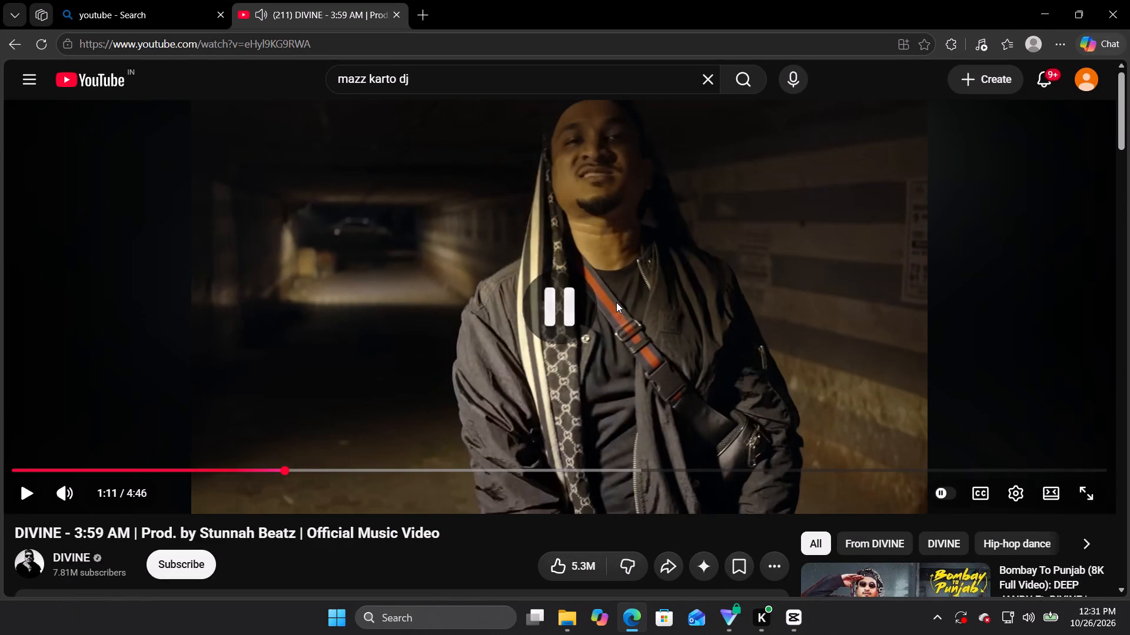
click(796, 634)
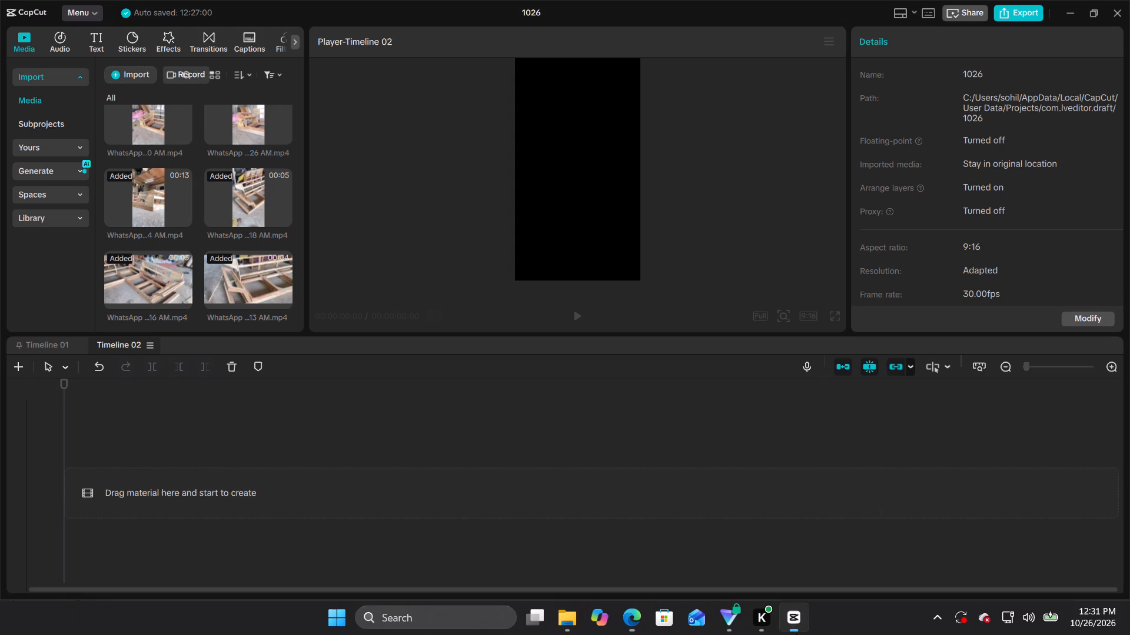
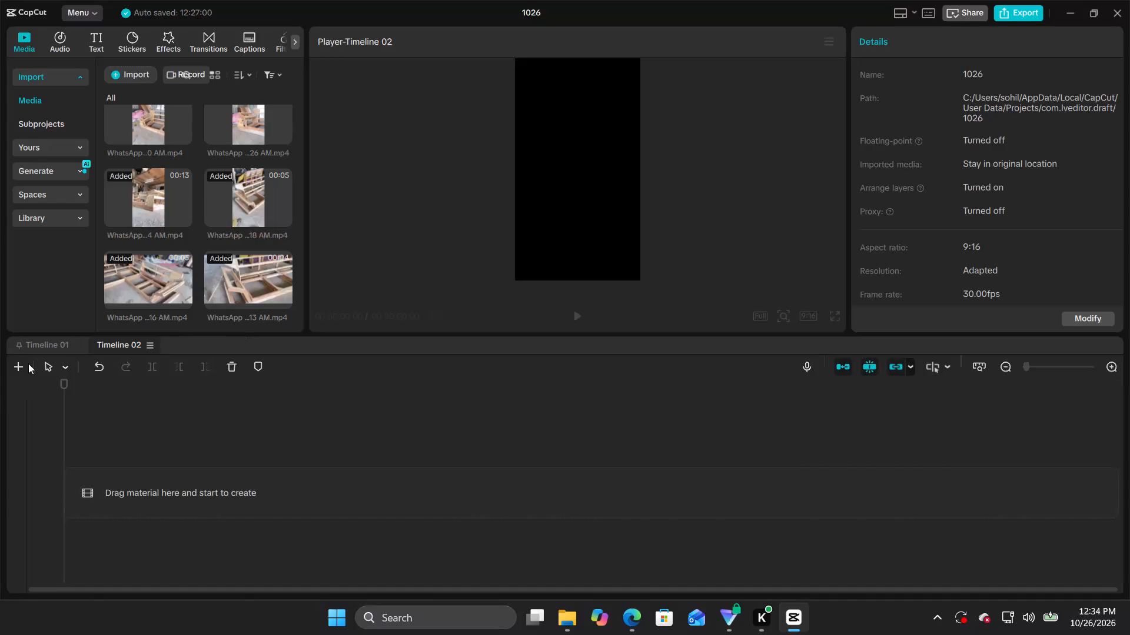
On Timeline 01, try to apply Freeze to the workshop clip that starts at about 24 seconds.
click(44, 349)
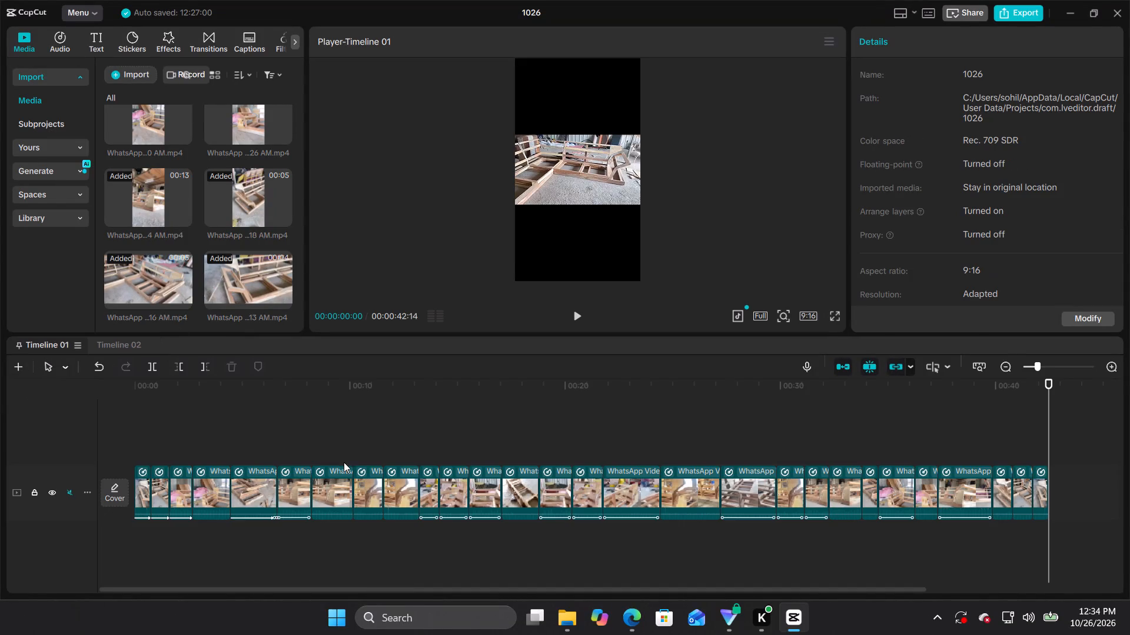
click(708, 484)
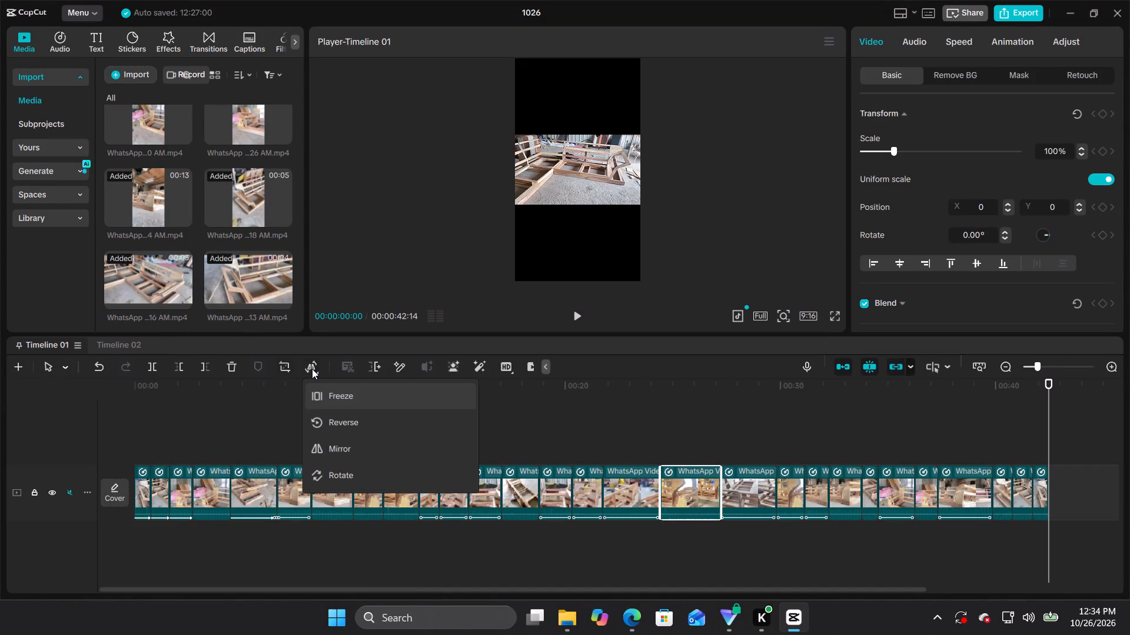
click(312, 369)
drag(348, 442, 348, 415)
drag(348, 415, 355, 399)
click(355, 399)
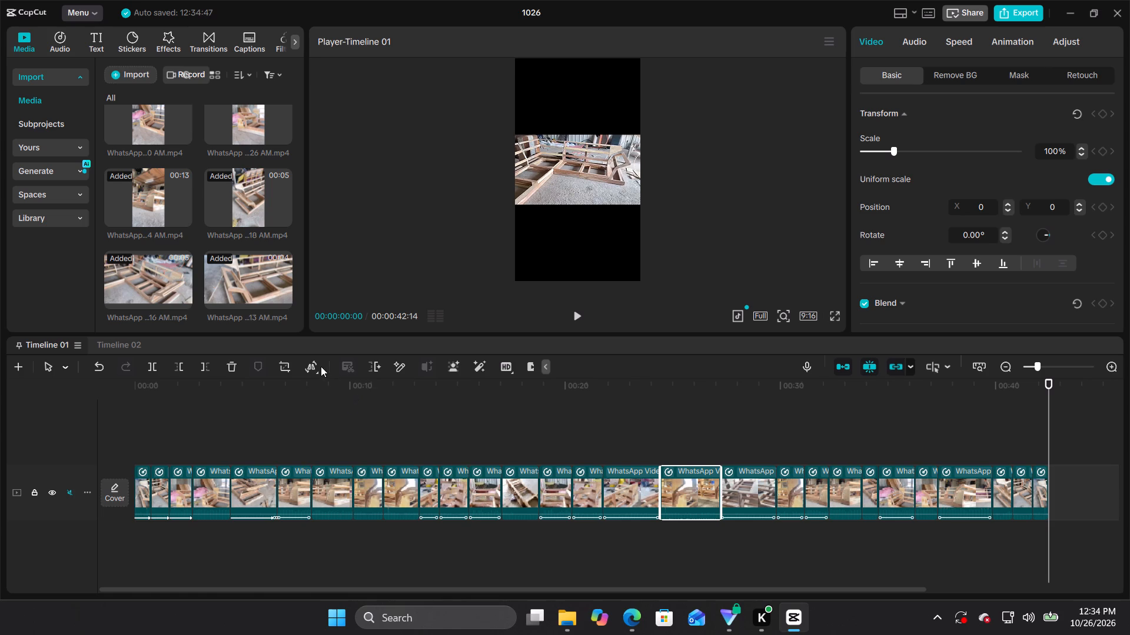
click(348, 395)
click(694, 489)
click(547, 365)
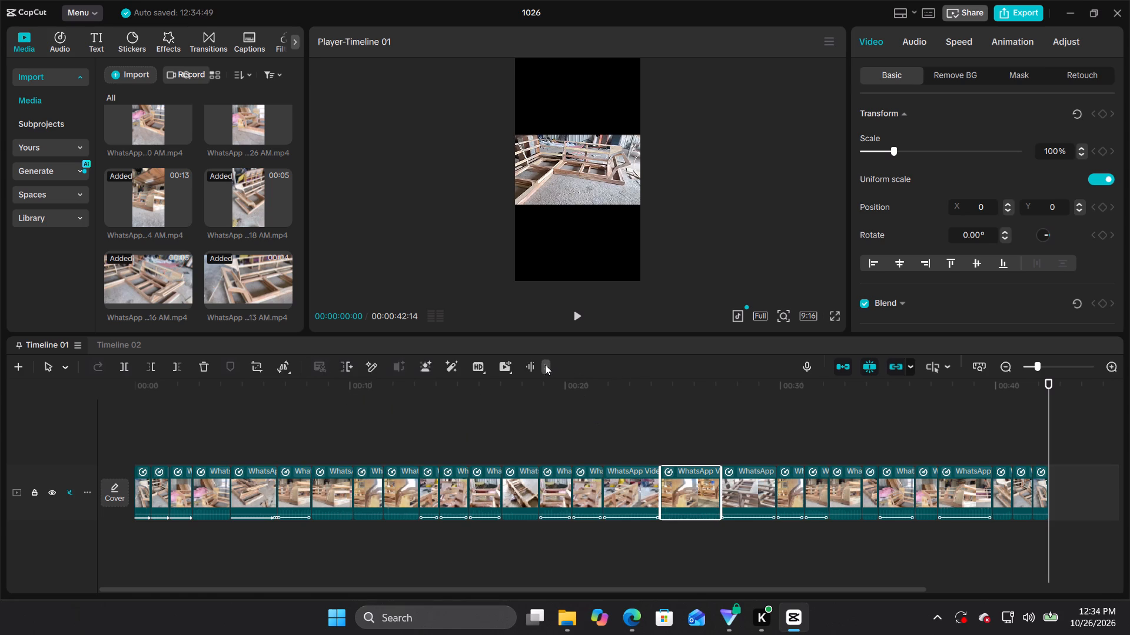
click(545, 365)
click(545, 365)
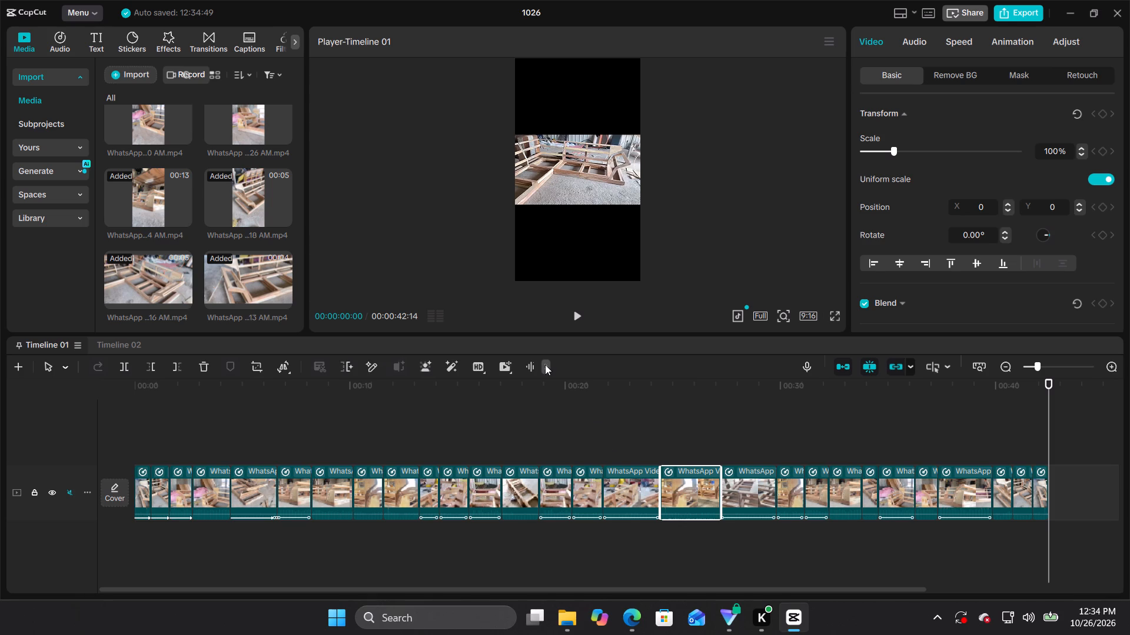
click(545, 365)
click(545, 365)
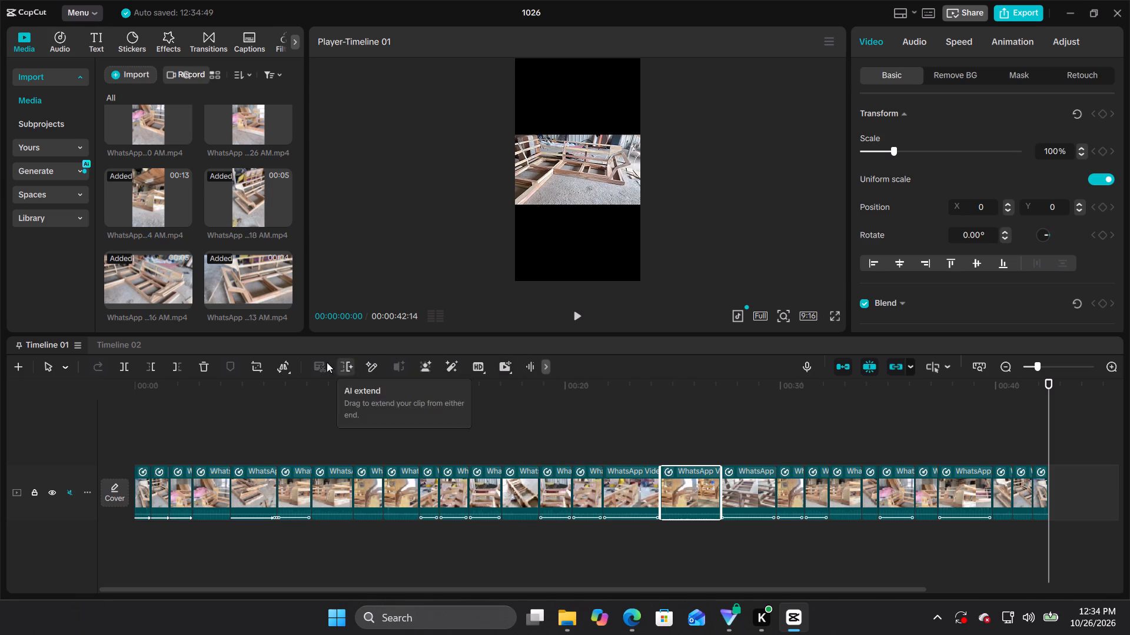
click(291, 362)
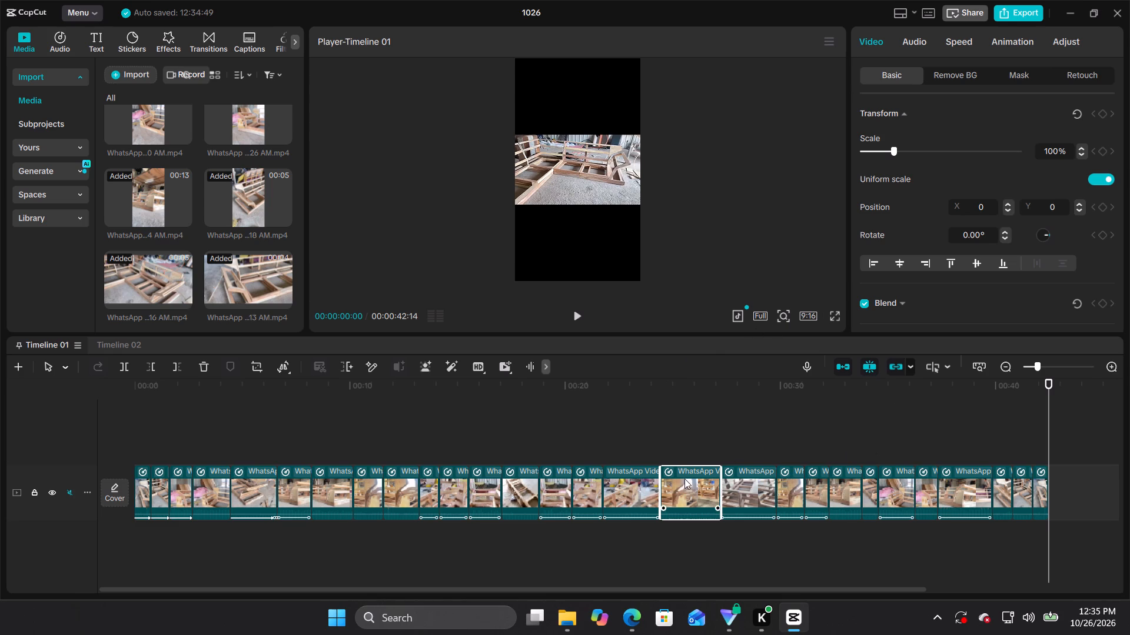
Play and scrub through the furniture clips on Timeline 01 to review the sequence, ending back at its start.
click(570, 309)
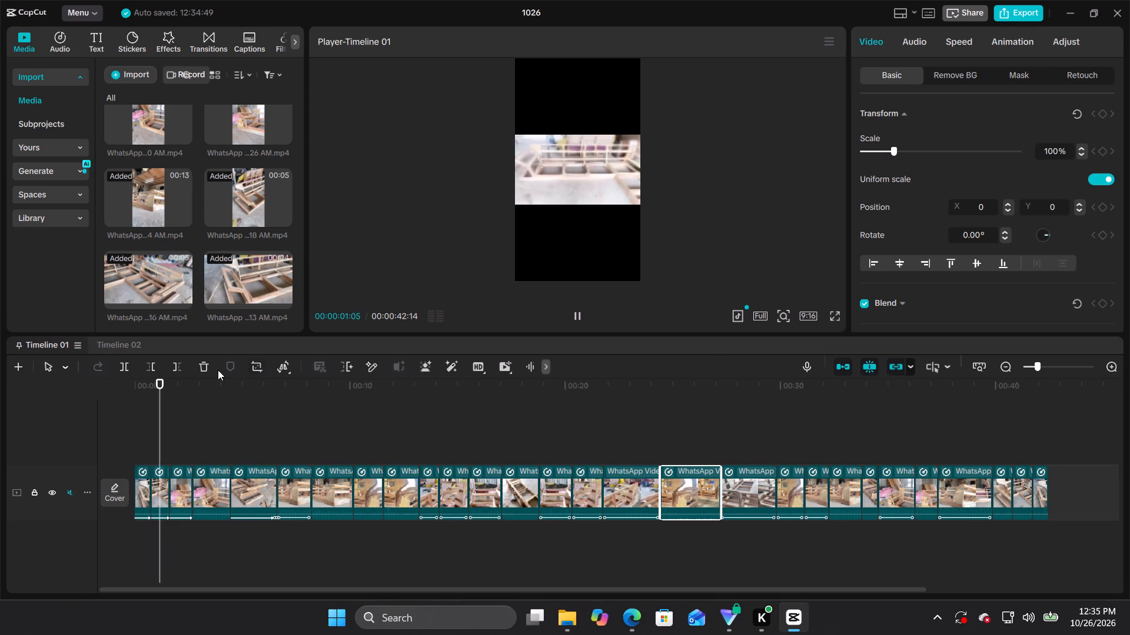
drag(167, 379, 663, 422)
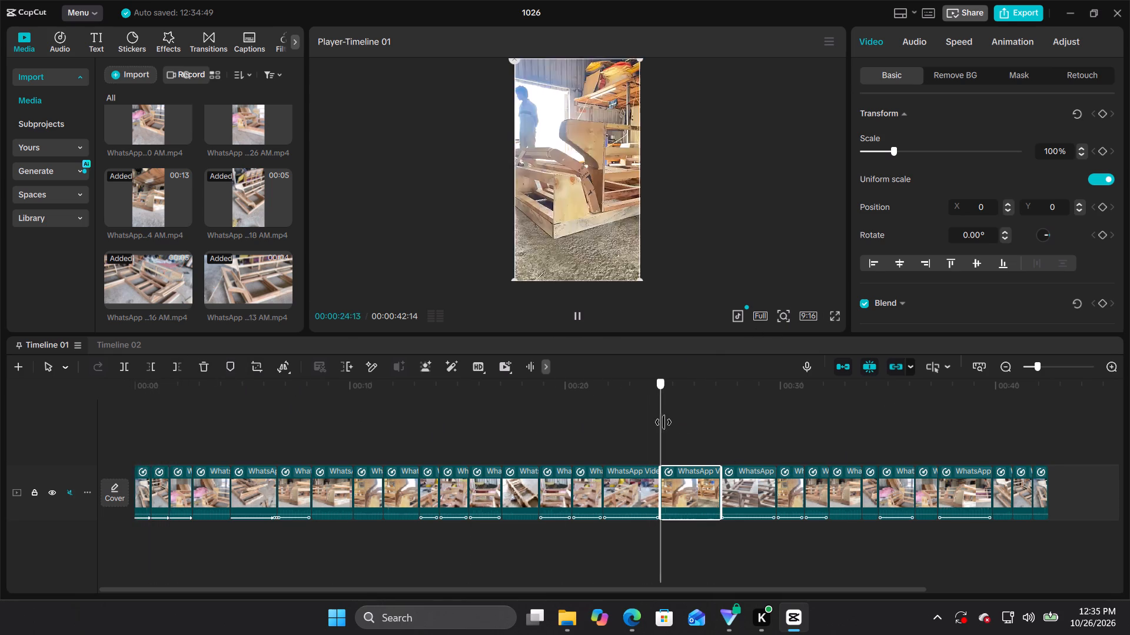
drag(663, 422, 294, 429)
click(333, 494)
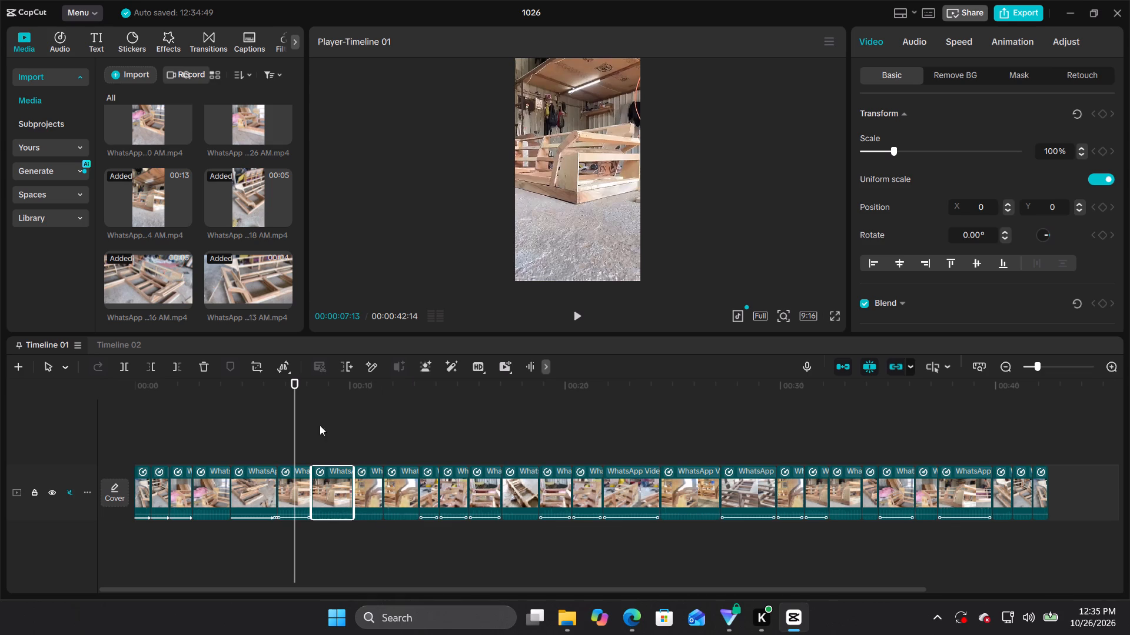
click(298, 399)
click(332, 479)
drag(290, 380, 304, 389)
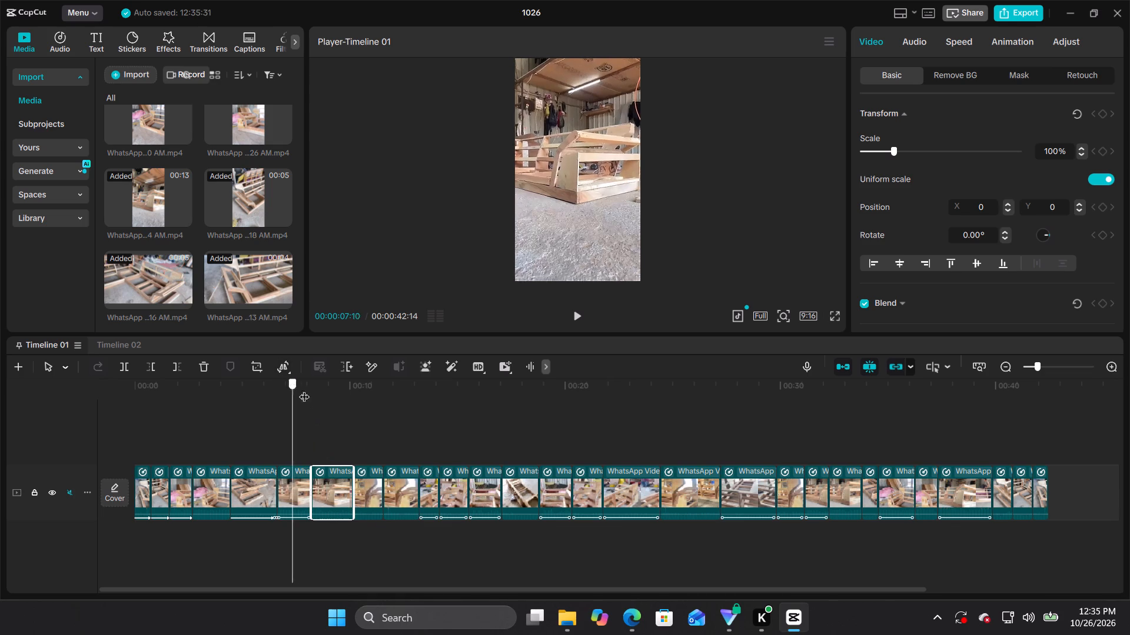
drag(304, 389, 219, 416)
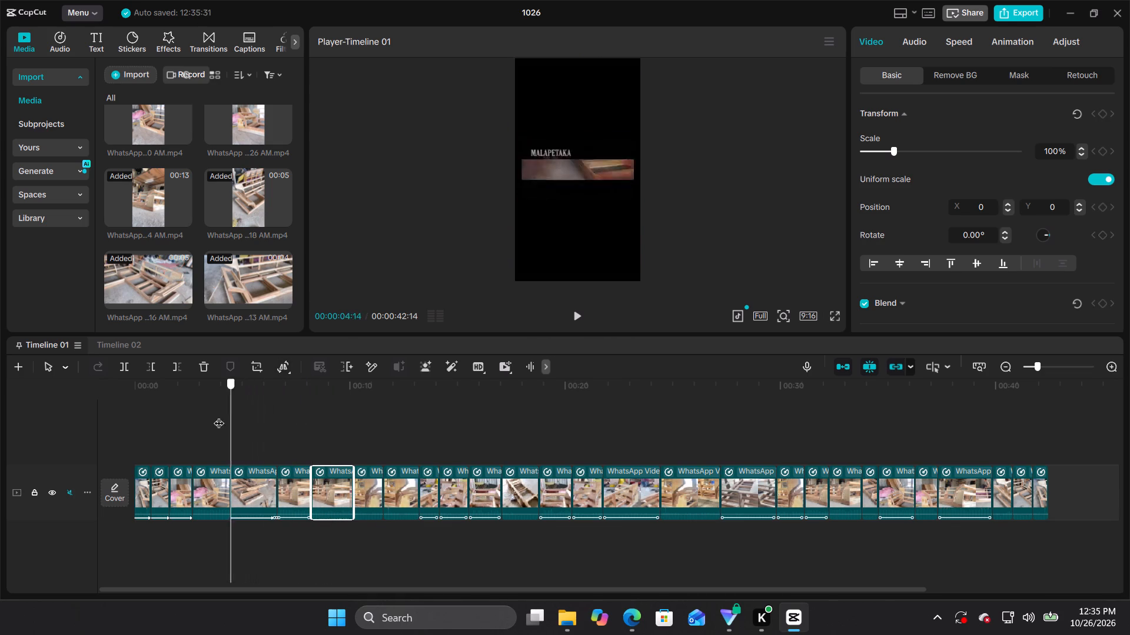
drag(219, 416, 74, 451)
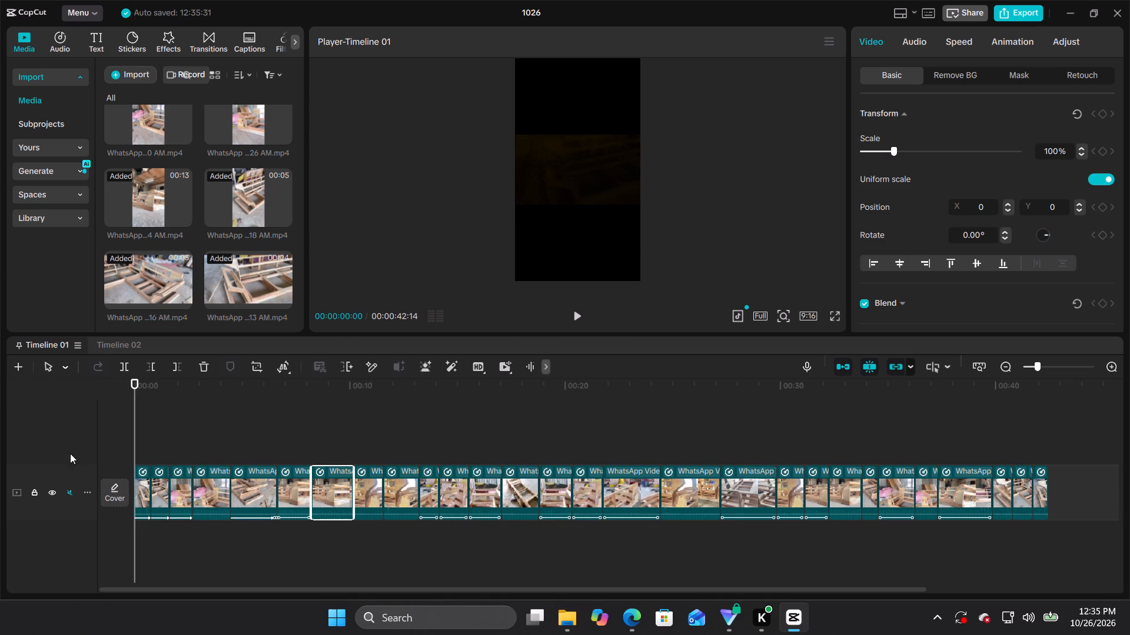
Switch from Timeline 01 to the empty Timeline 02.
click(64, 348)
click(119, 346)
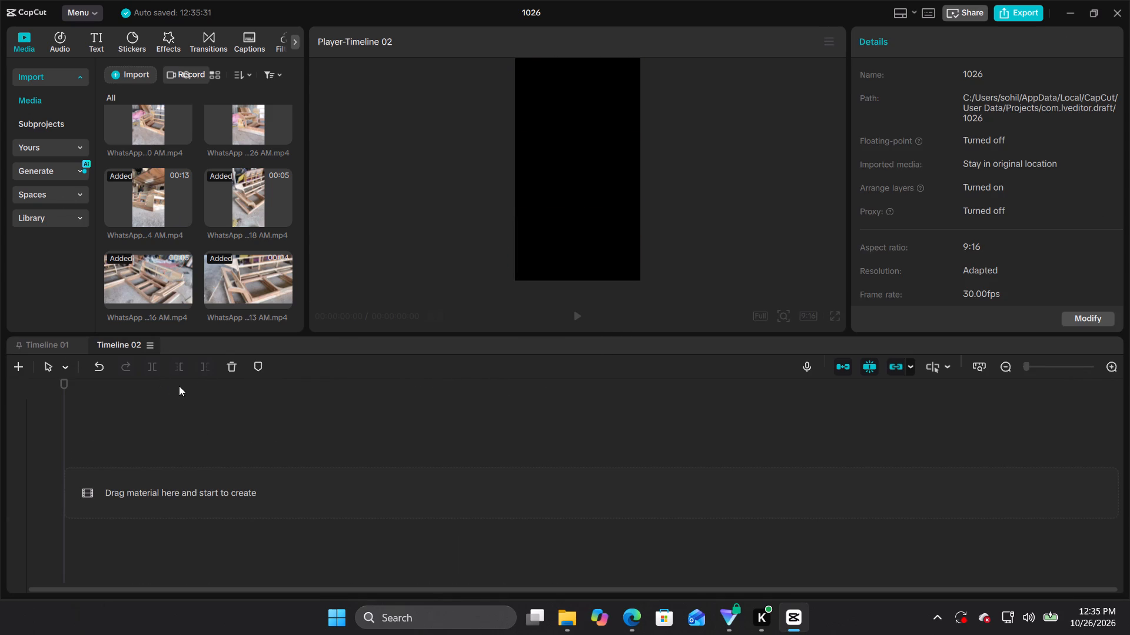
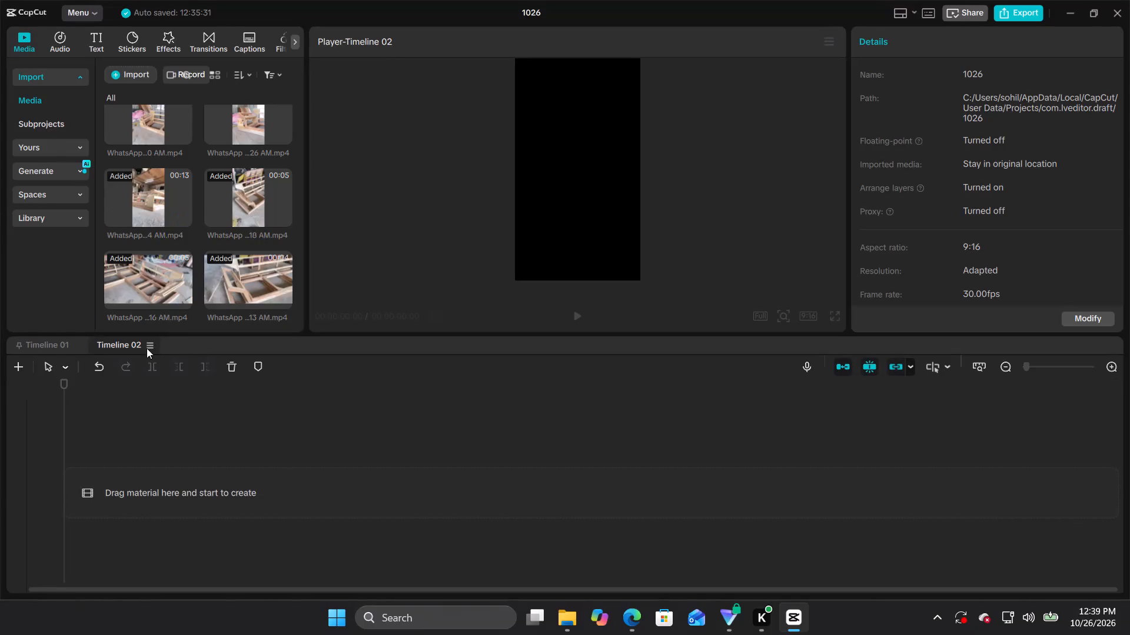
Switch from the empty Timeline 02 to Timeline 01, which holds the assembled video clips.
click(45, 337)
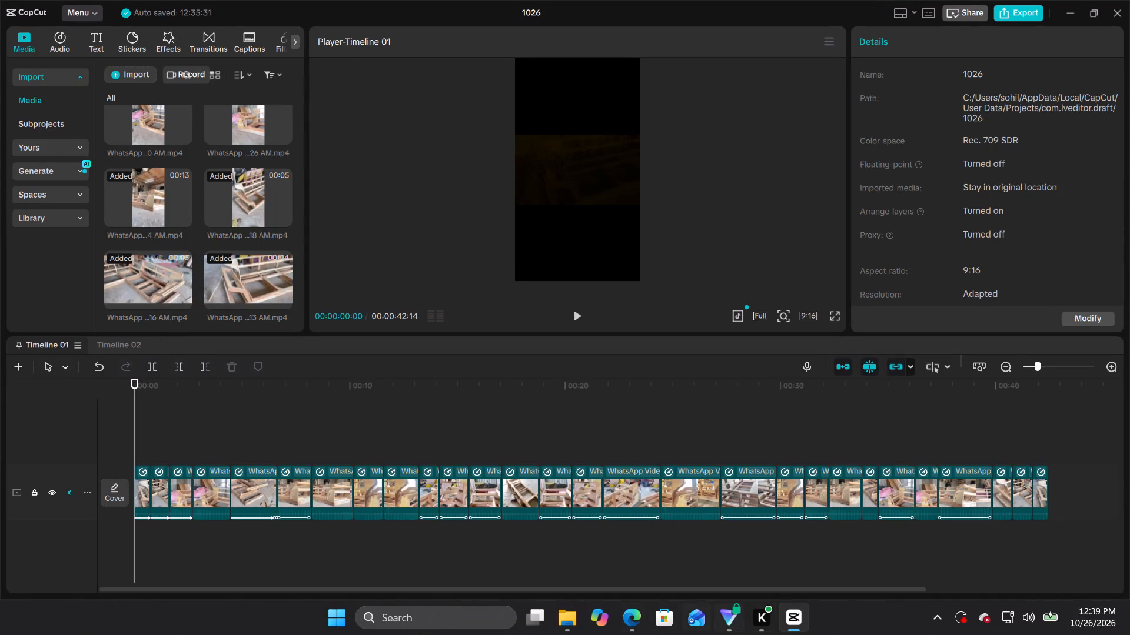
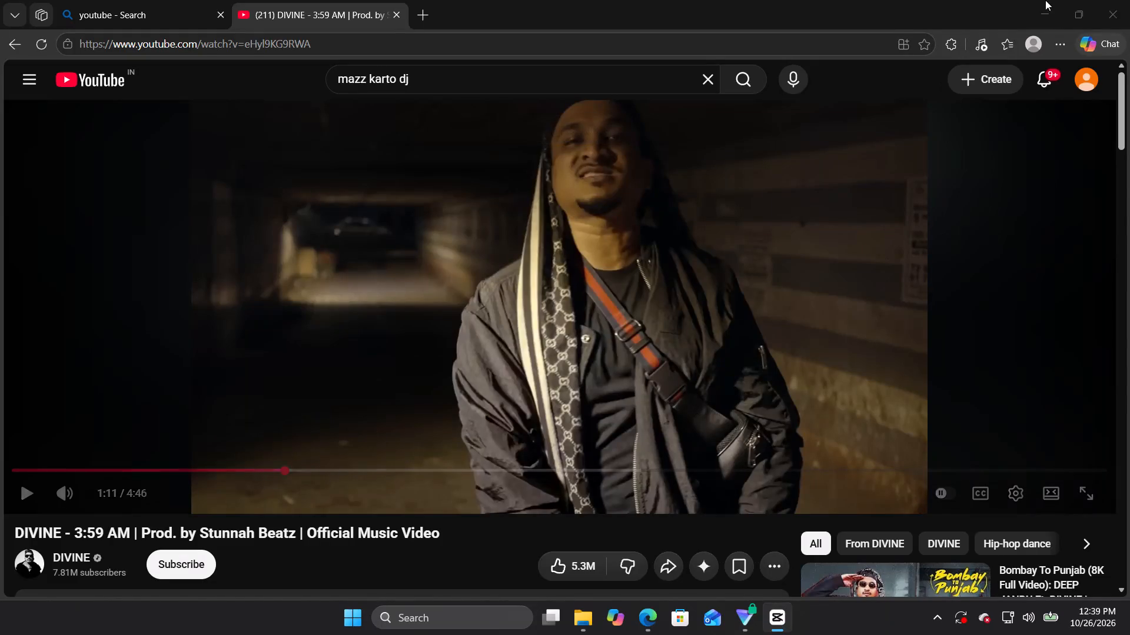
Minimize the browser window showing the music video and launch the Kuro app from its desktop shortcut.
click(1048, 0)
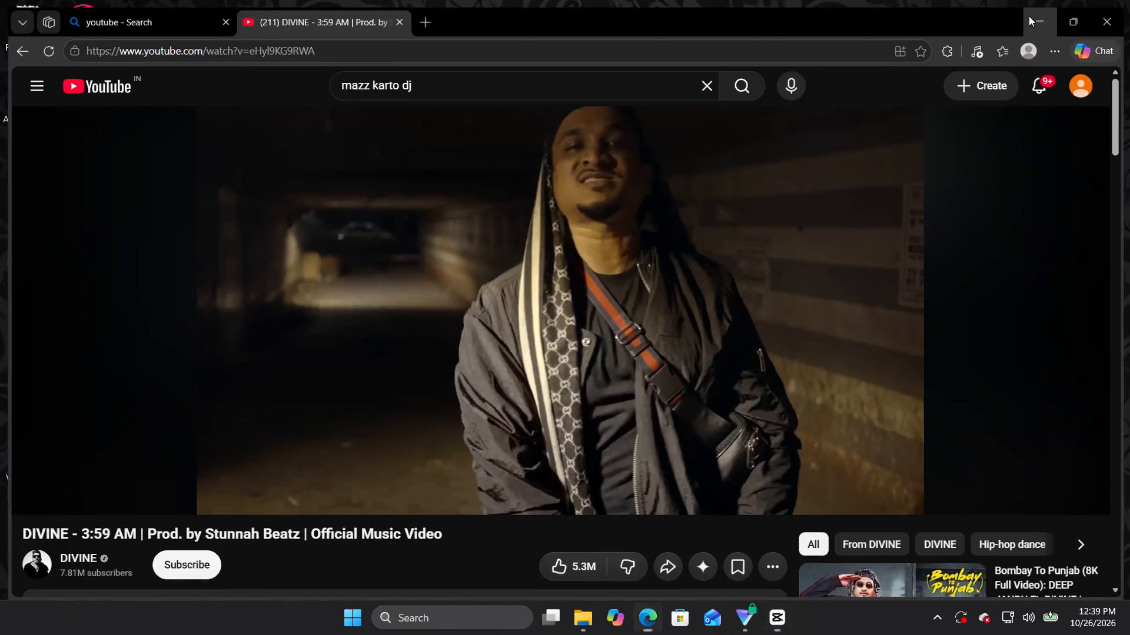
double_click(83, 153)
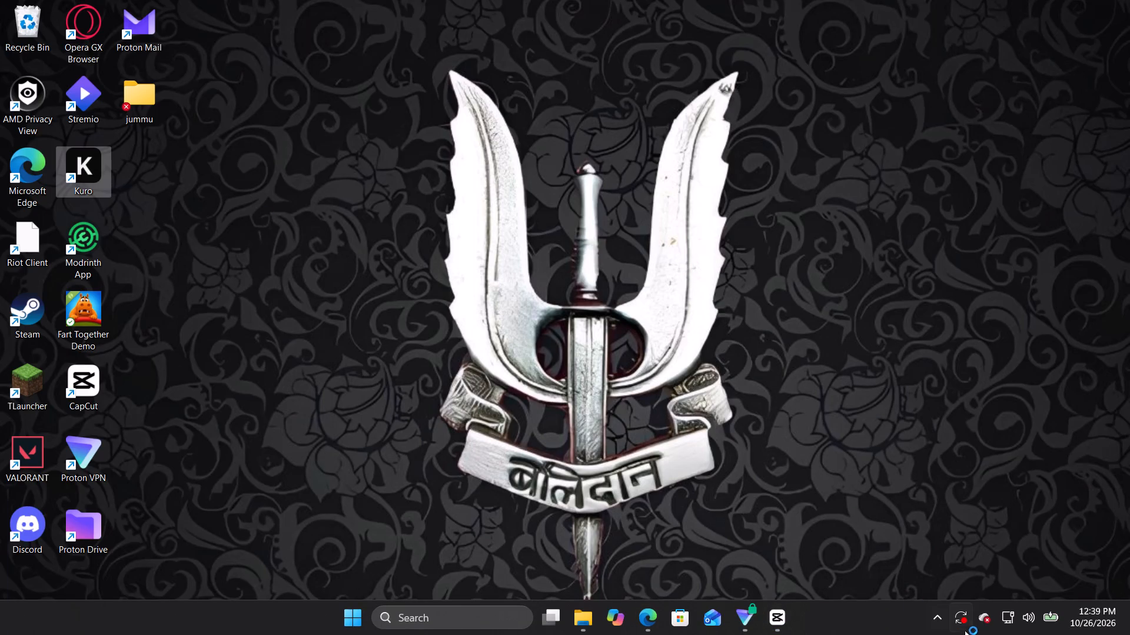
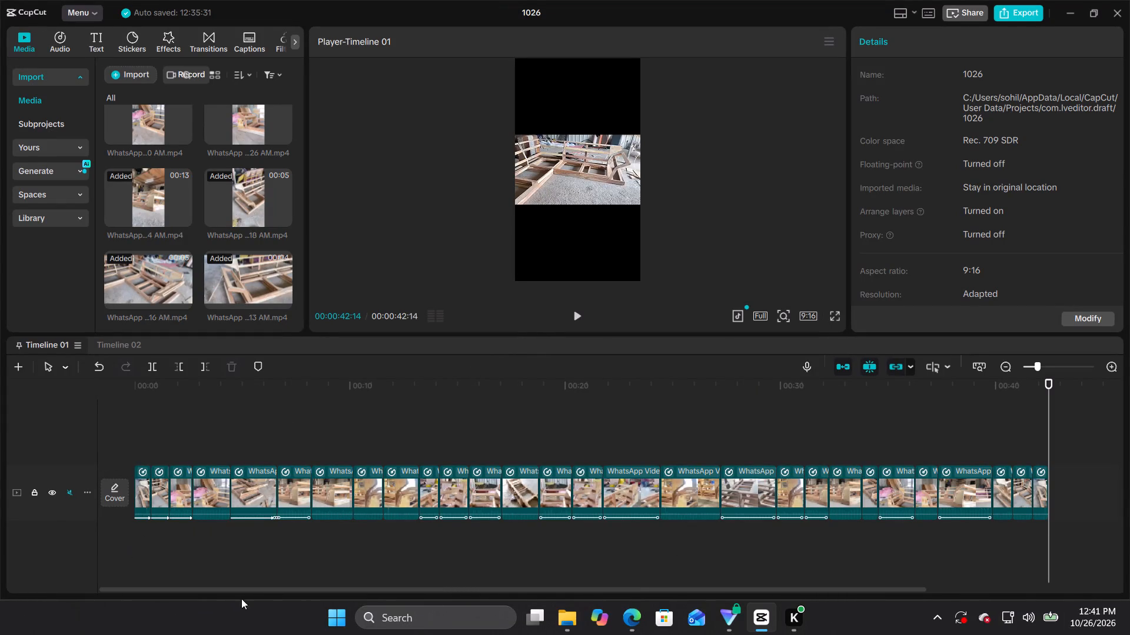
Open the HSL colour adjustments for the third clip and try a red hue of -46 before returning it to 0.
scroll(580, 425, down, 3)
scroll(495, 494, up, 3)
click(171, 493)
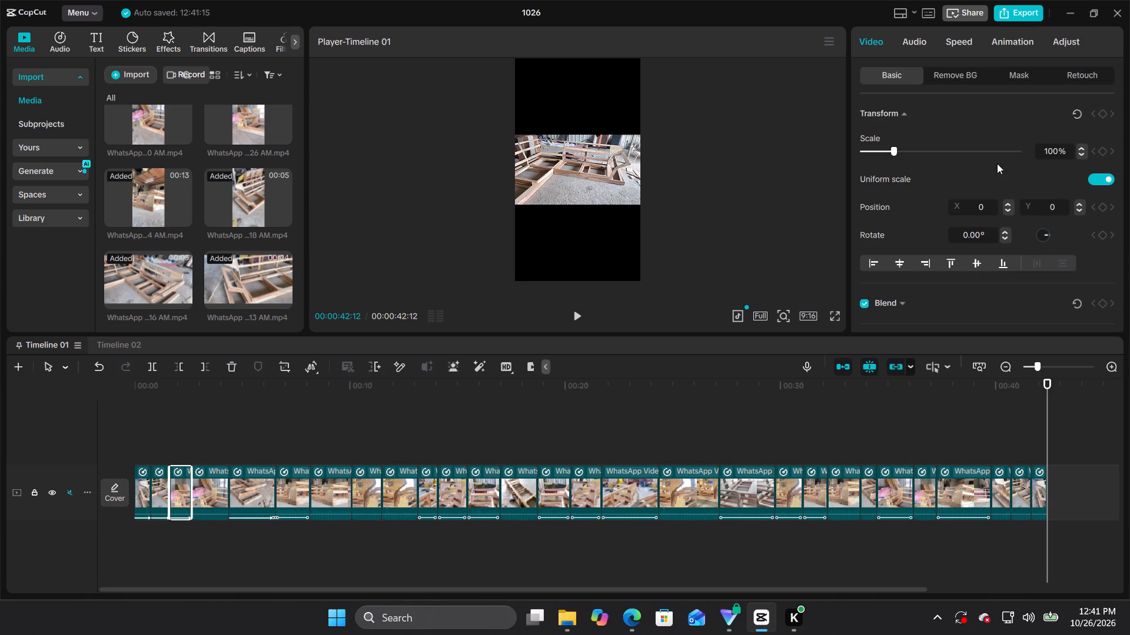
click(1044, 39)
click(1052, 39)
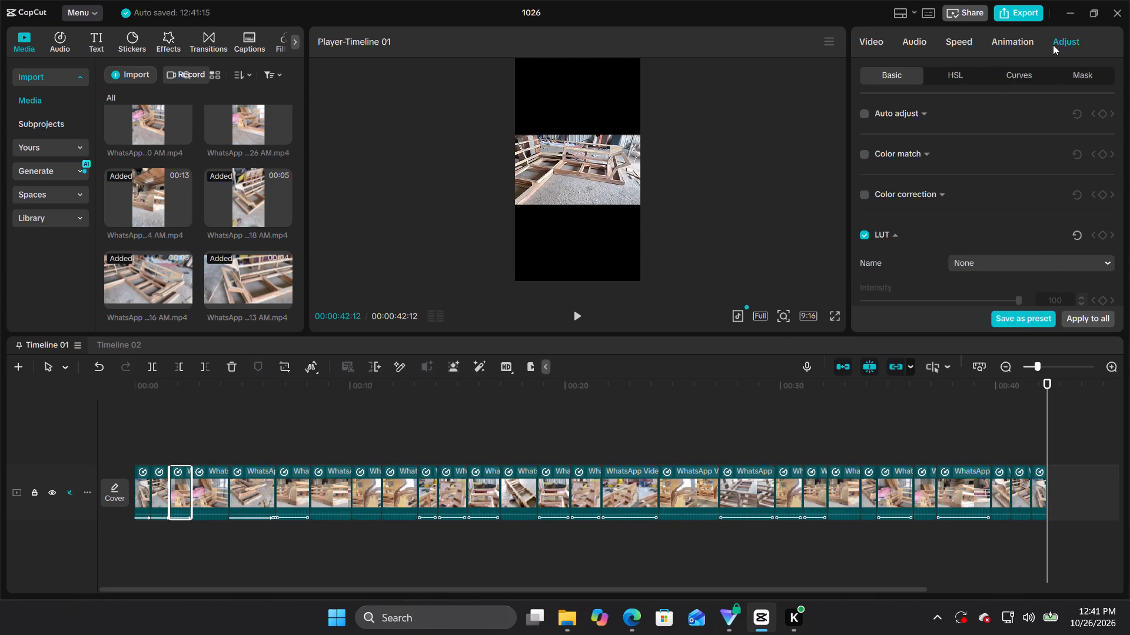
scroll(1019, 62, down, 3)
scroll(1018, 109, up, 3)
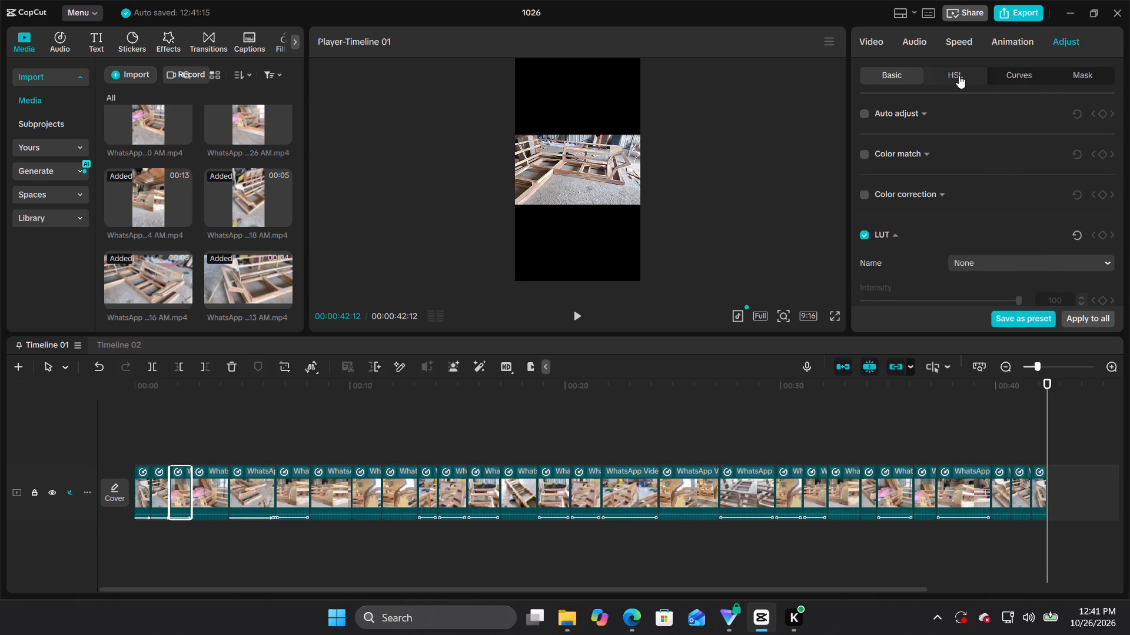
click(959, 75)
click(1008, 77)
click(954, 80)
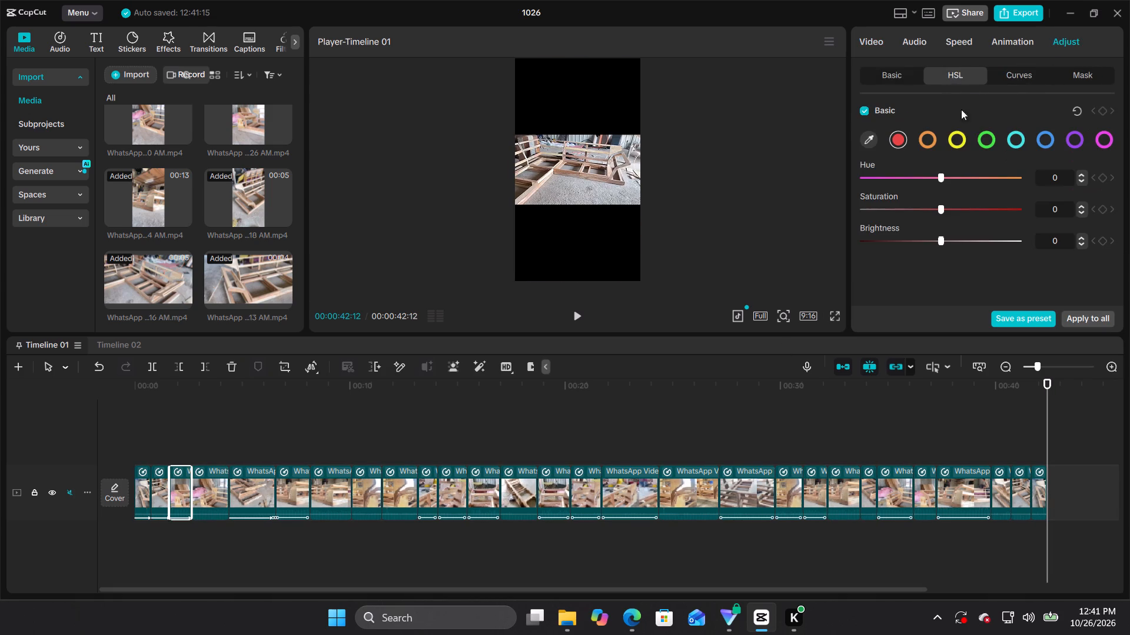
drag(938, 176, 895, 177)
drag(895, 177, 937, 181)
drag(937, 181, 936, 181)
Preview the third clip at 00:00:02:19 and set its red HSL values to hue -5, saturation 3 and brightness 0.
click(177, 496)
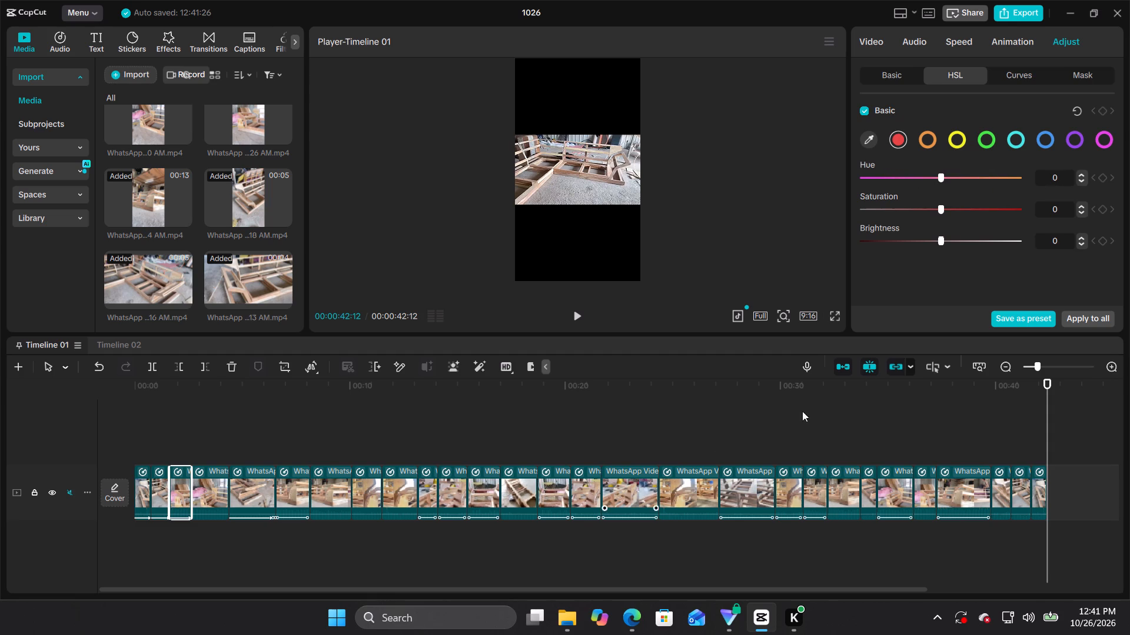
drag(1044, 382, 177, 435)
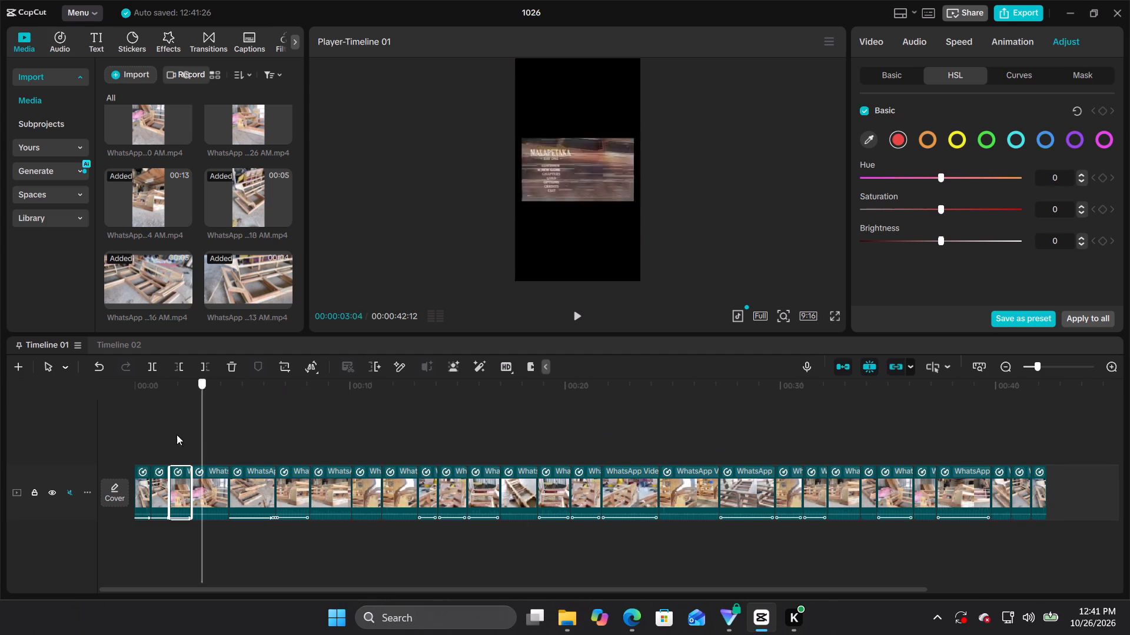
drag(177, 435, 188, 436)
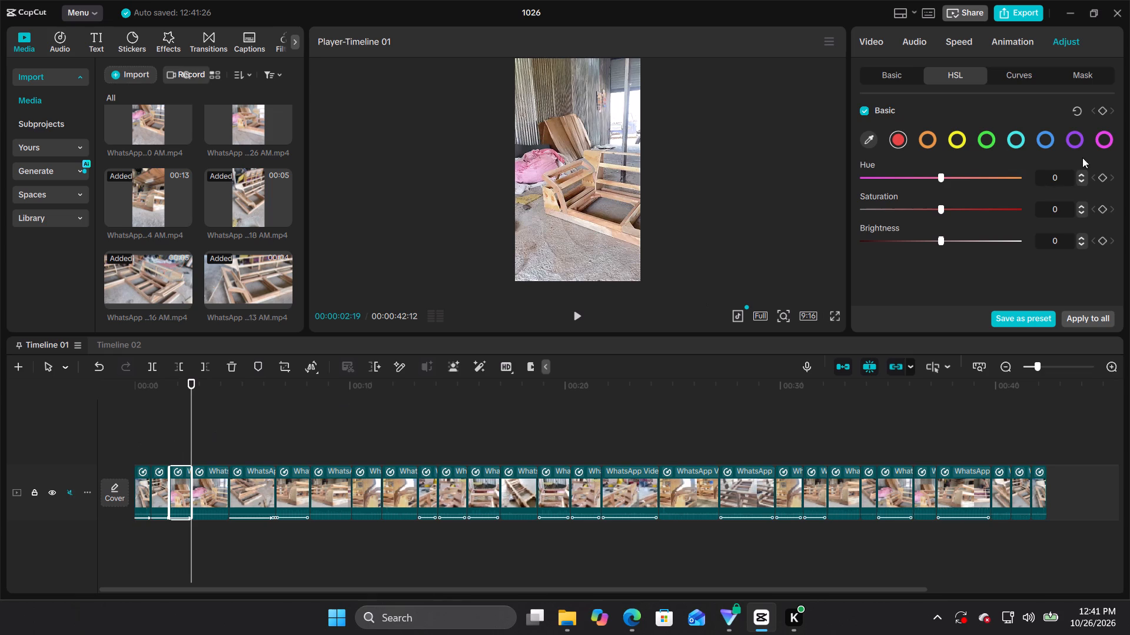
drag(943, 179, 935, 185)
drag(935, 185, 934, 188)
drag(943, 210, 858, 213)
drag(858, 213, 1043, 226)
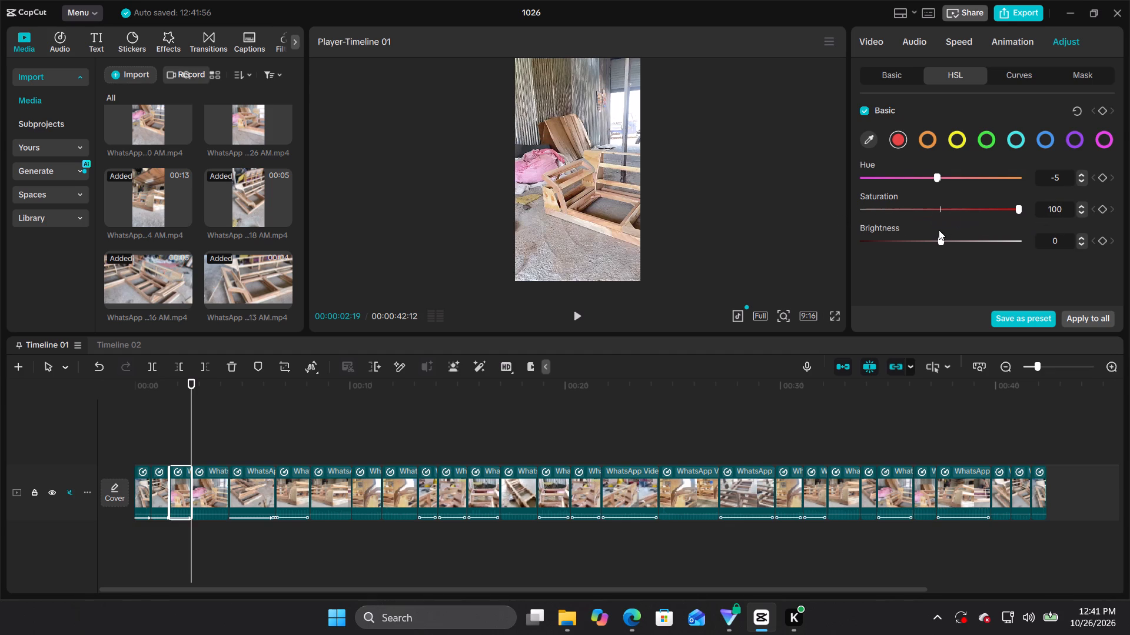
drag(1018, 209, 941, 215)
drag(942, 242, 1005, 243)
drag(1005, 243, 937, 249)
Set the red HSL brightness of the fourth clip to -3.
click(211, 509)
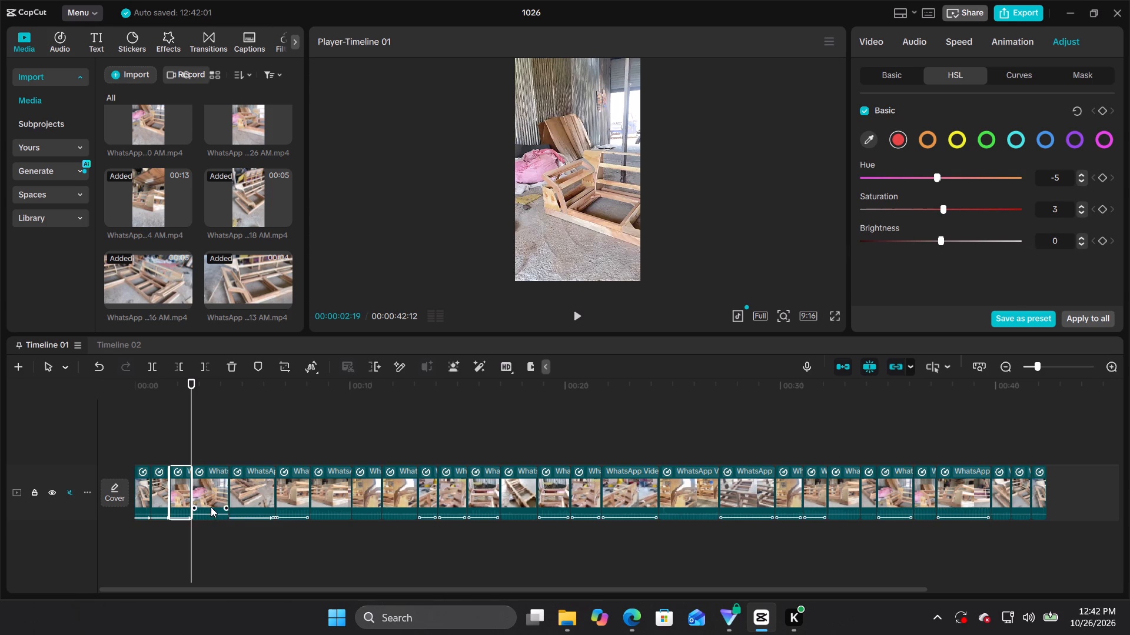
drag(942, 245, 946, 243)
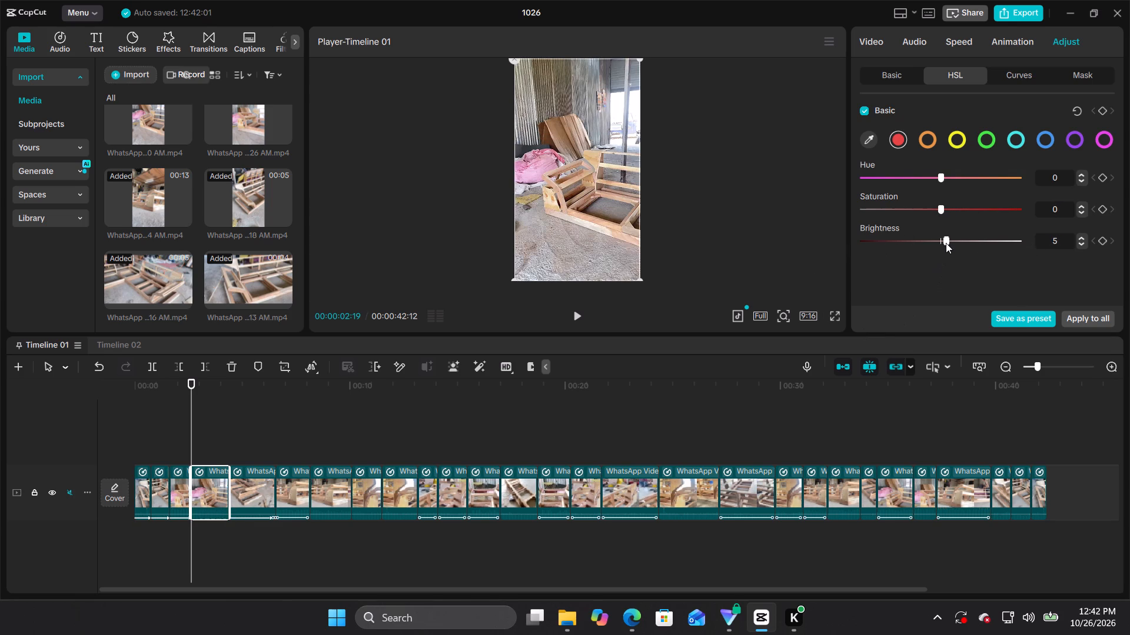
drag(946, 243, 954, 254)
drag(954, 254, 935, 258)
Select the clip under 00:00:22:24 and scrub through its opening part to examine the picture.
click(629, 488)
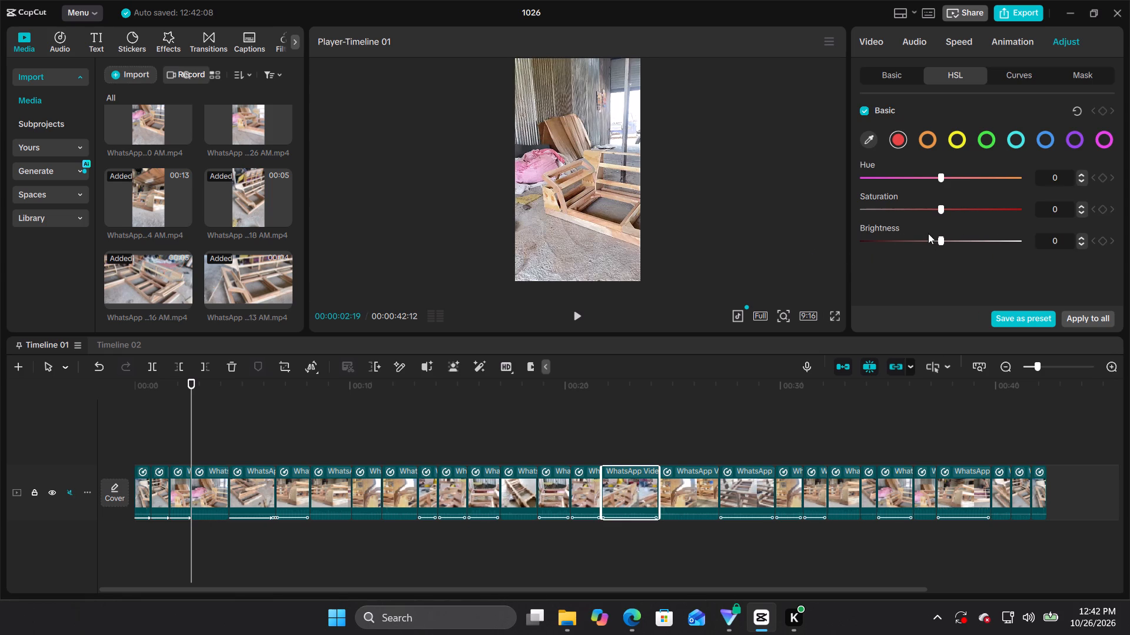
drag(195, 385, 593, 400)
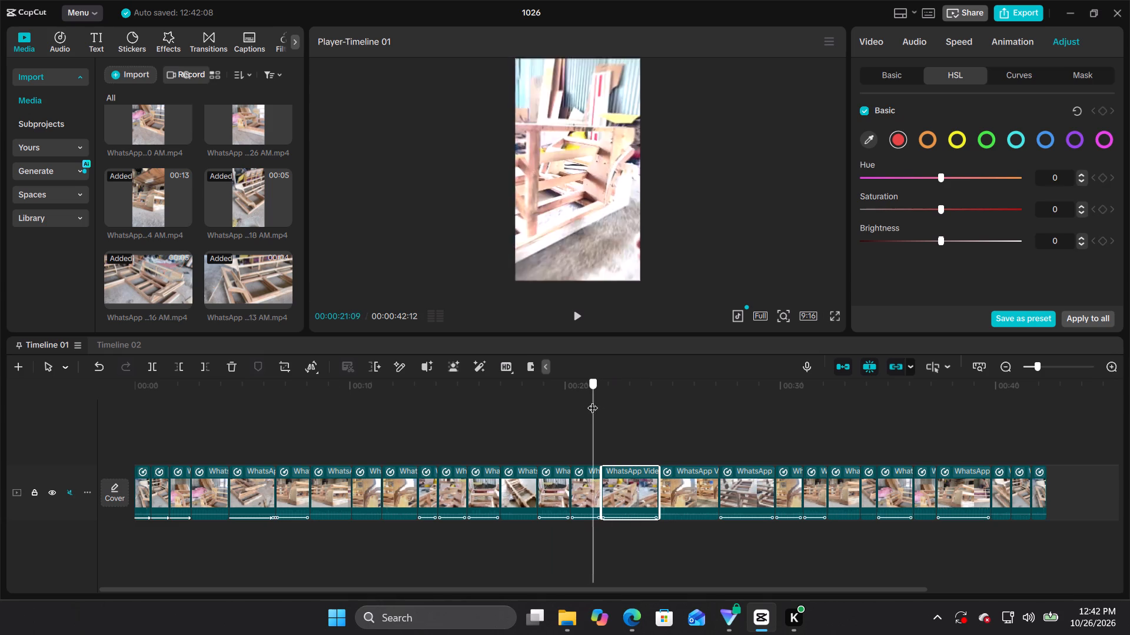
drag(593, 400, 616, 400)
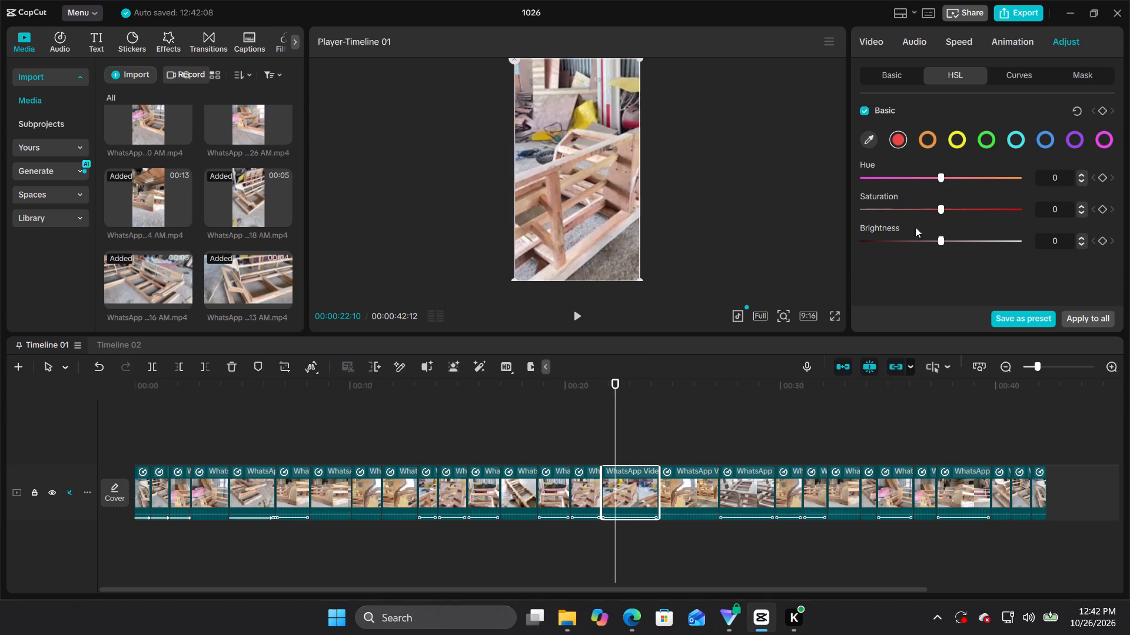
click(621, 483)
drag(619, 375, 622, 383)
drag(620, 383, 626, 382)
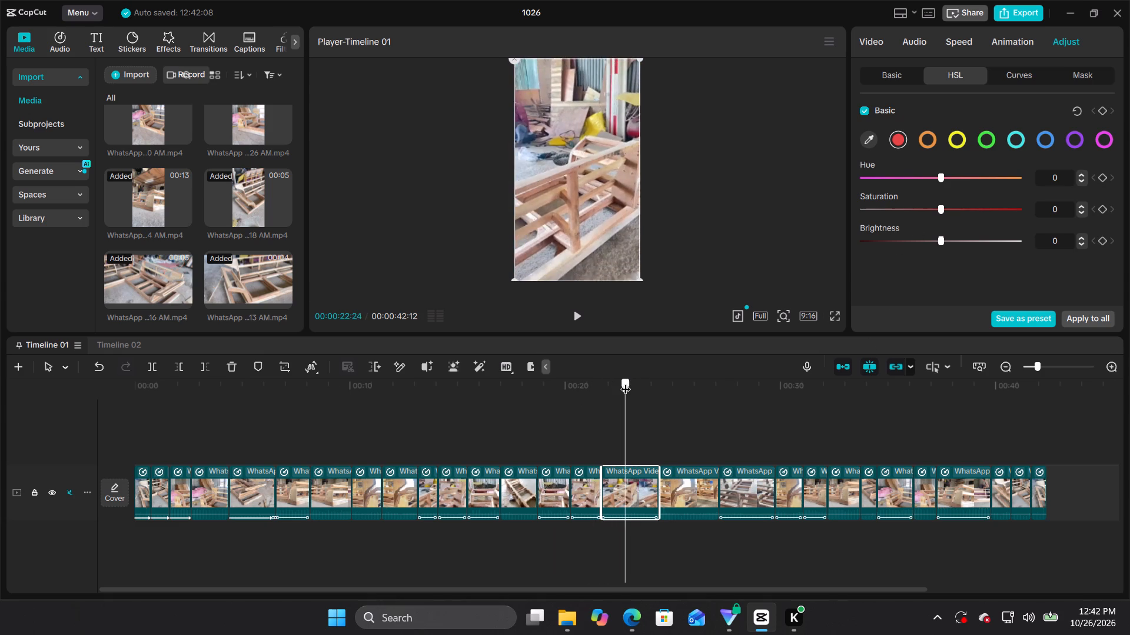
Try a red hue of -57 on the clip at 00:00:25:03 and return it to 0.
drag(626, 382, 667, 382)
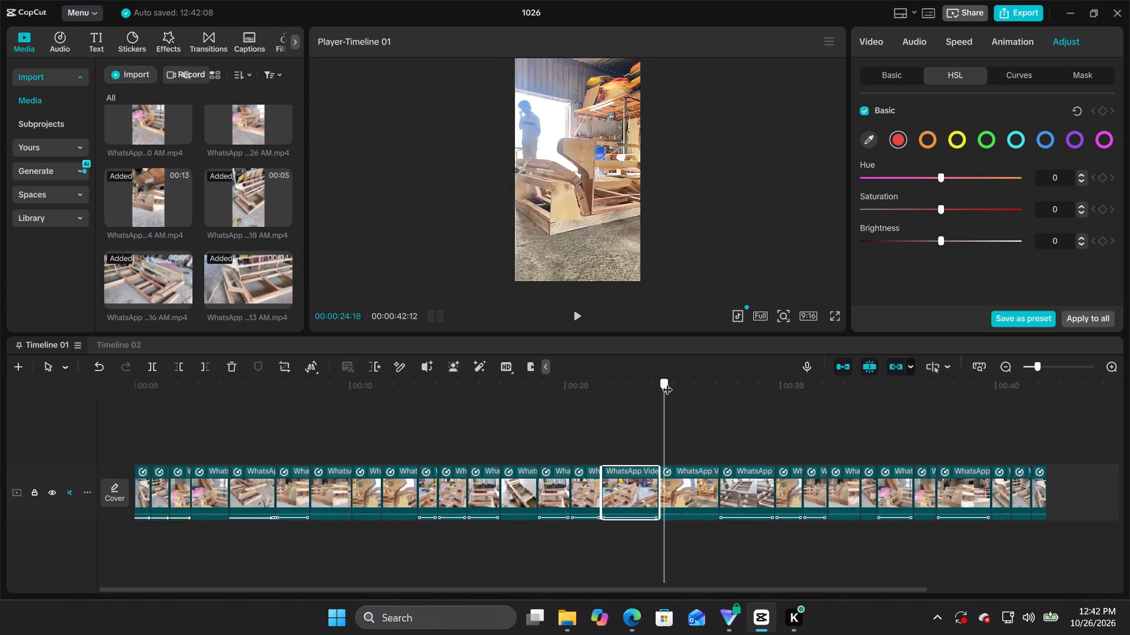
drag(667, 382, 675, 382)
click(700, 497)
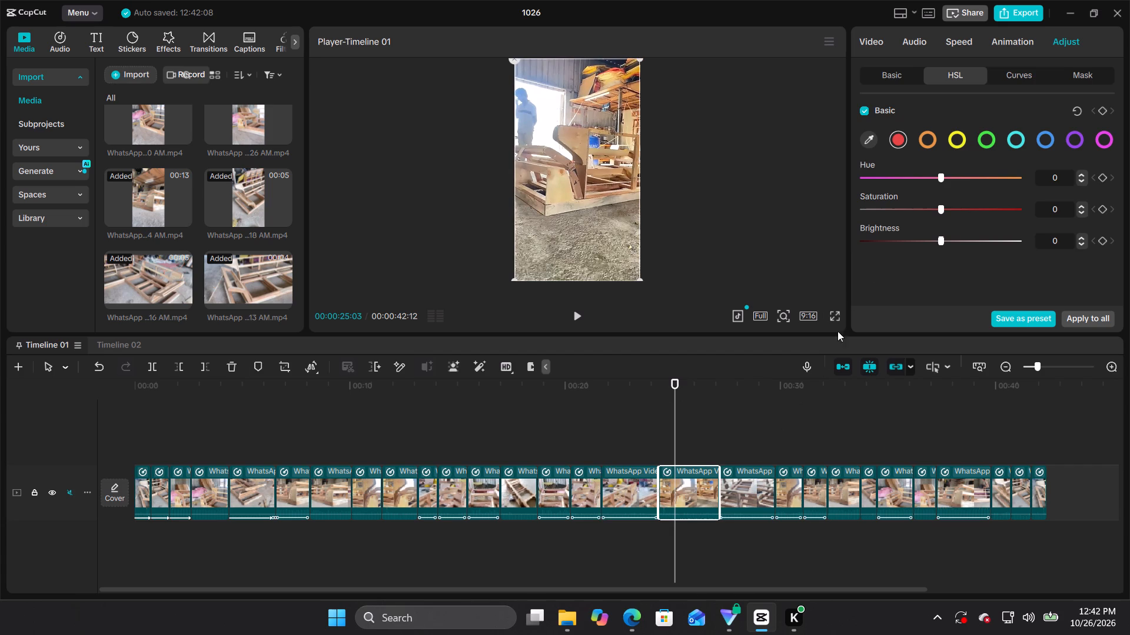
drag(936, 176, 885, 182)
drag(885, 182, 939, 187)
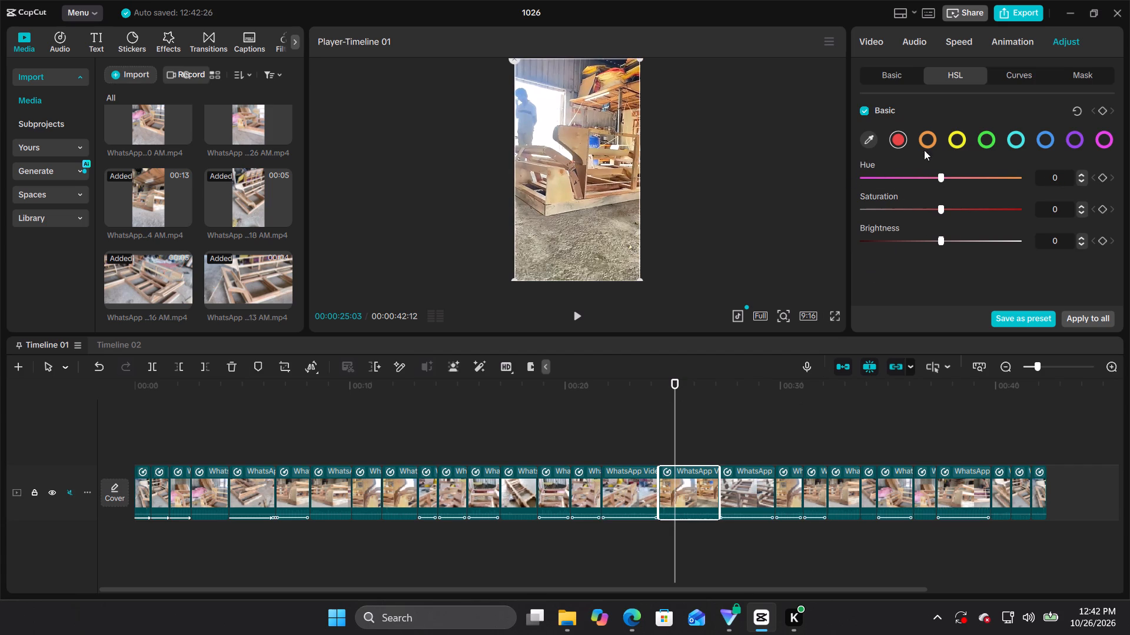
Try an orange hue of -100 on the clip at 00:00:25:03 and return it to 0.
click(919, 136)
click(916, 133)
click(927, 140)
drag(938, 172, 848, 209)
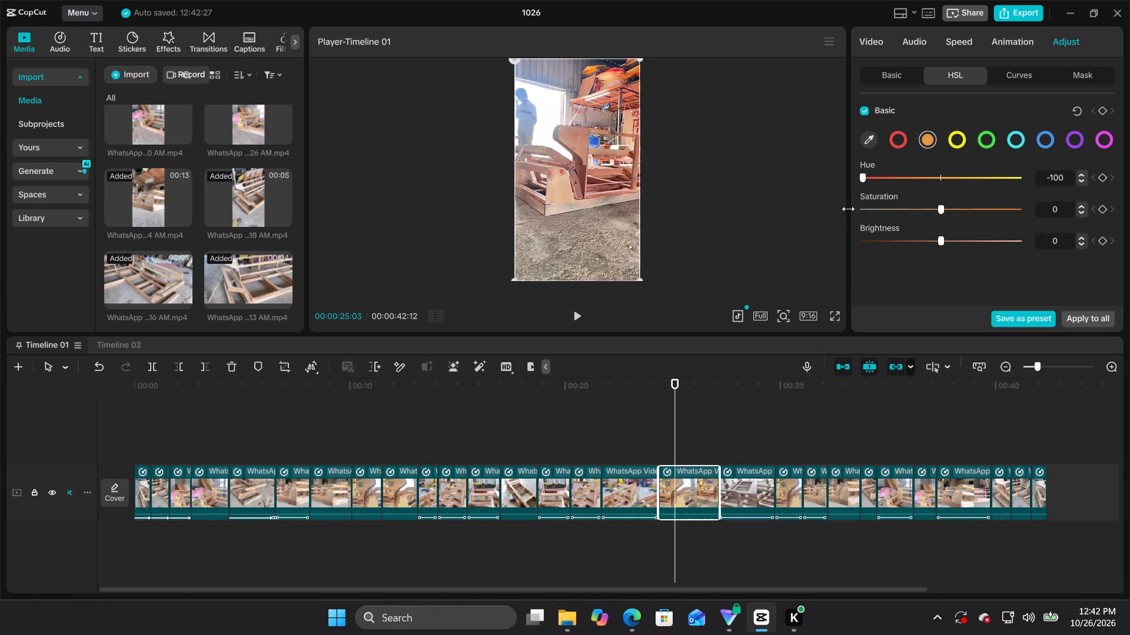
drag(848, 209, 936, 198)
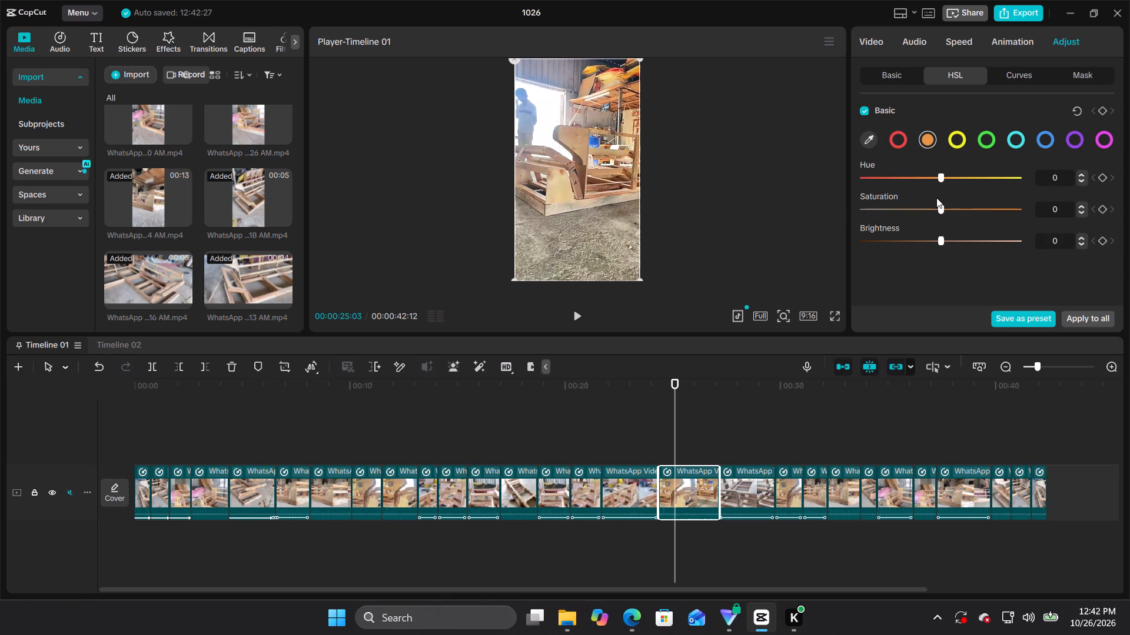
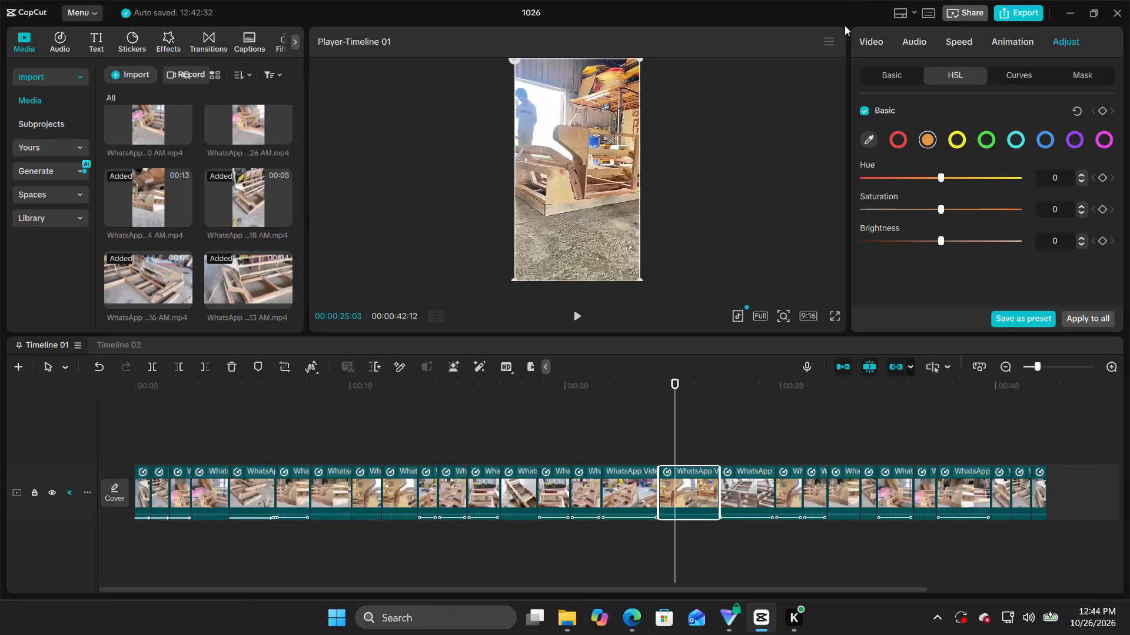
Check the HSL settings of several earlier clips, ending with the seventh, and return the playhead to the start of the timeline.
click(579, 478)
click(498, 499)
click(508, 499)
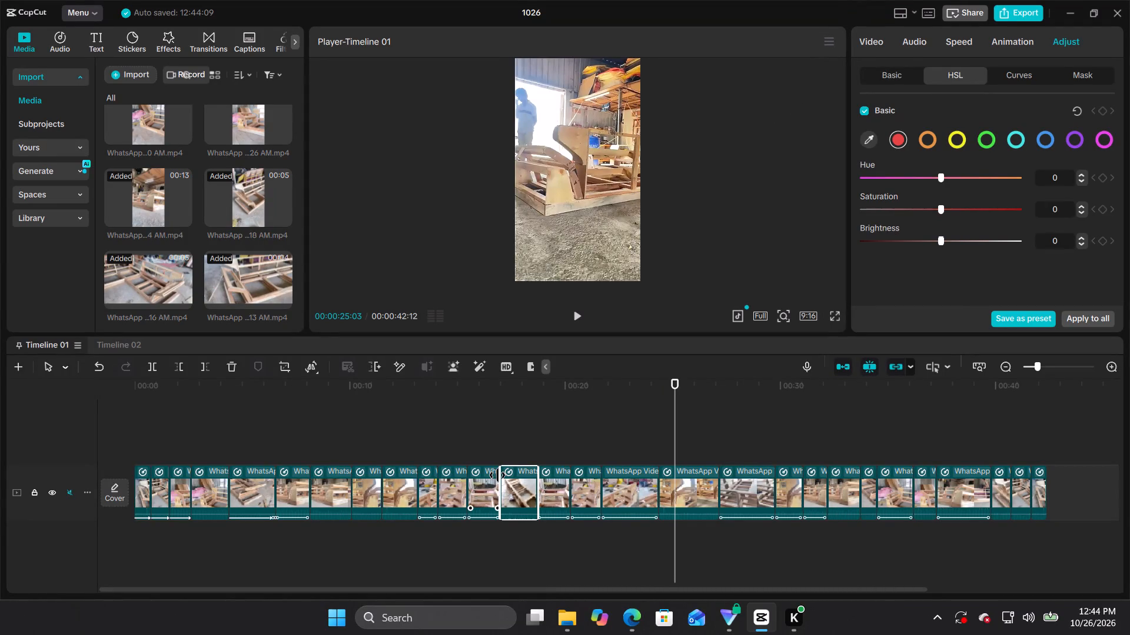
click(318, 484)
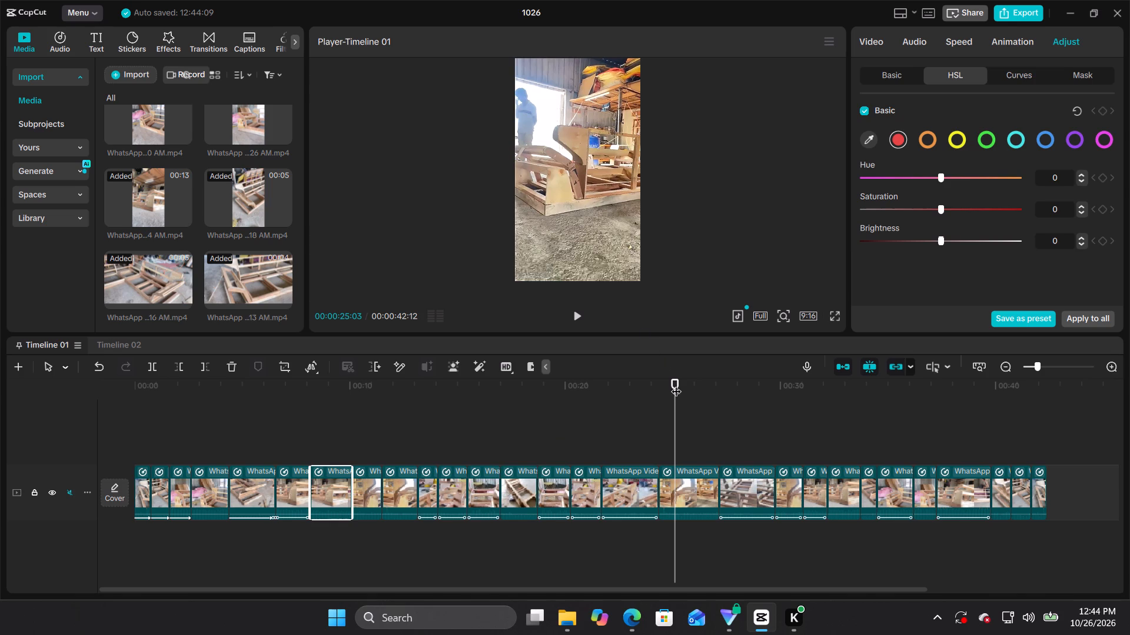
drag(676, 383, 0, 453)
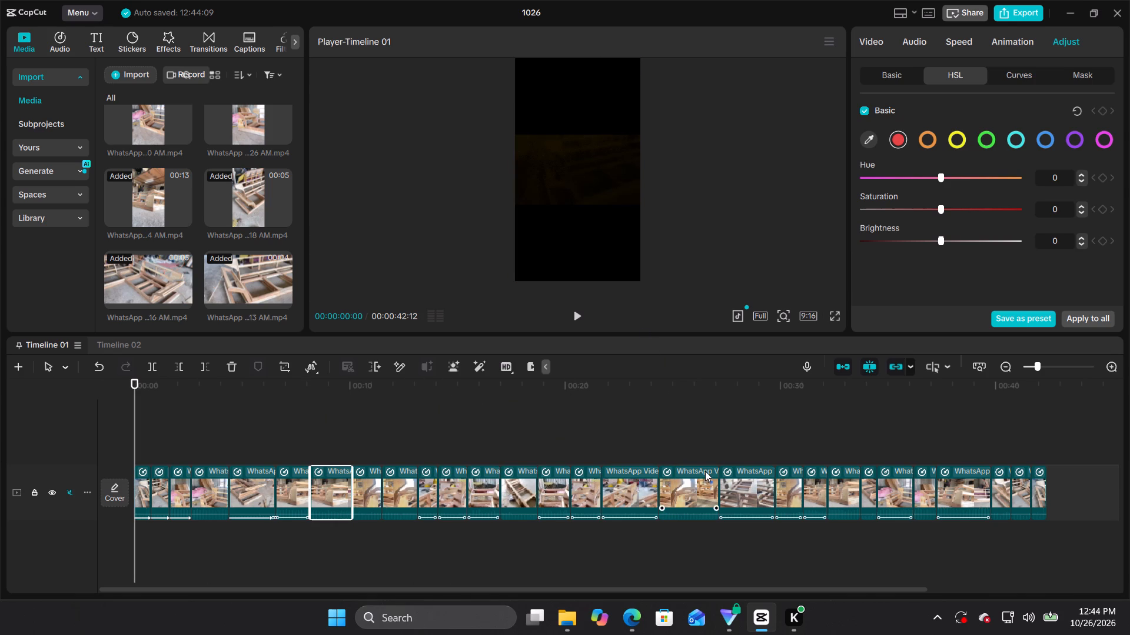
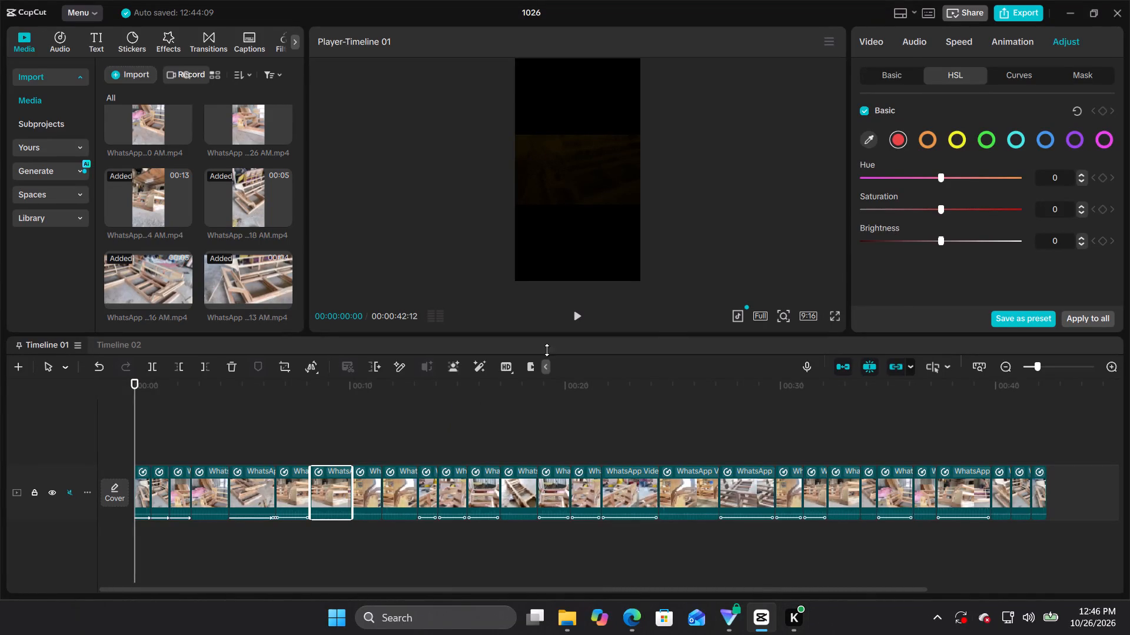
Play Timeline 01 from the beginning to review the edited sequence.
click(576, 316)
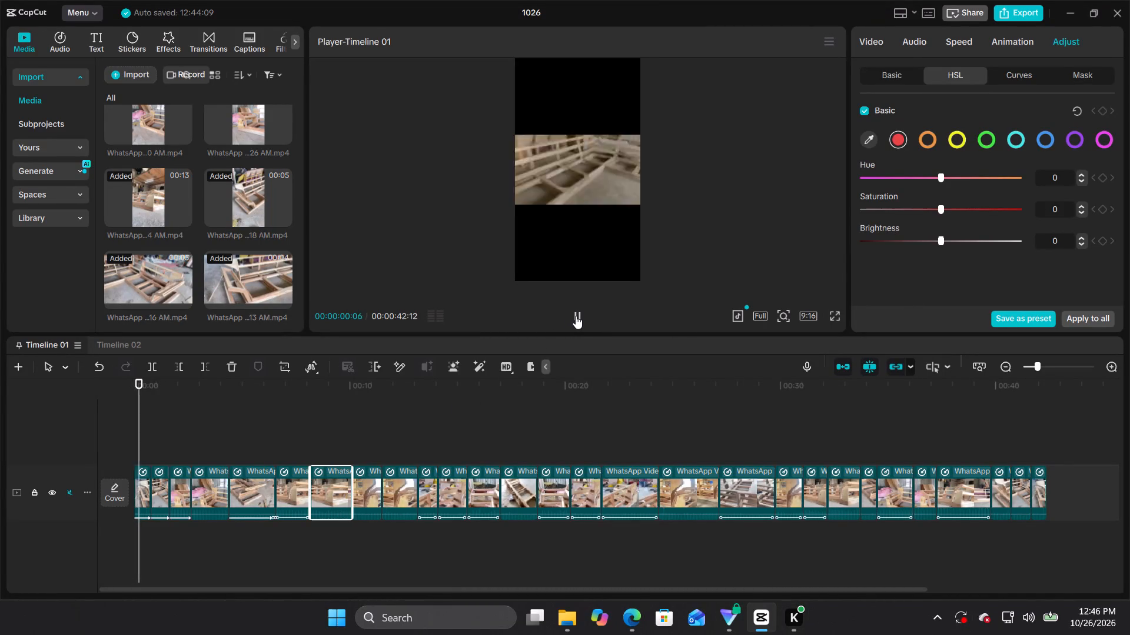
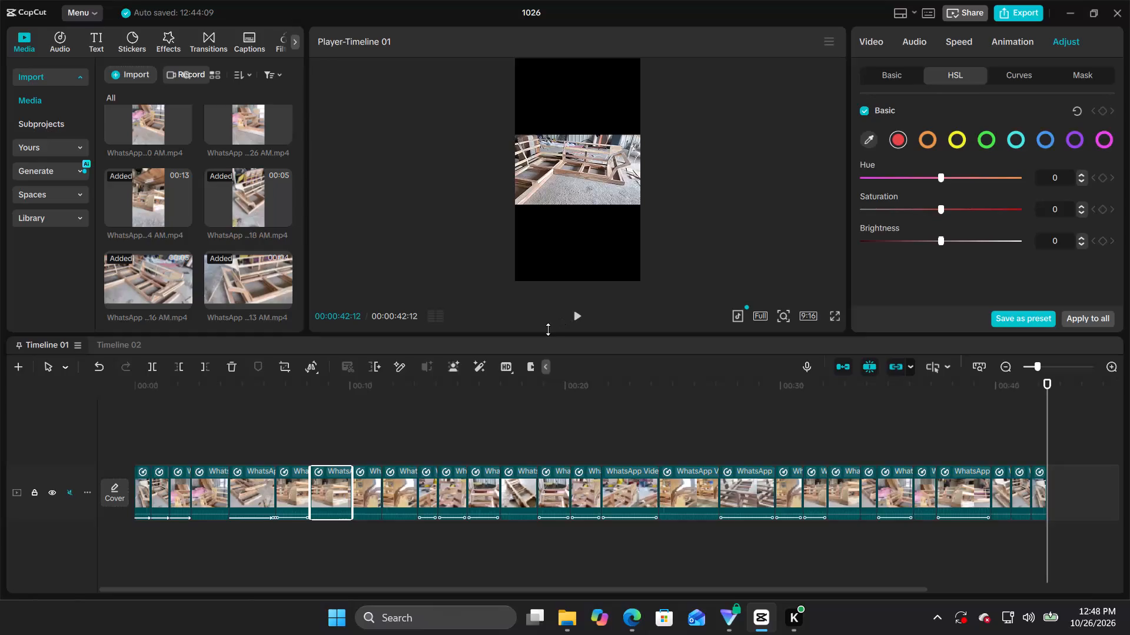
Insert a 3-second freeze frame into the sixth clip of the sequence at 00:00:07:08.
click(284, 506)
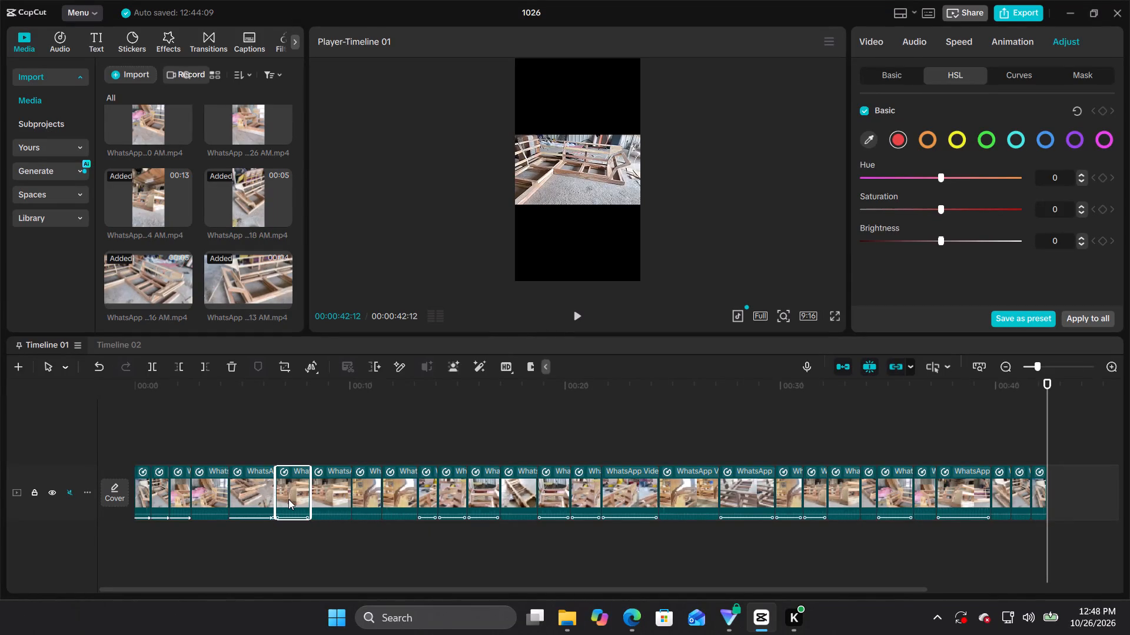
click(288, 499)
double_click(293, 484)
drag(1039, 380, 1043, 387)
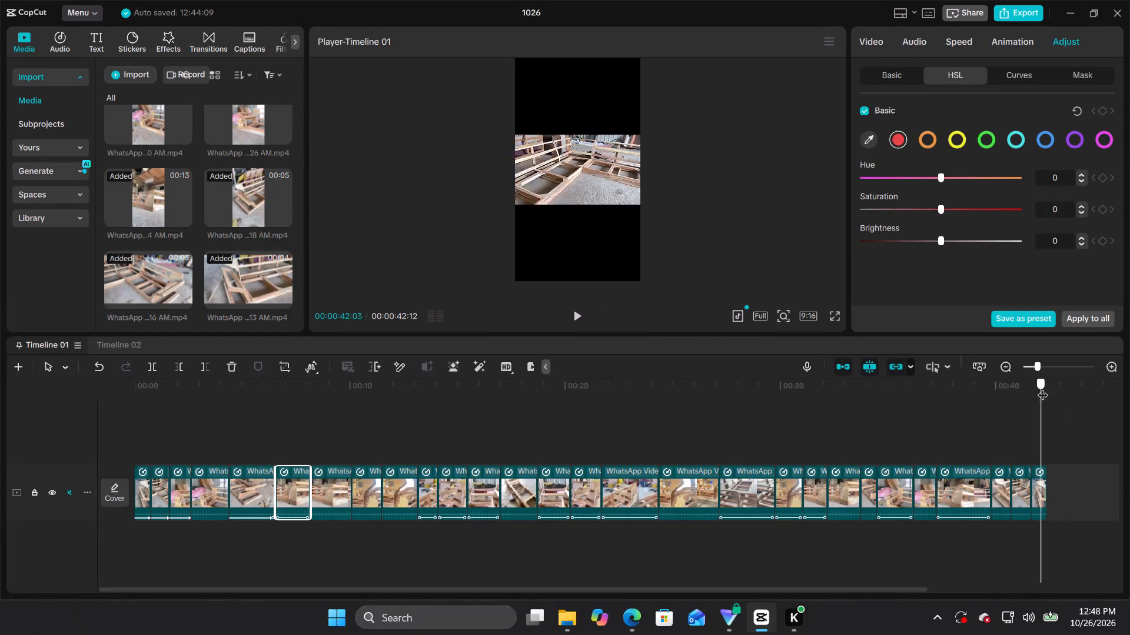
drag(1043, 387, 290, 465)
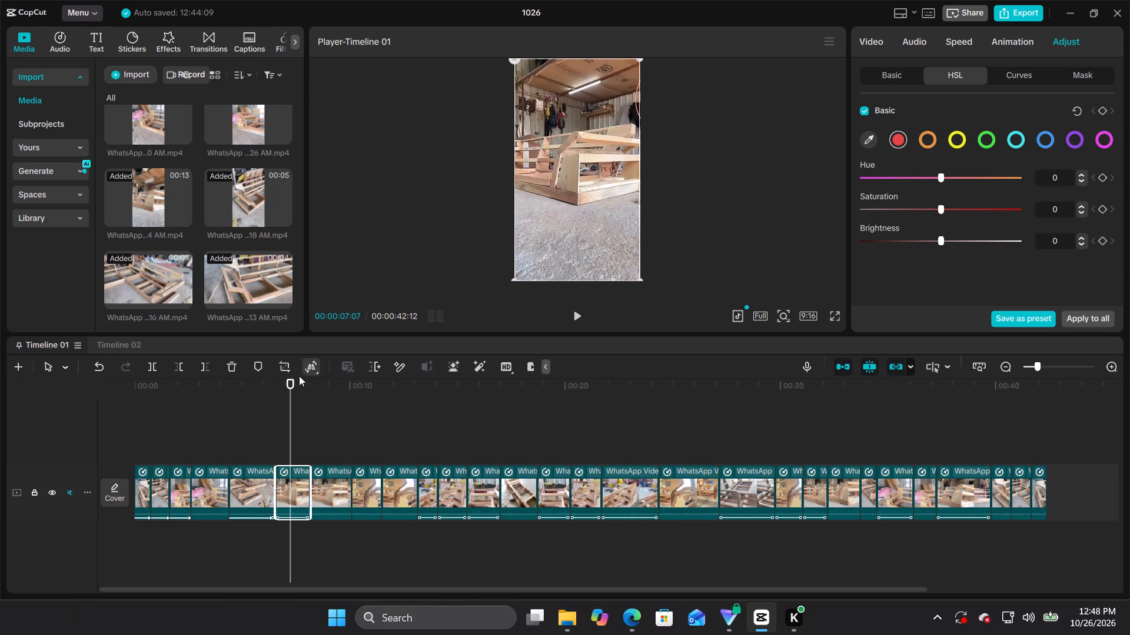
drag(291, 382, 296, 391)
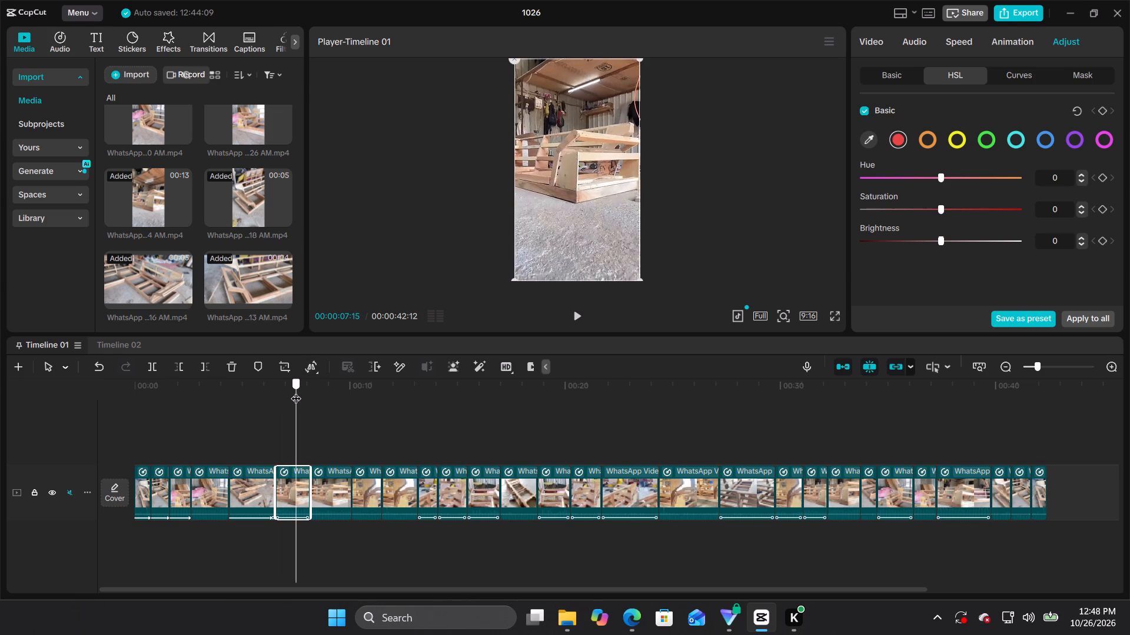
drag(296, 391, 291, 396)
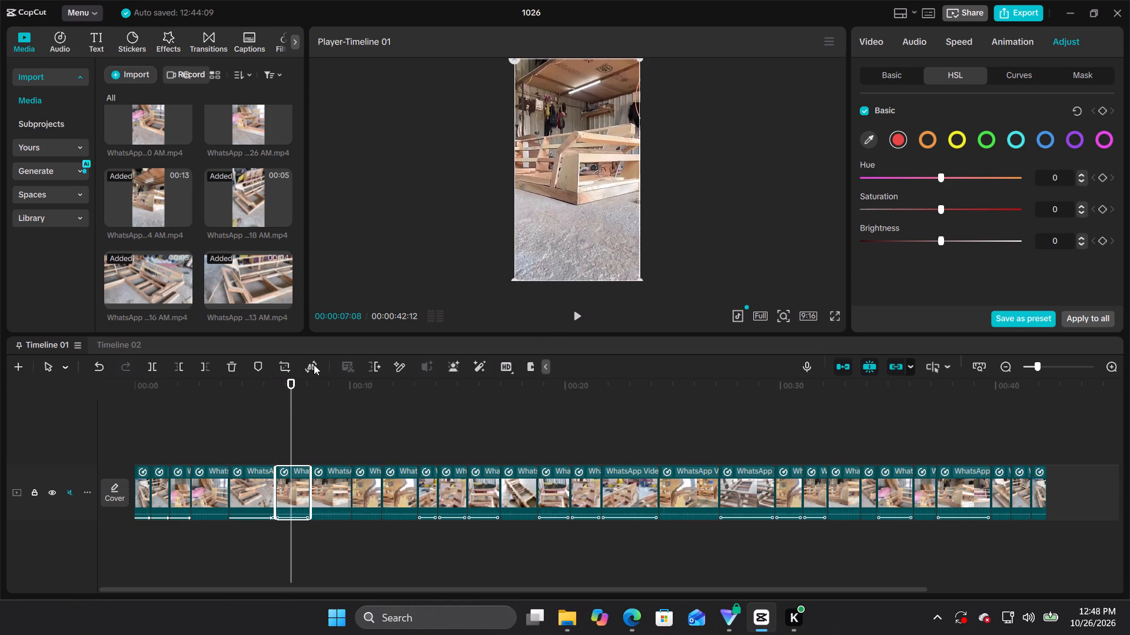
click(339, 394)
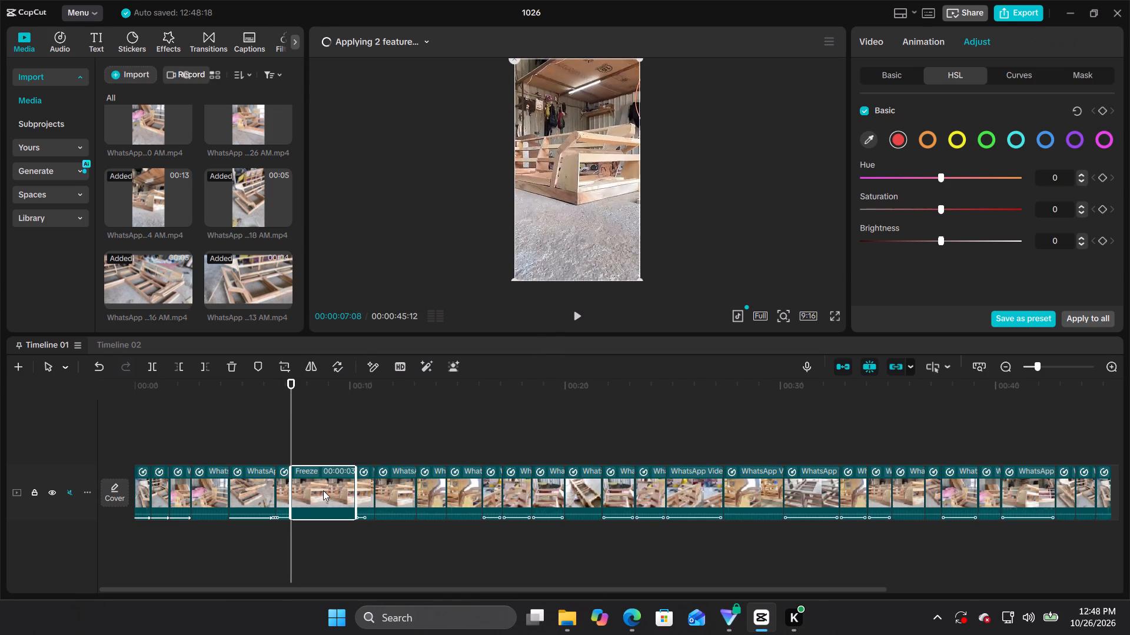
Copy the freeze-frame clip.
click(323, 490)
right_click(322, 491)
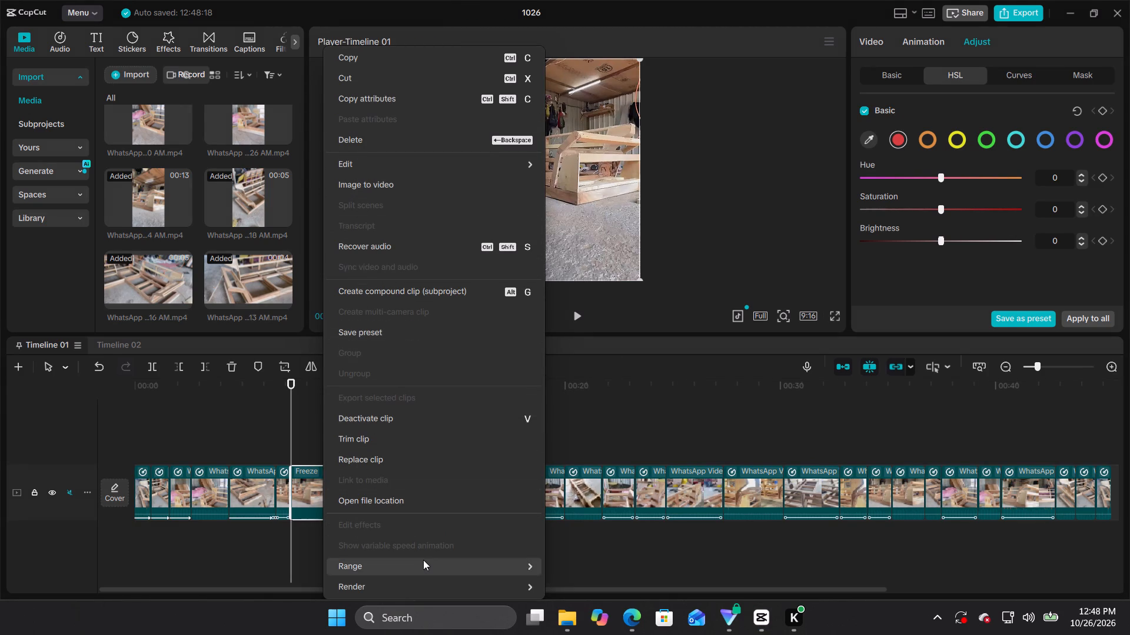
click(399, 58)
Remove the background of the freeze-frame clip with Auto removal so only the wooden frame is kept.
click(302, 446)
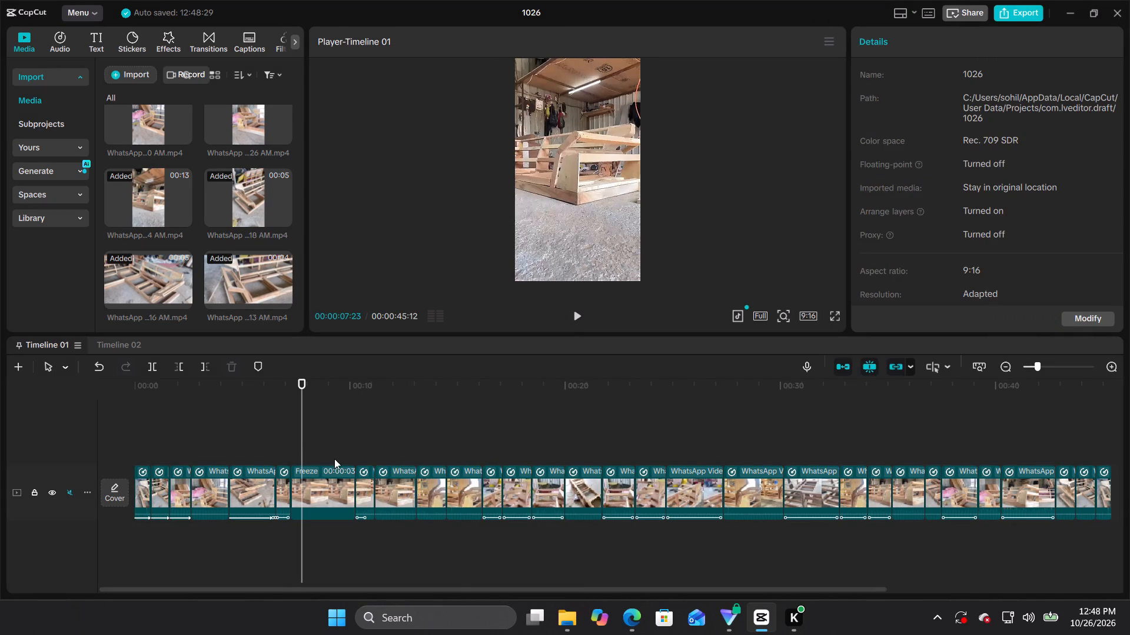
drag(305, 382, 345, 384)
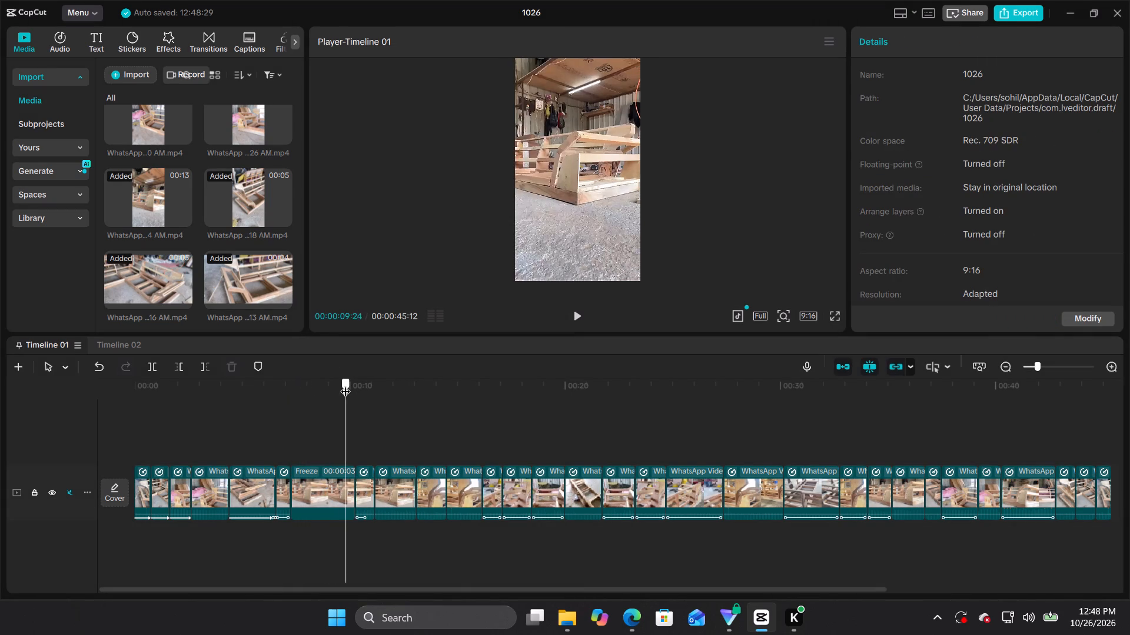
drag(345, 384, 304, 397)
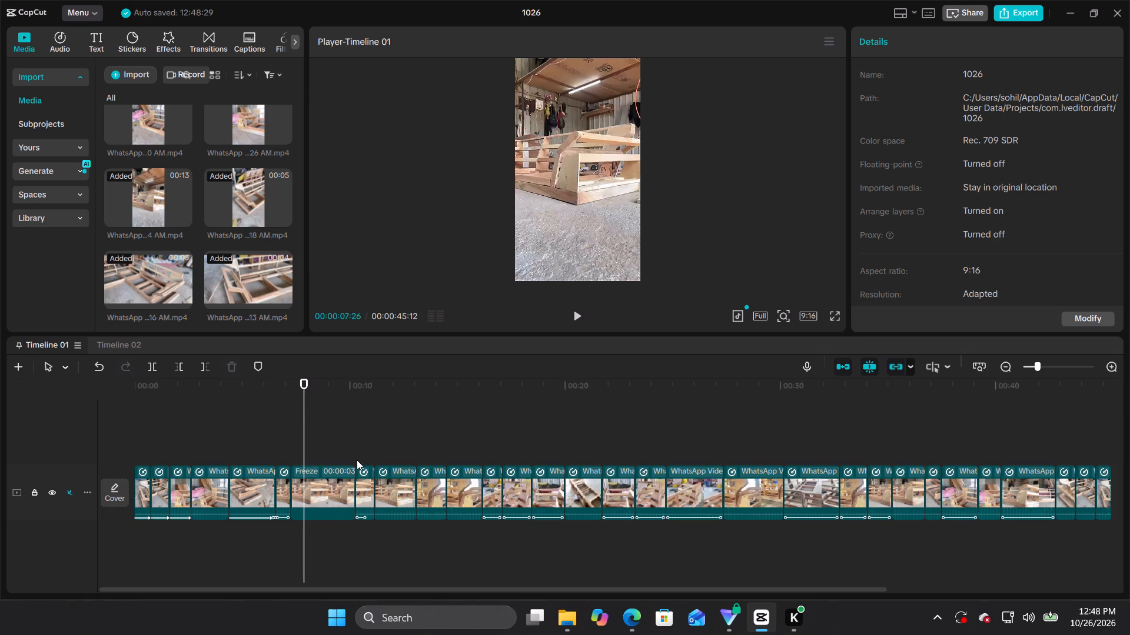
click(345, 503)
click(869, 50)
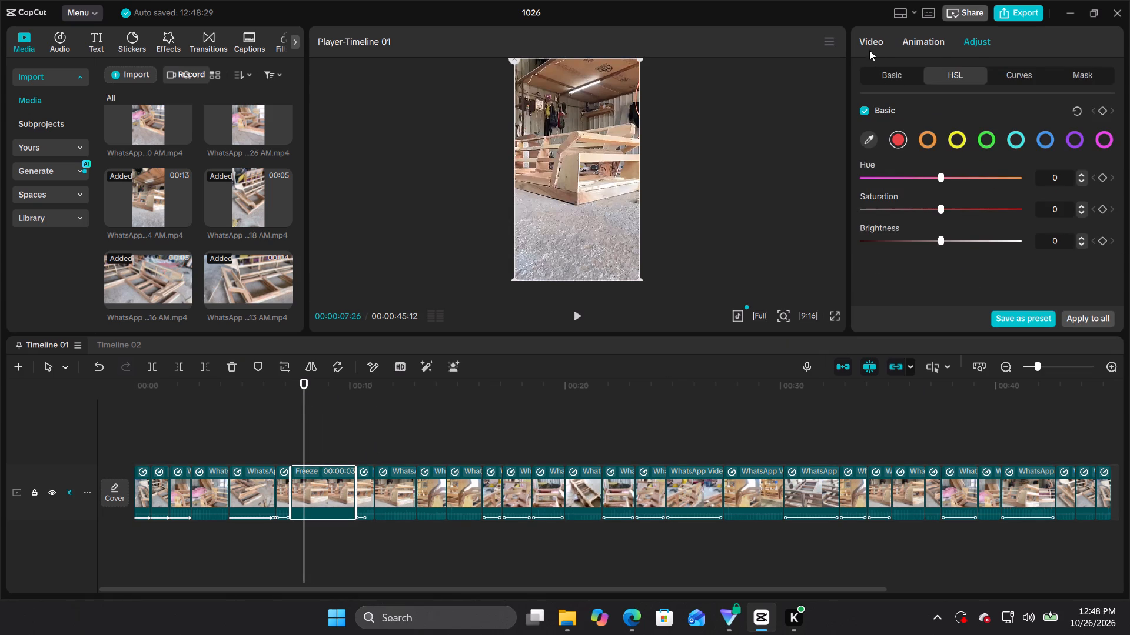
scroll(943, 164, down, 9)
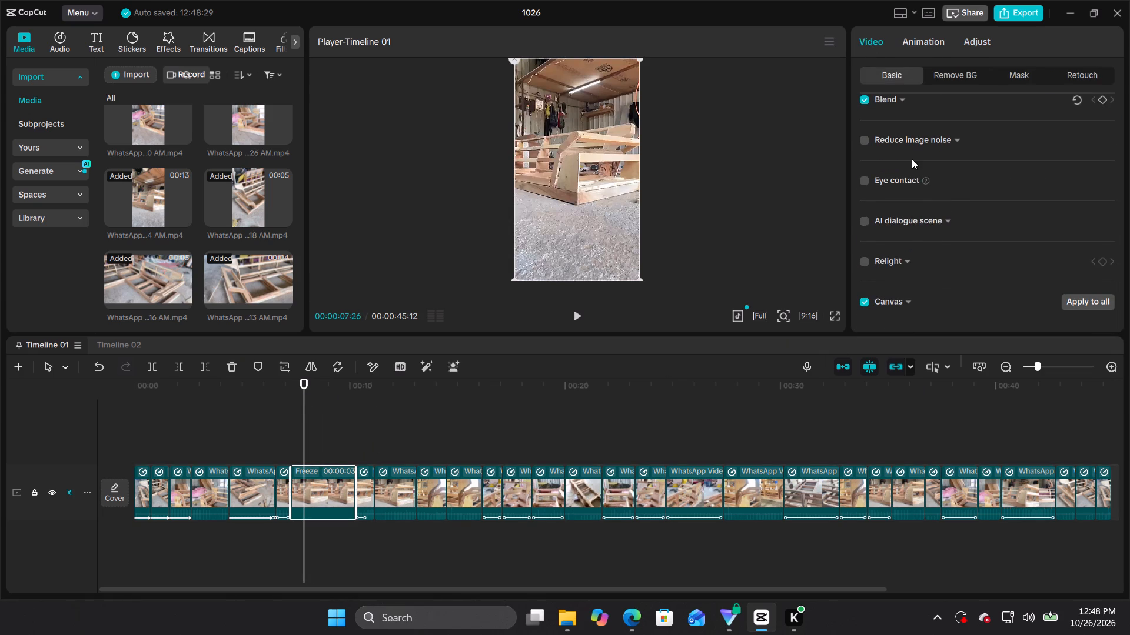
click(964, 69)
scroll(955, 139, down, 2)
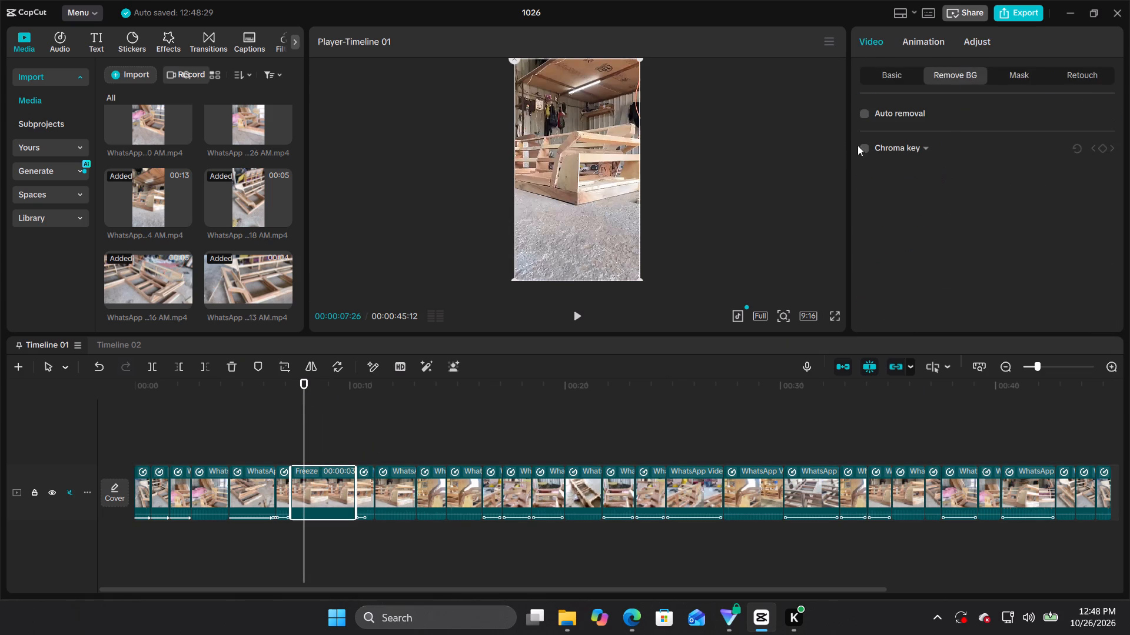
click(868, 110)
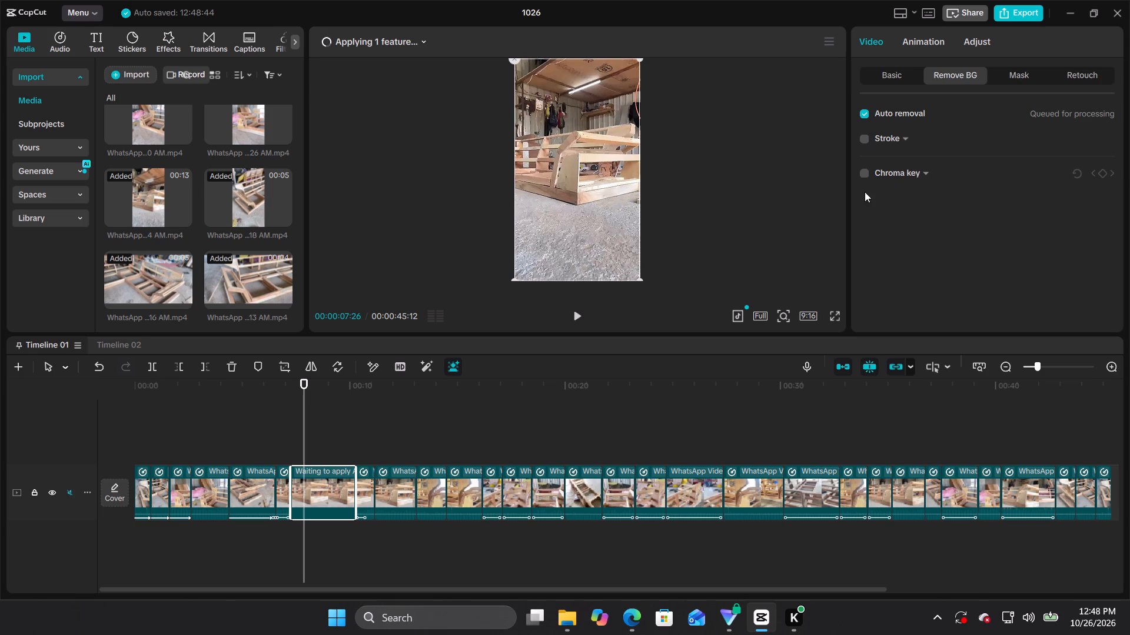
click(570, 158)
right_click(569, 159)
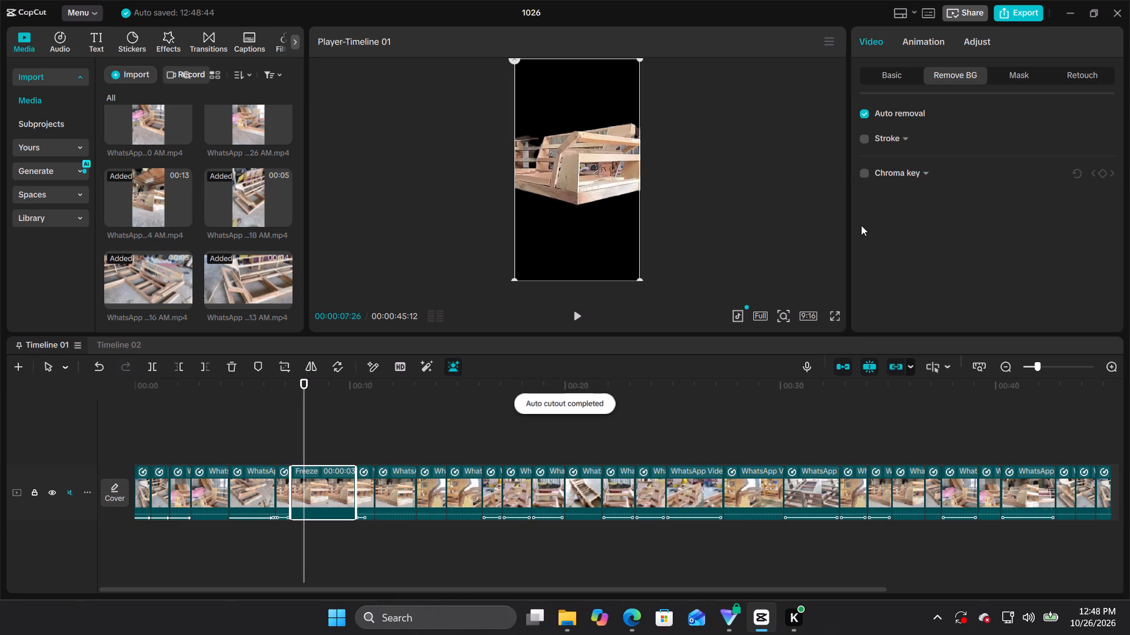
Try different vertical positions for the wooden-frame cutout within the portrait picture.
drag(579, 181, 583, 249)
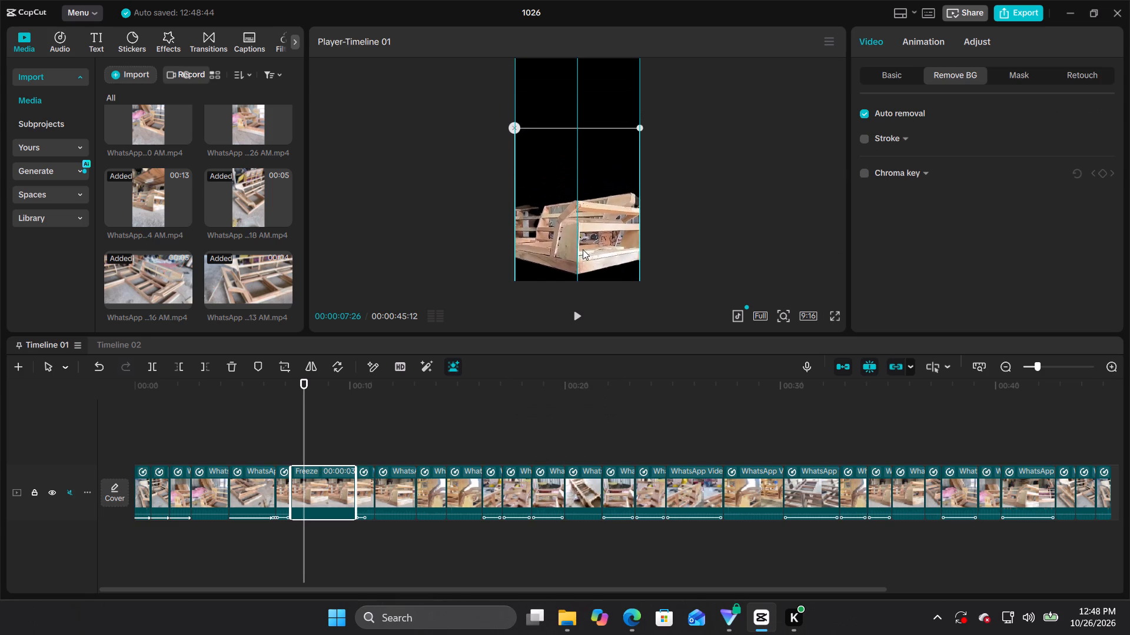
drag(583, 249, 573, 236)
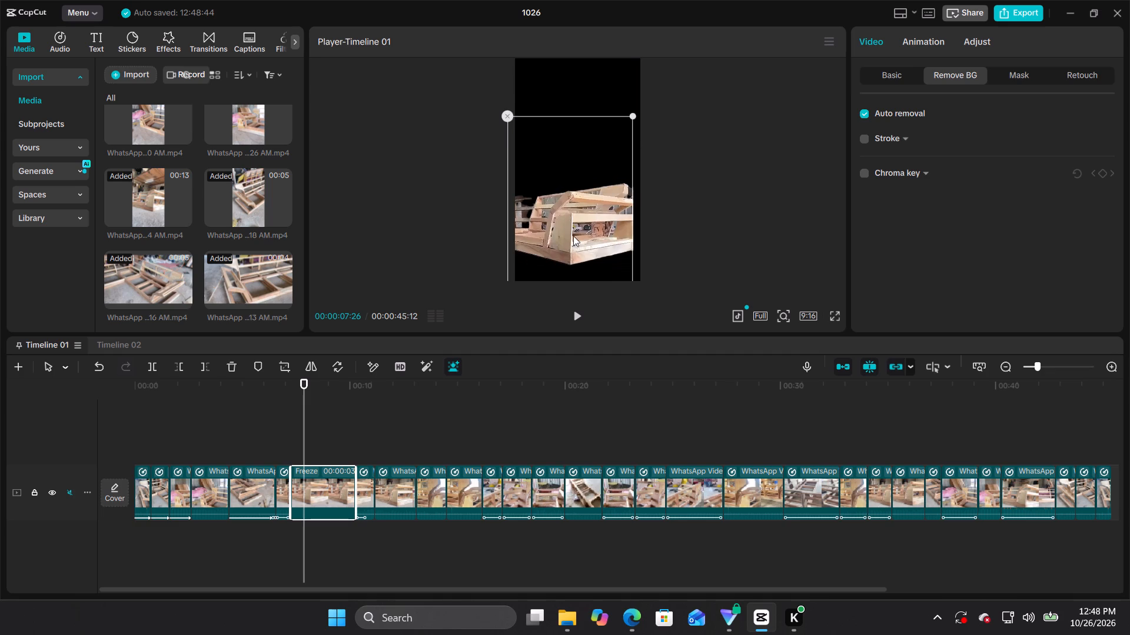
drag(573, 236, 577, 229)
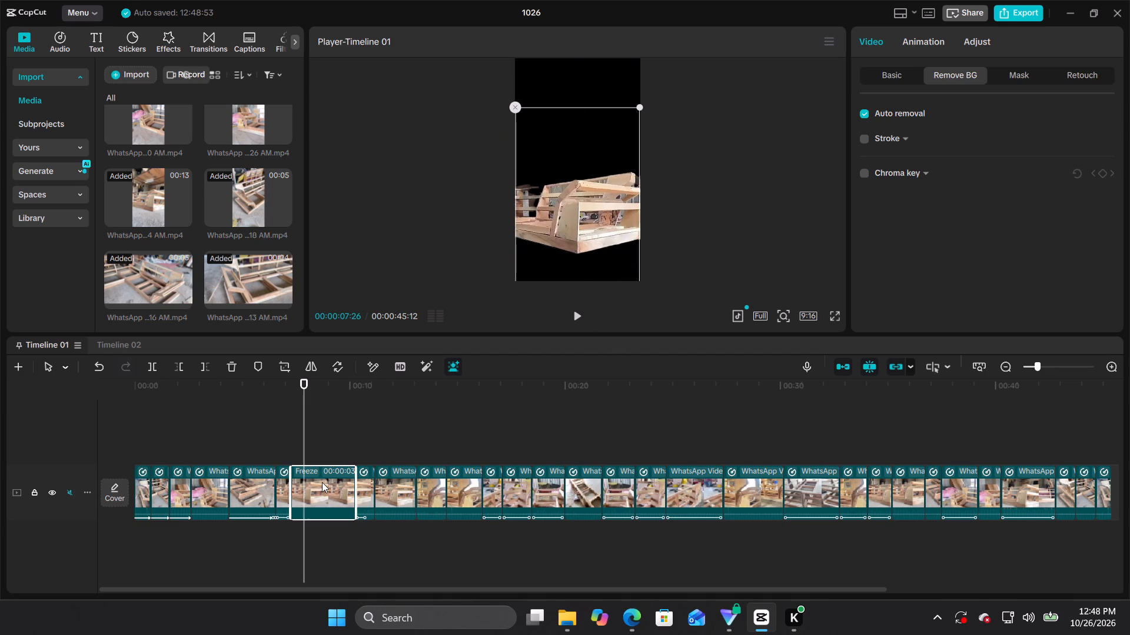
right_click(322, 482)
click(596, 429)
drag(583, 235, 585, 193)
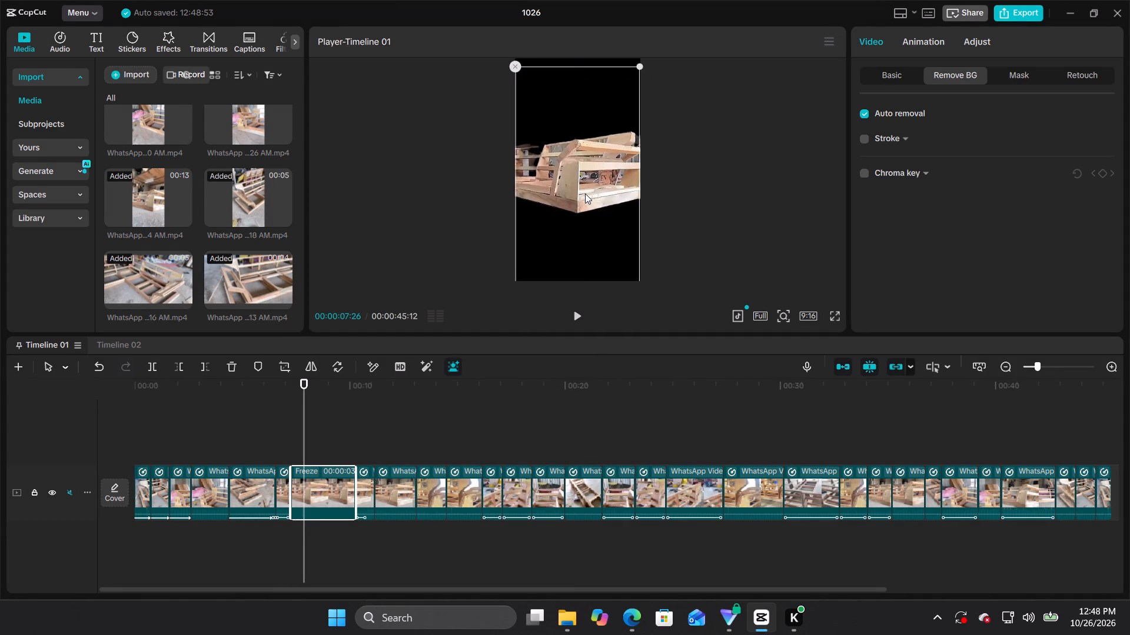
Move the freeze-frame clip onto an overlay track above the main video, starting at 00:00:06:17.
drag(320, 476, 301, 419)
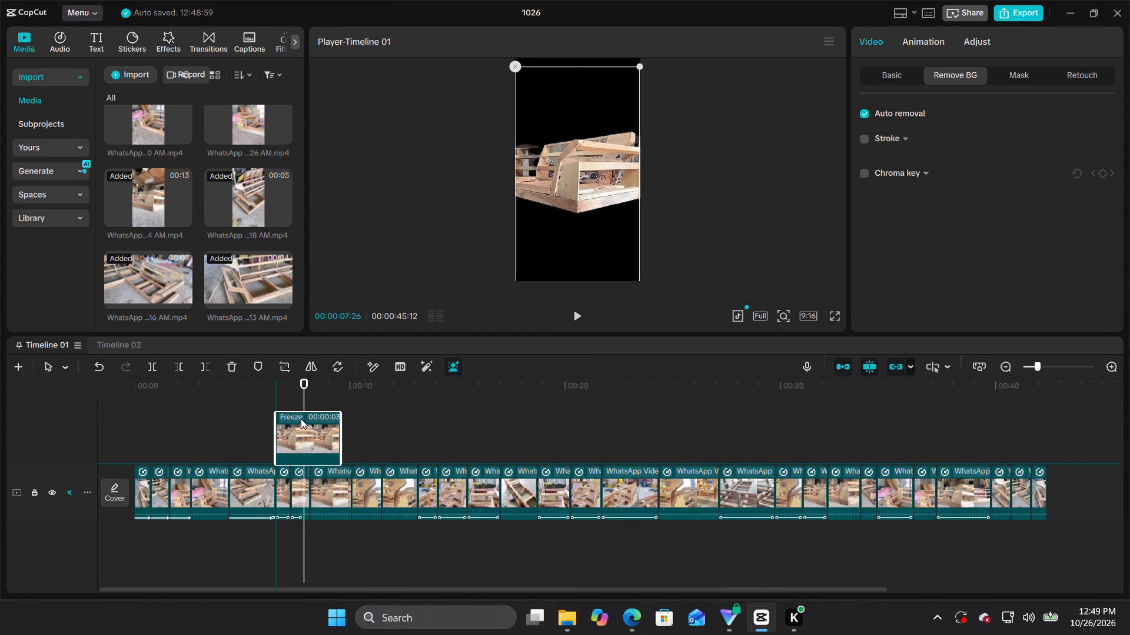
drag(301, 419, 313, 416)
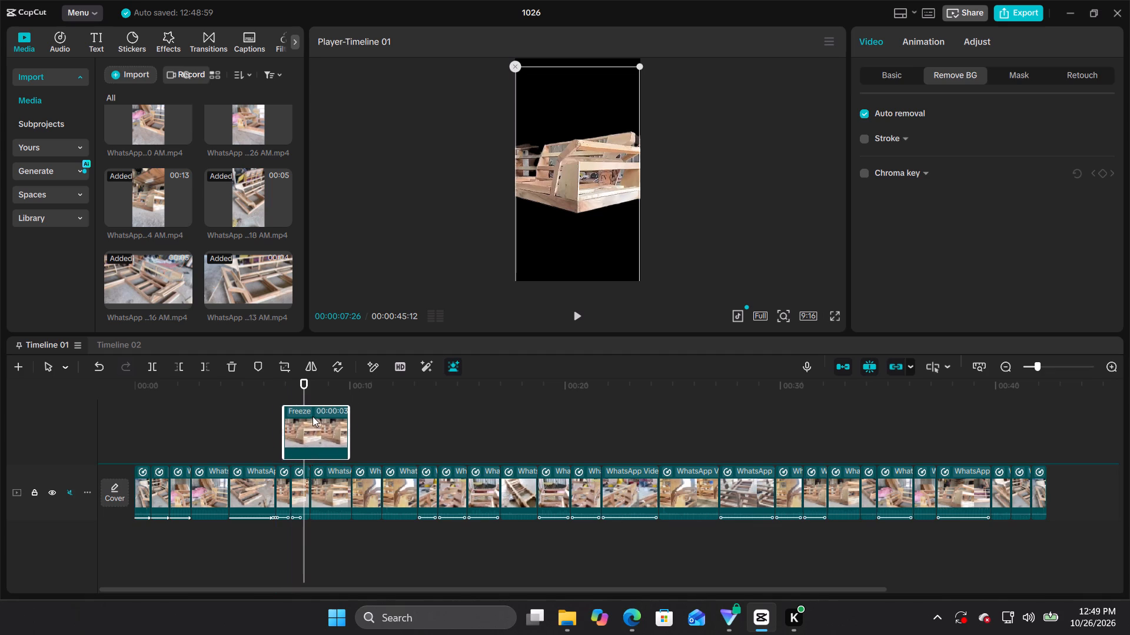
drag(313, 416, 308, 418)
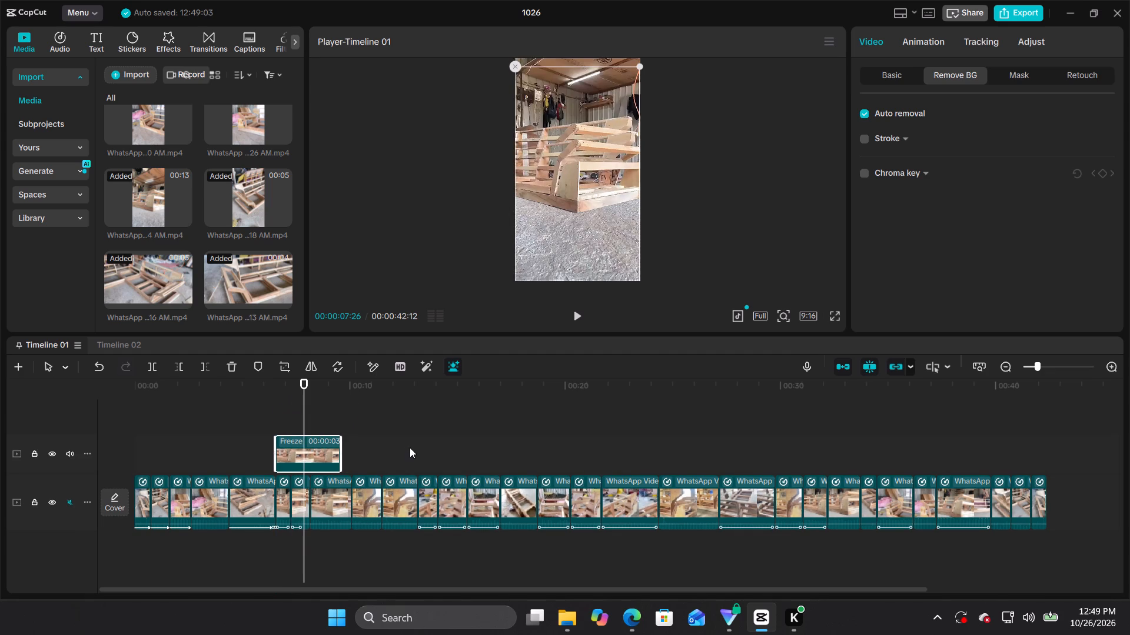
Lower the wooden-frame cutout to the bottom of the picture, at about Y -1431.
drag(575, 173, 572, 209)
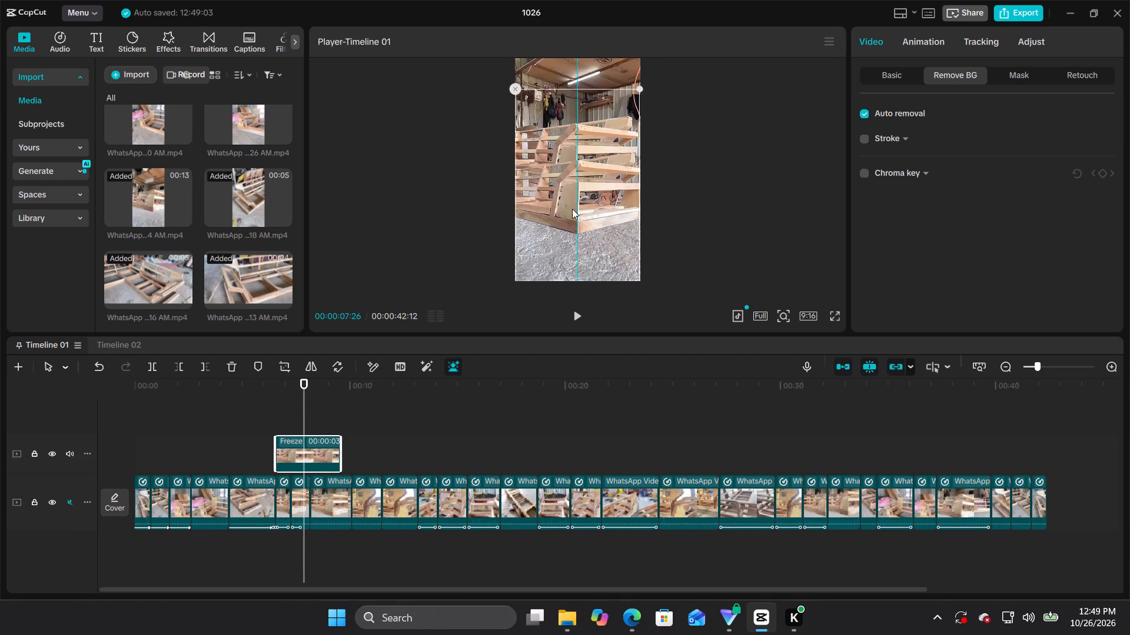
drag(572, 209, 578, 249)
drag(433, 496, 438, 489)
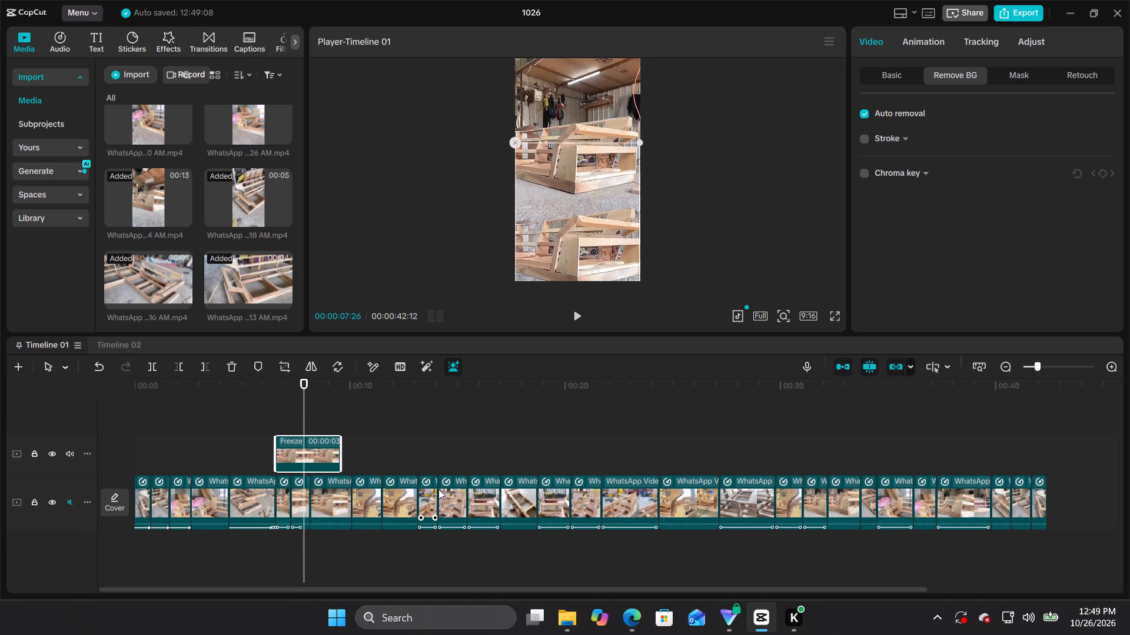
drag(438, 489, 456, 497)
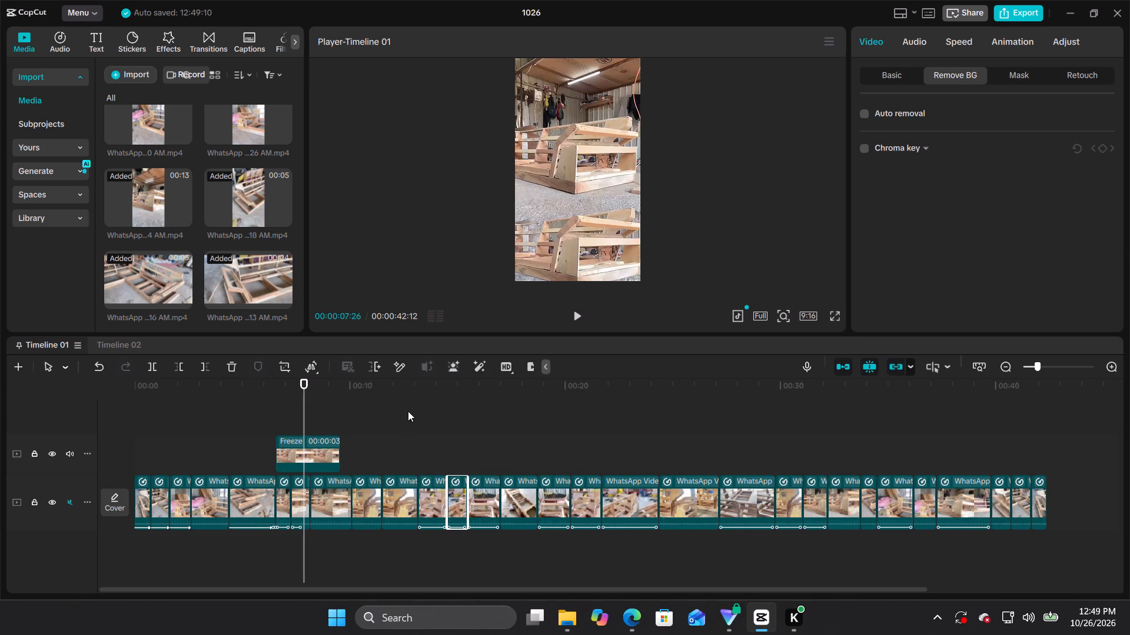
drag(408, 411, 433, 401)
At 00:00:07:08, move the cutout almost out of the picture's bottom edge, about X -114, Y -2565, and add a position keyframe.
drag(306, 379, 295, 383)
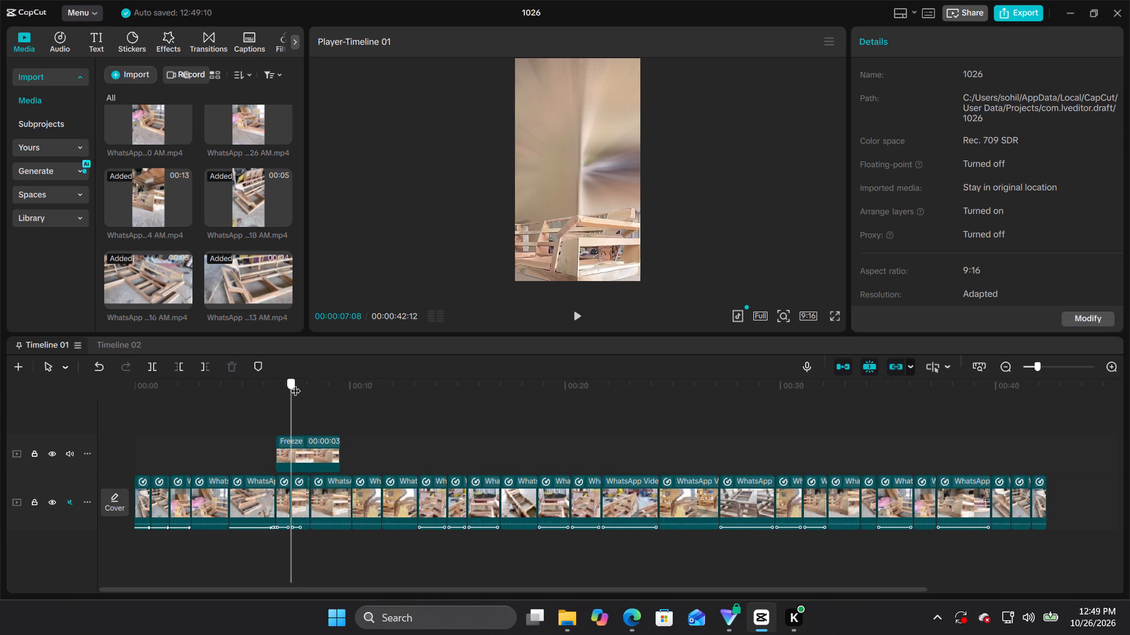
drag(295, 383, 278, 386)
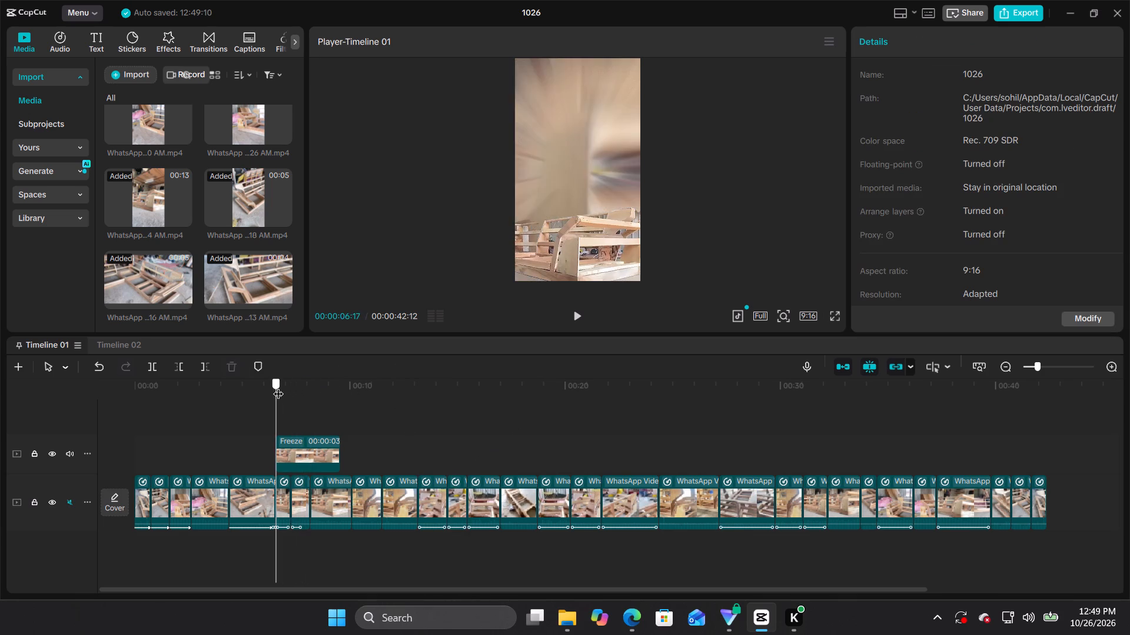
drag(278, 386, 305, 385)
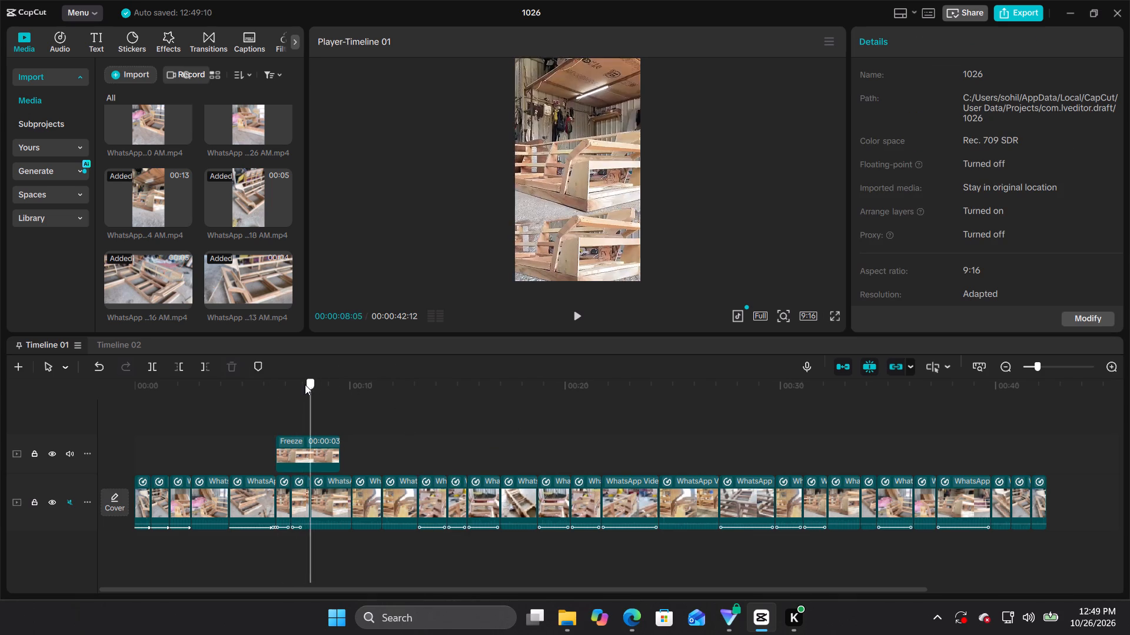
drag(305, 385, 294, 387)
click(556, 260)
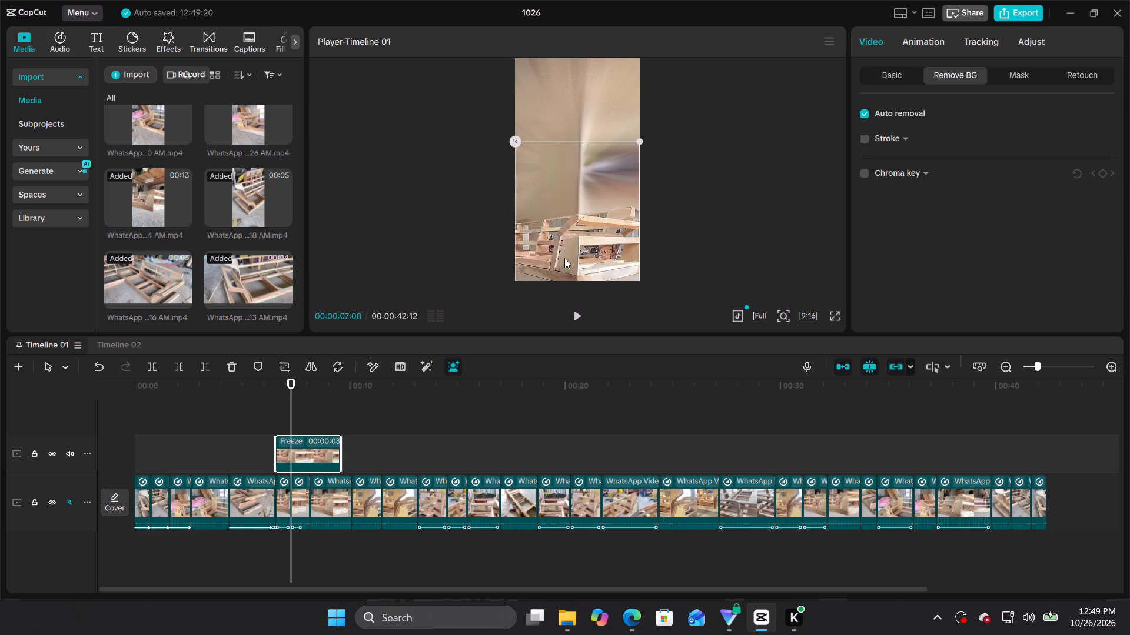
click(875, 38)
click(890, 75)
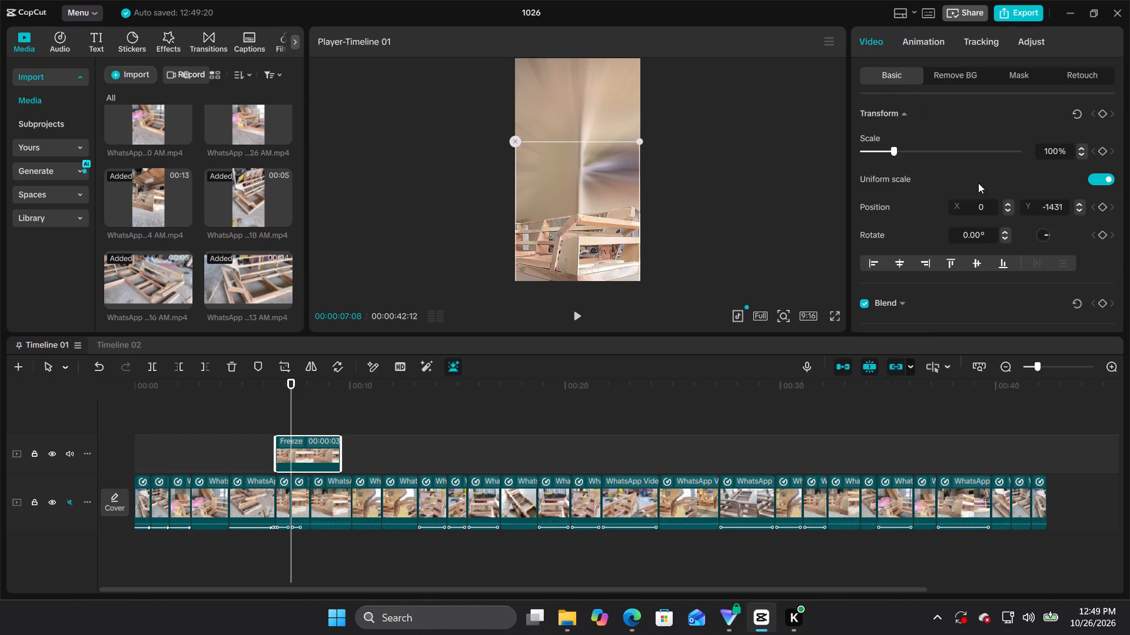
drag(589, 249, 585, 268)
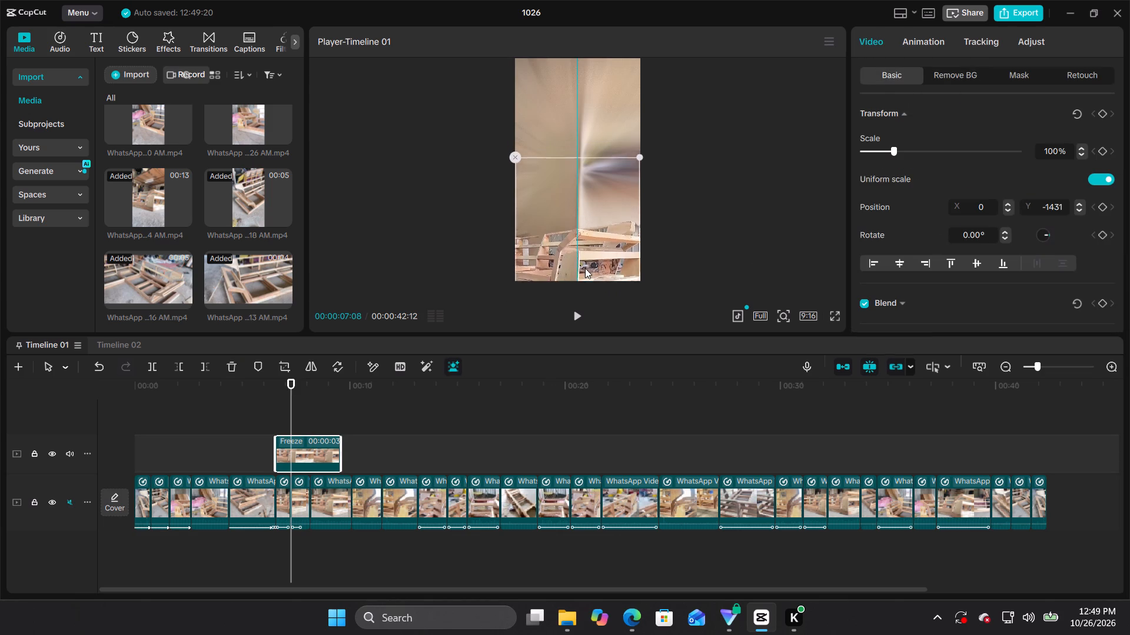
drag(585, 268, 582, 315)
click(1101, 211)
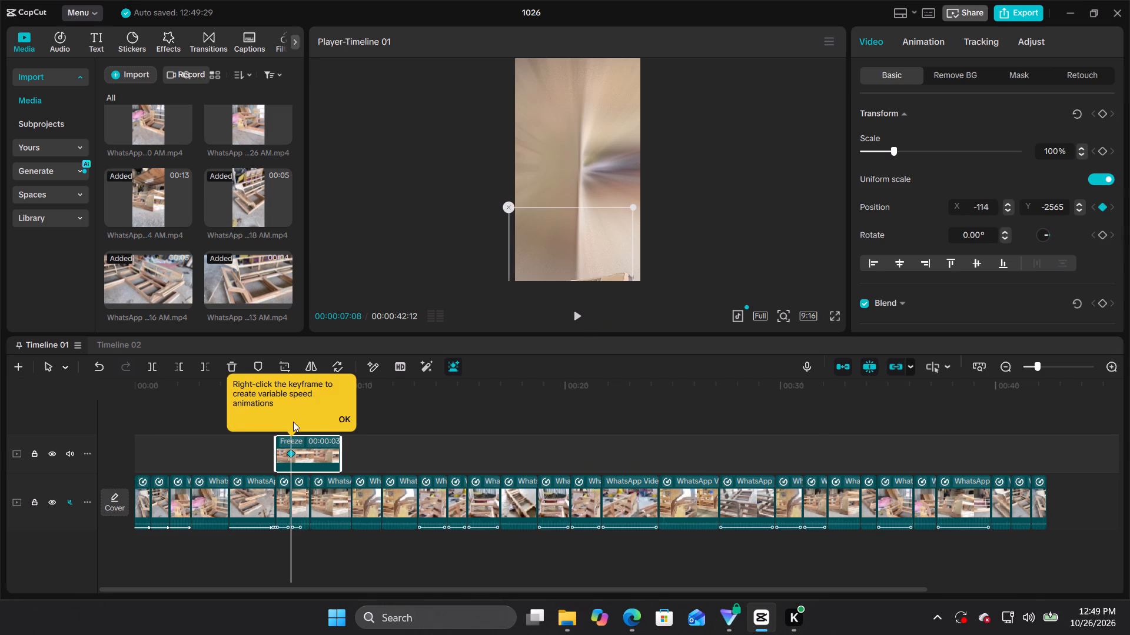
click(343, 416)
At 00:00:07:28, raise the wooden-frame cutout to about X 0, Y 203 with a second position keyframe.
drag(298, 380, 303, 380)
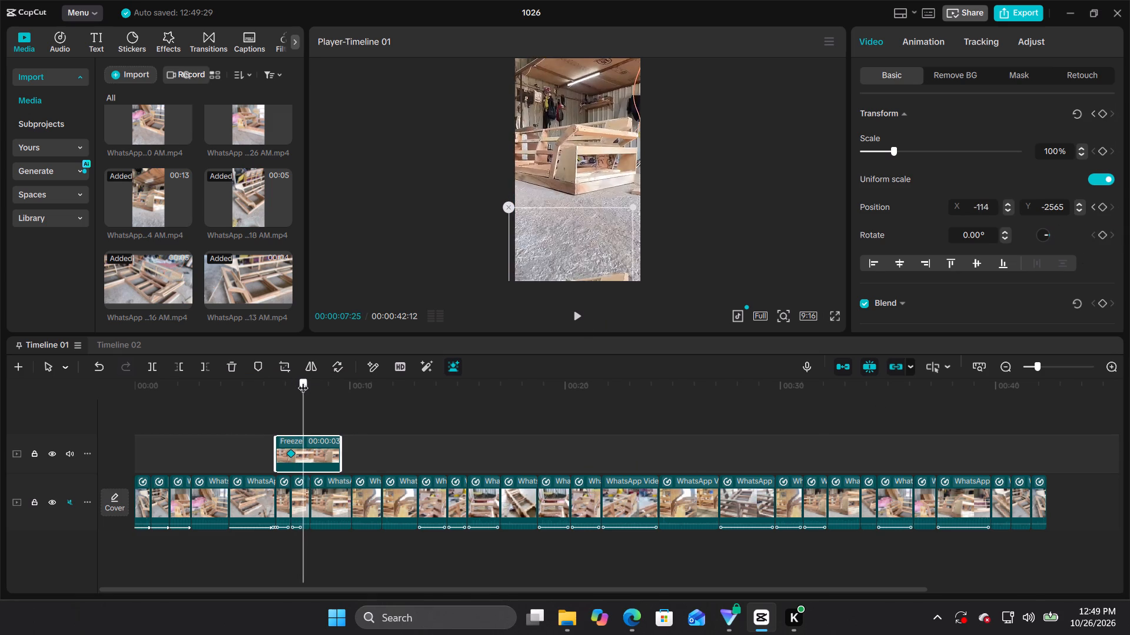
drag(303, 380, 305, 383)
drag(593, 210, 594, 204)
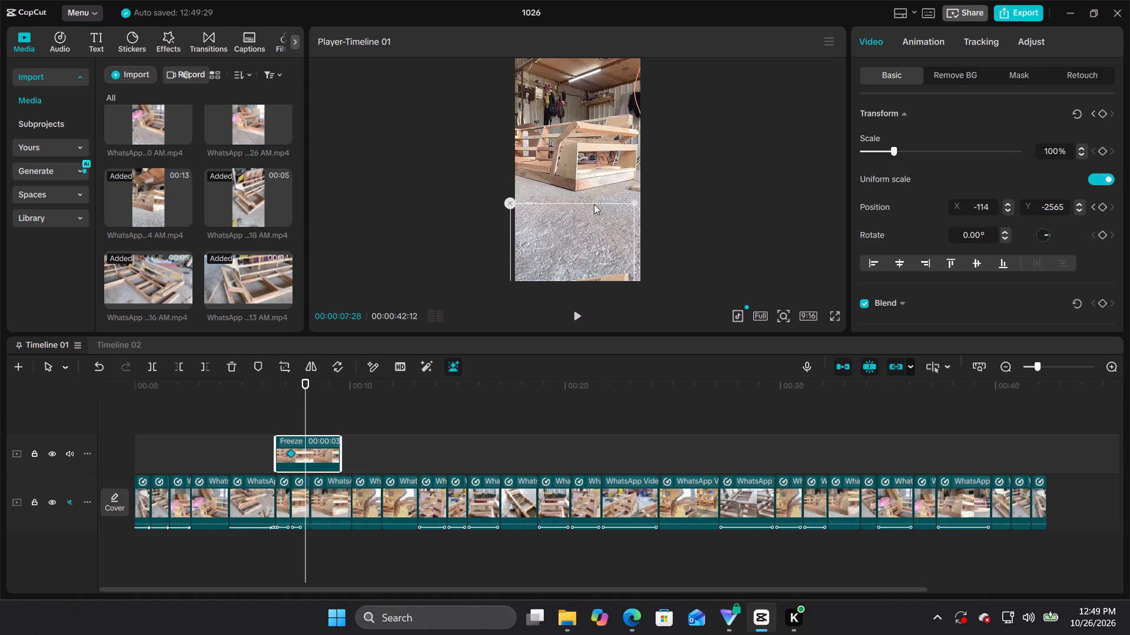
drag(594, 204, 600, 46)
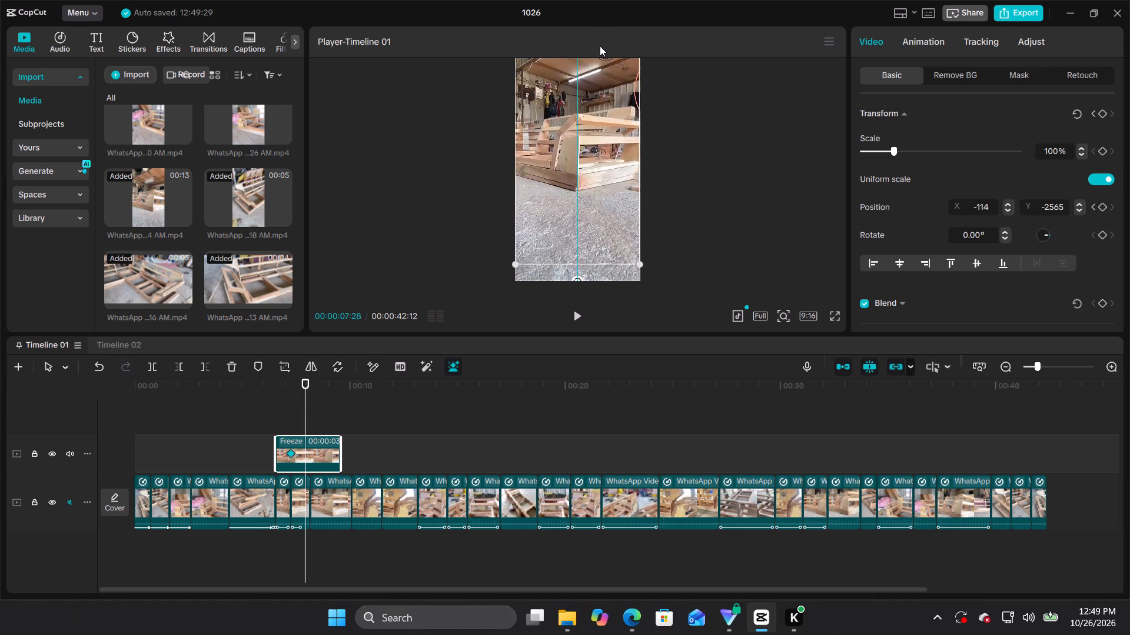
drag(600, 46, 600, 47)
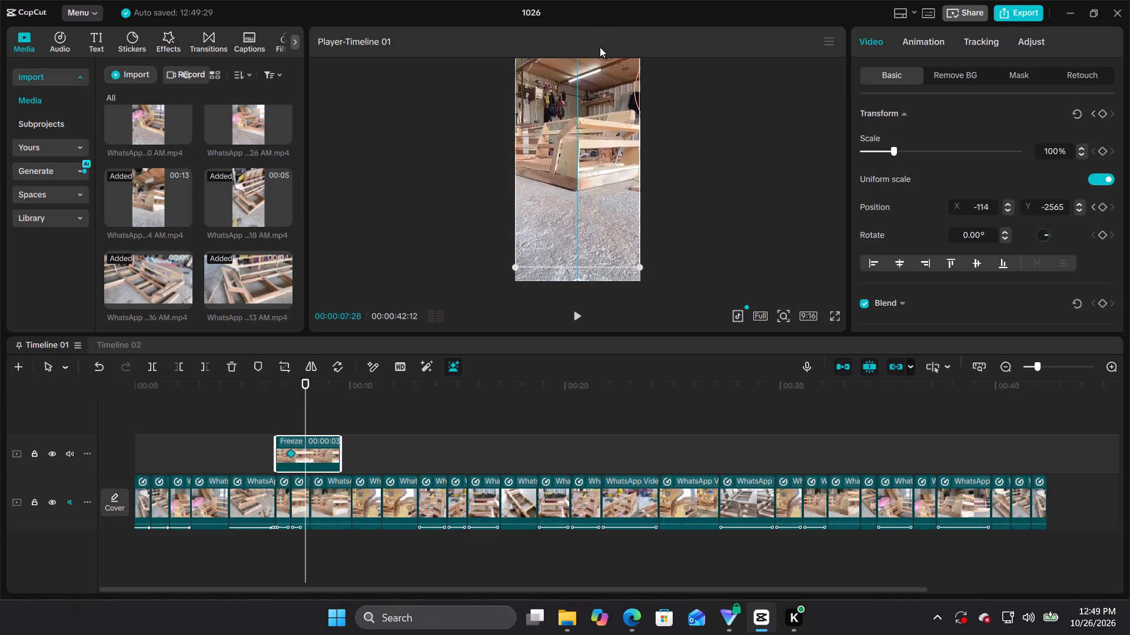
drag(600, 47, 600, 49)
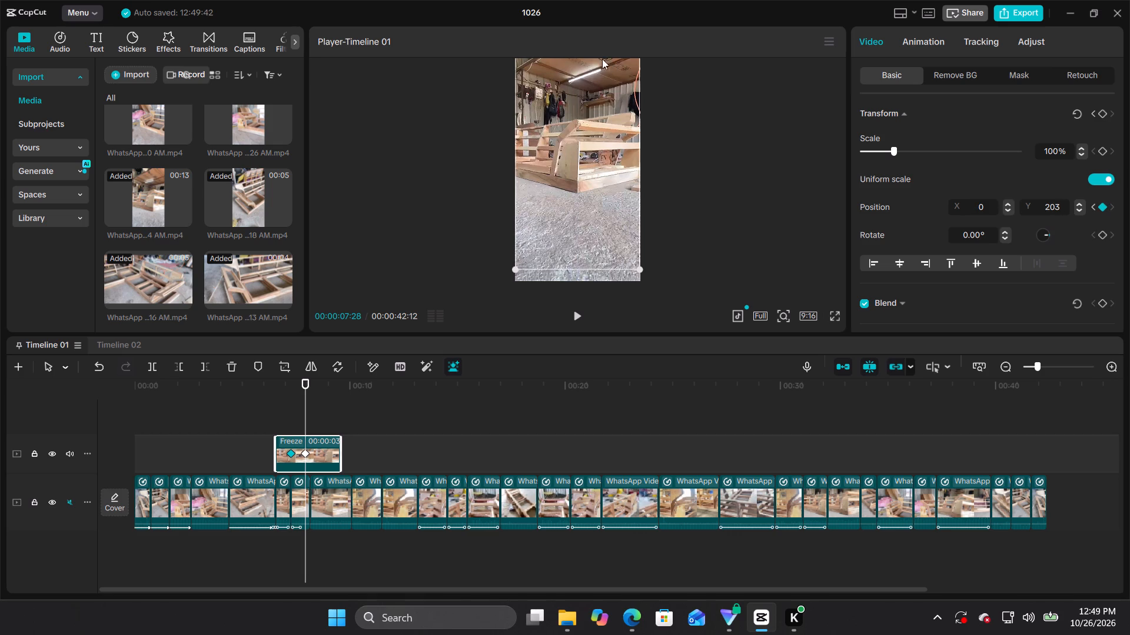
Play back the cutout's animation and delete the main-track clip that starts at about 00:00:08.
drag(308, 380, 247, 390)
click(588, 315)
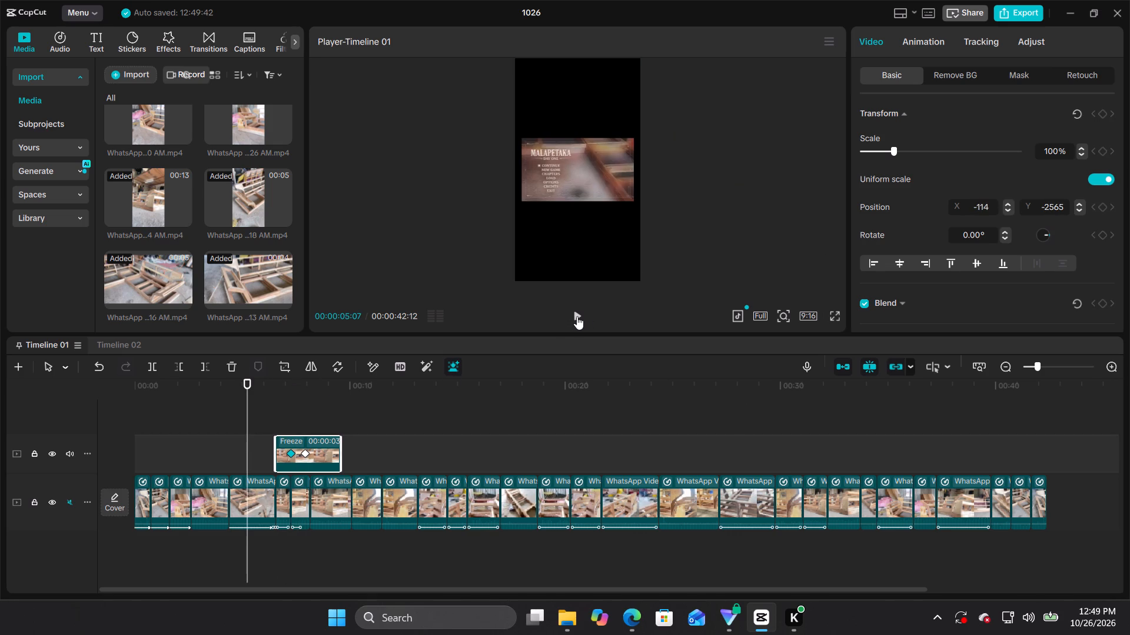
click(574, 317)
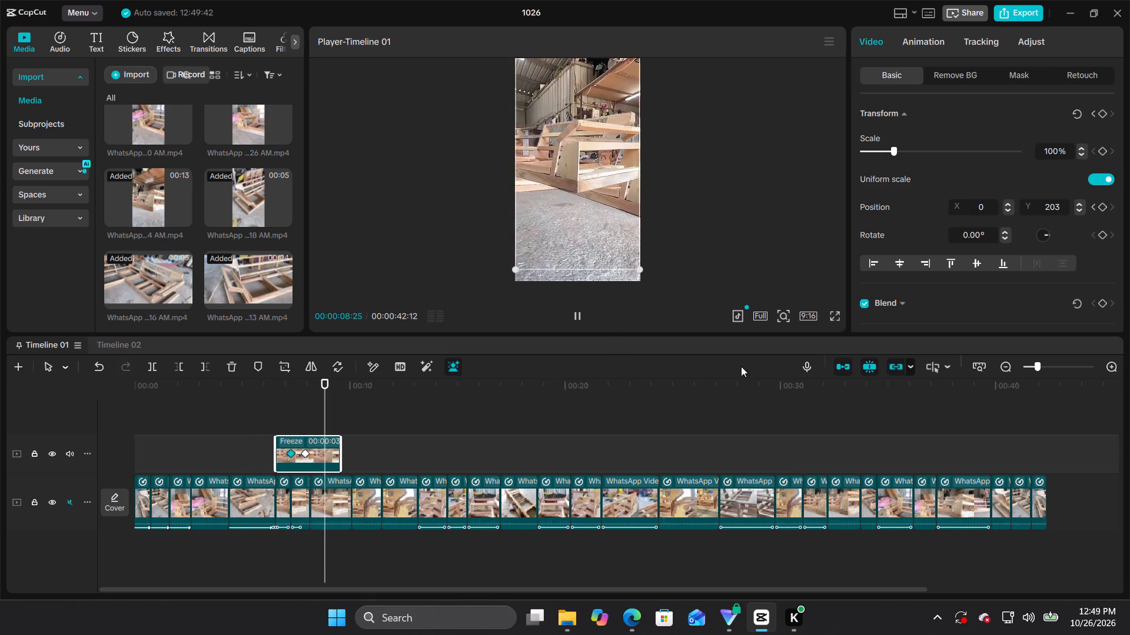
click(335, 489)
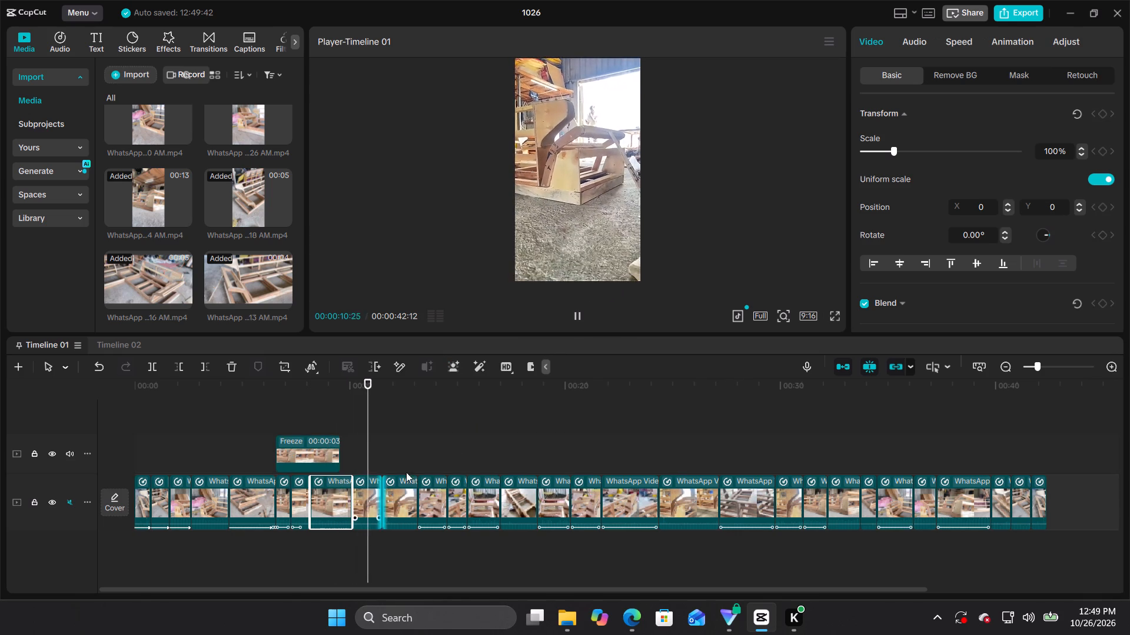
click(232, 365)
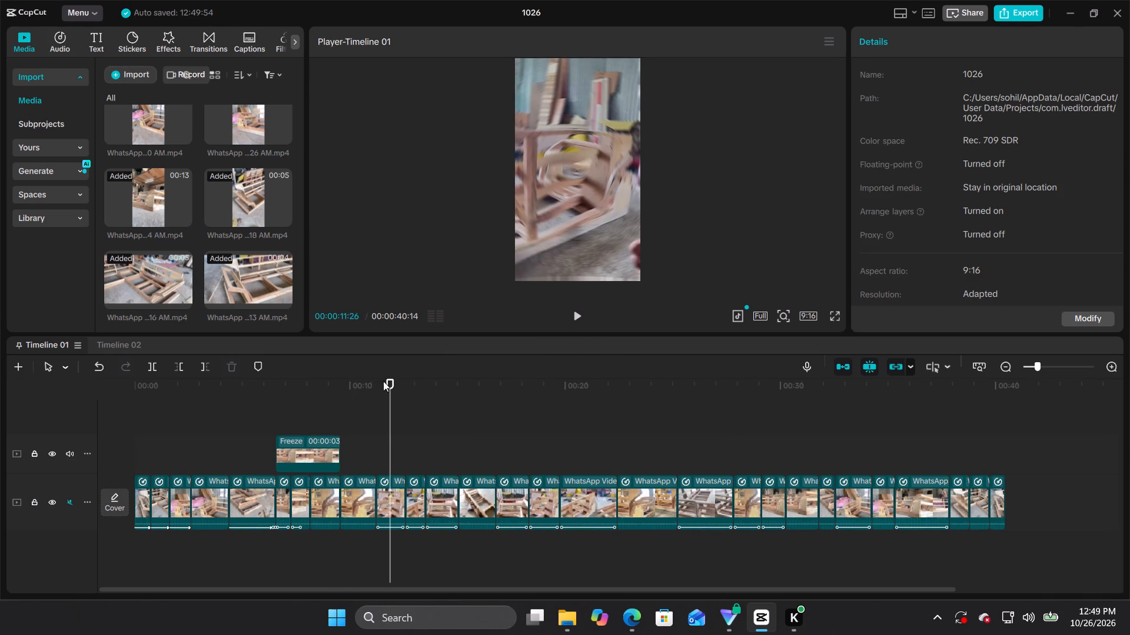
Replay the edit and trim the freeze-frame clip's end to match the end of the short main-track clip at about 00:00:08.
drag(385, 381, 357, 401)
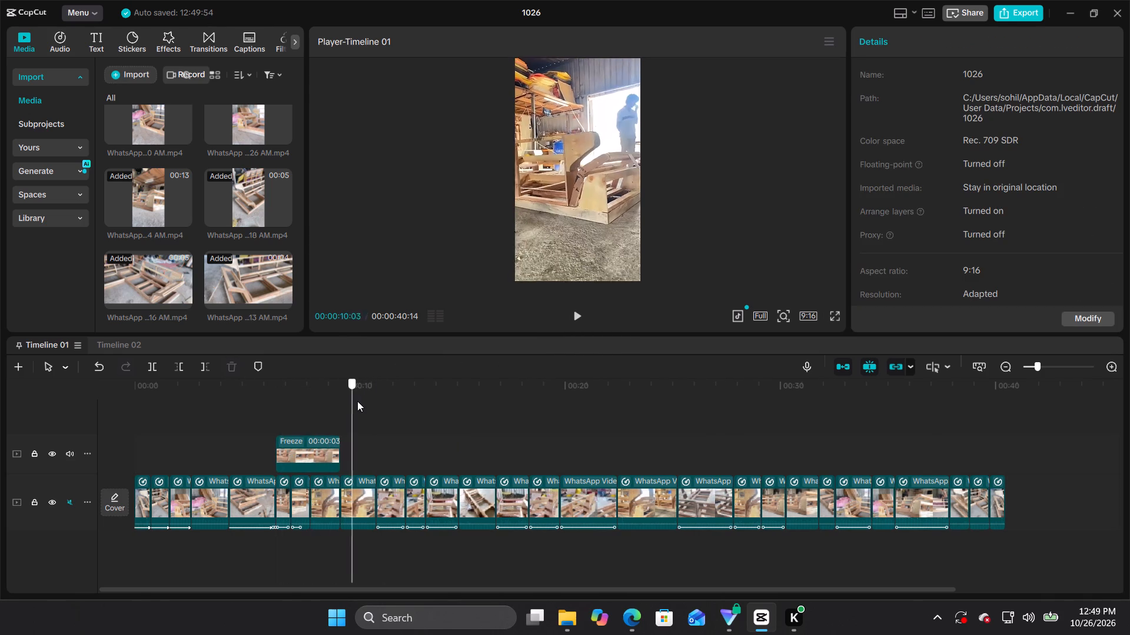
drag(357, 401, 253, 412)
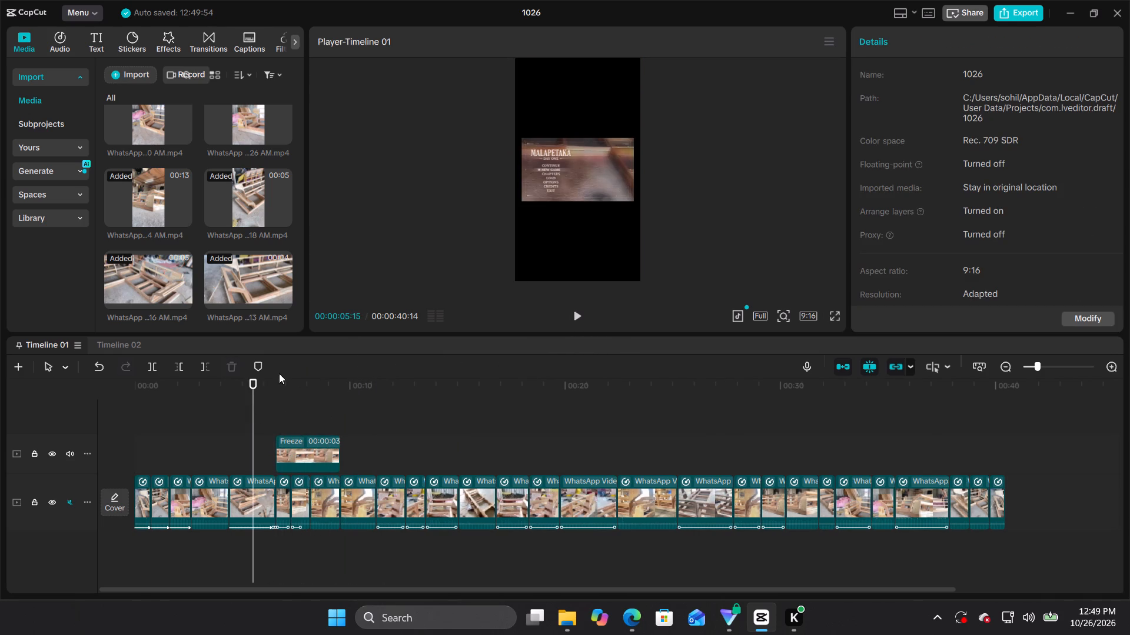
click(577, 318)
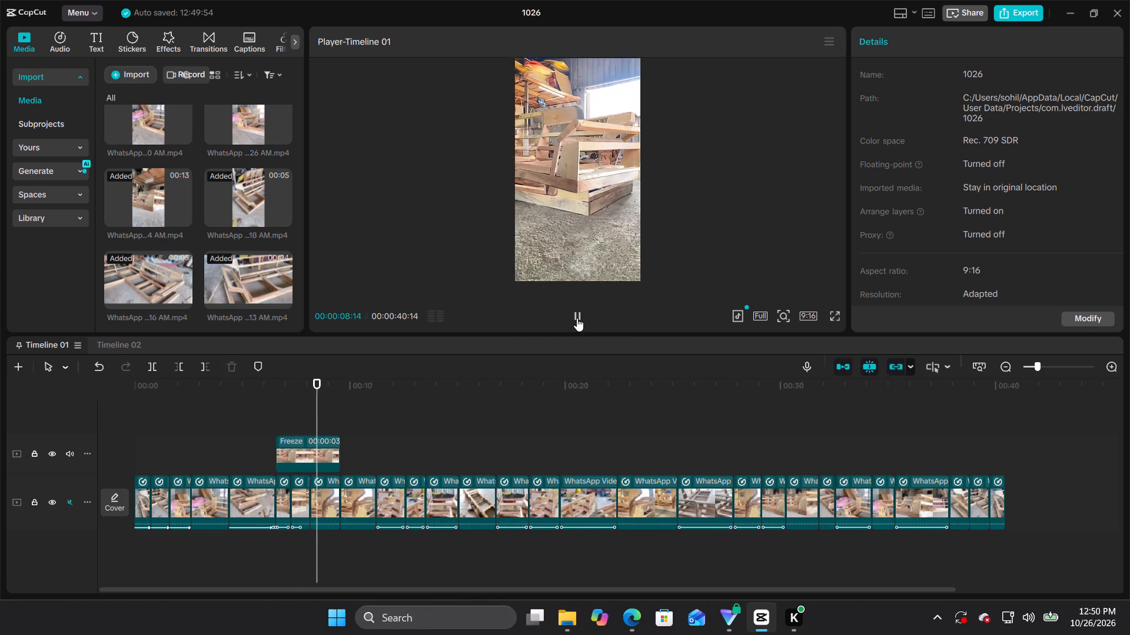
click(332, 460)
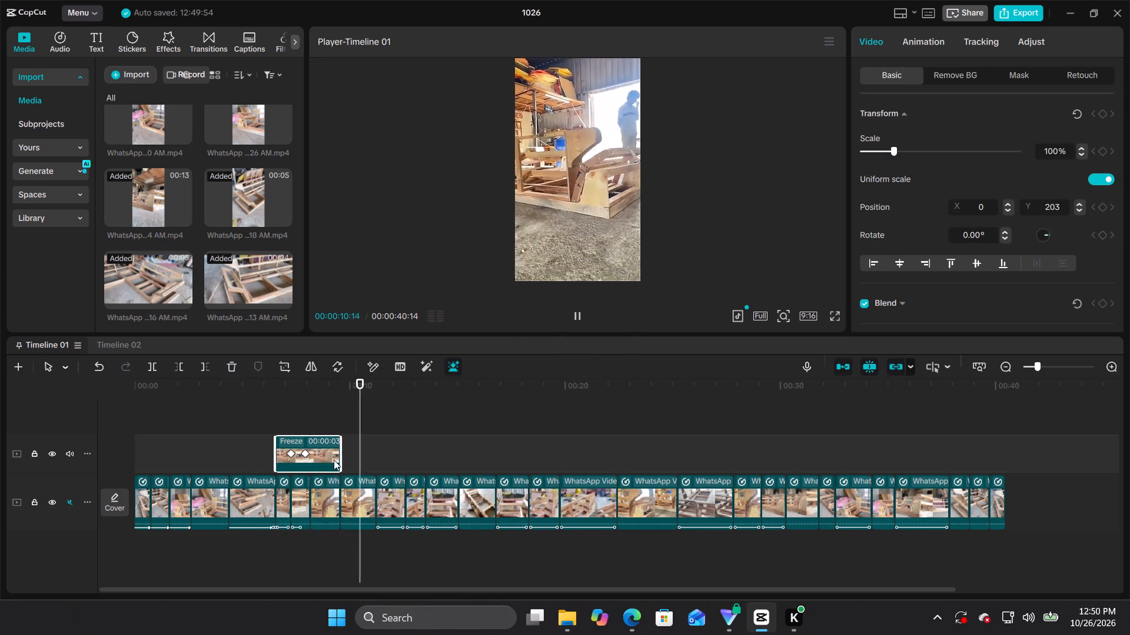
drag(339, 460, 306, 460)
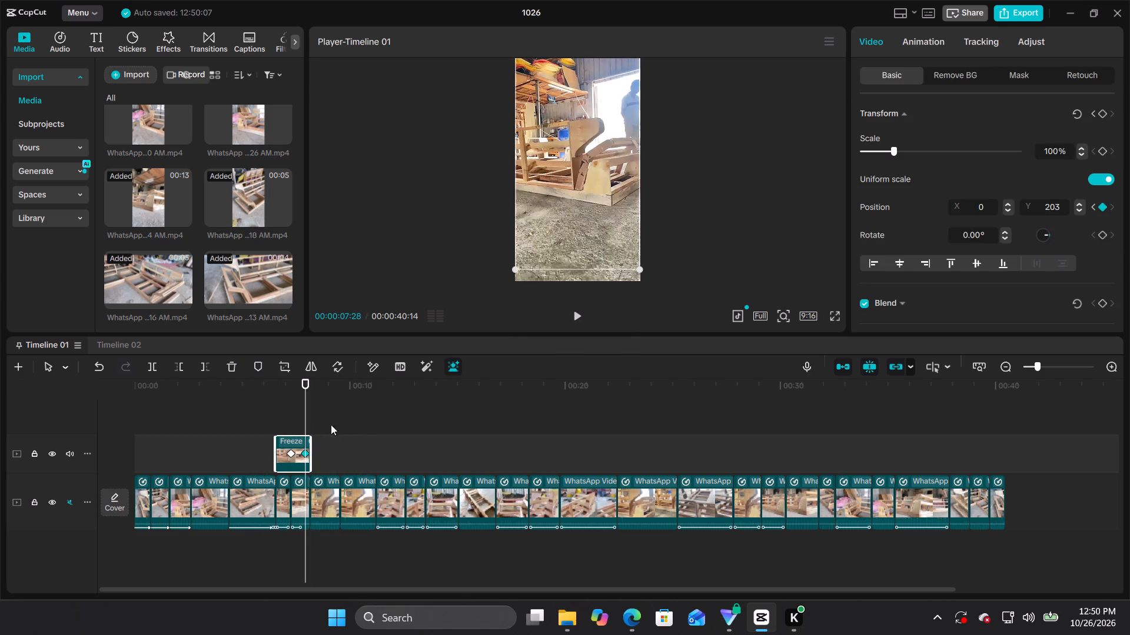
Slow the short main-track clip beneath the freeze-frame's second half to 0.72x speed.
drag(307, 390, 230, 409)
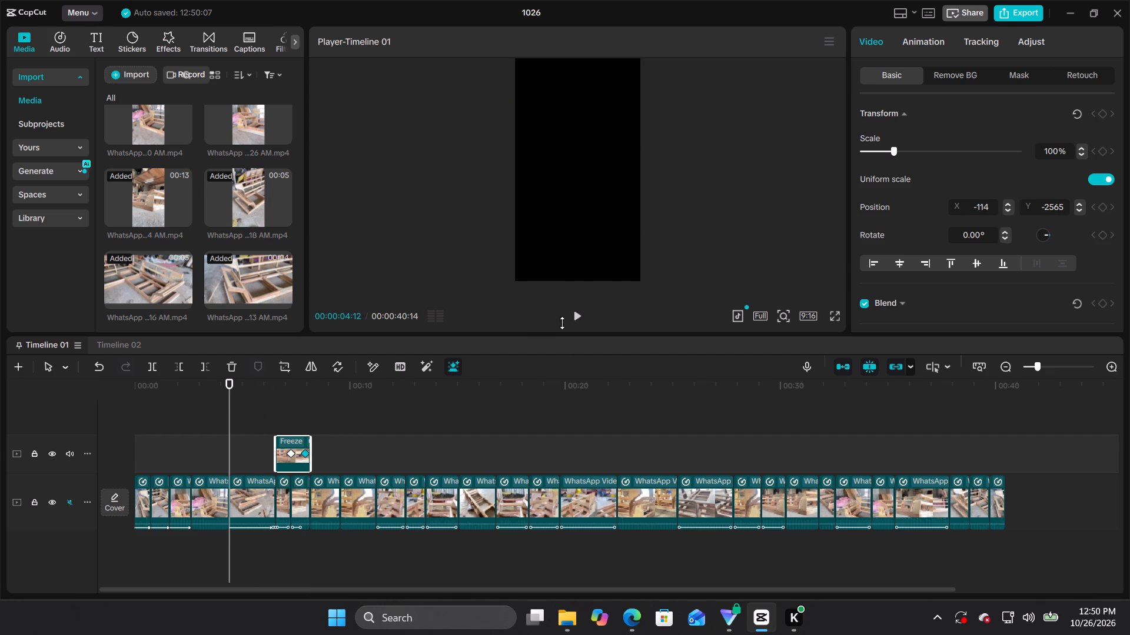
click(582, 320)
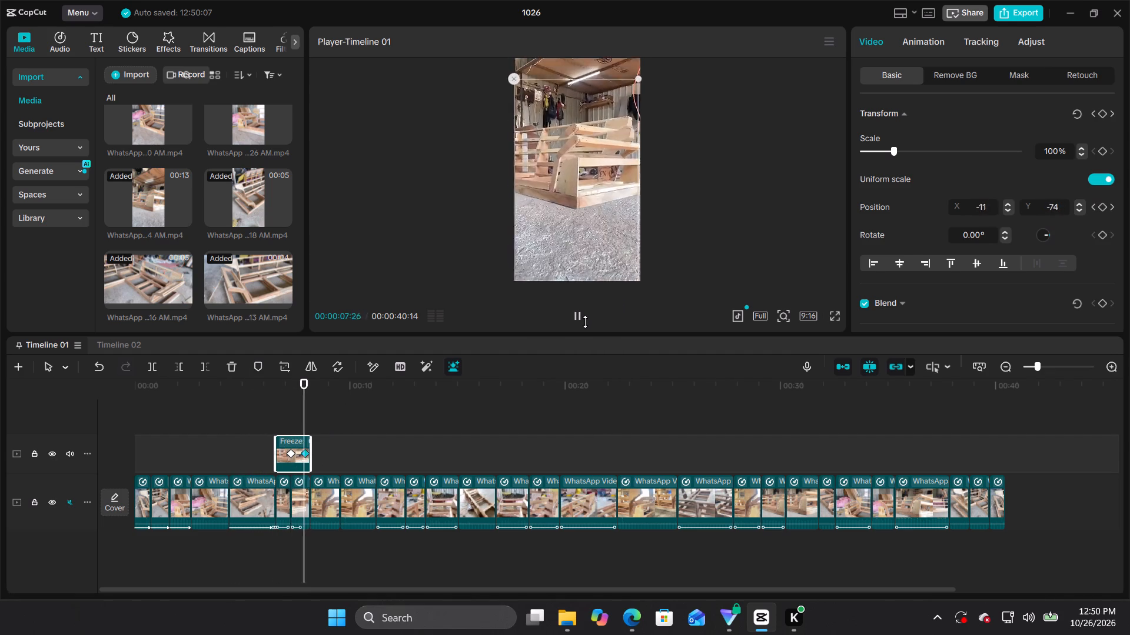
drag(343, 380, 343, 383)
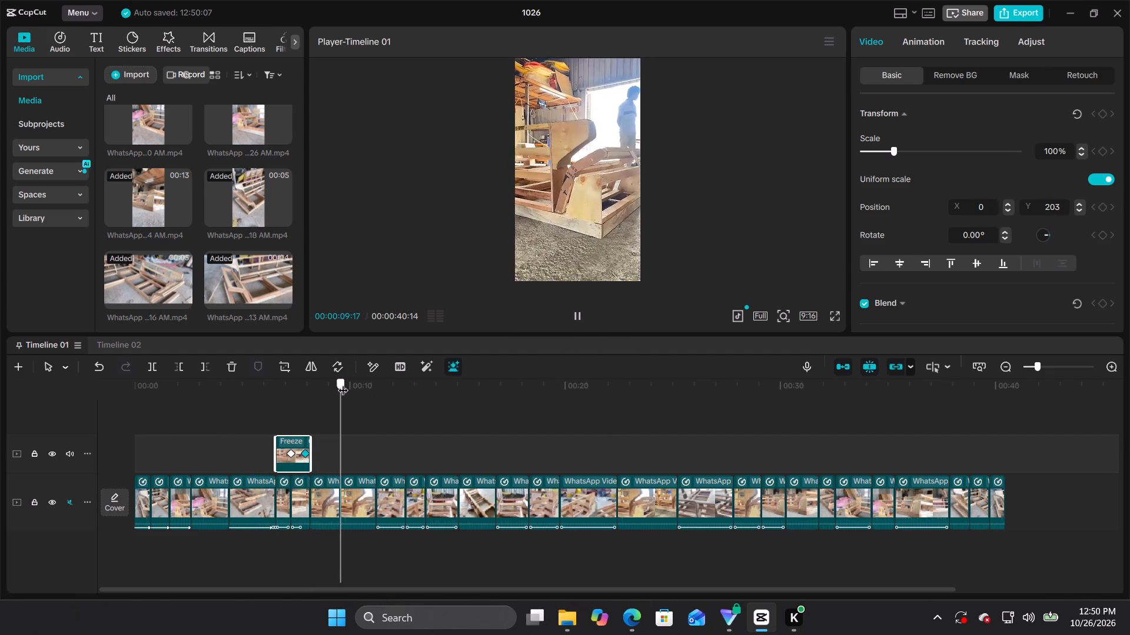
drag(343, 383, 263, 407)
click(305, 502)
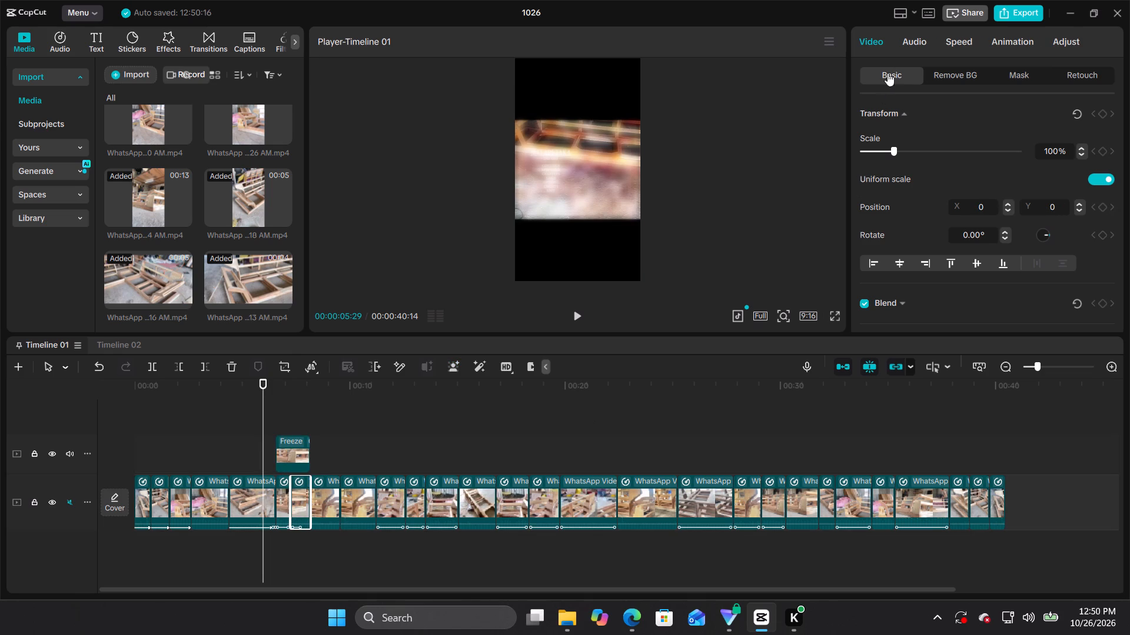
click(952, 40)
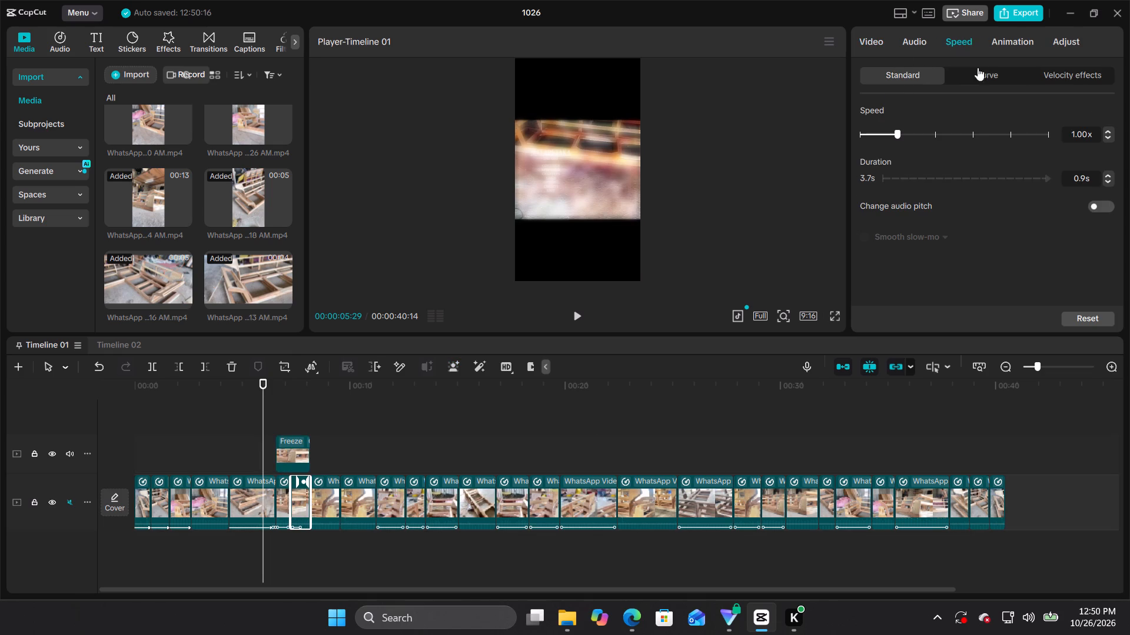
click(882, 131)
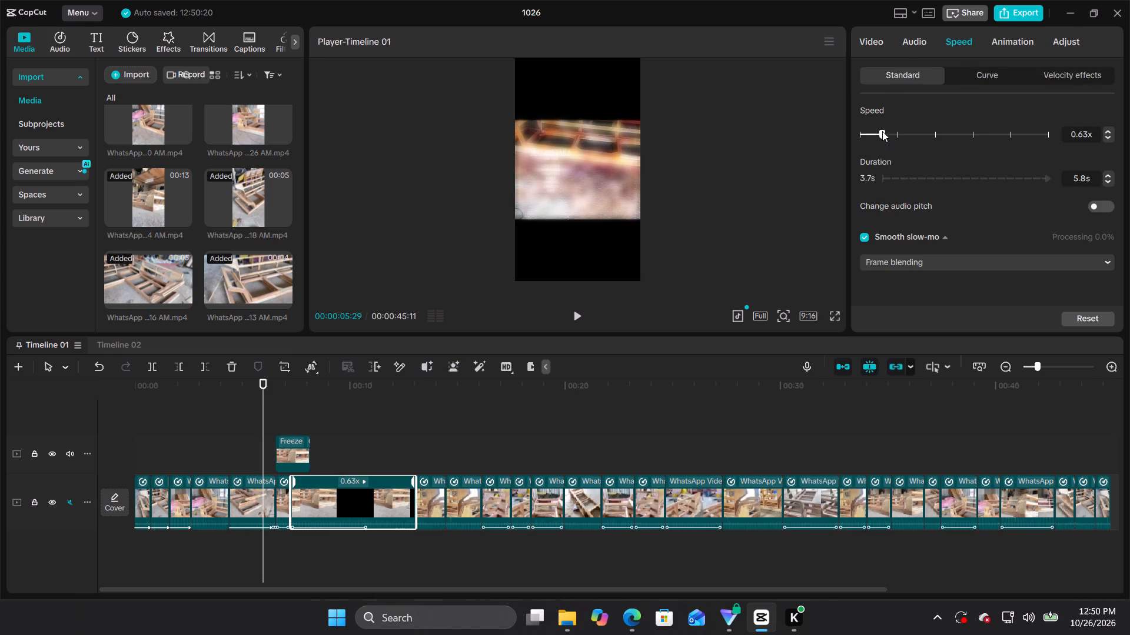
click(882, 131)
click(886, 131)
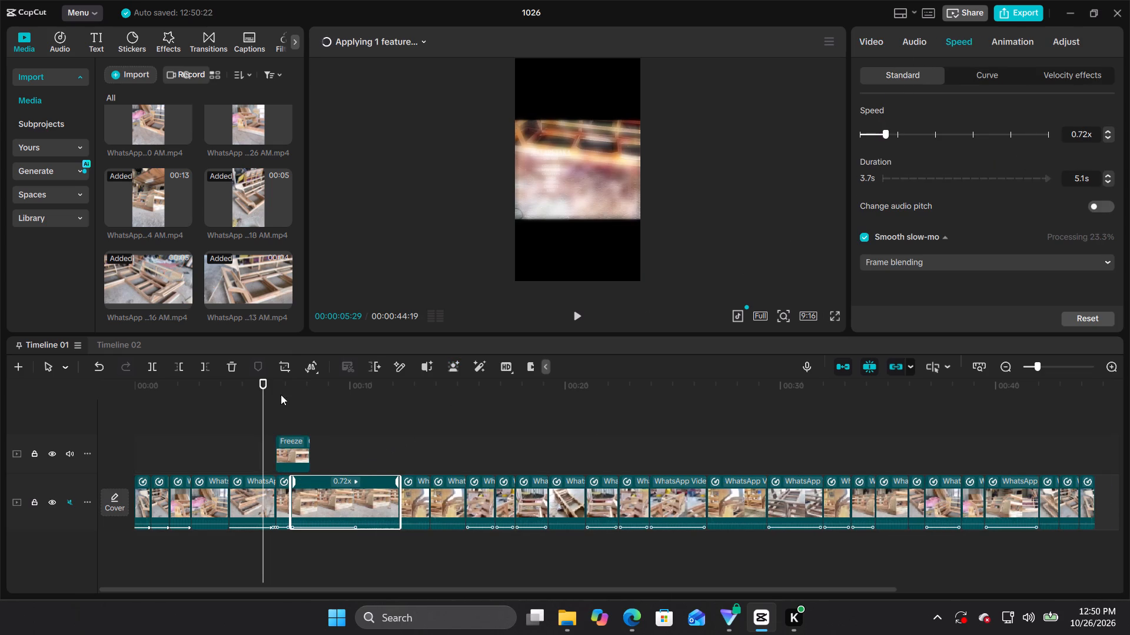
Play back the slowed section and examine the freeze-frame clip's keyframes and basic settings.
click(577, 317)
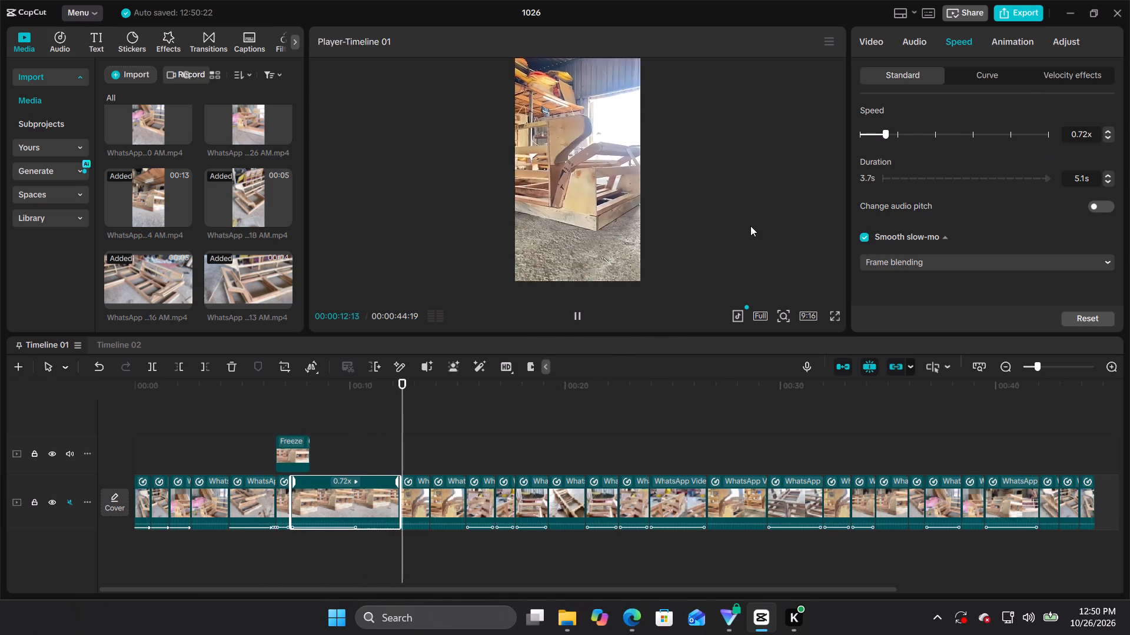
drag(425, 427, 285, 445)
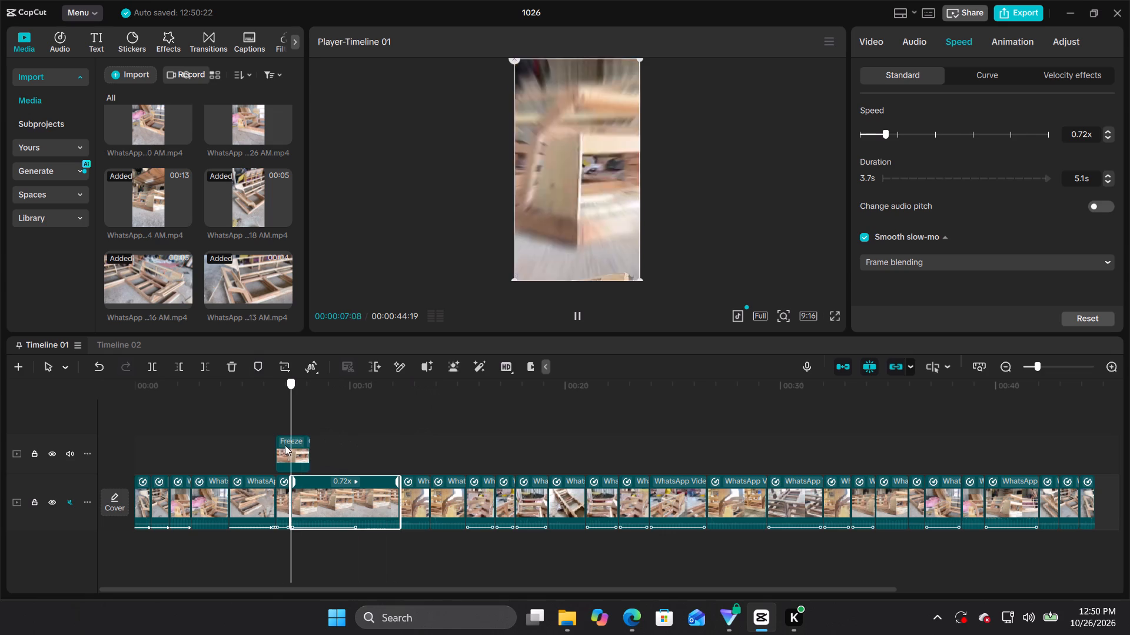
drag(285, 445, 198, 453)
click(295, 455)
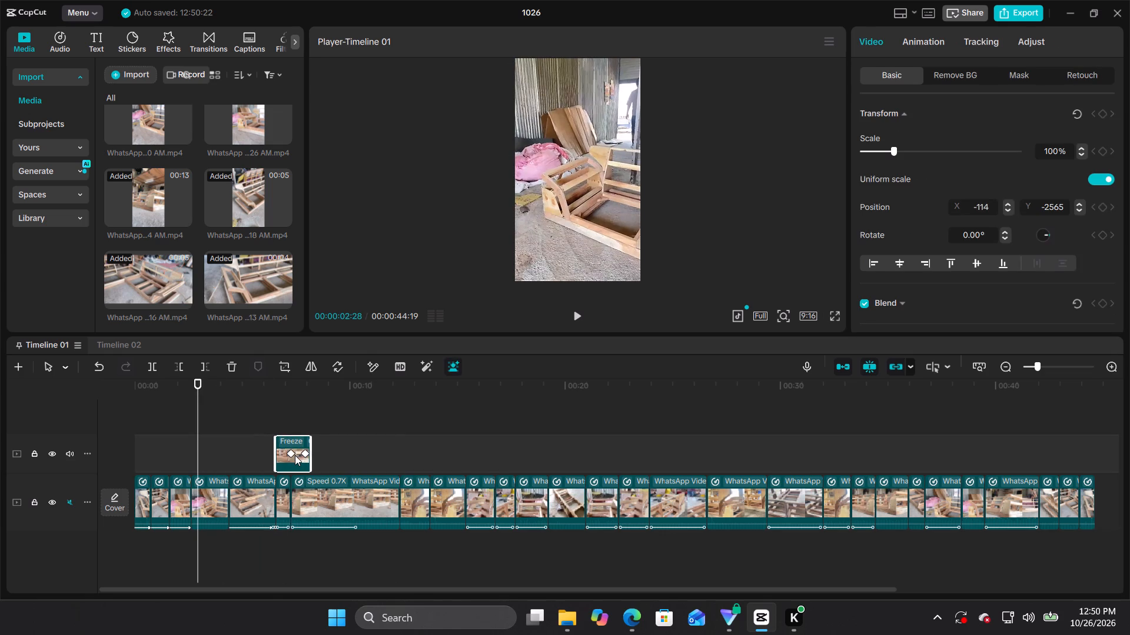
click(932, 69)
click(886, 74)
click(275, 449)
click(298, 459)
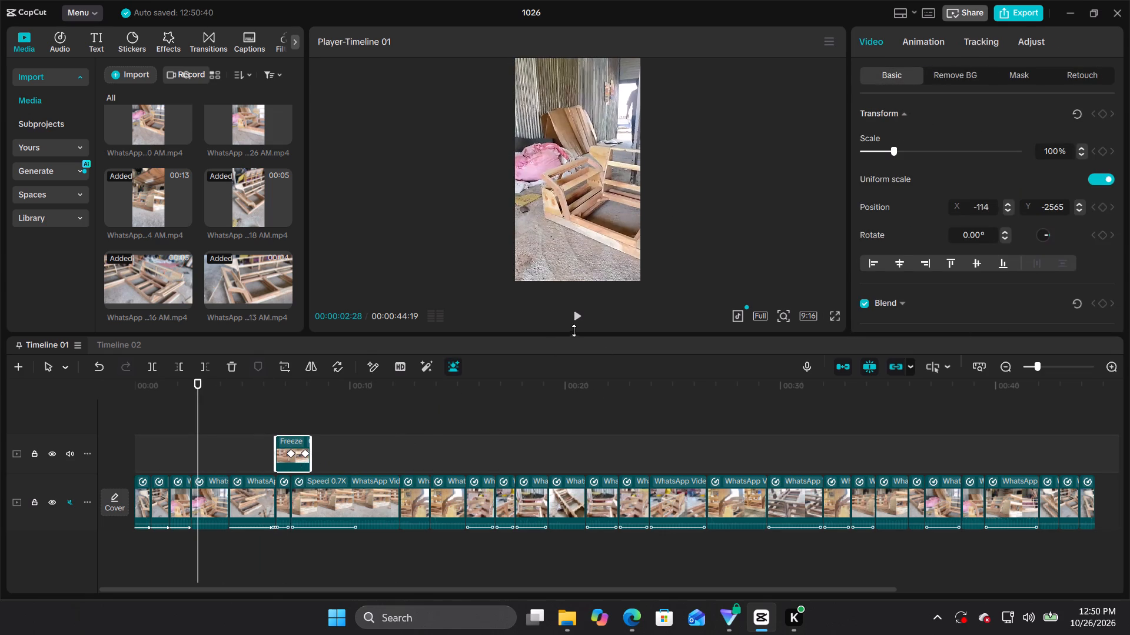
click(583, 319)
click(571, 316)
At 00:00:06:17, add a position keyframe to the wooden-frame cutout at about X -114, Y -2565.
click(281, 490)
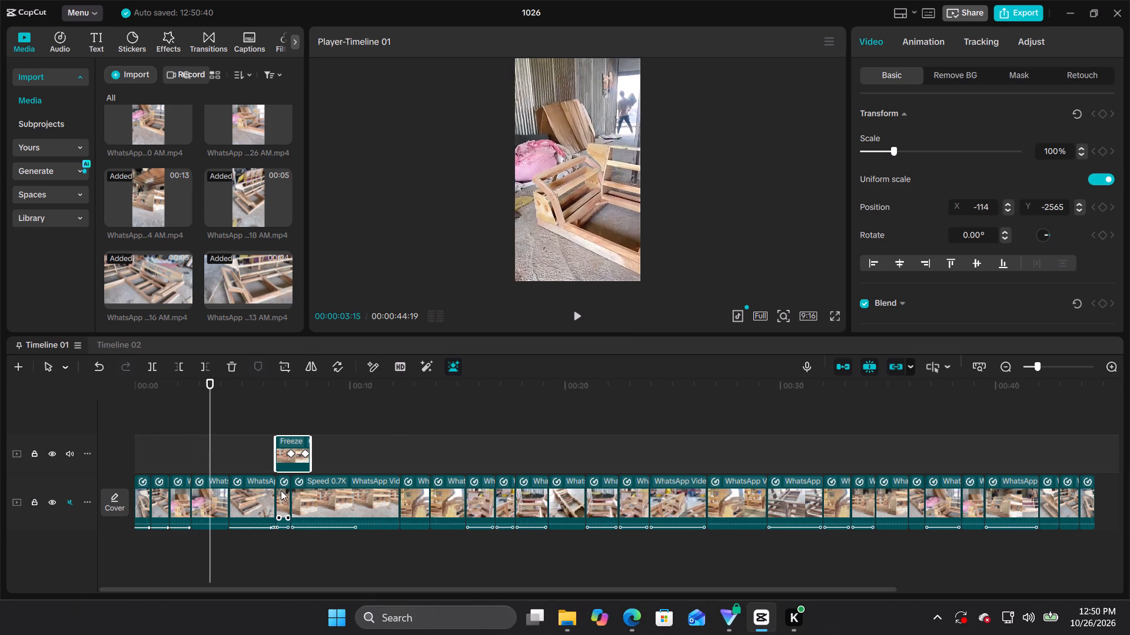
drag(211, 382, 278, 383)
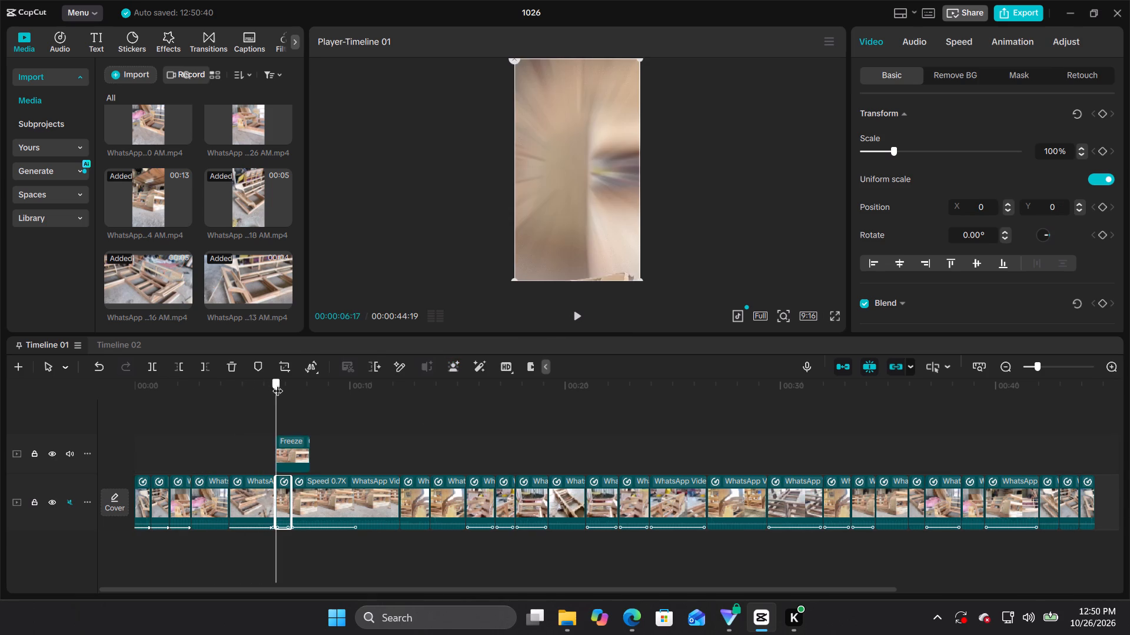
drag(278, 383, 265, 390)
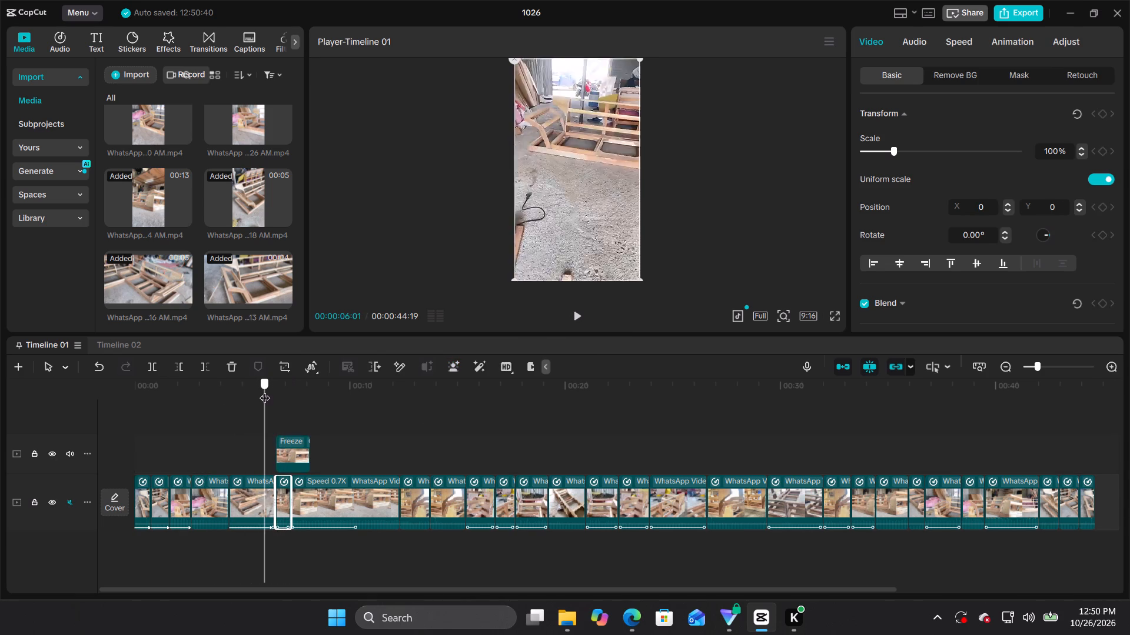
drag(265, 390, 278, 394)
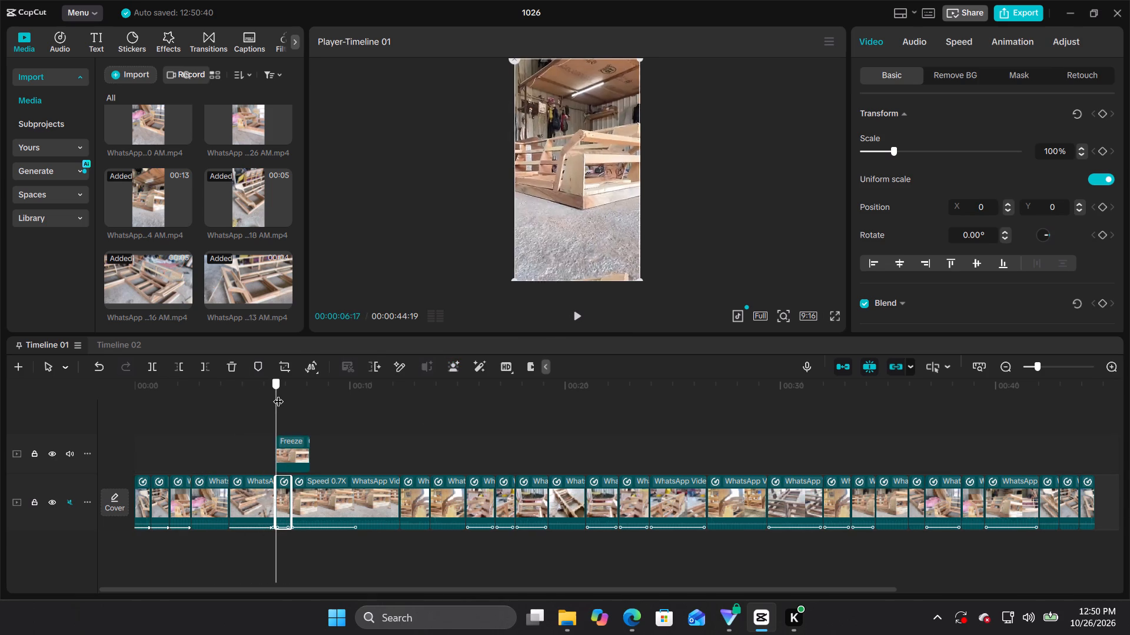
drag(278, 394, 278, 394)
click(606, 280)
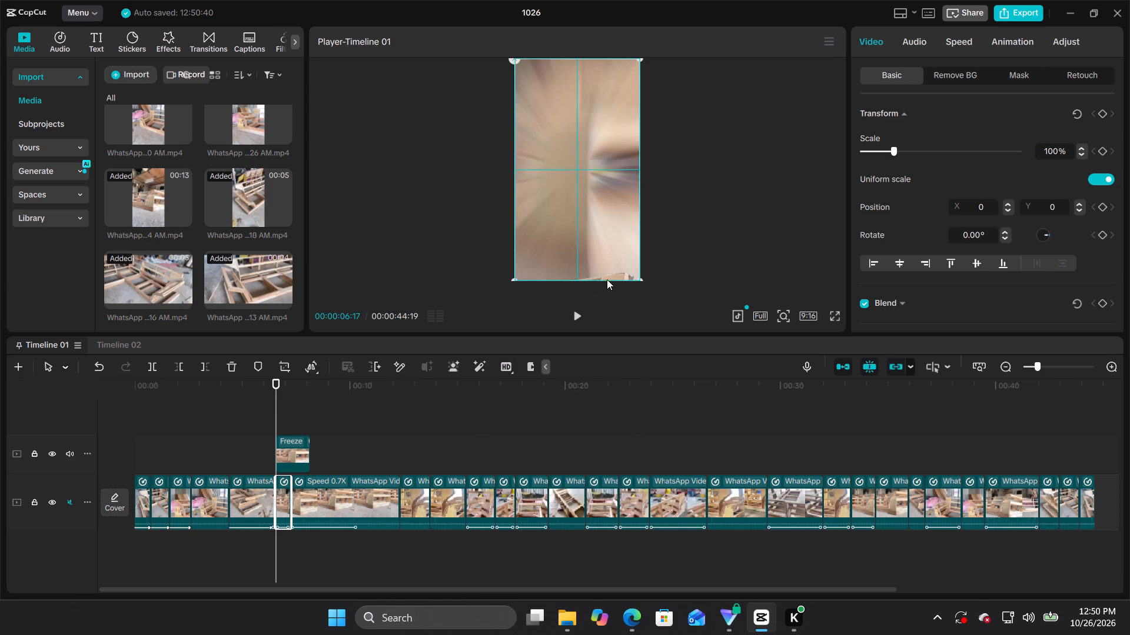
click(609, 275)
drag(619, 277, 619, 272)
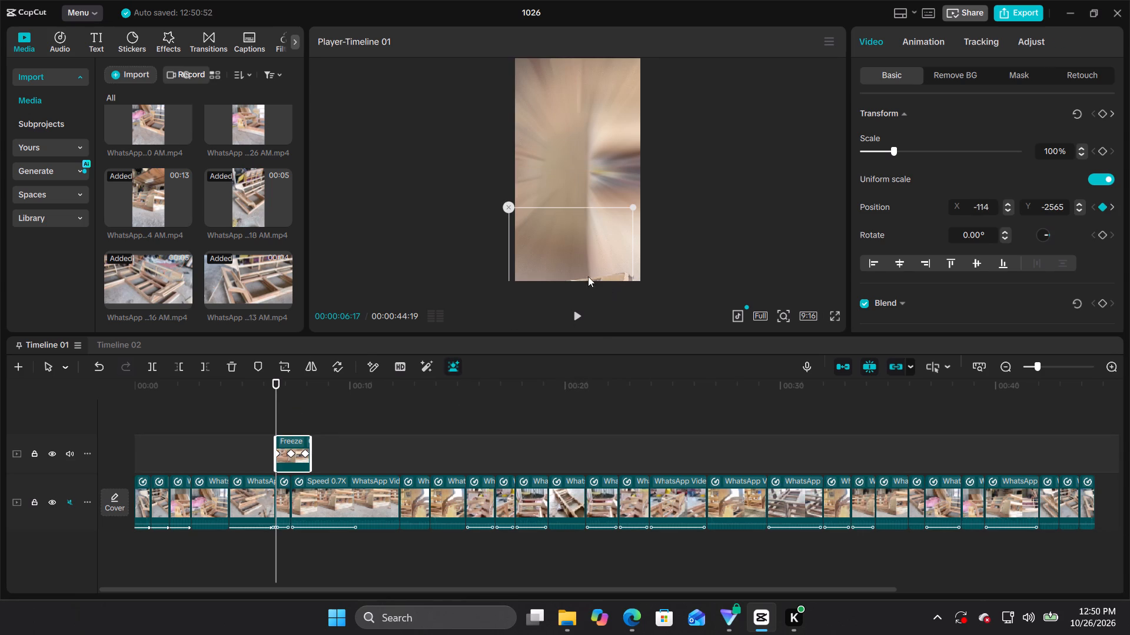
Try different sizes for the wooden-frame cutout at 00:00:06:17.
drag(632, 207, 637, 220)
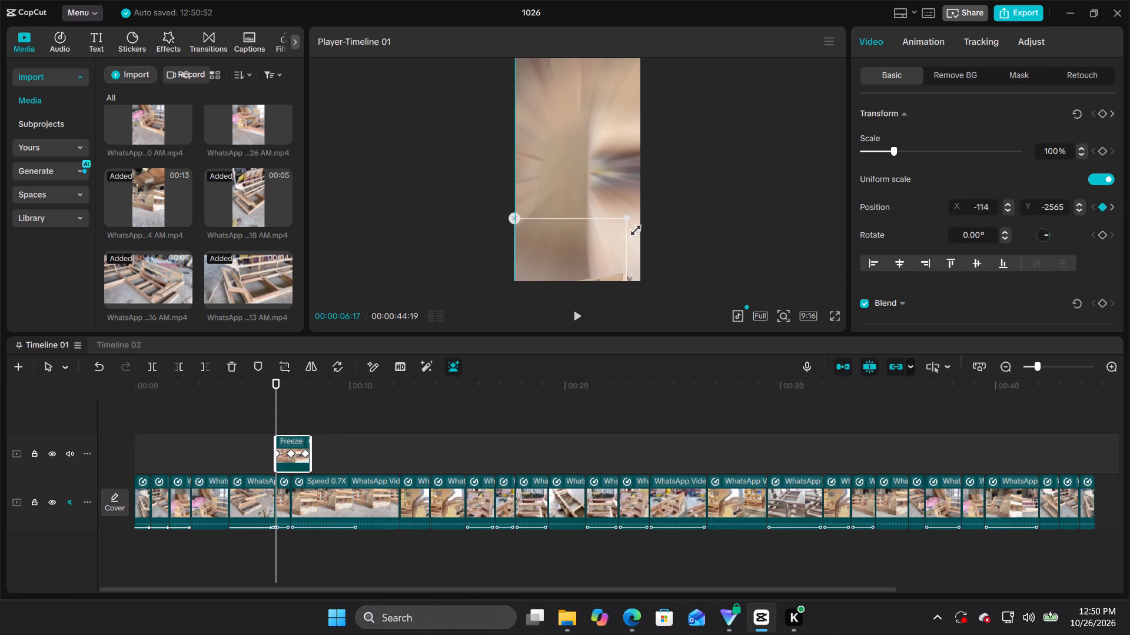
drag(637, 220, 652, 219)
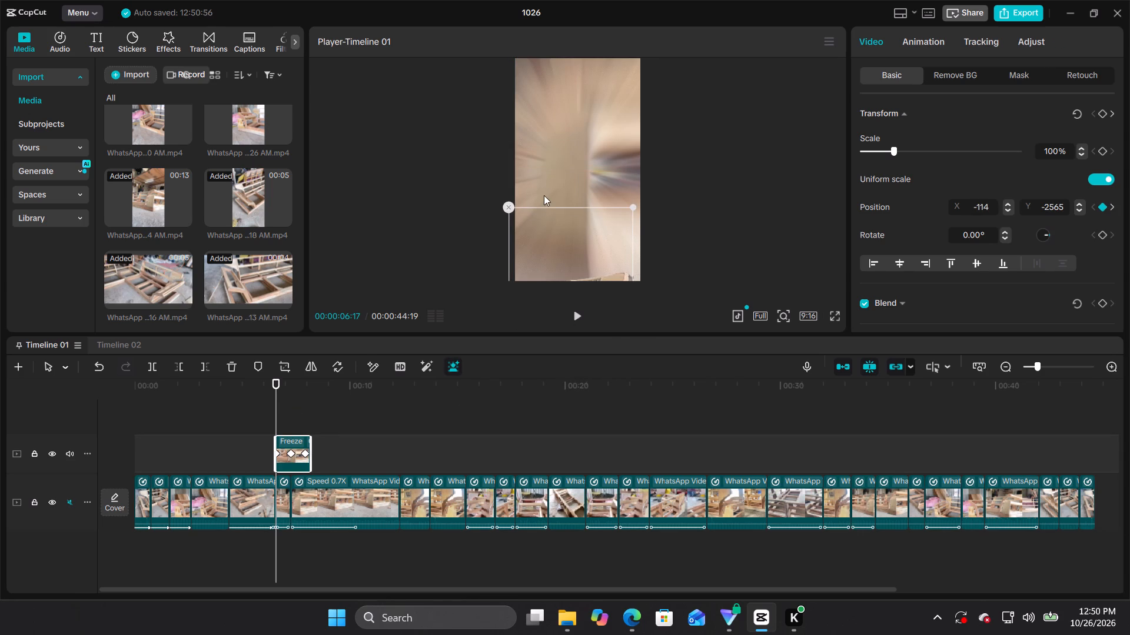
Reposition the wooden-frame cutout at 00:00:06:17 to about X 0, Y -2622.
drag(536, 207, 547, 176)
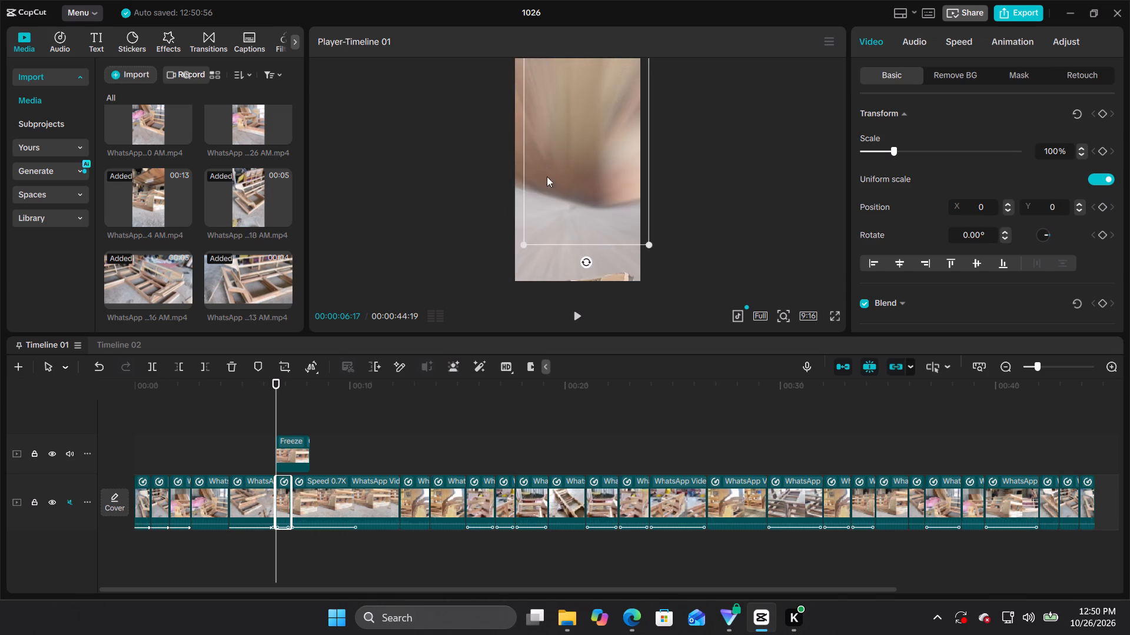
drag(547, 176, 546, 193)
click(604, 285)
click(600, 270)
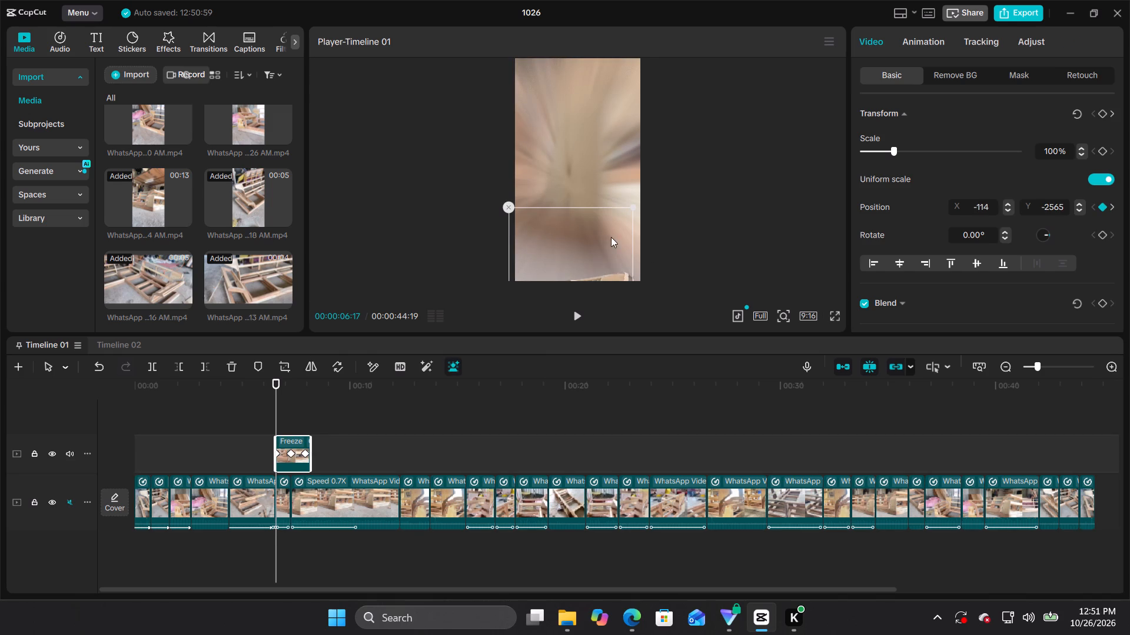
click(606, 206)
click(629, 273)
double_click(624, 276)
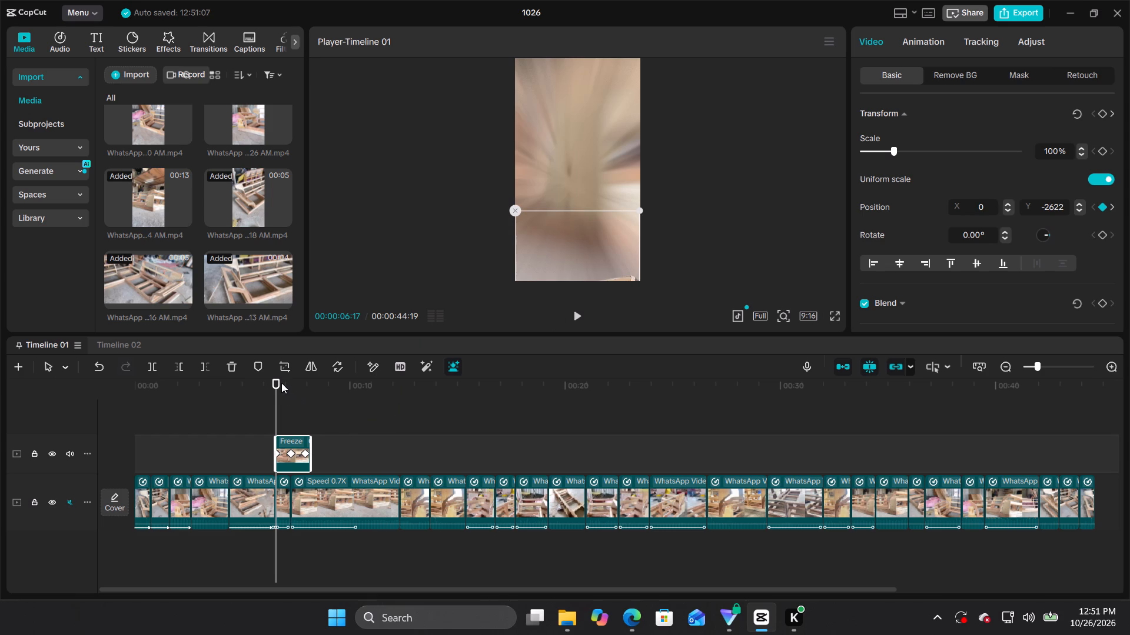
At 00:00:07:00, add a position keyframe that raises the wooden-frame cutout so it overlaps the lower part of the workshop clip.
drag(274, 377, 300, 376)
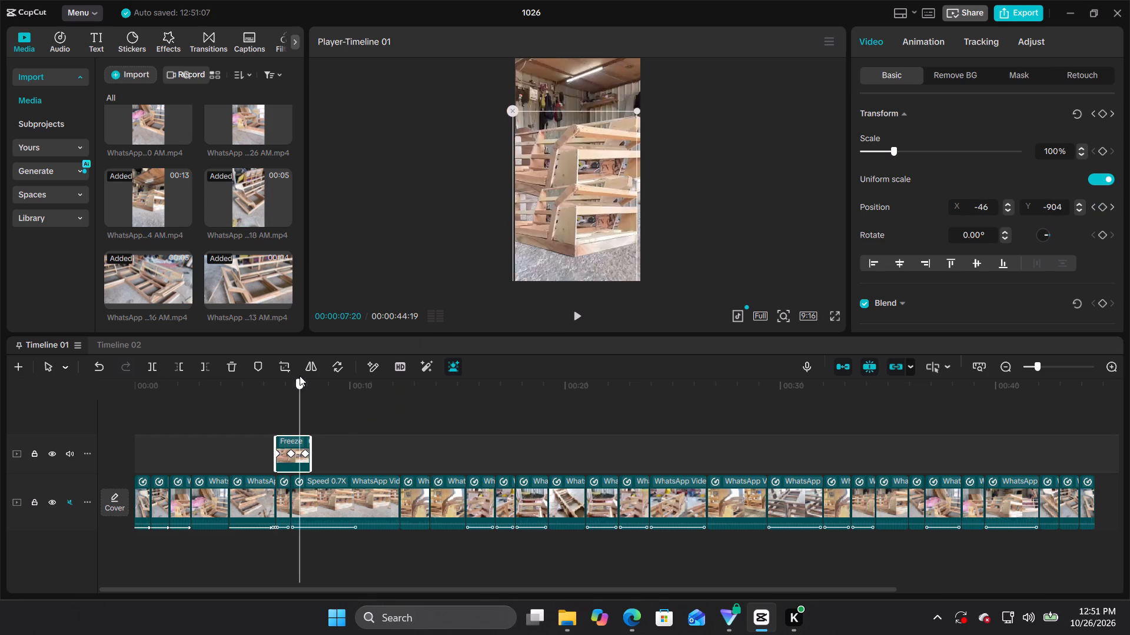
drag(300, 376, 285, 380)
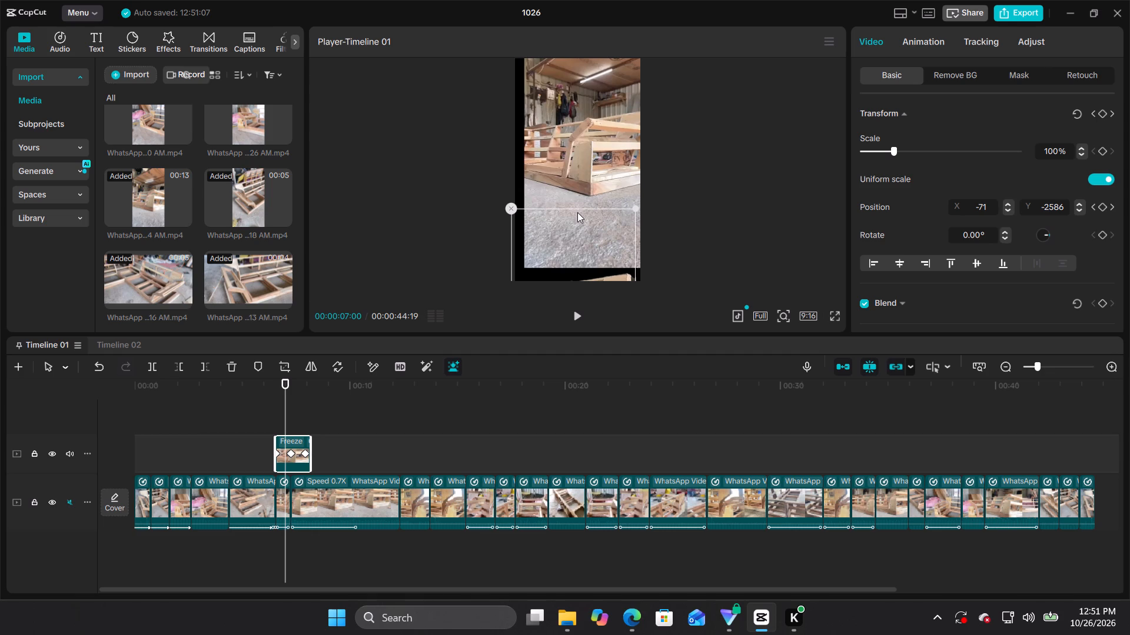
drag(577, 210, 576, 202)
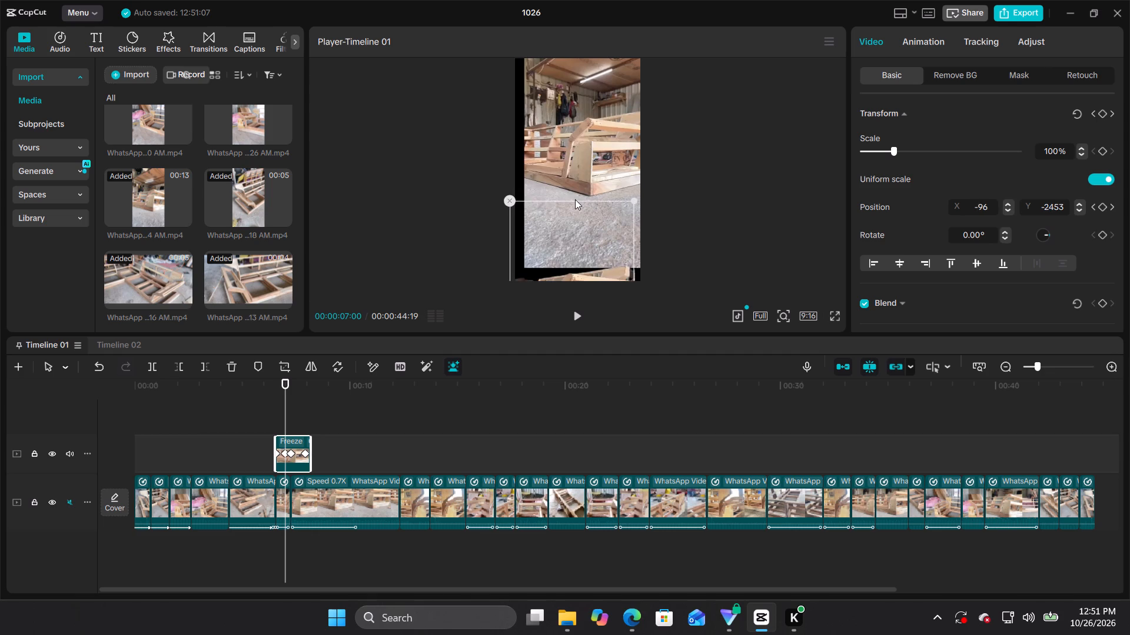
click(575, 199)
click(600, 275)
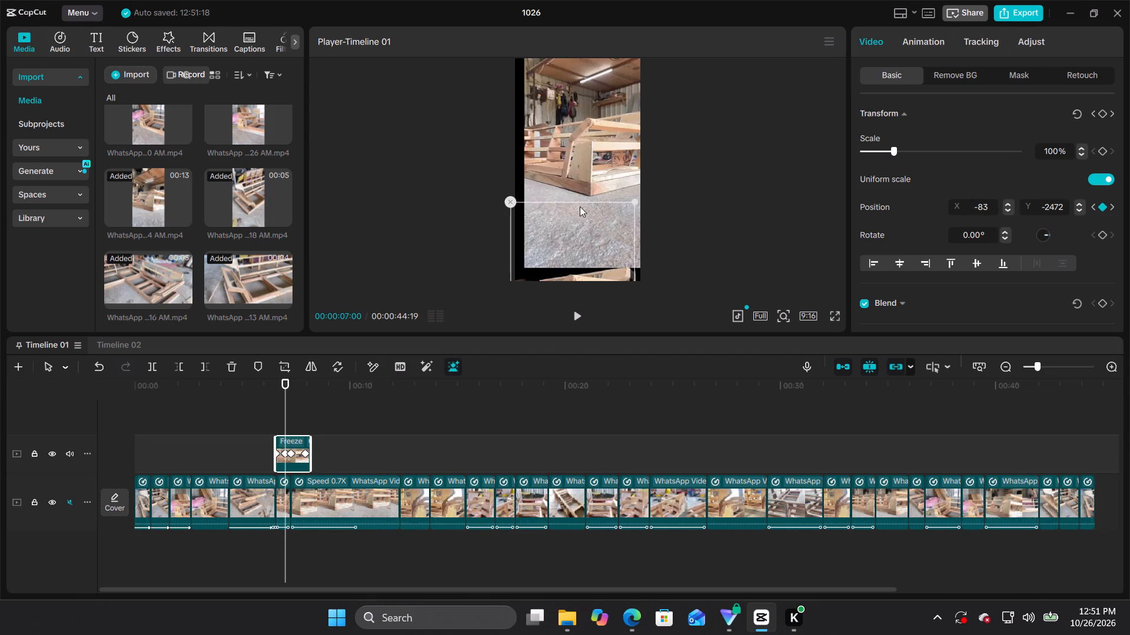
drag(580, 201, 580, 181)
click(590, 273)
drag(584, 219, 598, 132)
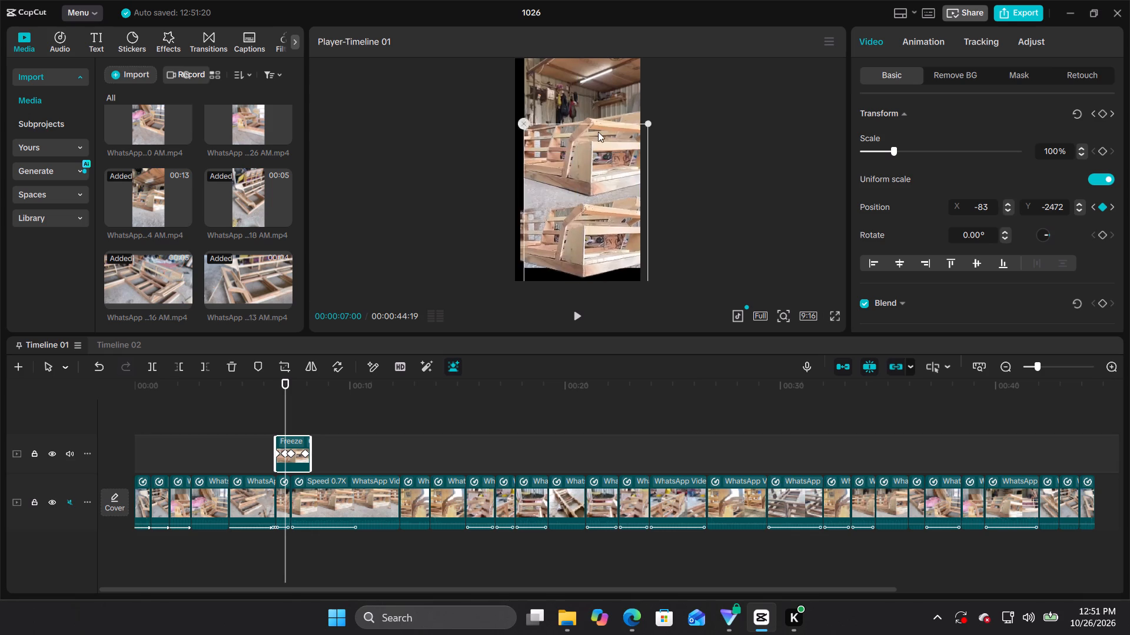
drag(598, 132, 599, 135)
Scrub and play back the freeze-frame section to examine the cutout's motion over the main-track clips.
drag(287, 378, 298, 373)
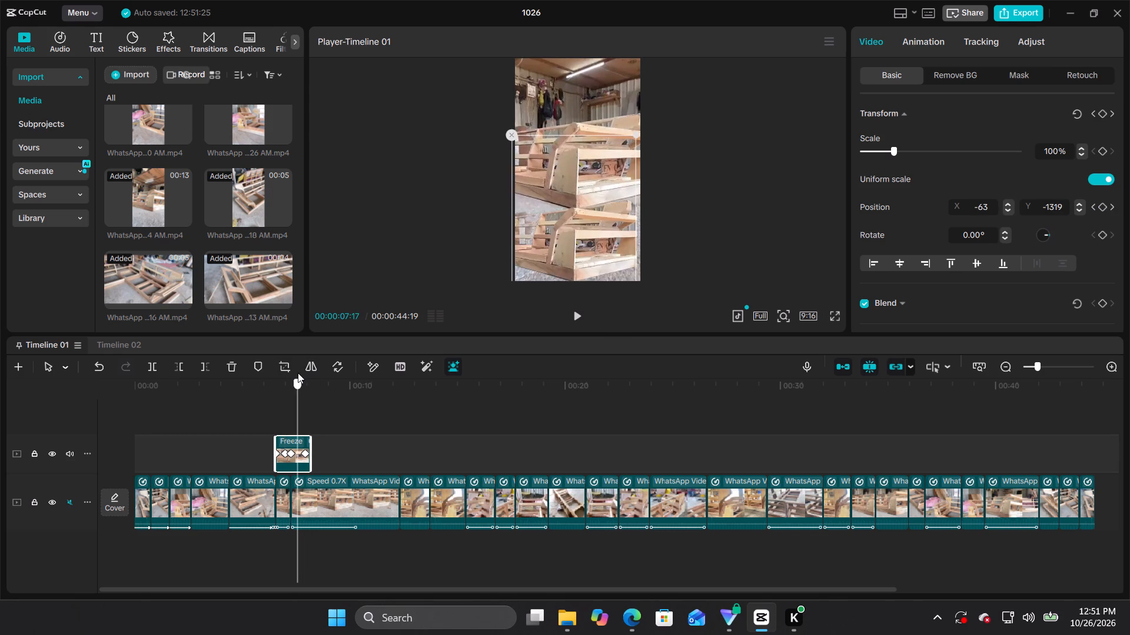
drag(298, 373, 274, 370)
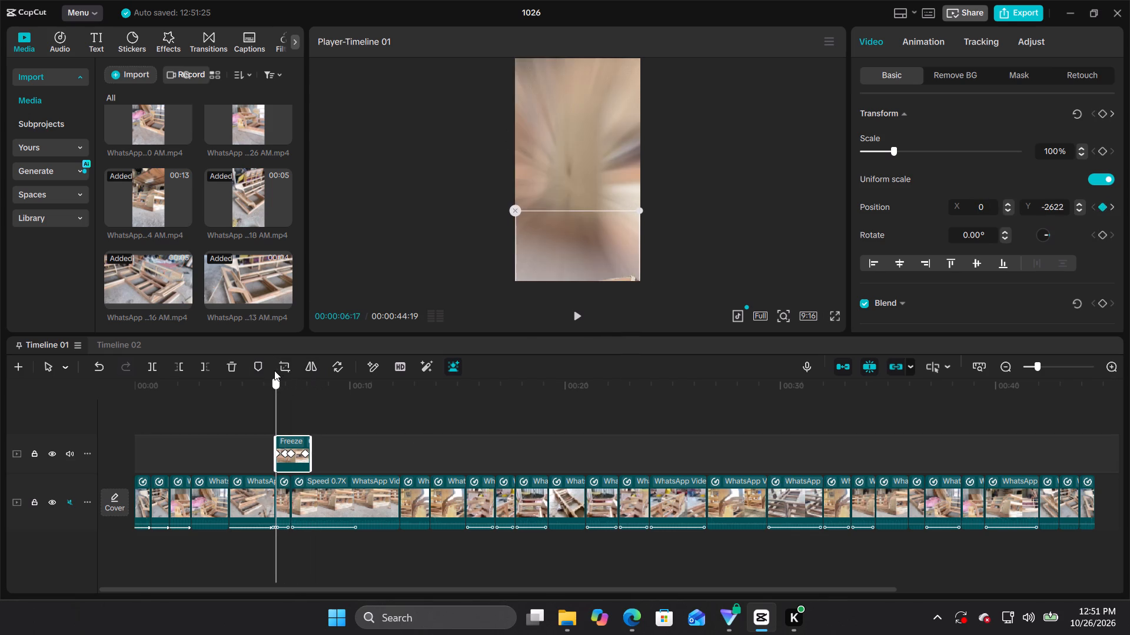
drag(274, 370, 267, 373)
click(571, 315)
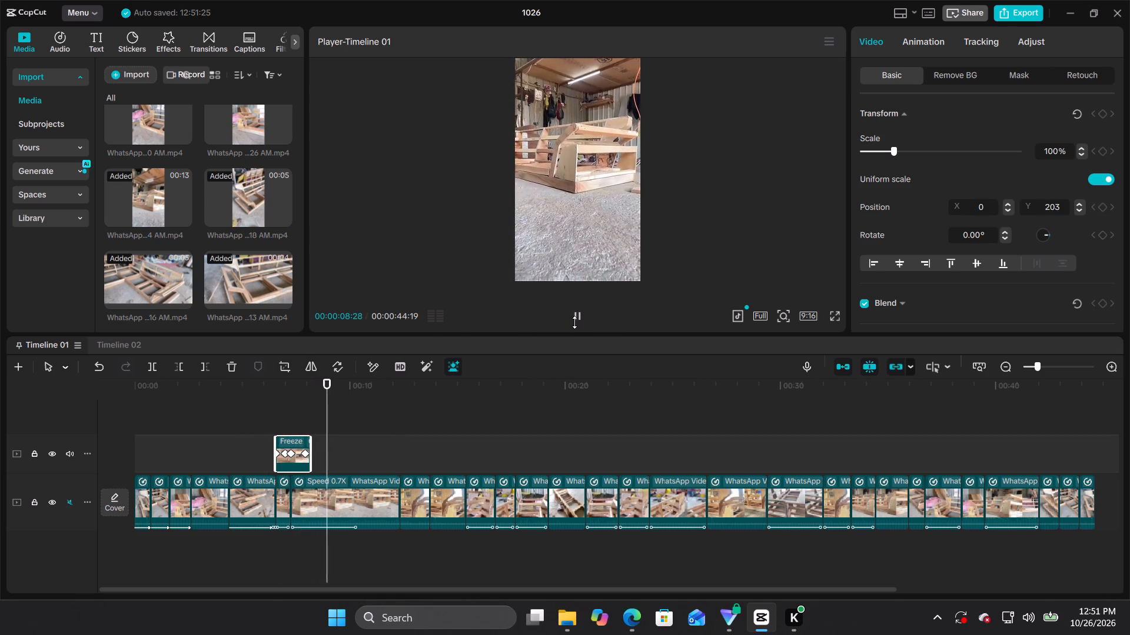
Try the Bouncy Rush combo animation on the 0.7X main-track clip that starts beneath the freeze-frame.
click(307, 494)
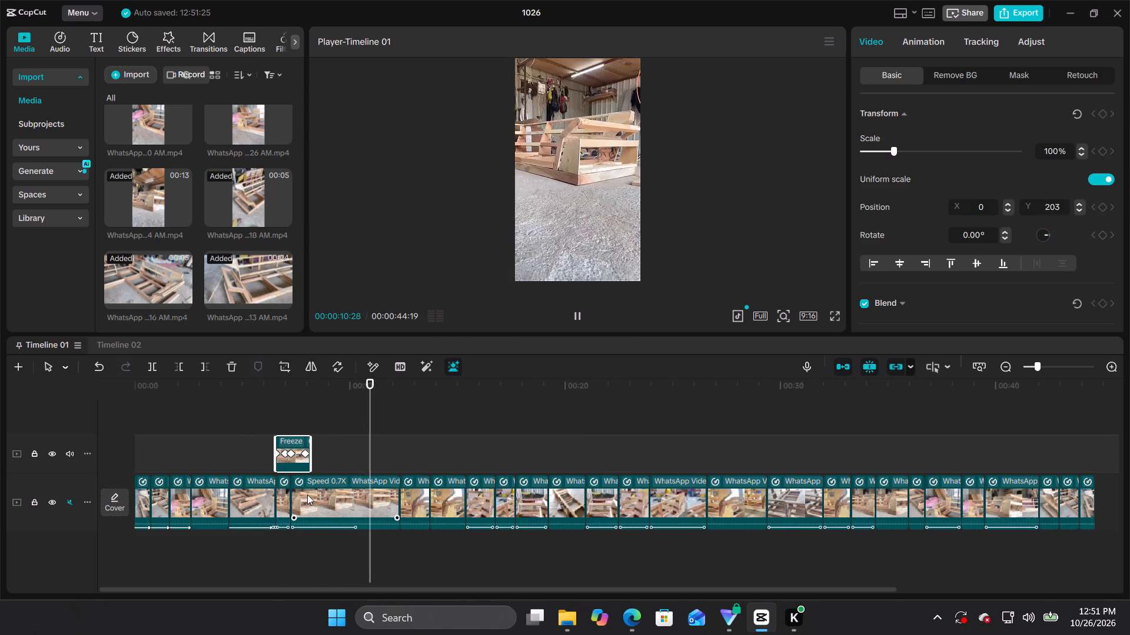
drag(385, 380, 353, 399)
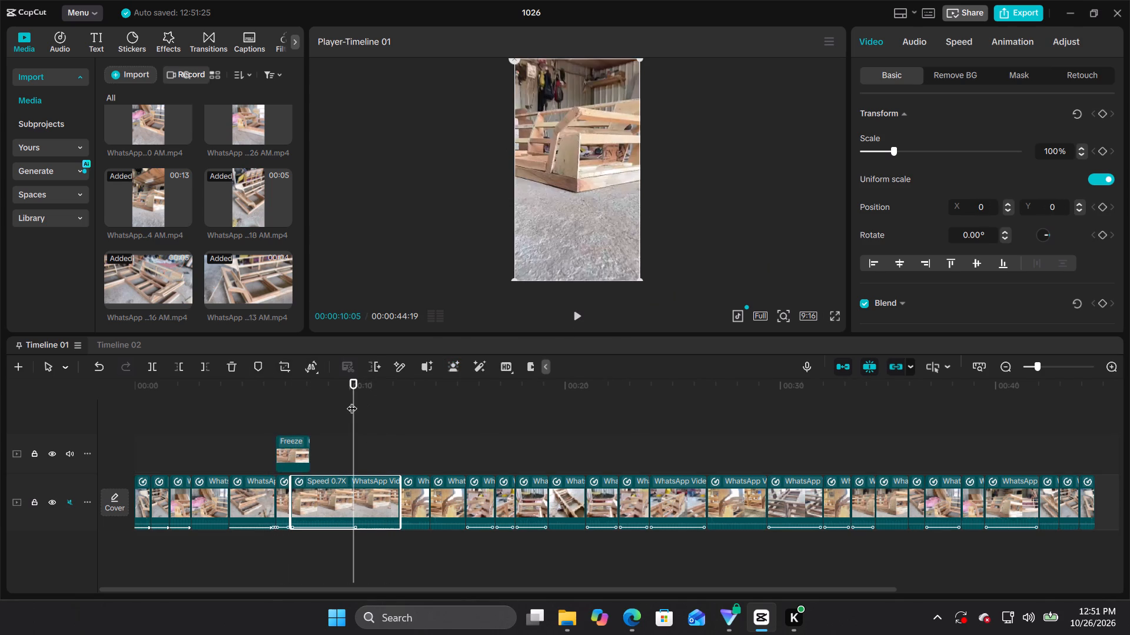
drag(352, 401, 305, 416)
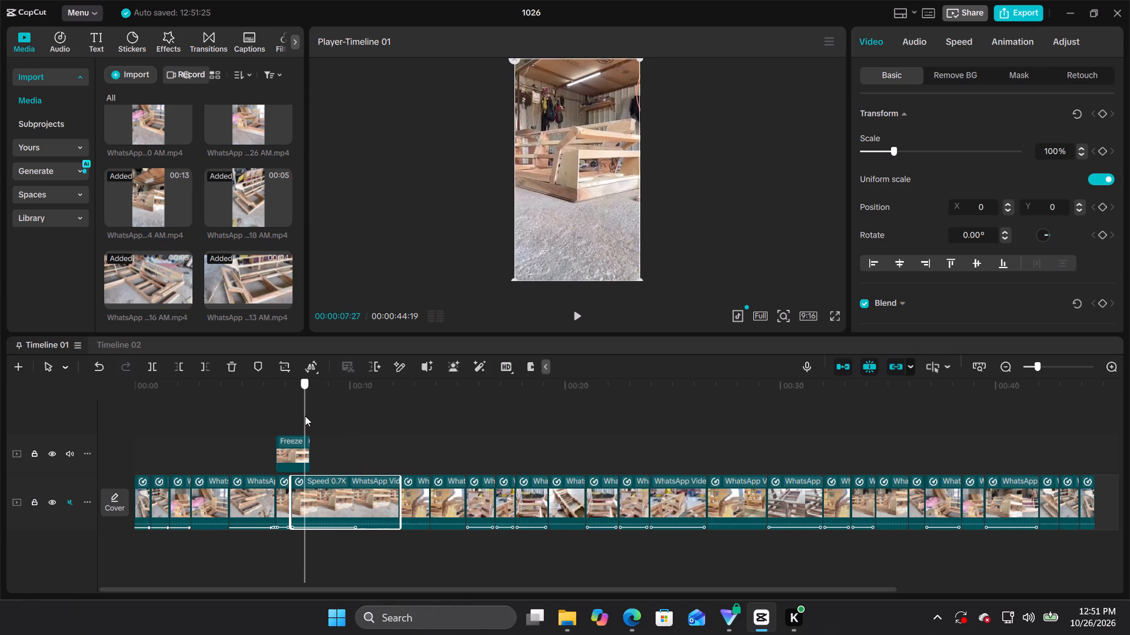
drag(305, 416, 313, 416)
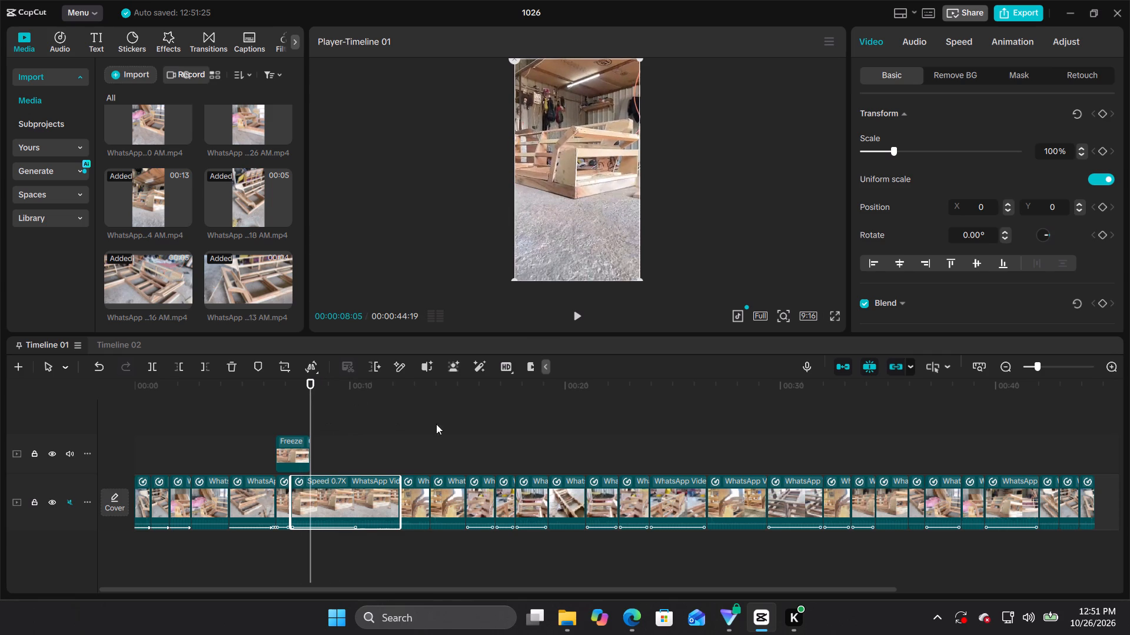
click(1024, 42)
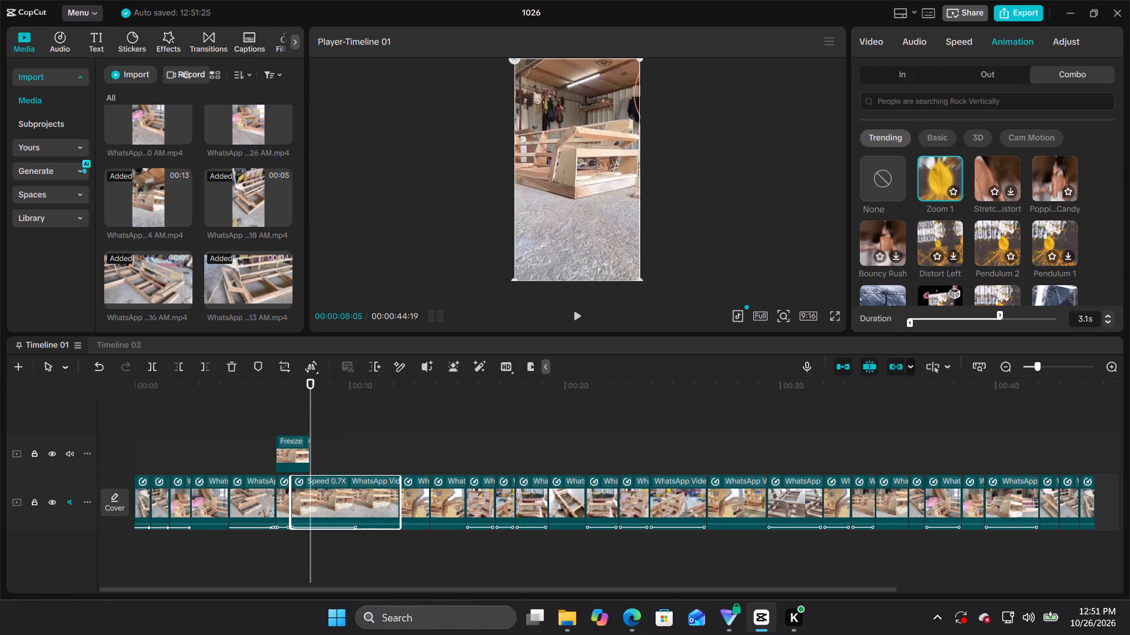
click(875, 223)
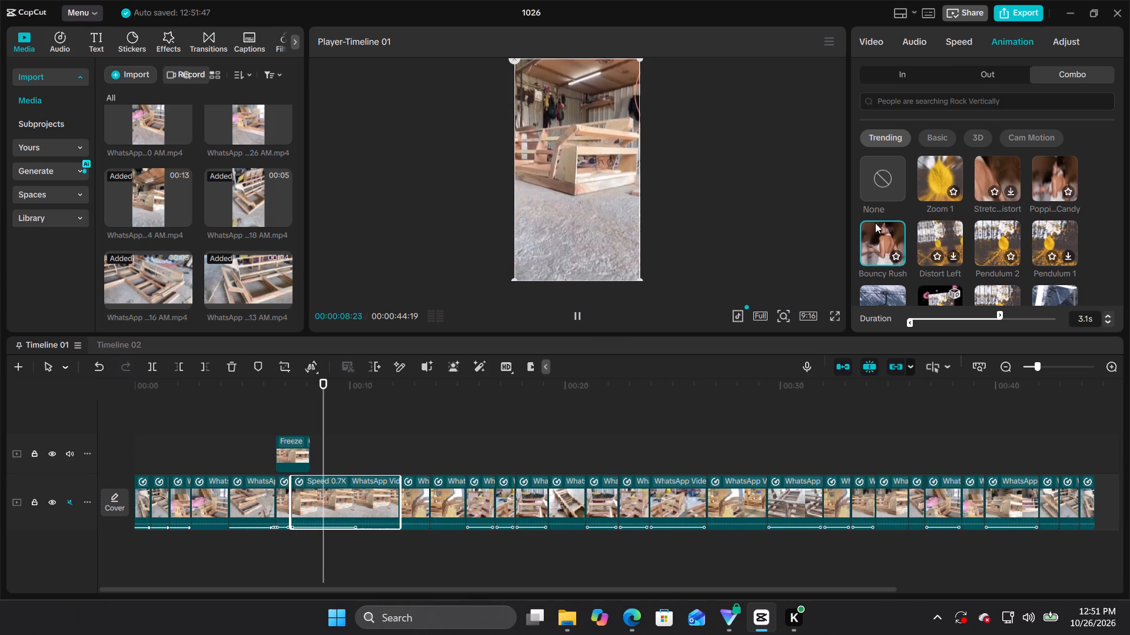
Apply the stretch-distort Cam Motion combo animation to the 0.7X main-track clip.
scroll(925, 235, down, 1)
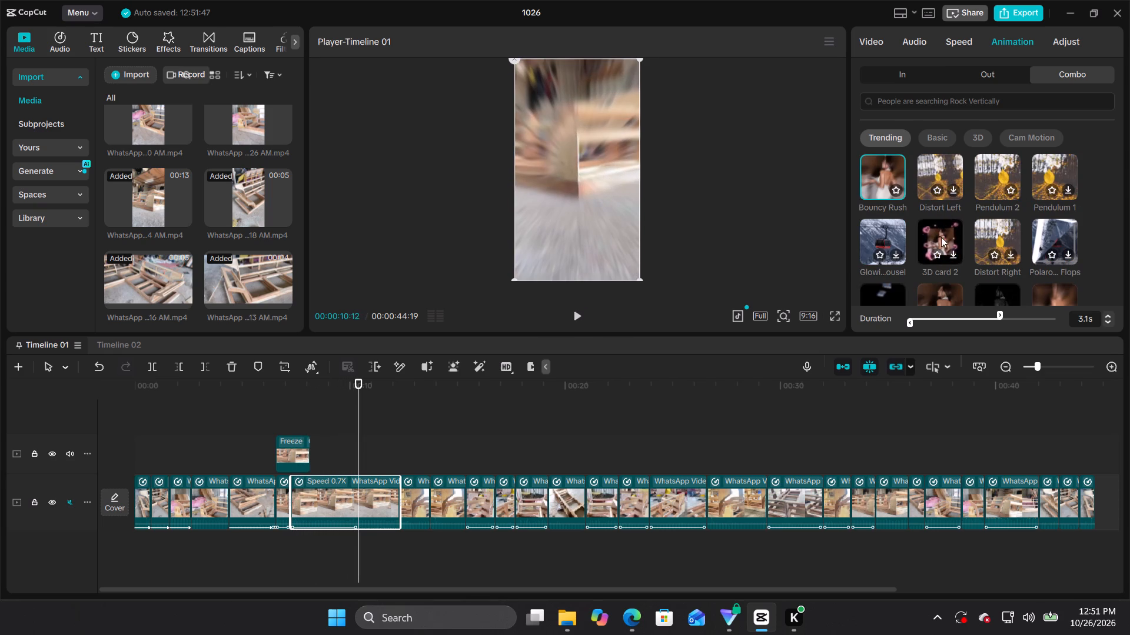
scroll(1016, 226, down, 4)
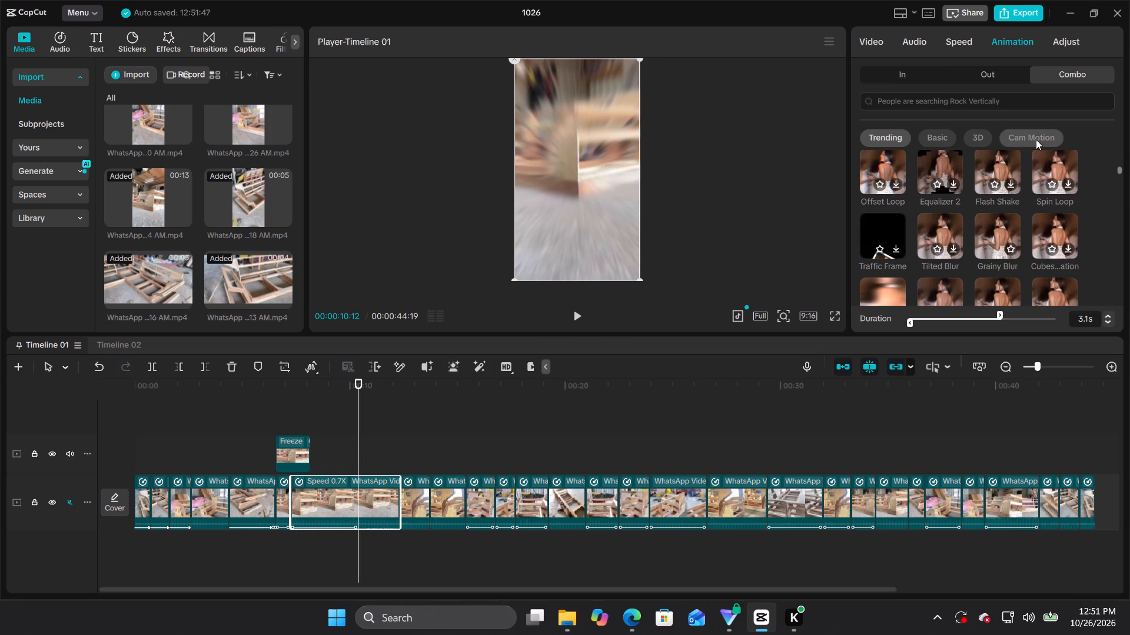
click(1036, 139)
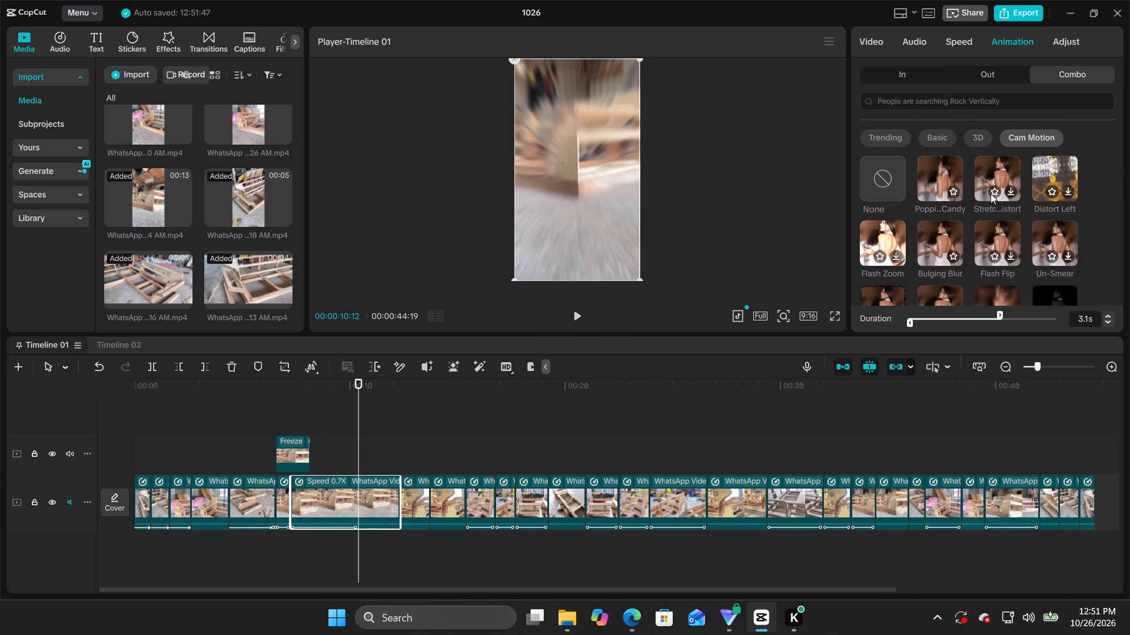
click(989, 167)
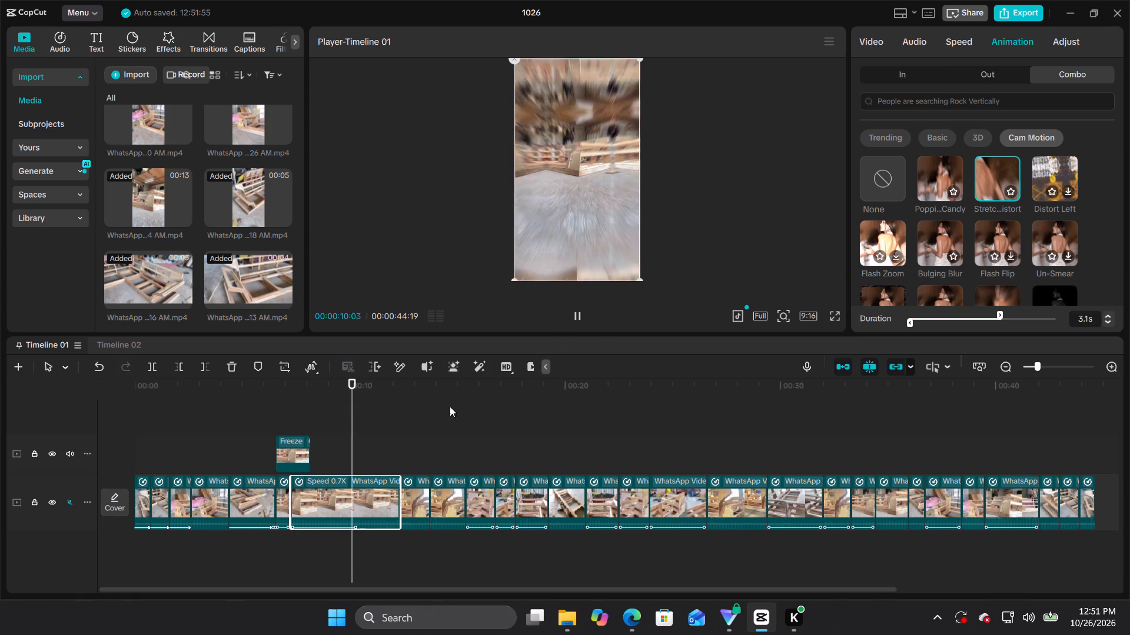
Play back the timeline from the start to review the freeze-frame overlay and the new clip animation.
drag(354, 389, 74, 442)
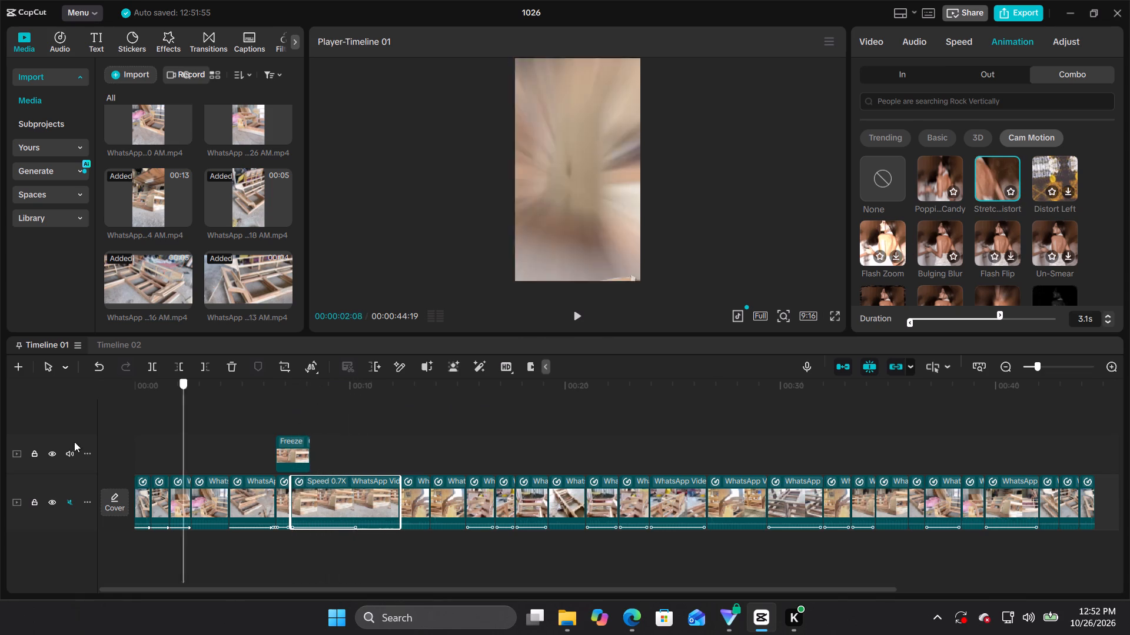
drag(74, 442, 0, 460)
click(577, 318)
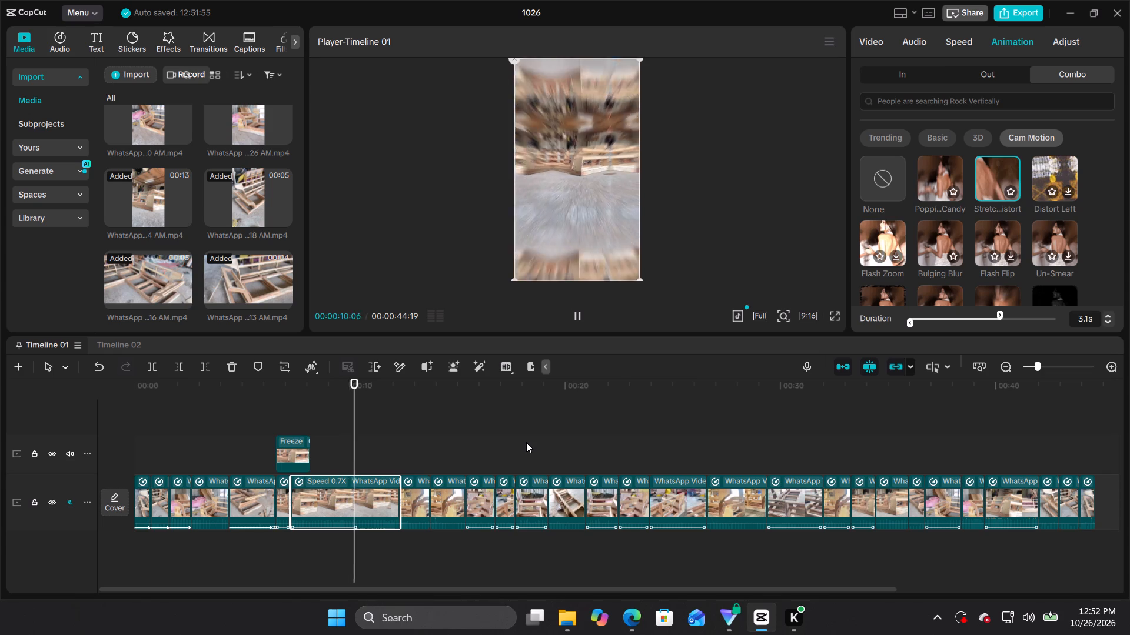
Examine the freeze-frame clip's basic video, animation, tracking and adjustment options.
click(304, 450)
click(867, 38)
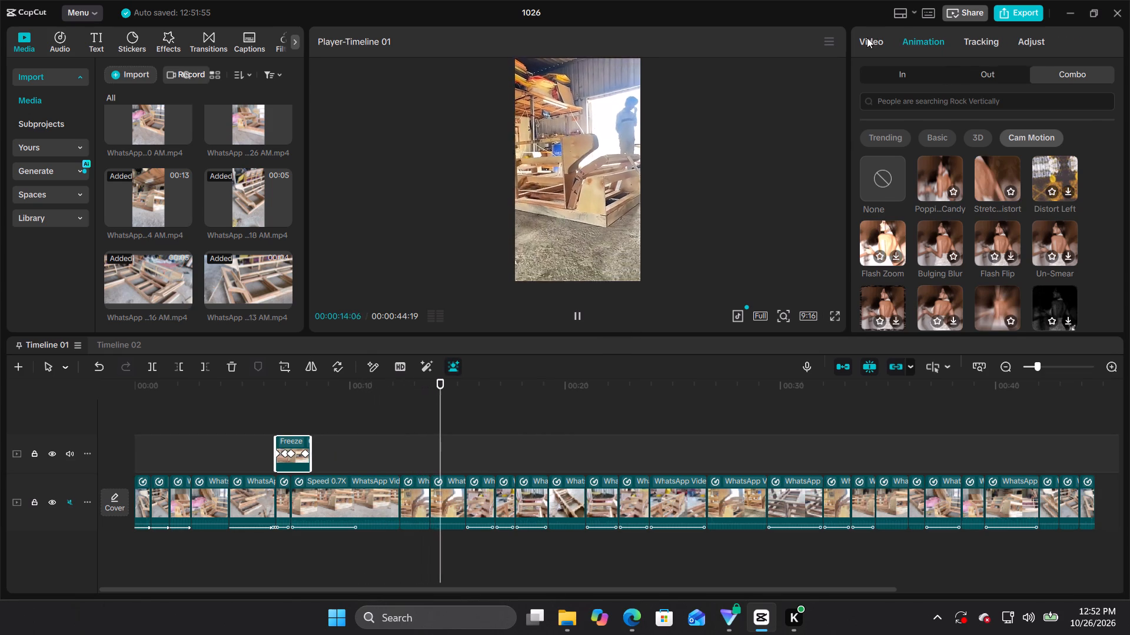
scroll(952, 182, down, 2)
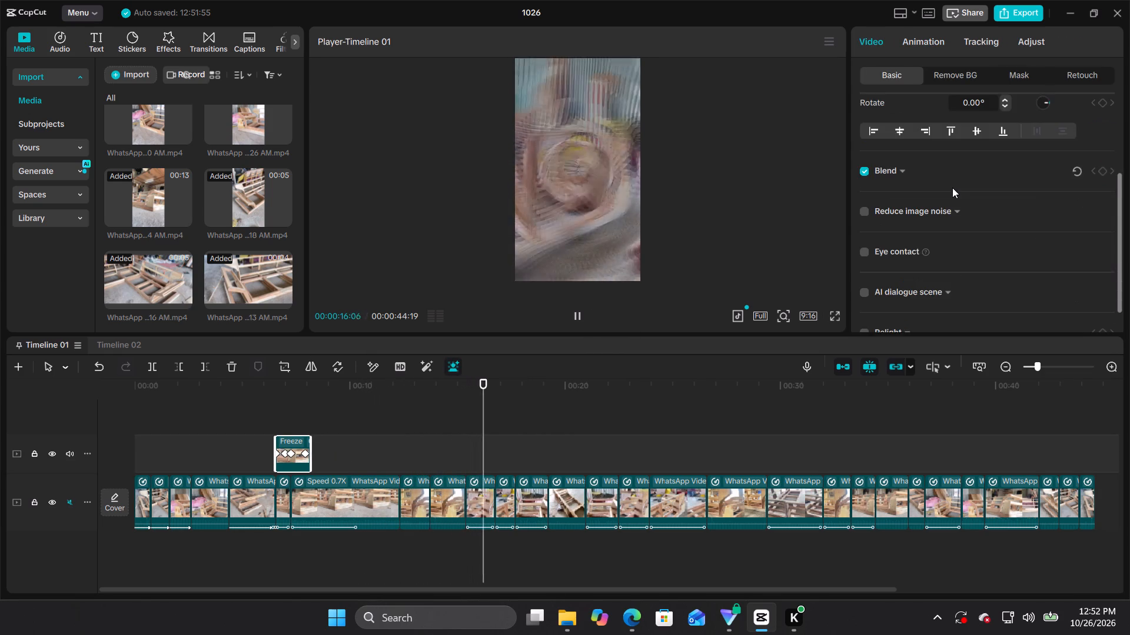
scroll(952, 188, down, 3)
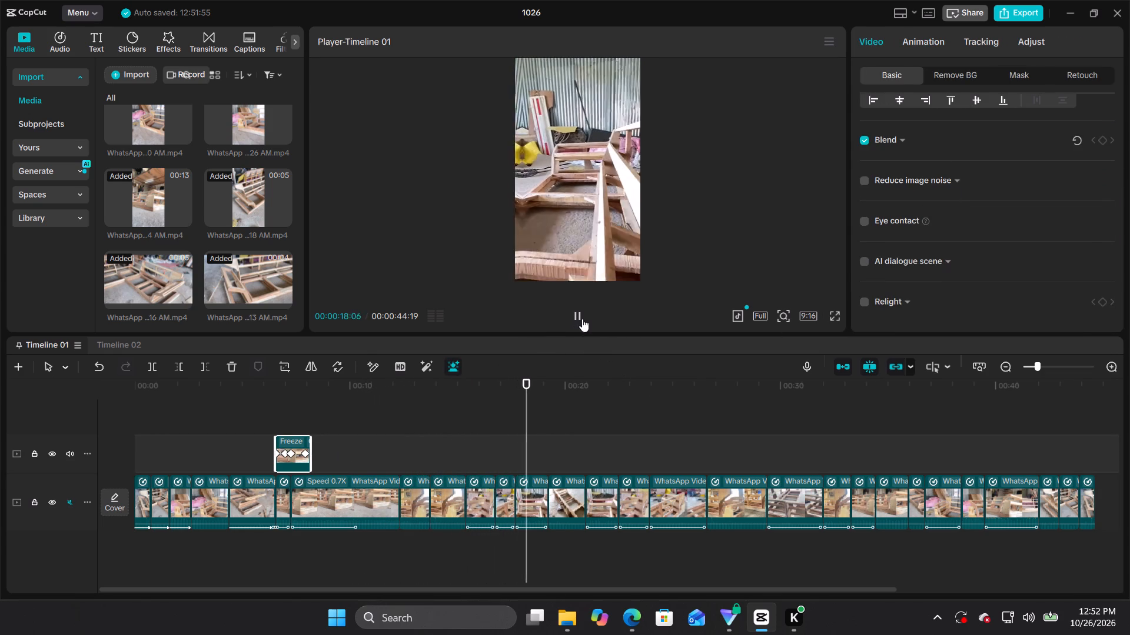
click(582, 319)
scroll(1038, 266, up, 7)
click(933, 41)
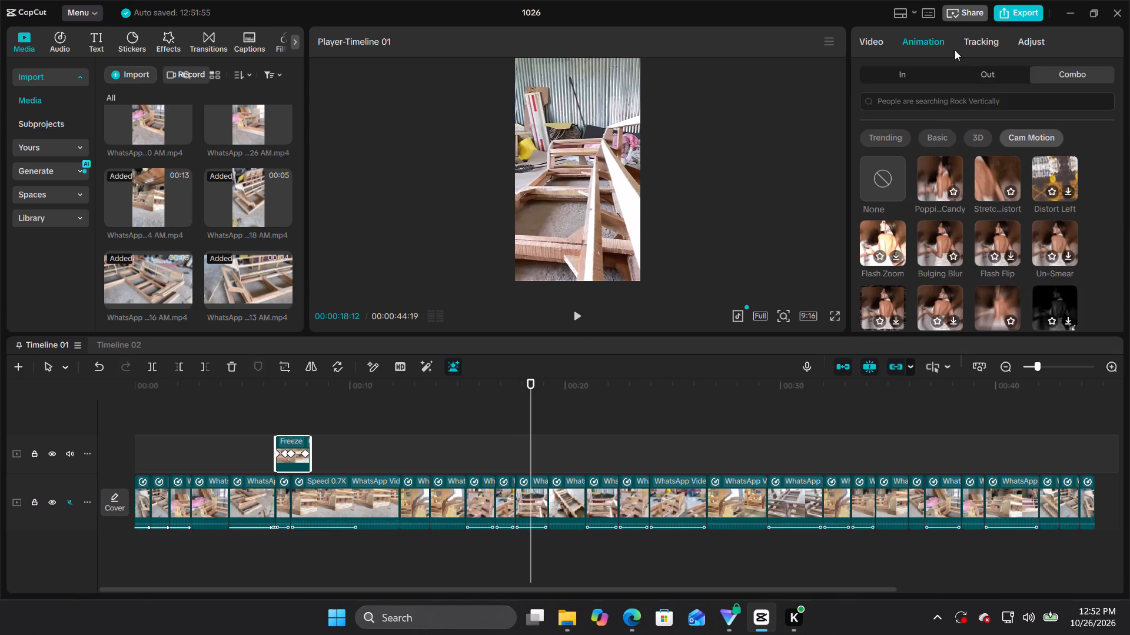
click(978, 41)
click(1022, 36)
click(906, 45)
click(972, 39)
click(852, 46)
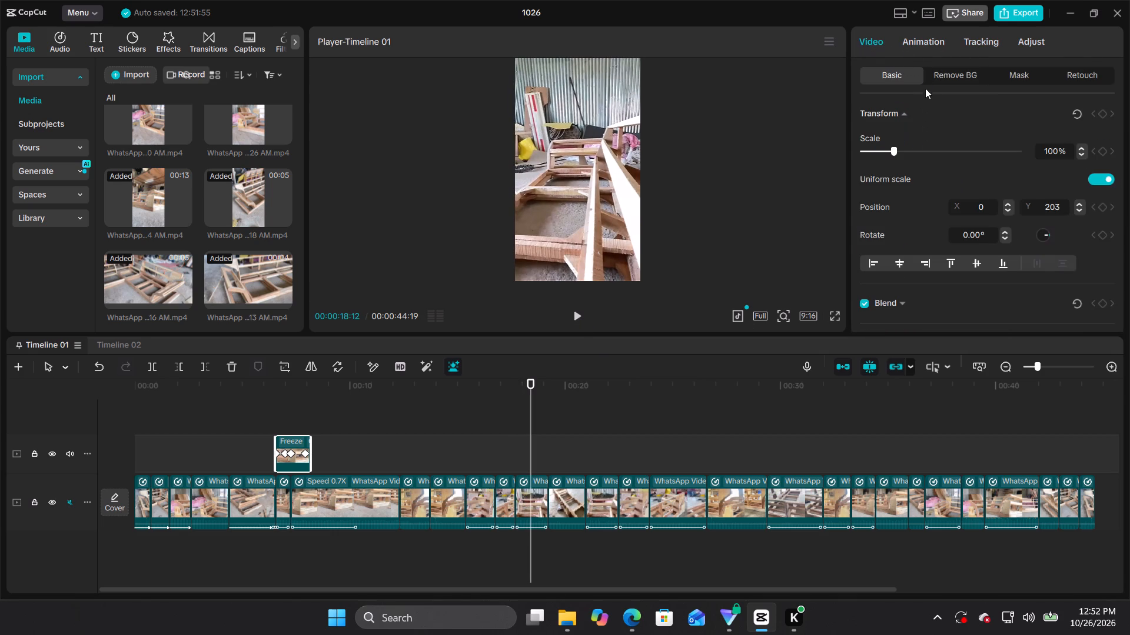
Add a Filmstrip mask to the freeze-frame clip.
click(1041, 76)
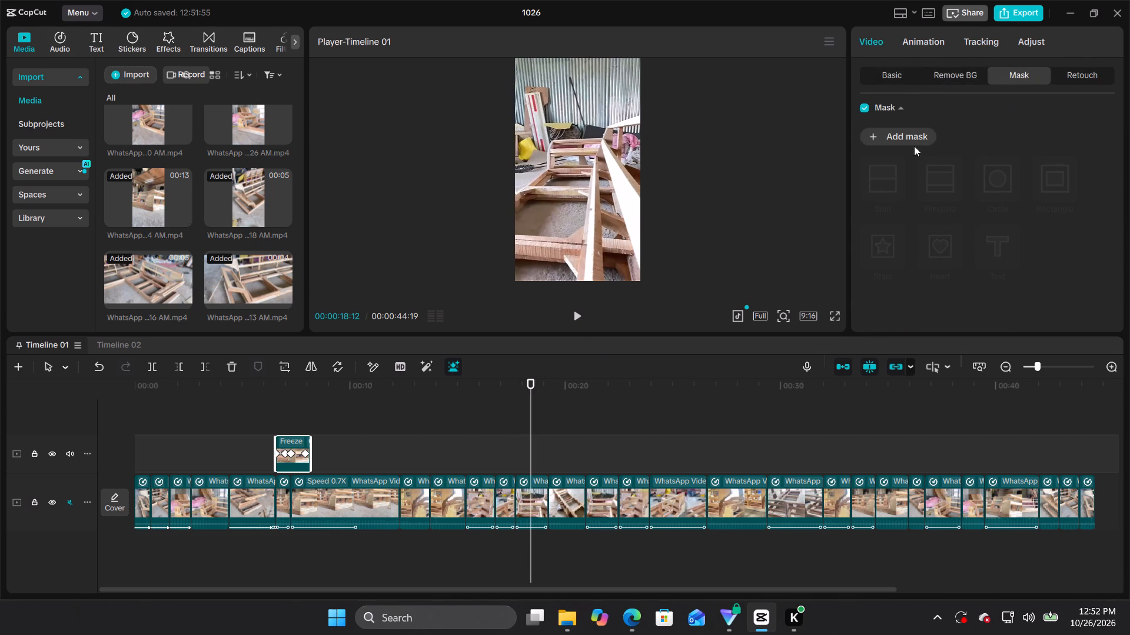
click(907, 135)
click(946, 175)
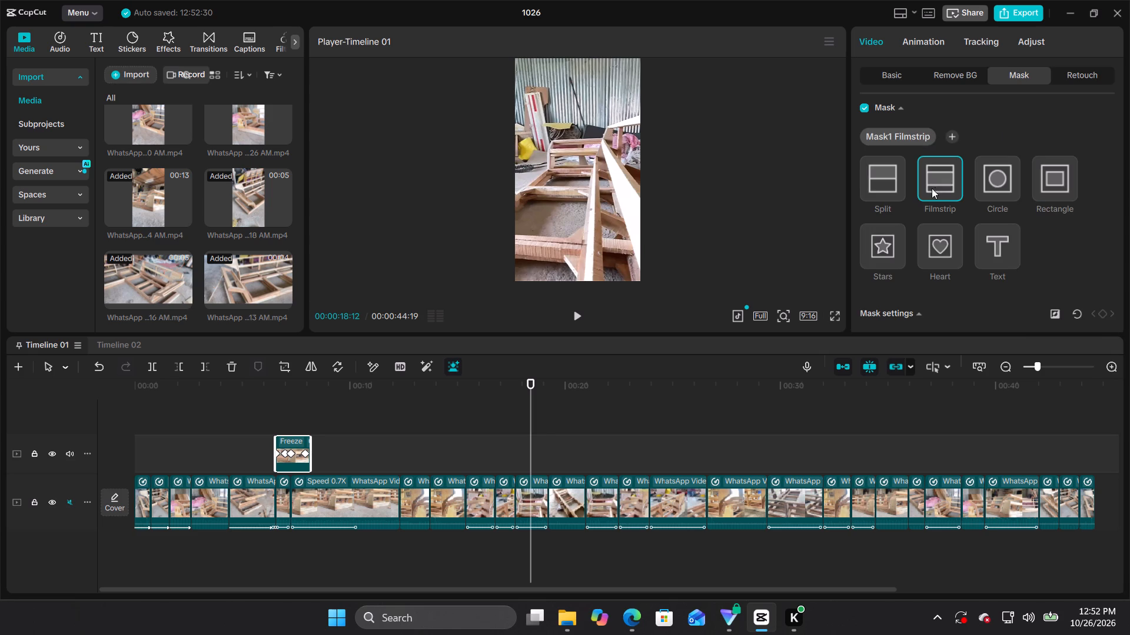
click(932, 188)
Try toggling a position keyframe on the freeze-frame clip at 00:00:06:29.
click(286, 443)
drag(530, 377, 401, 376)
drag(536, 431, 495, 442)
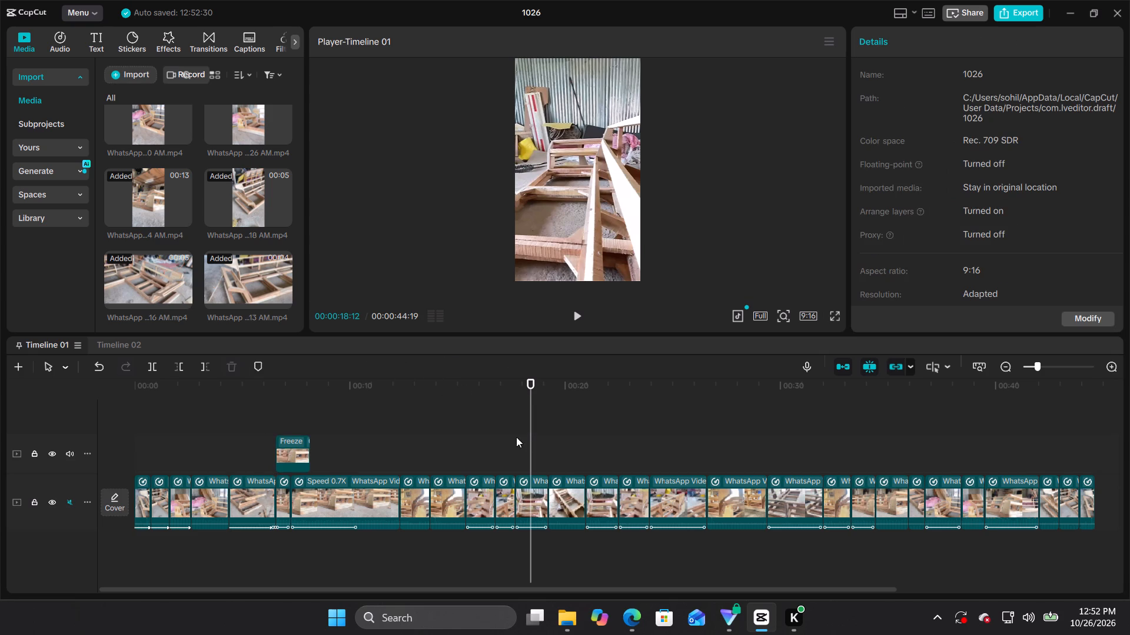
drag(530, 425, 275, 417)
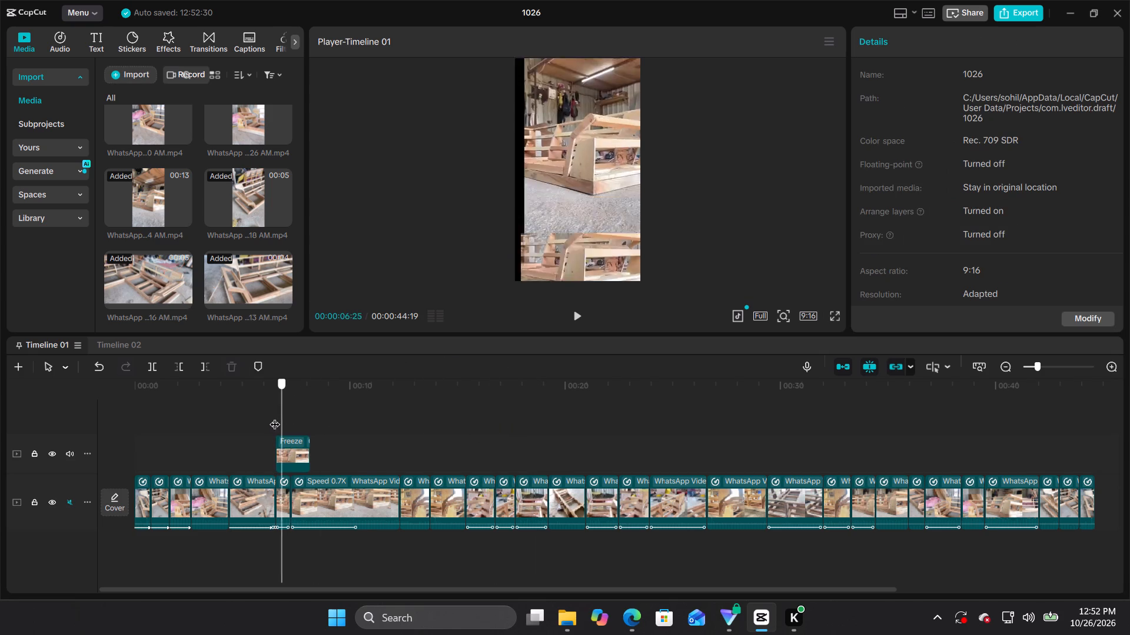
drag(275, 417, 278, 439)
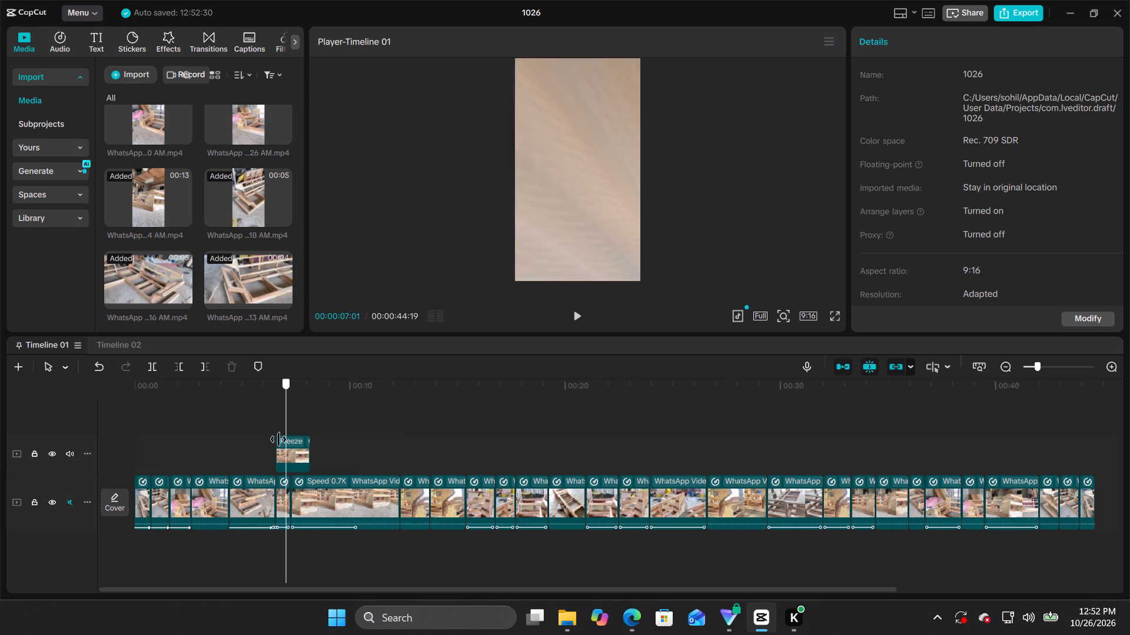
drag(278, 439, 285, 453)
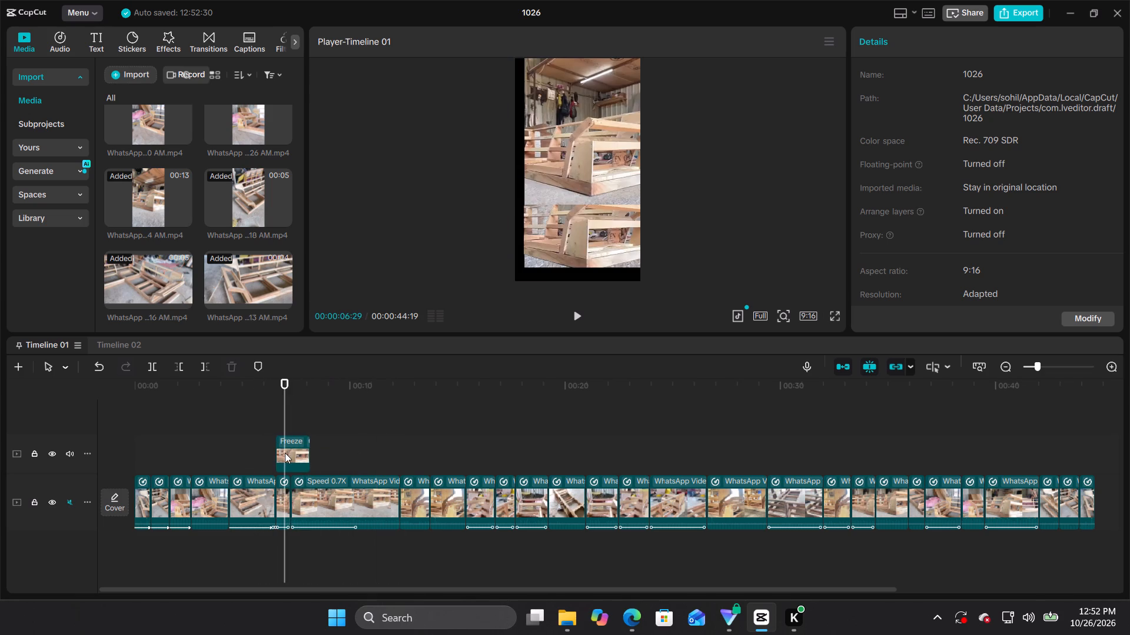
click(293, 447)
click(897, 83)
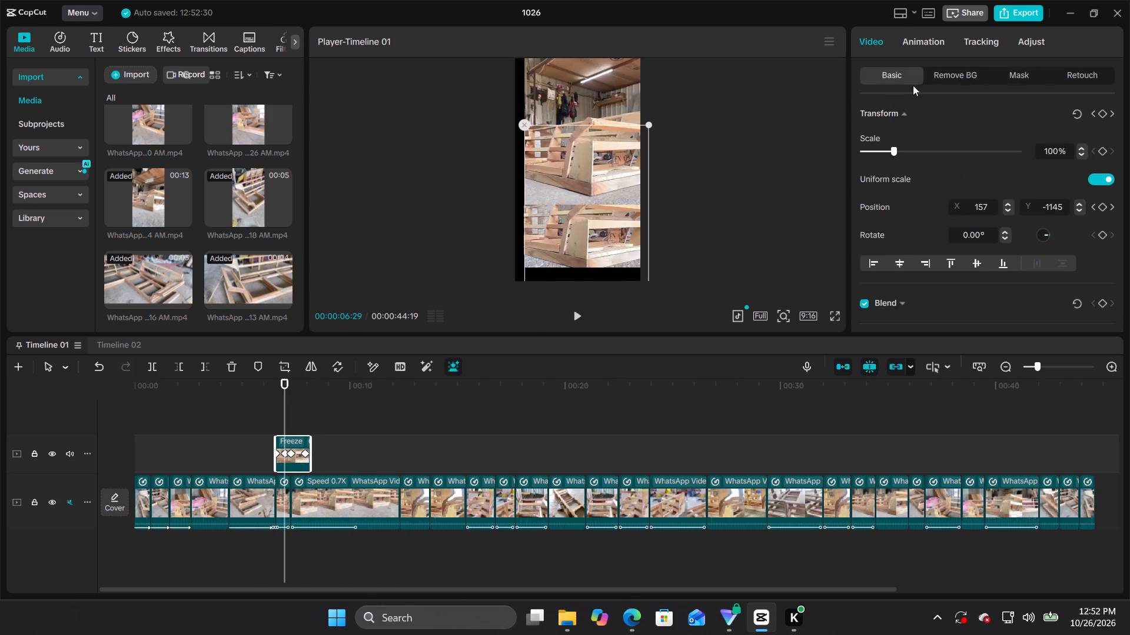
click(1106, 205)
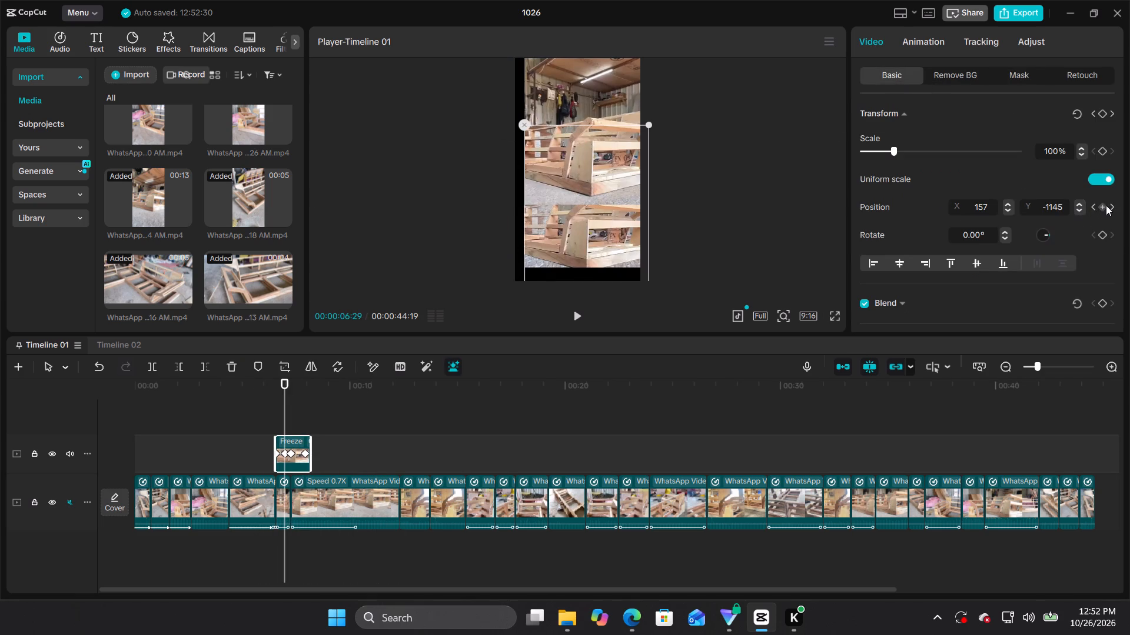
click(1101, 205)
Scrub through the timeline and play it back from the start to review the freeze-frame overlay and the surrounding clips.
drag(282, 395, 340, 405)
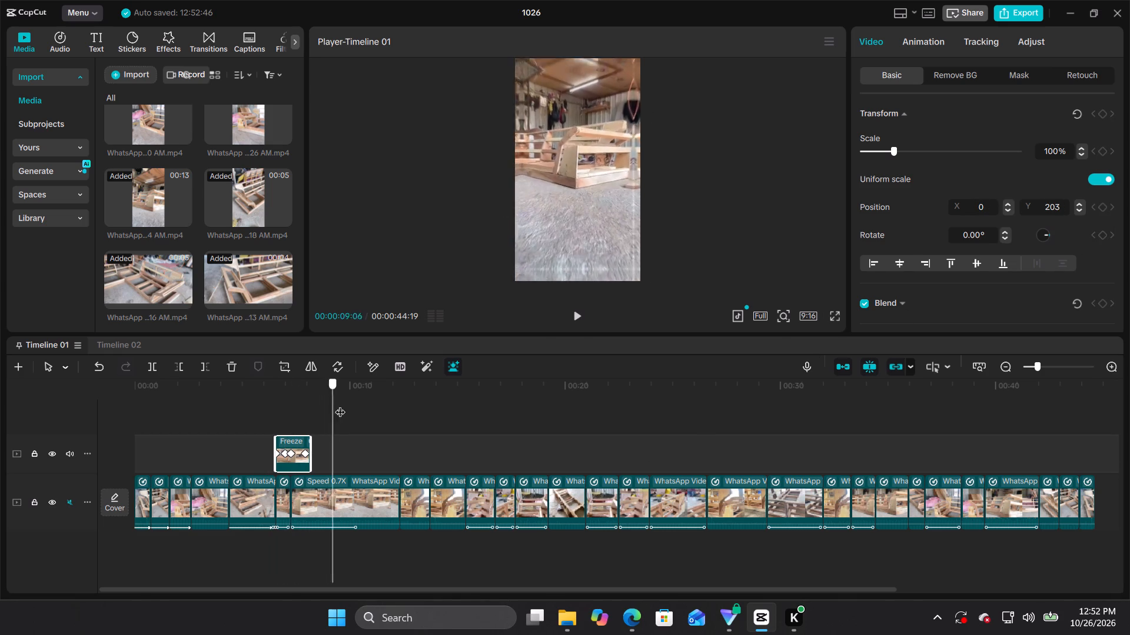
drag(340, 405, 544, 448)
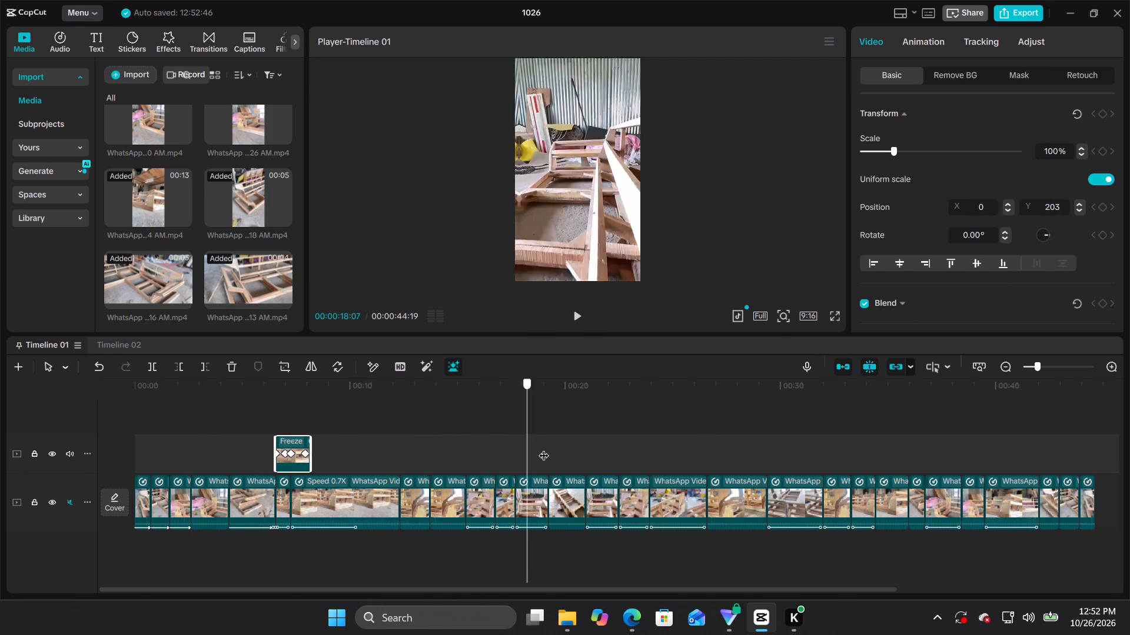
drag(544, 448, 1079, 504)
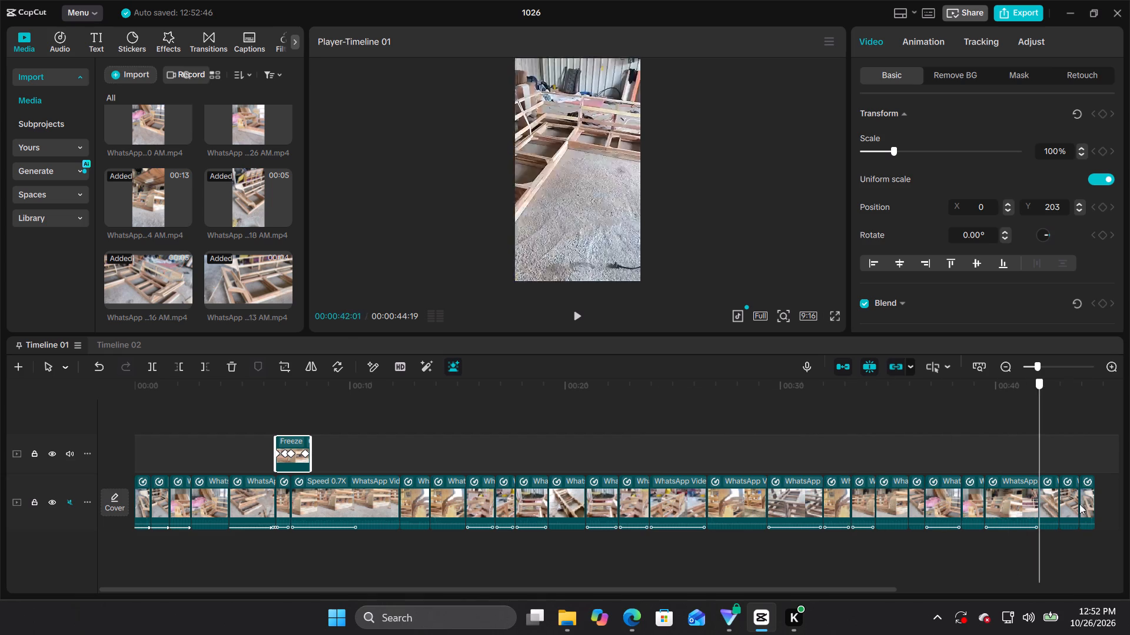
drag(1079, 504, 134, 510)
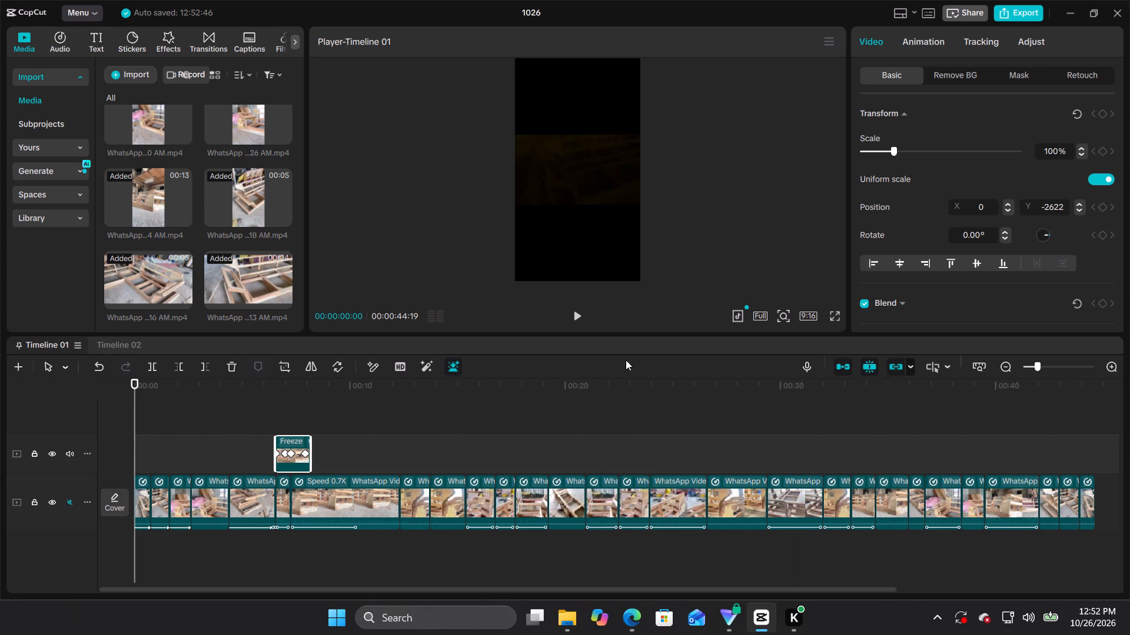
click(574, 316)
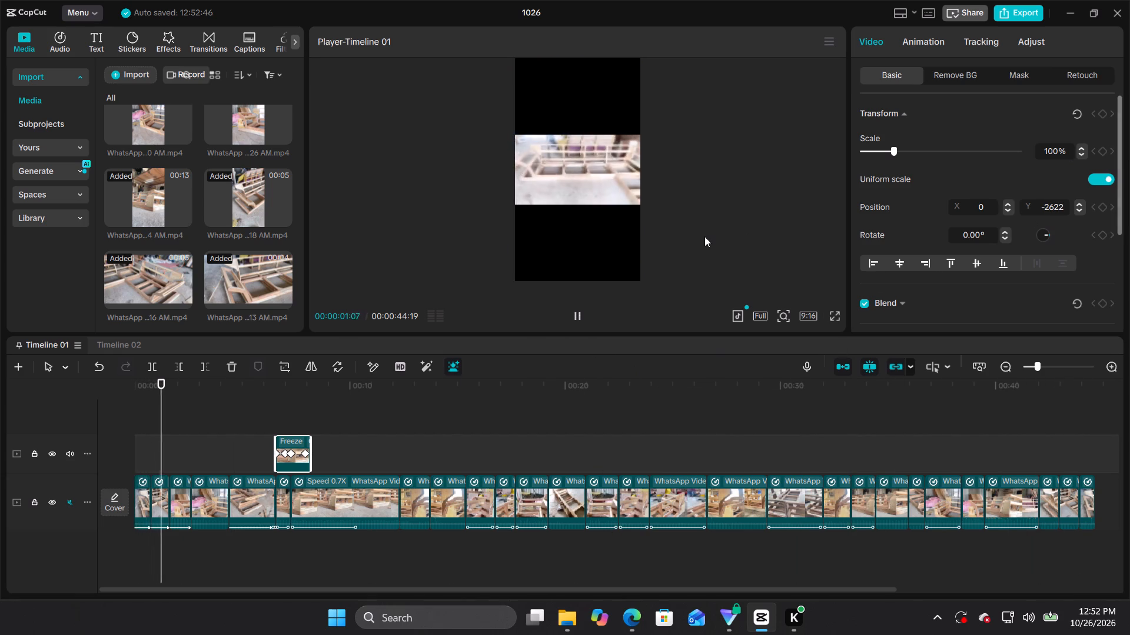
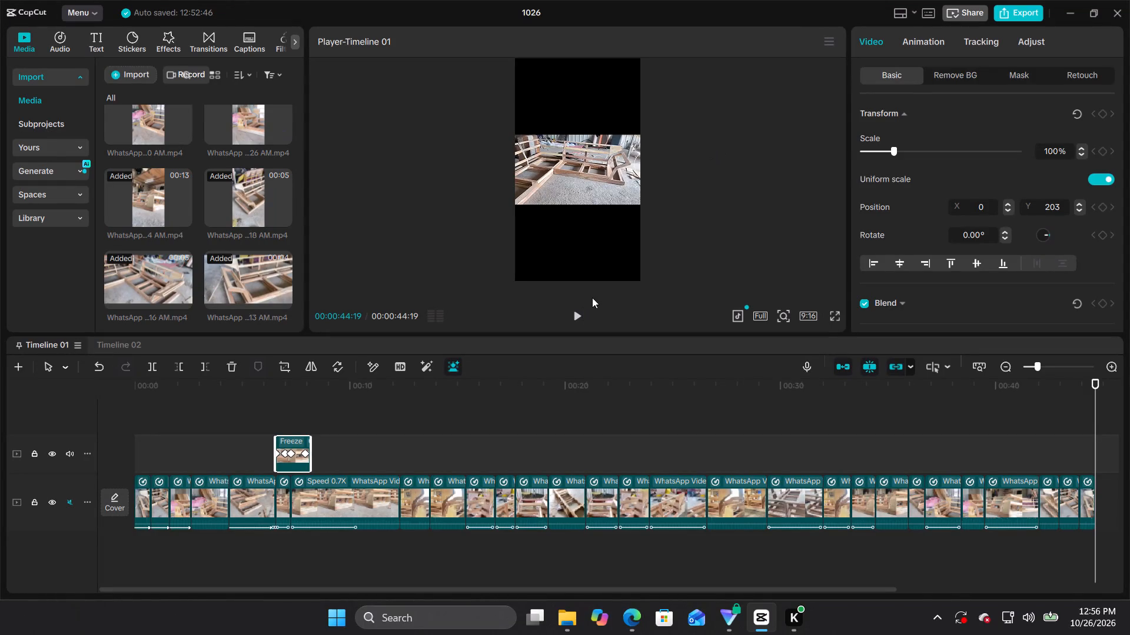
Play the timeline again from the start to review the edited clips and the freeze-frame overlay.
click(577, 309)
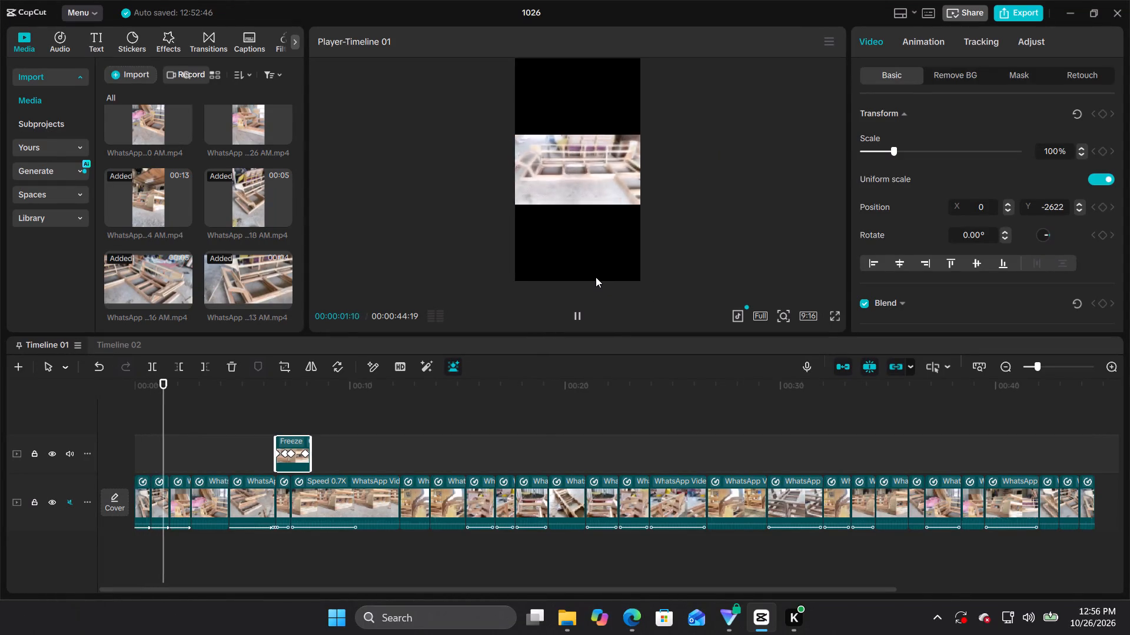
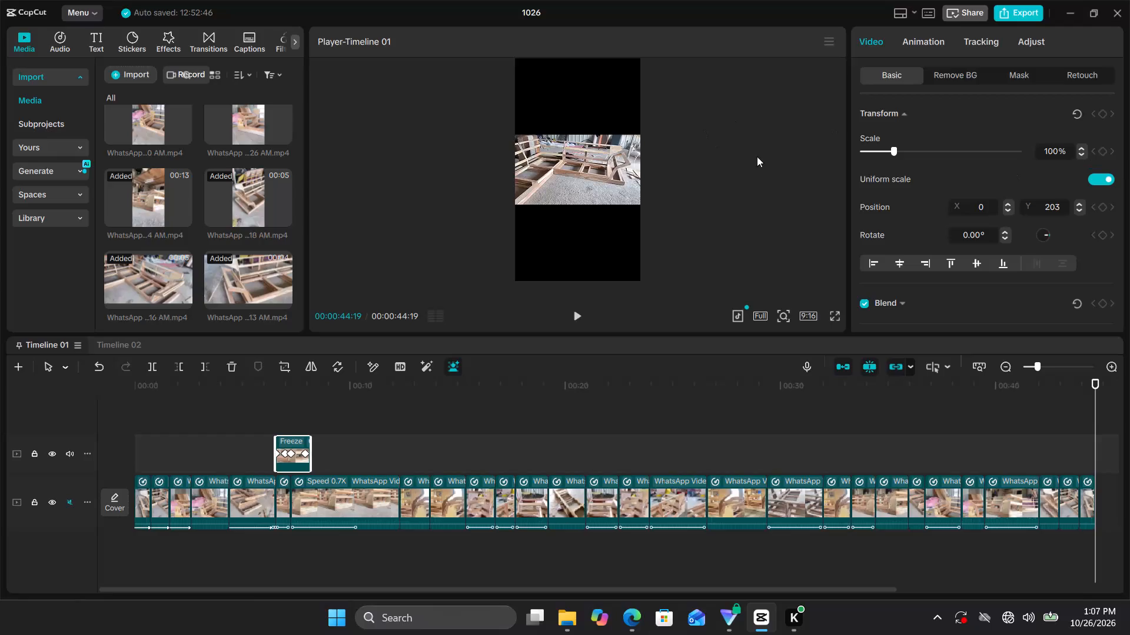
Switch to Timeline 02 of the project.
scroll(188, 394, up, 5)
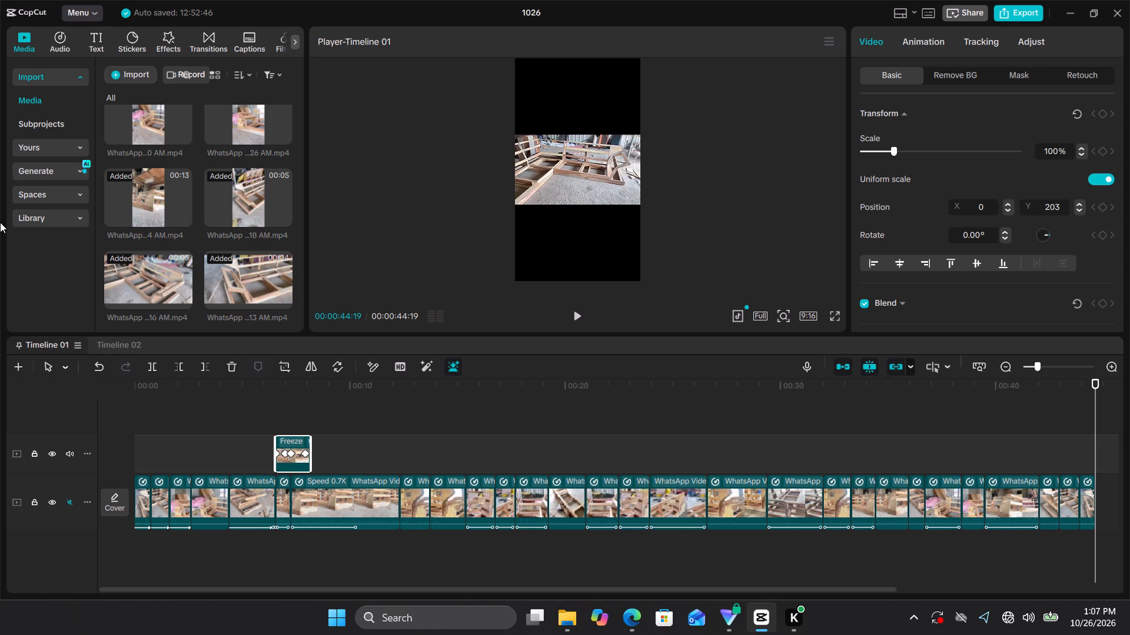
drag(94, 357, 95, 350)
click(99, 347)
Close the 1026 project's editing window.
click(1129, 0)
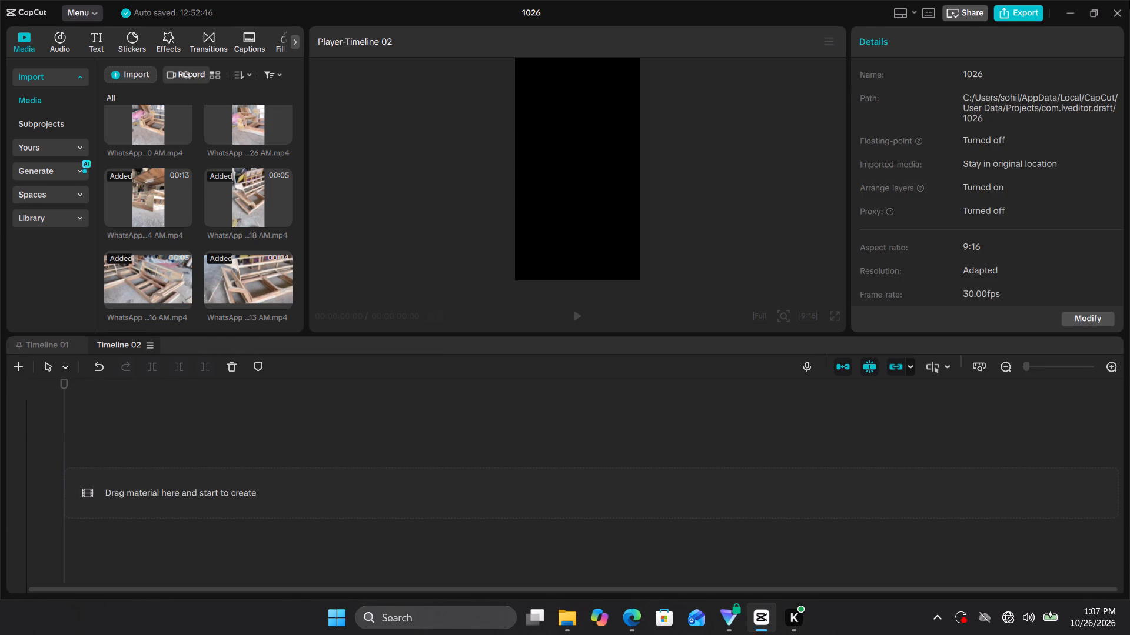
click(1122, 5)
click(1104, 18)
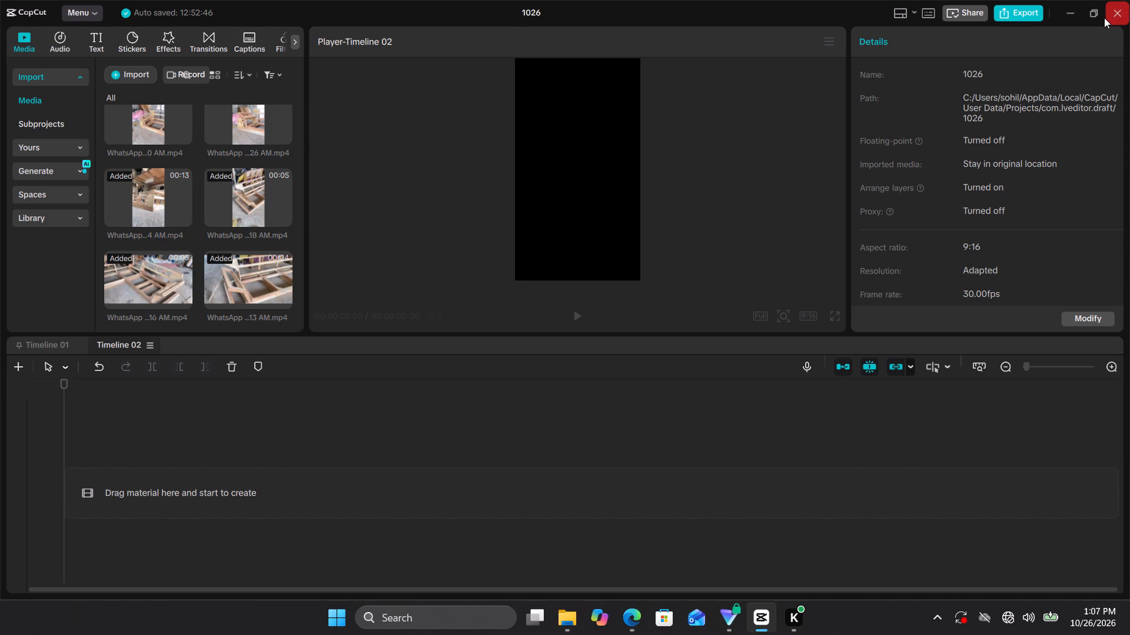
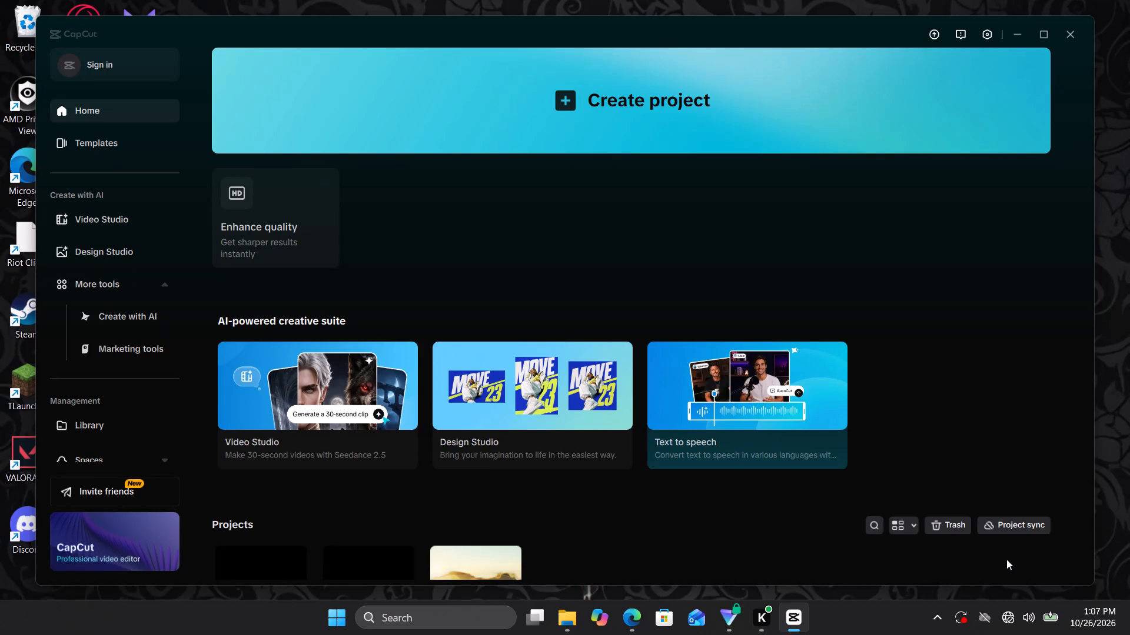
Check the computer's Wi-Fi connection in the list of available networks.
click(1005, 629)
click(936, 346)
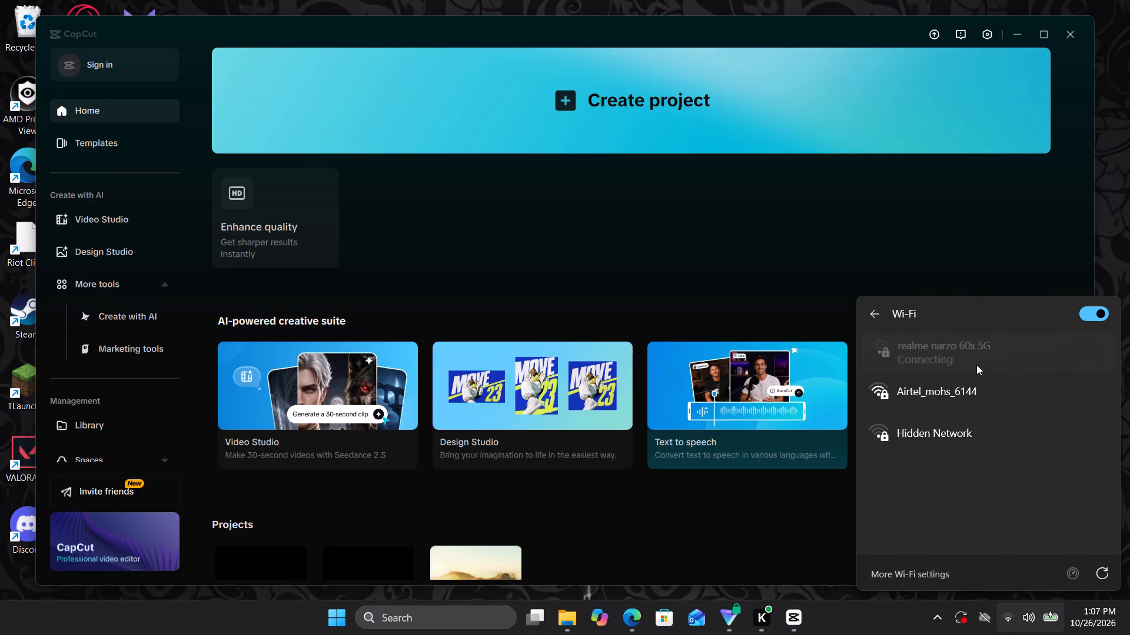
click(1123, 184)
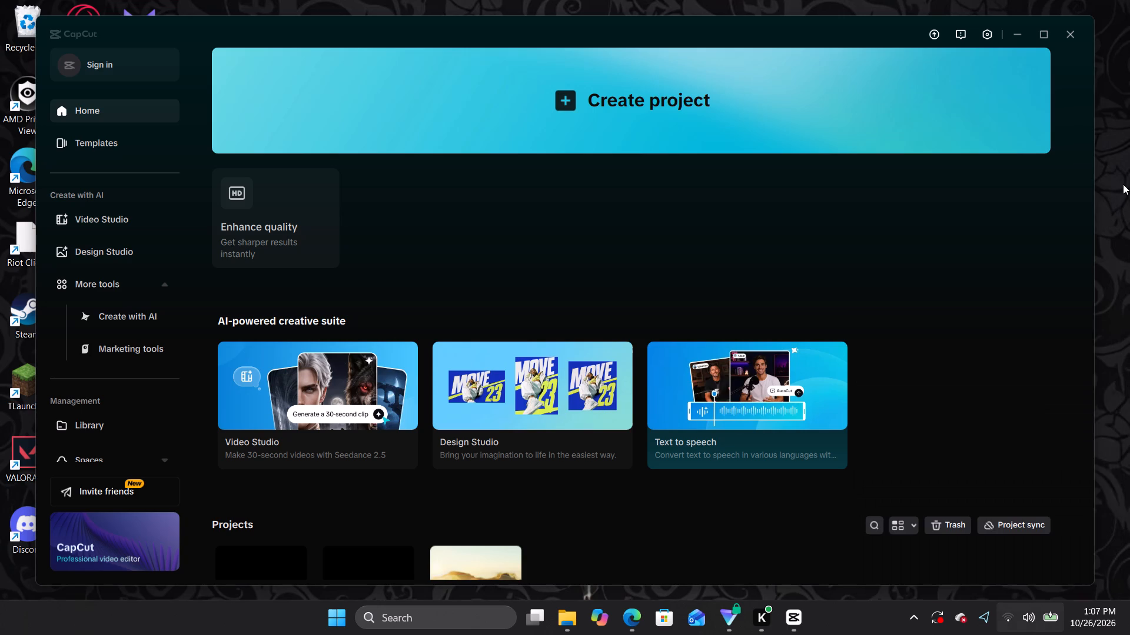
Find project 1026 in the home page's Projects section.
scroll(866, 202, down, 5)
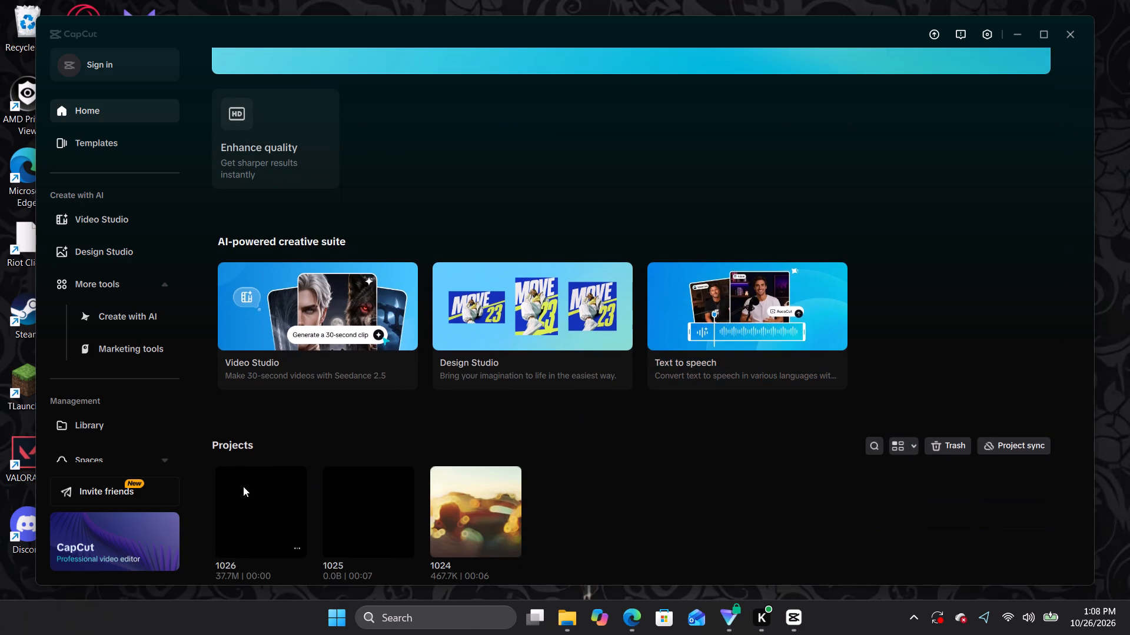
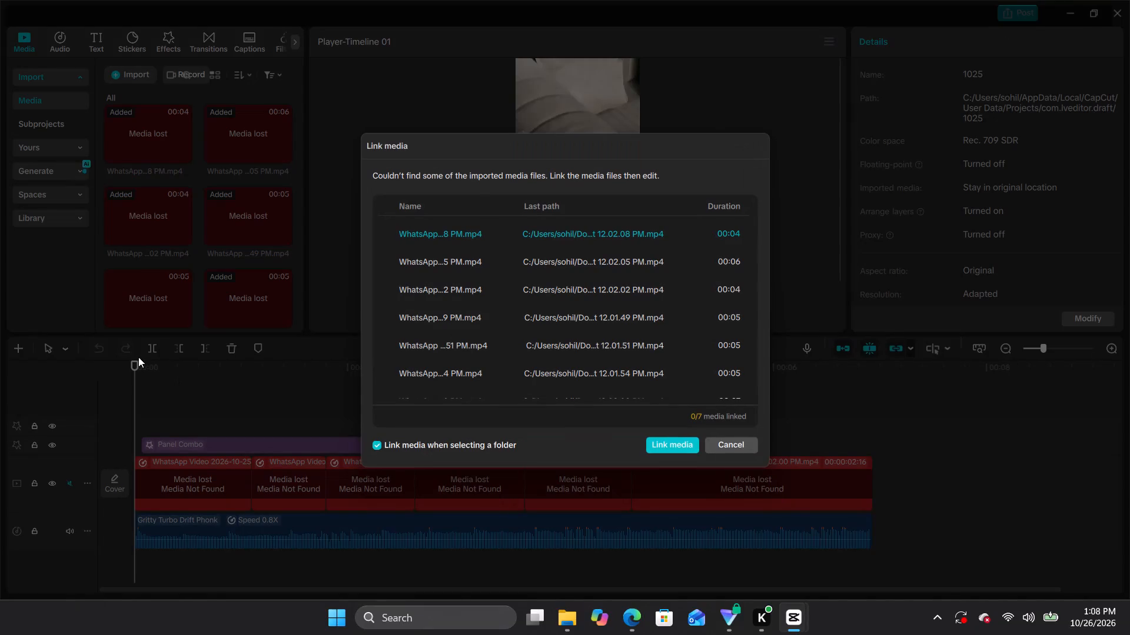
Skip linking the missing media files in project 1025 and play its timeline from the start.
click(730, 447)
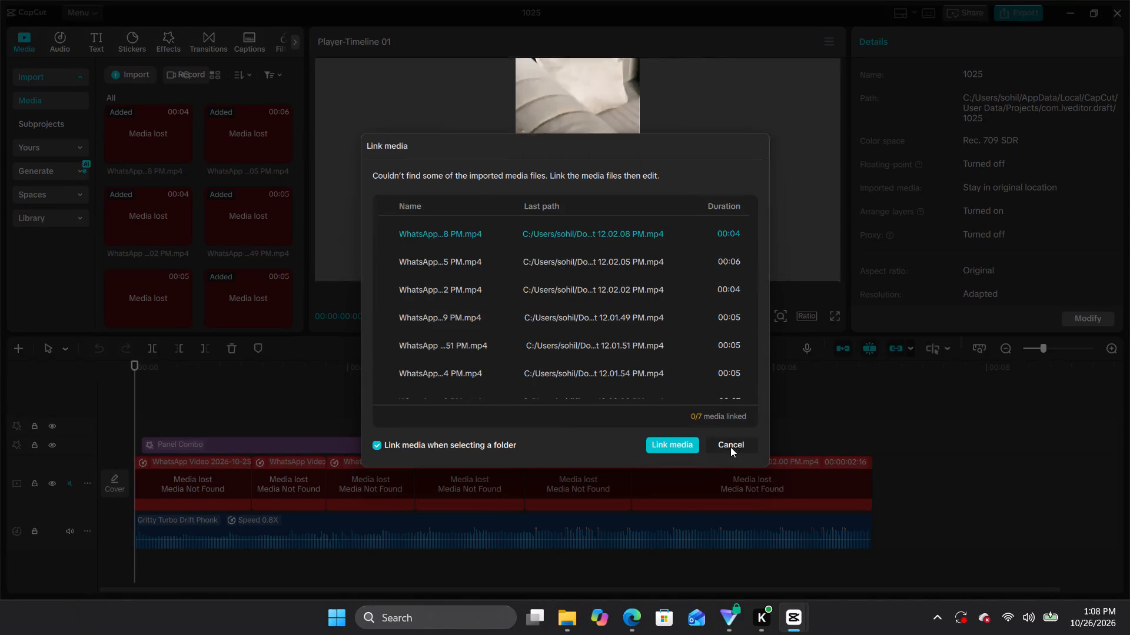
click(583, 321)
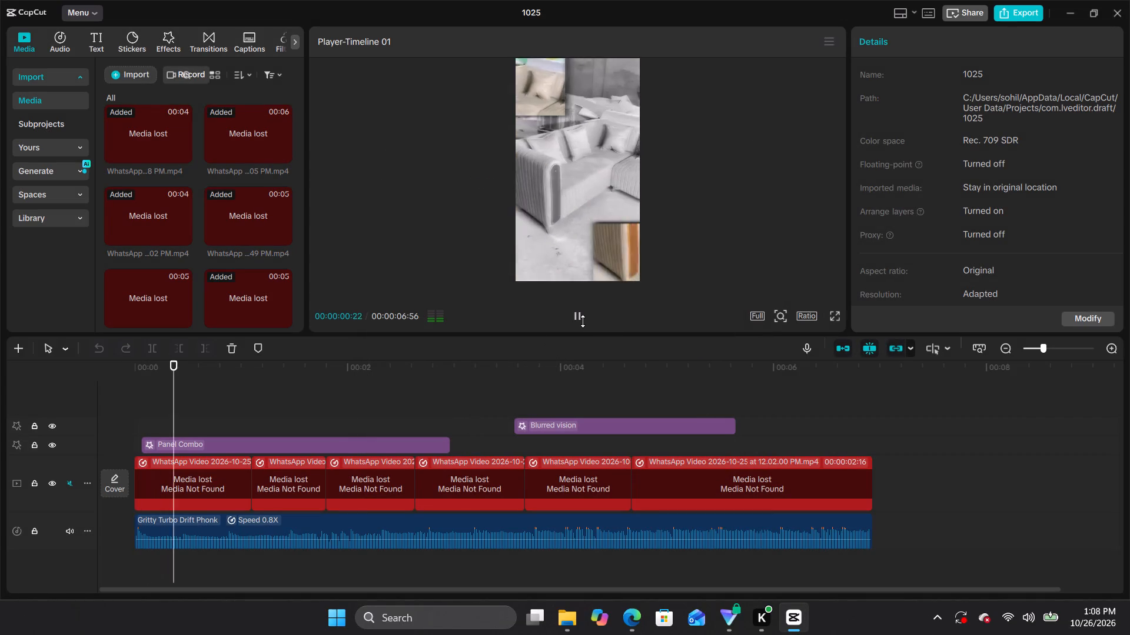